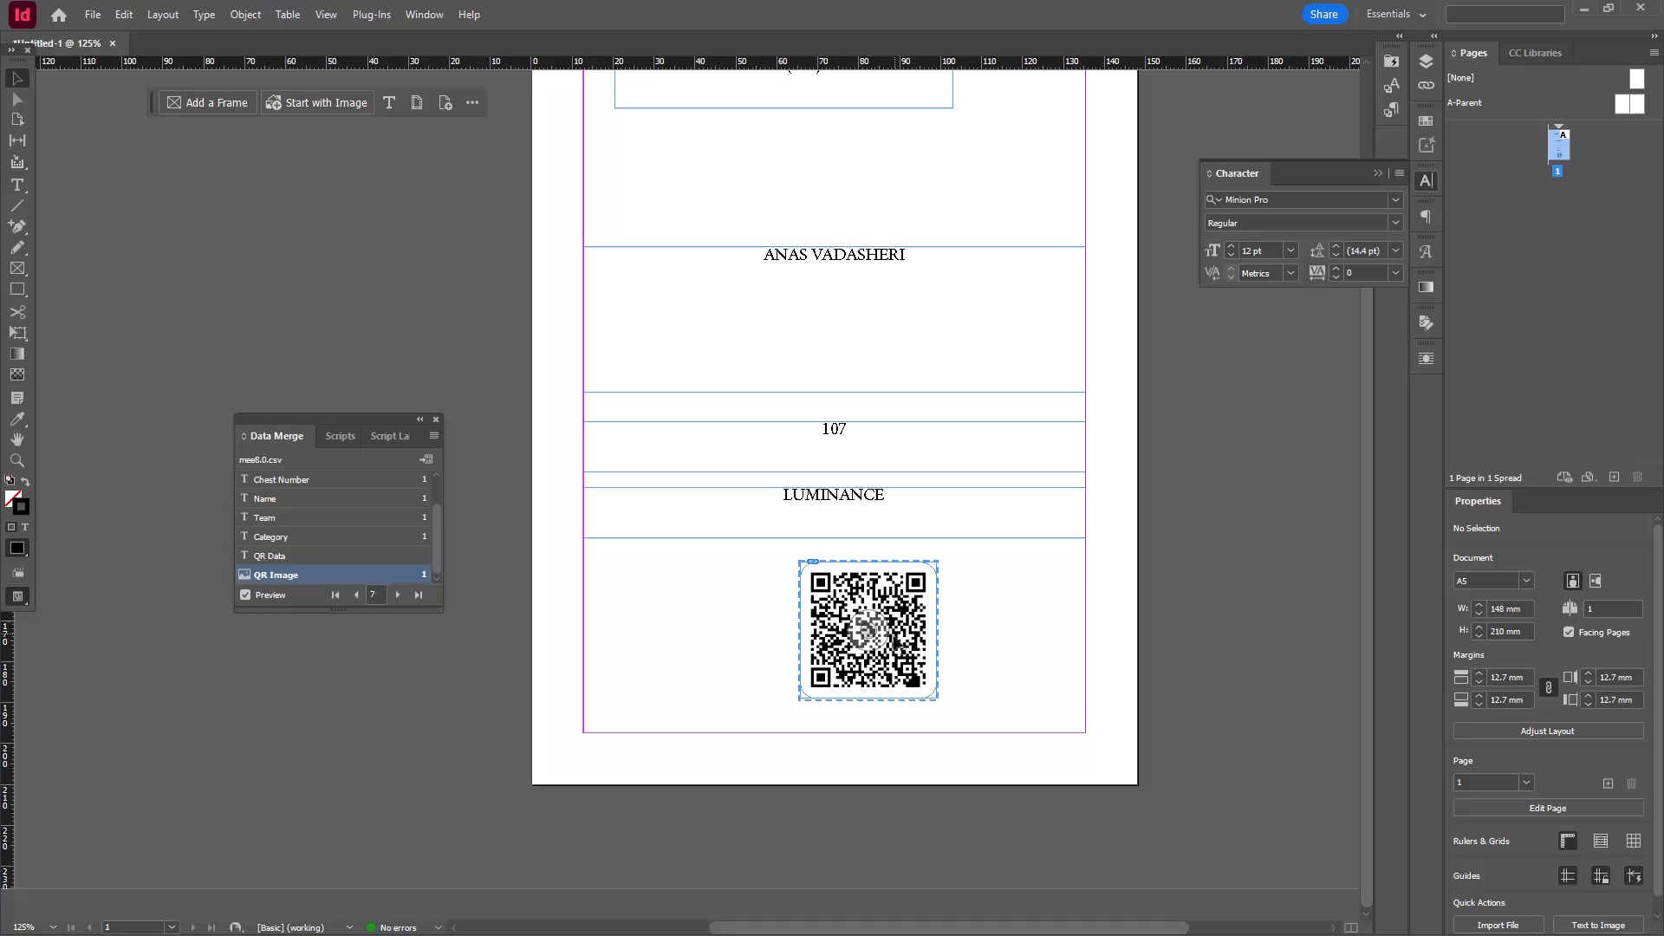
Move the QR code image frame to the page's horizontal centre below the team name, at about X 74 mm, Y 172 mm.
left_click_drag(900, 639, 884, 639)
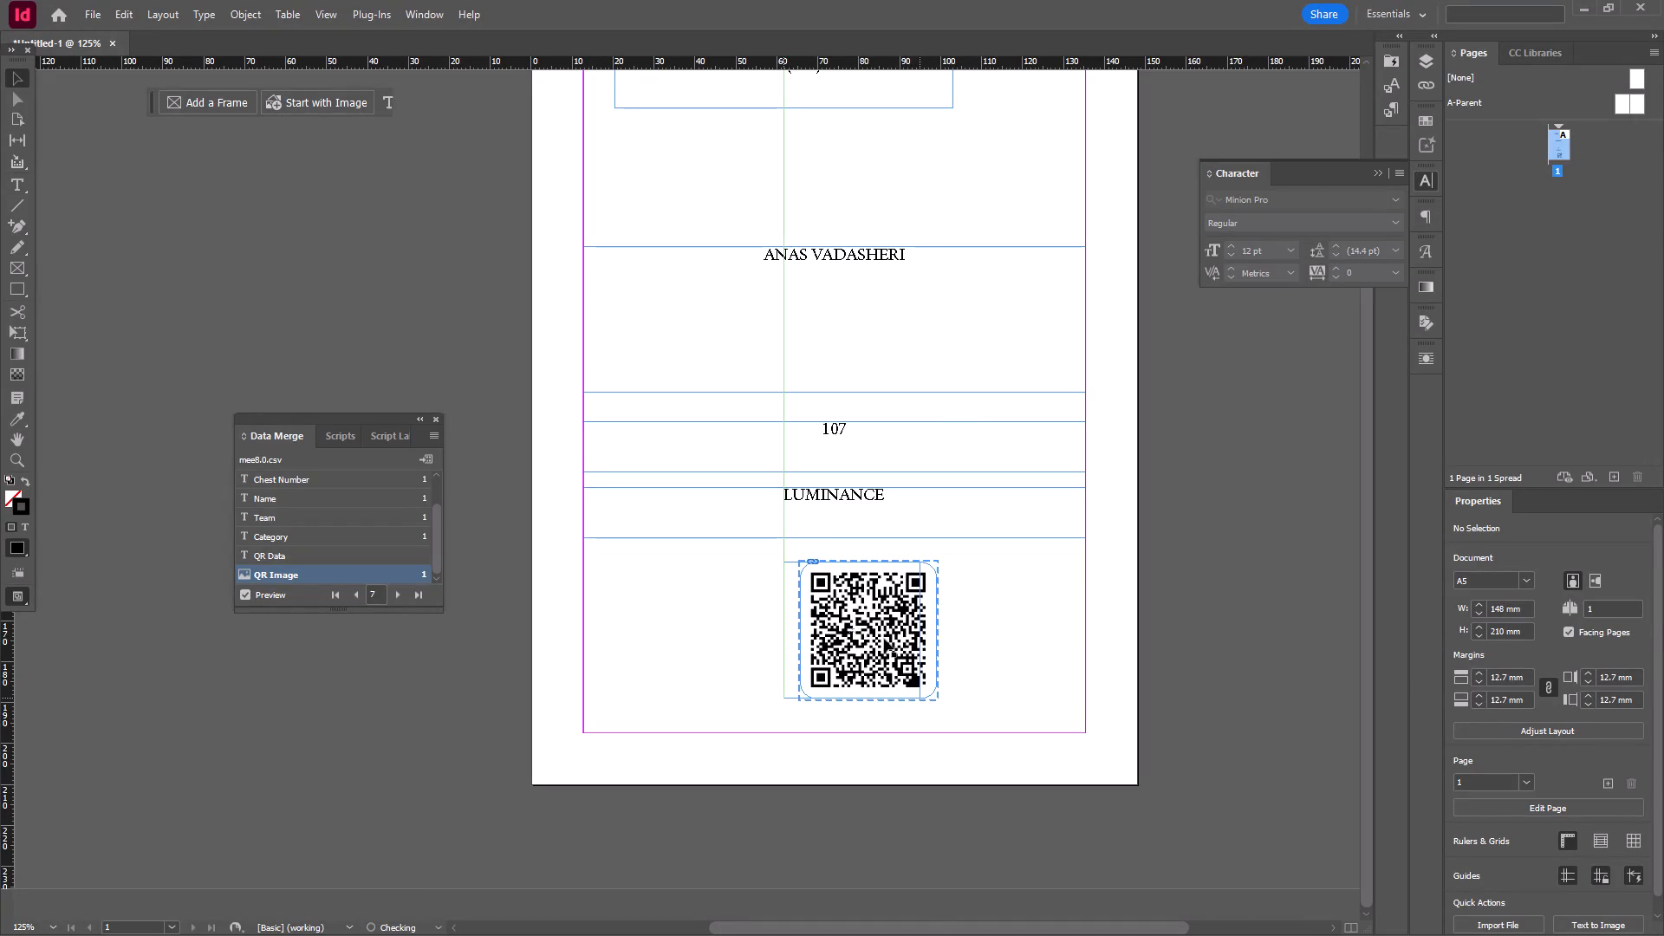
left_click_drag(890, 645, 871, 647)
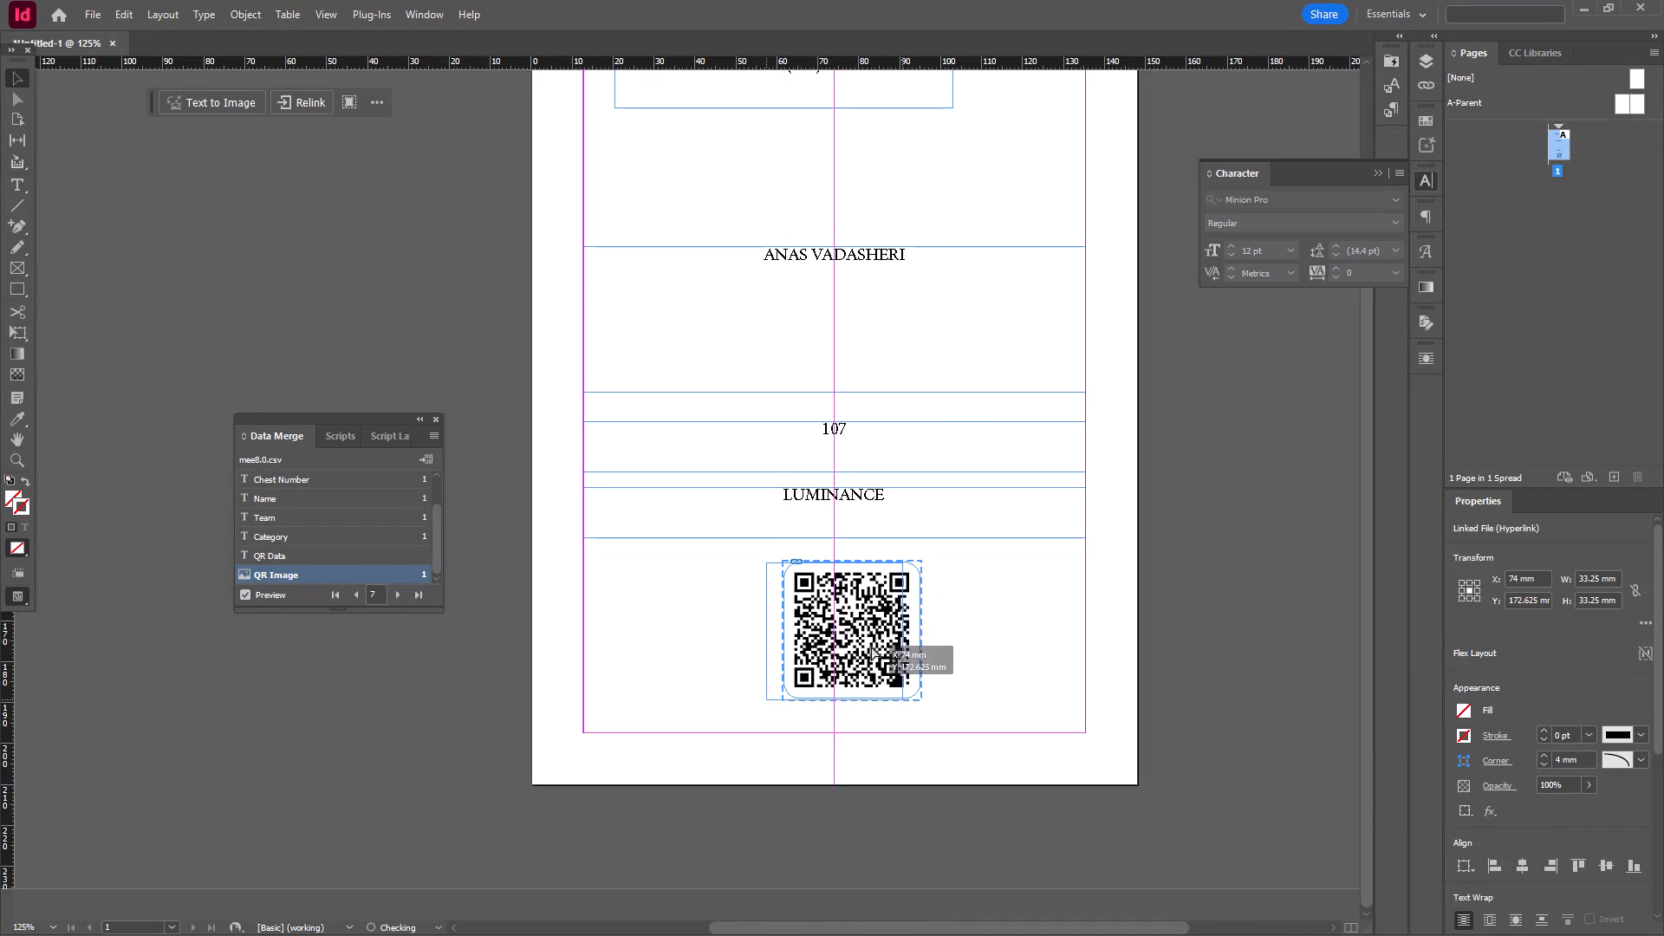
left_click_drag(871, 647, 874, 645)
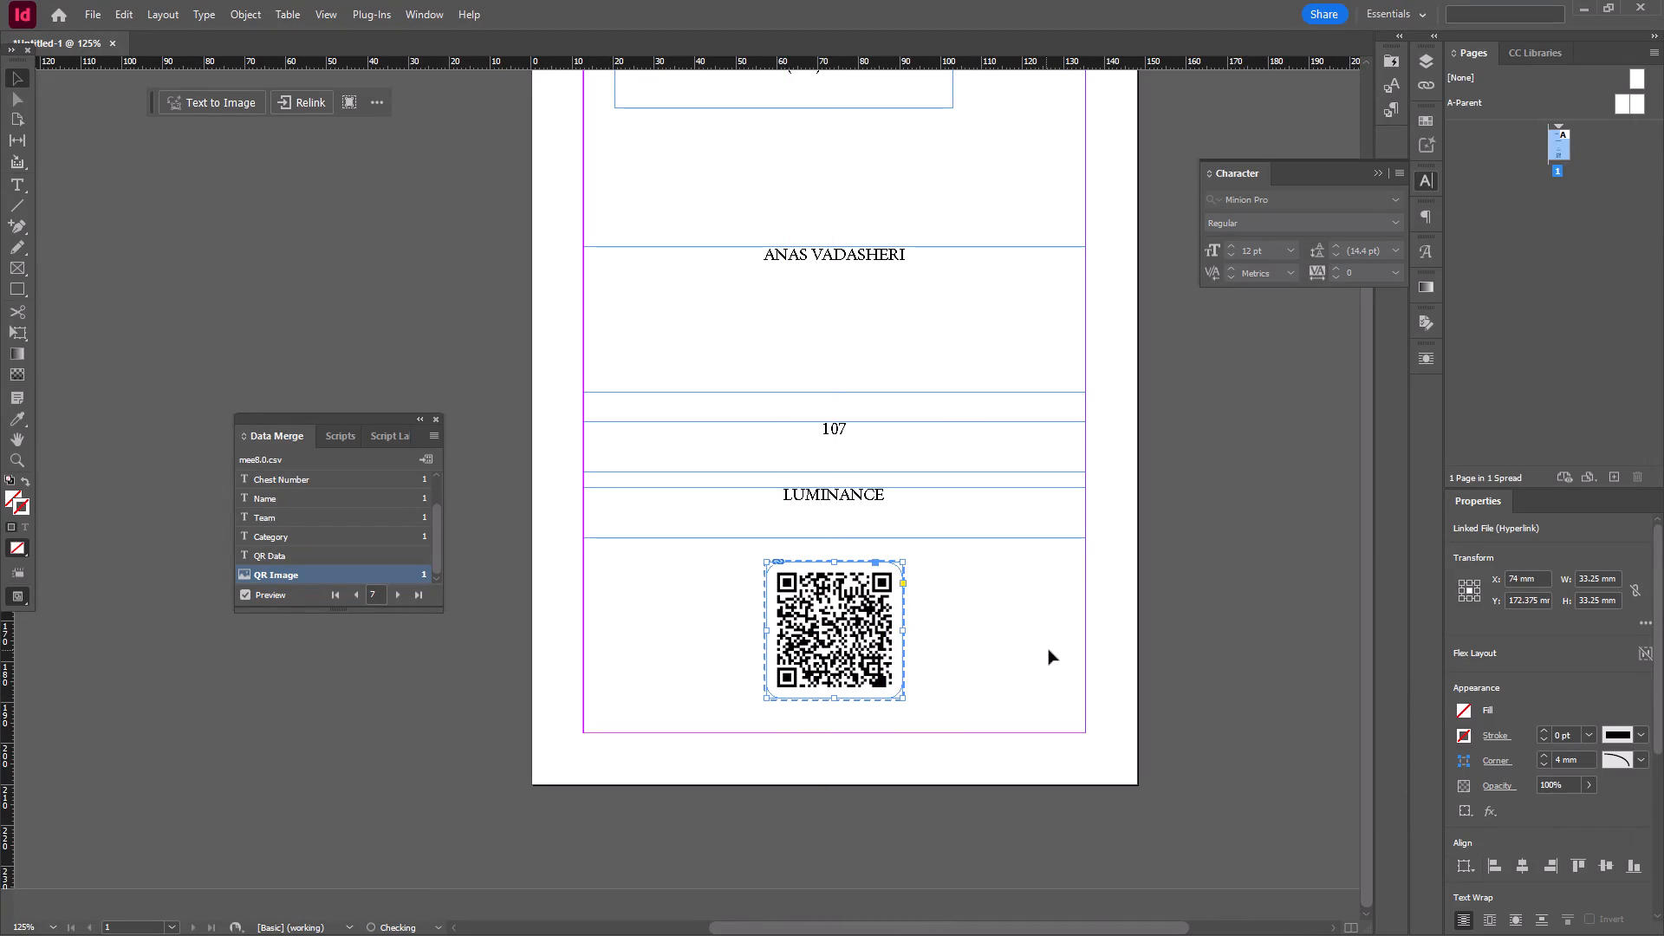
left_click(1049, 650)
Switch to Photoshop and move the CSWC Principal Summit poster layer on the ID card to about X 0.48 cm, Y 0.34 cm.
left_click(1166, 924)
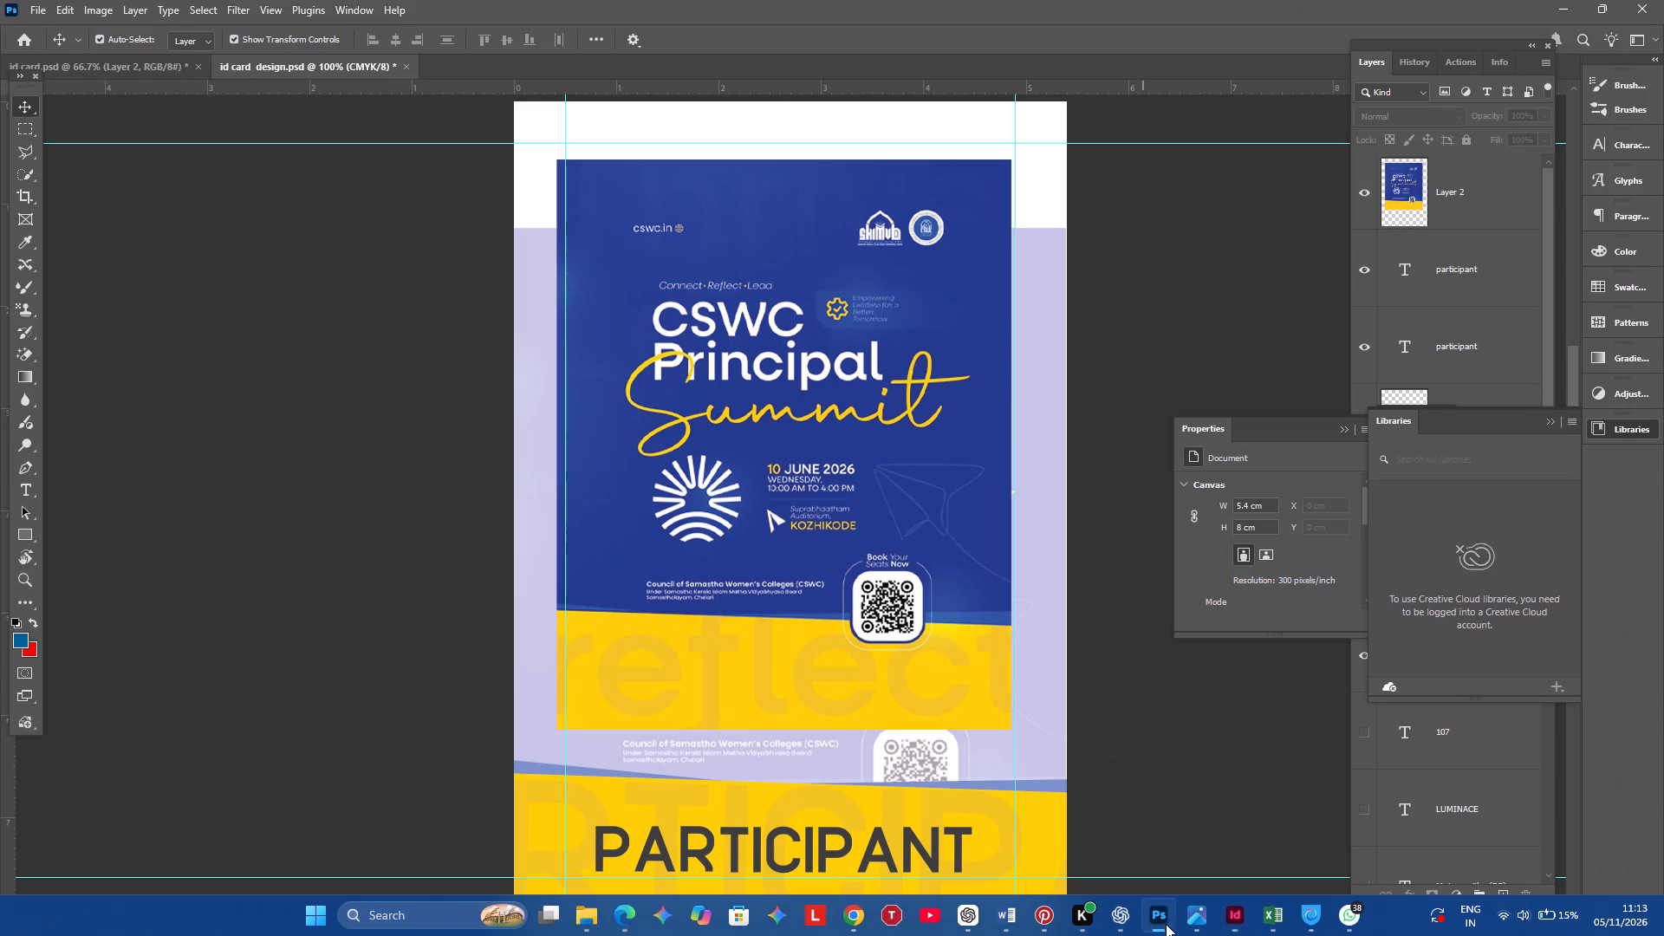
left_click_drag(892, 521, 890, 449)
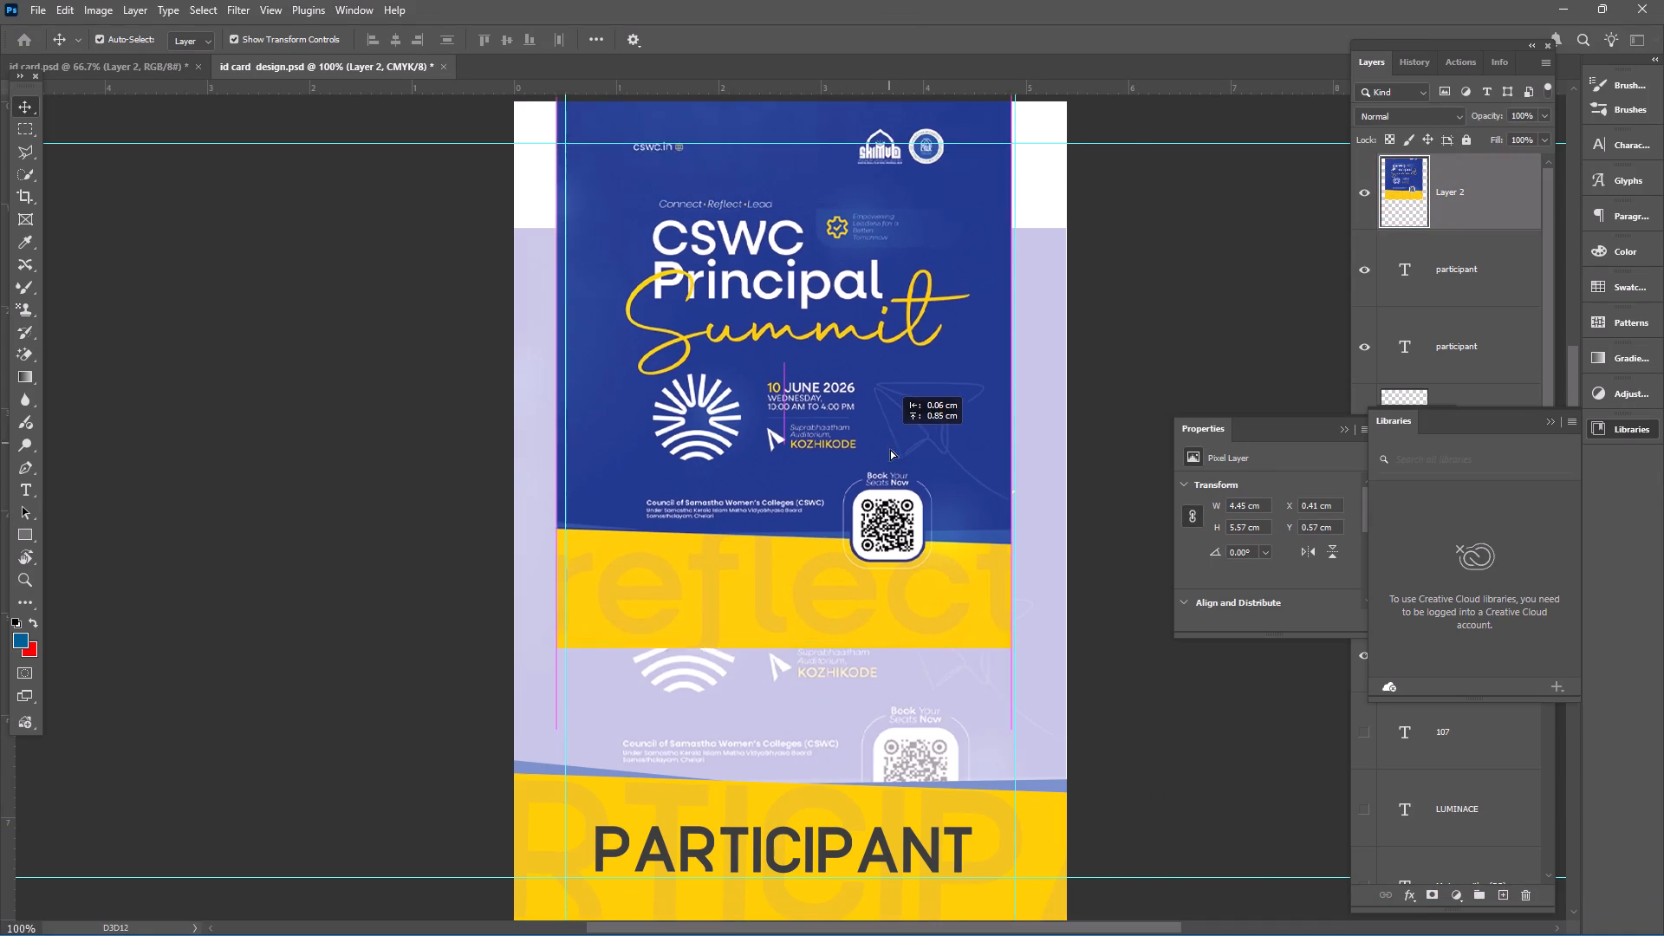
left_click_drag(890, 449, 897, 498)
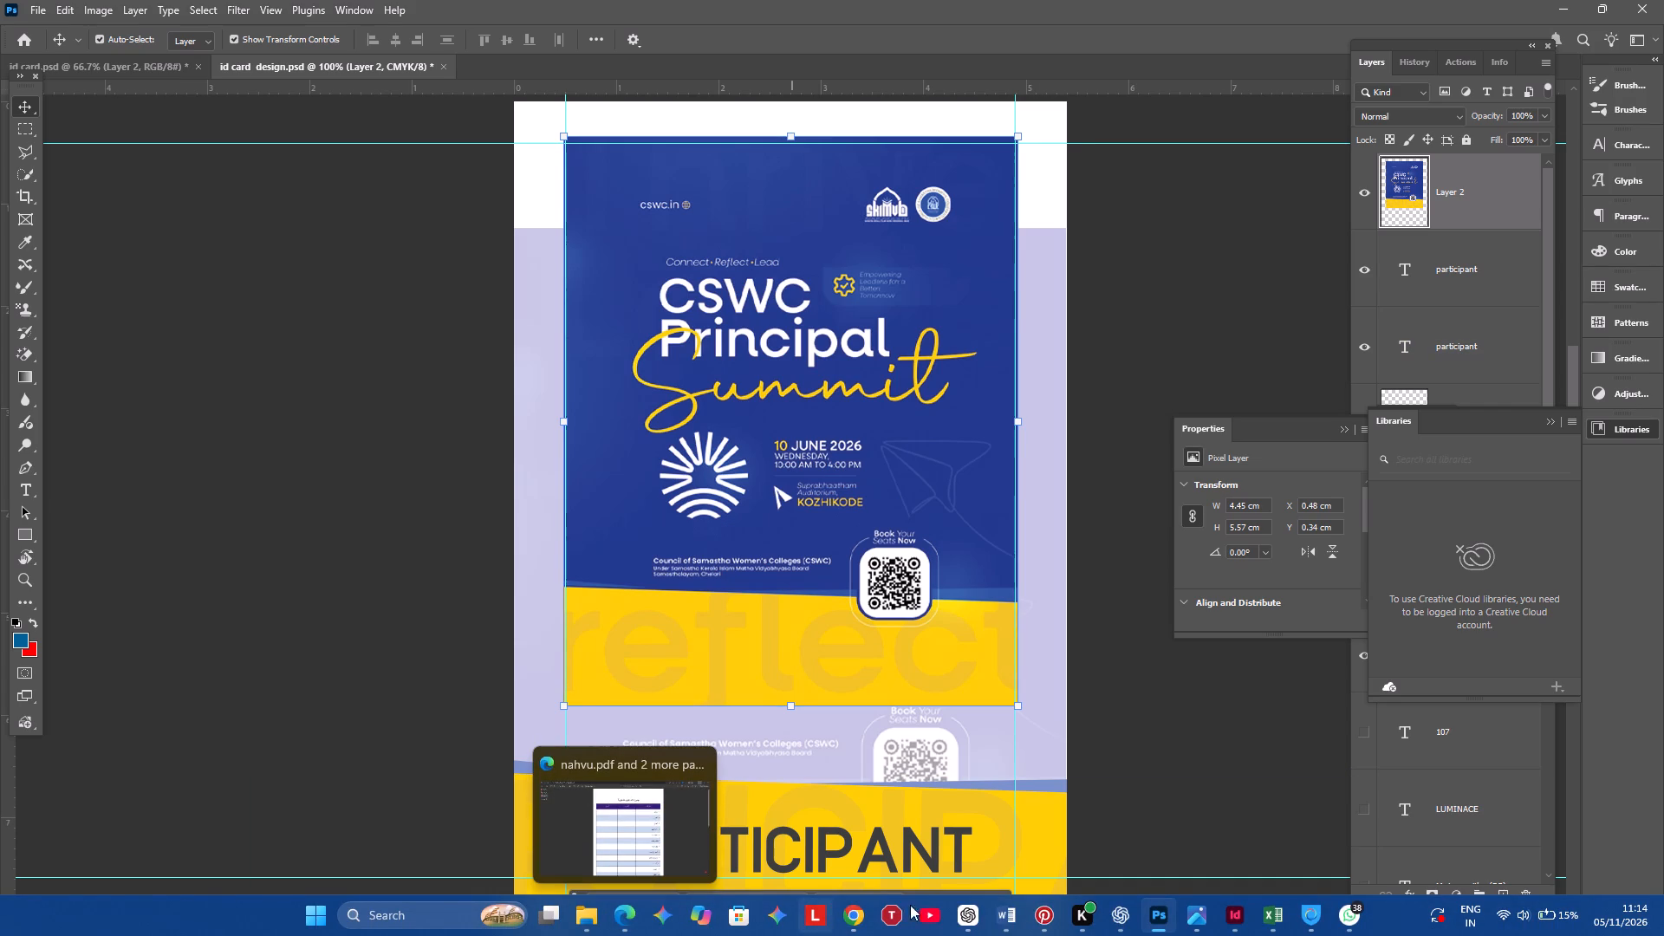
Switch to Pinterest and search for "id card size".
left_click(1038, 916)
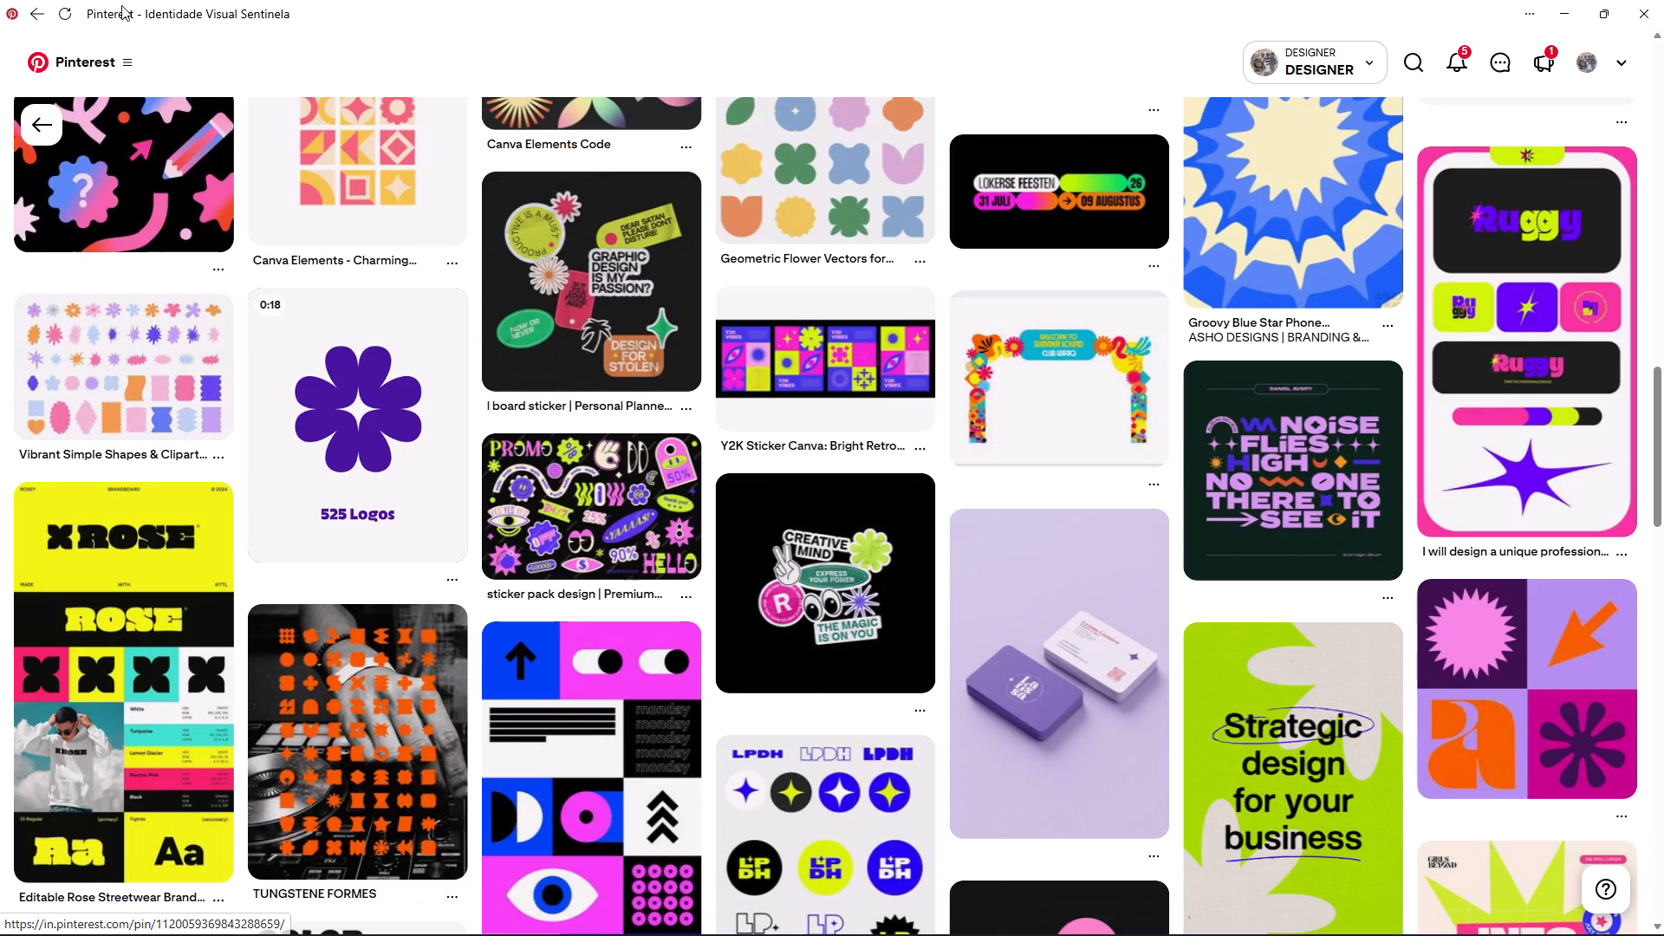
left_click(61, 52)
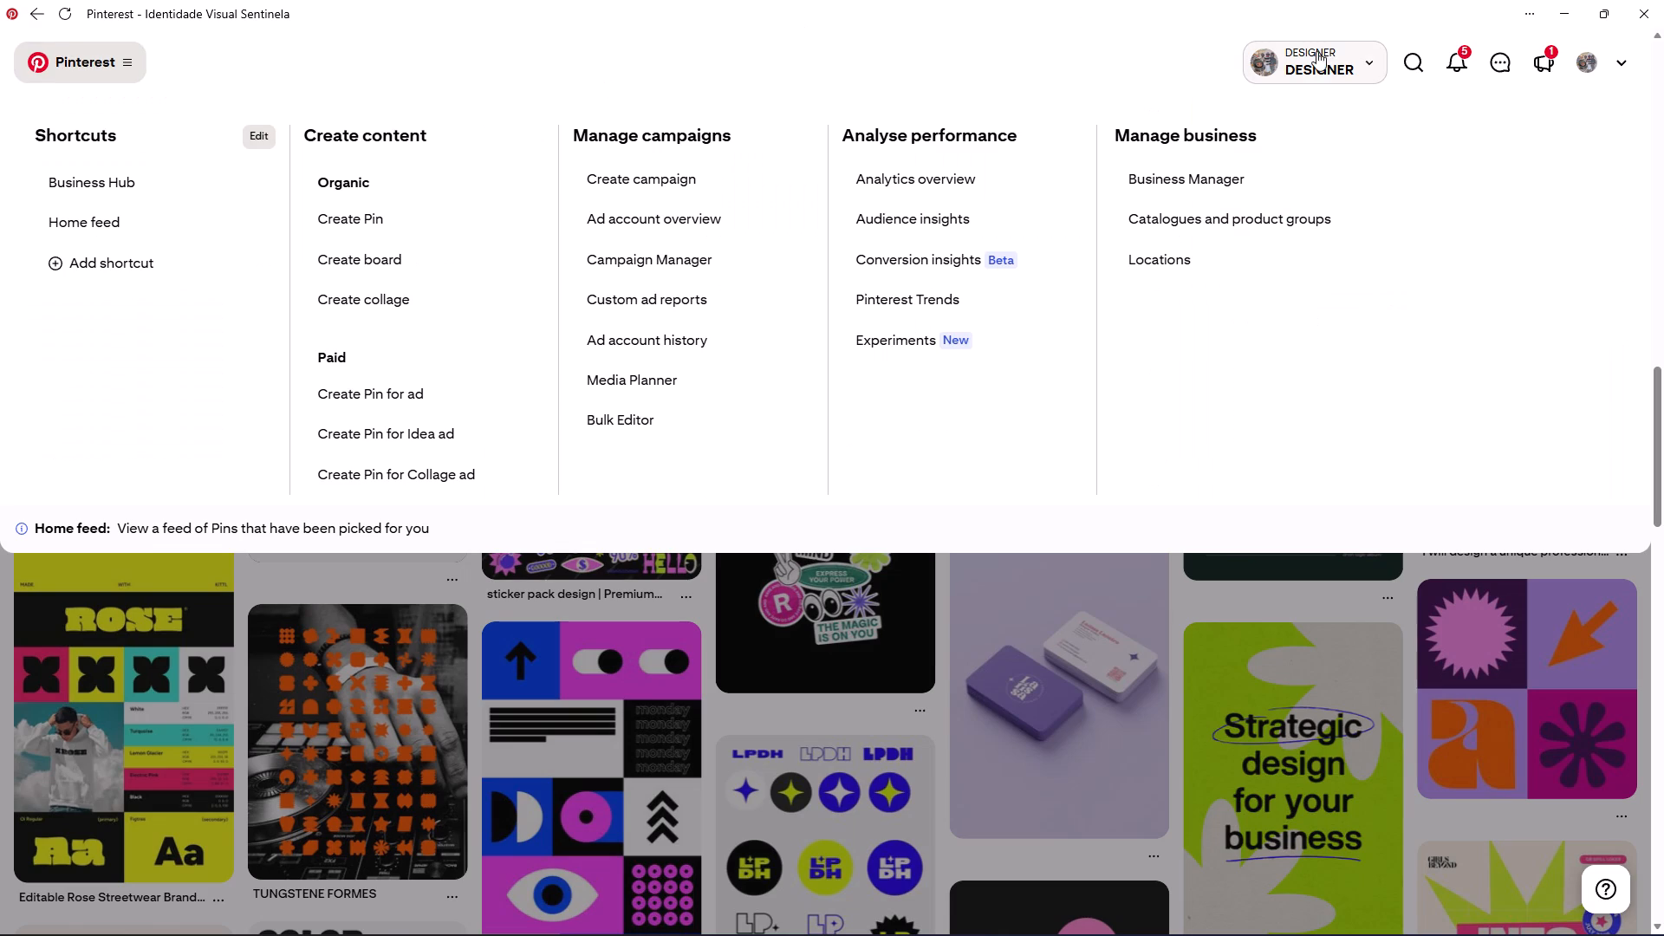
left_click(1430, 56)
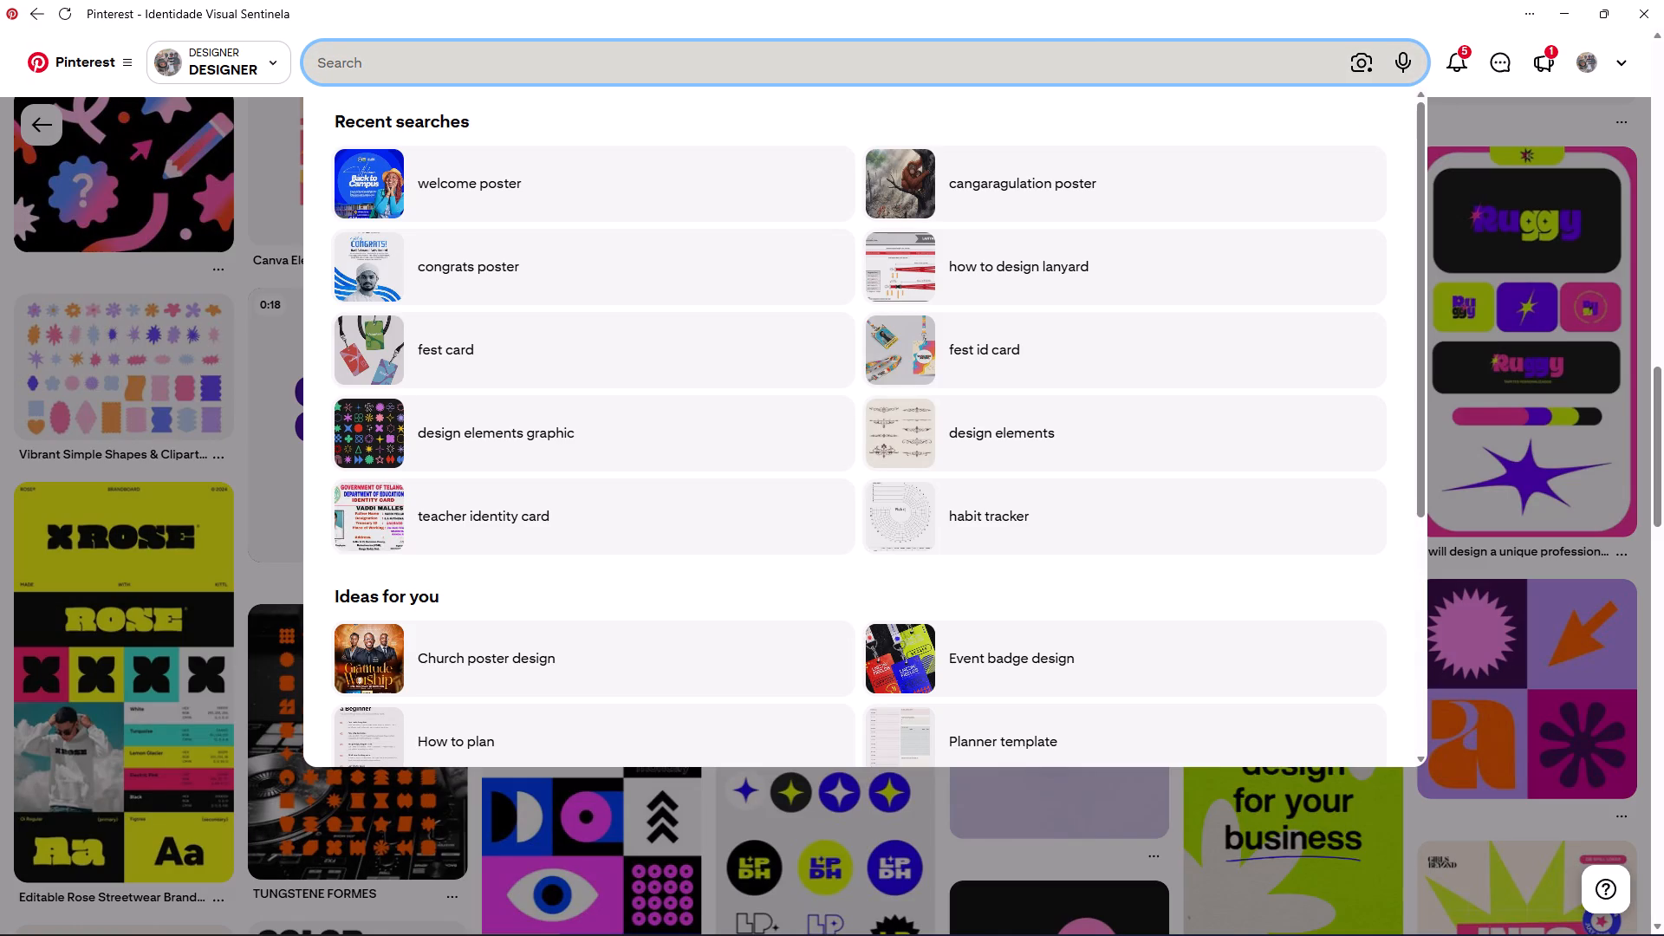
type("11")
key("BackSpace")
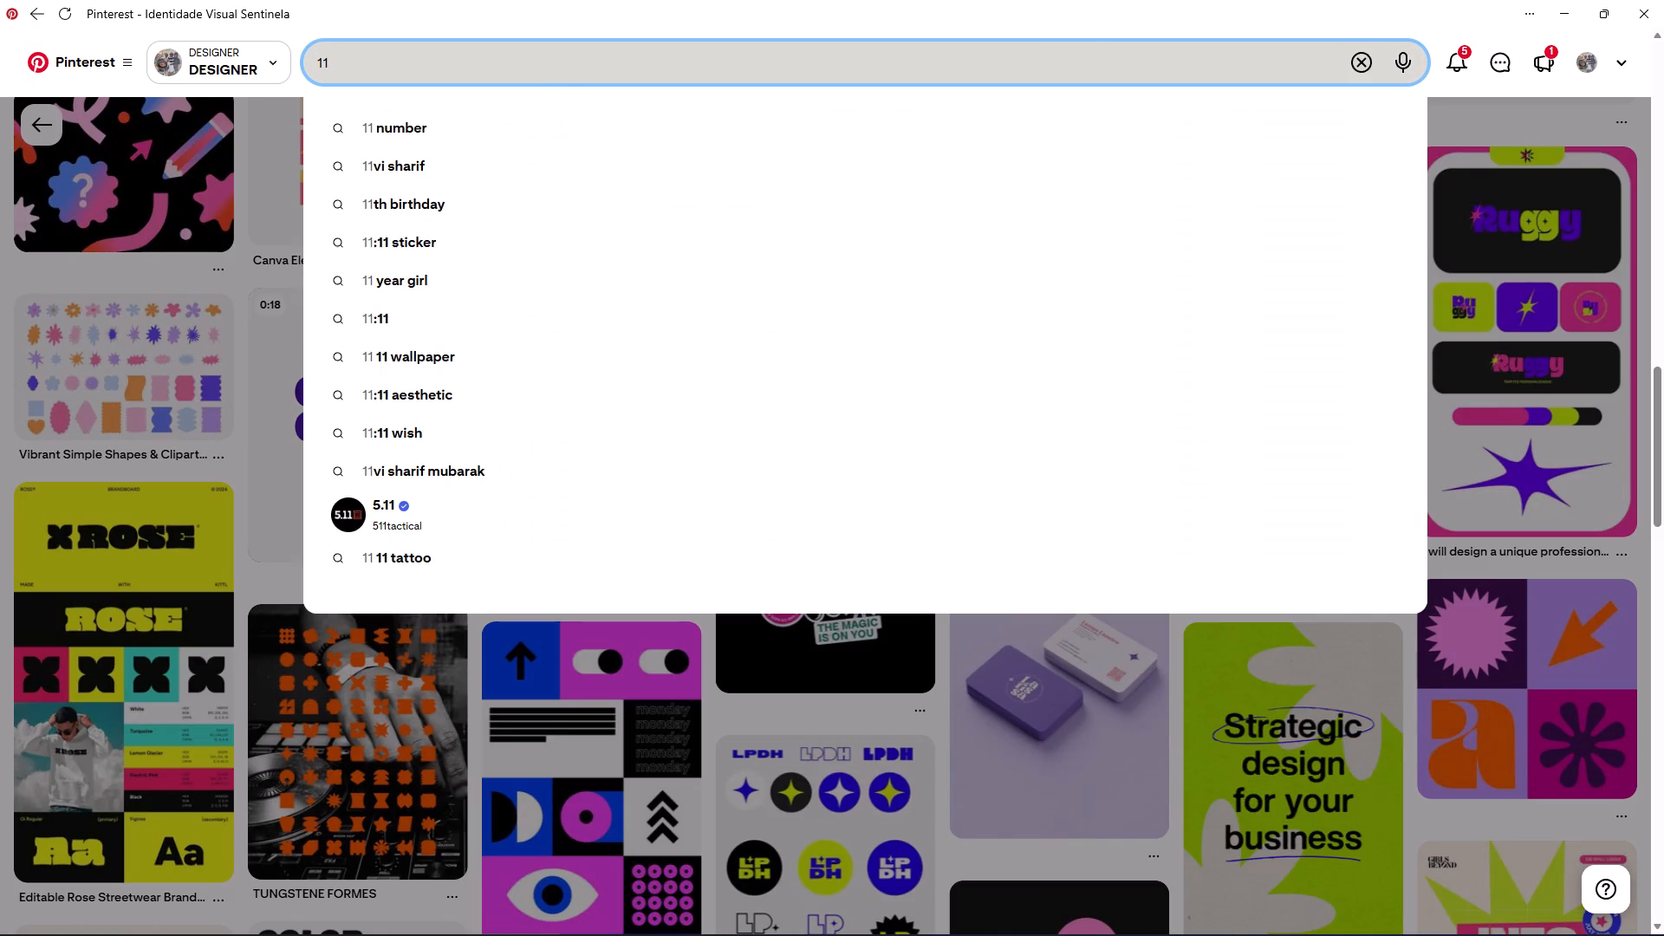
key("BackSpace")
key("BackSpace")
type("id card")
key("space")
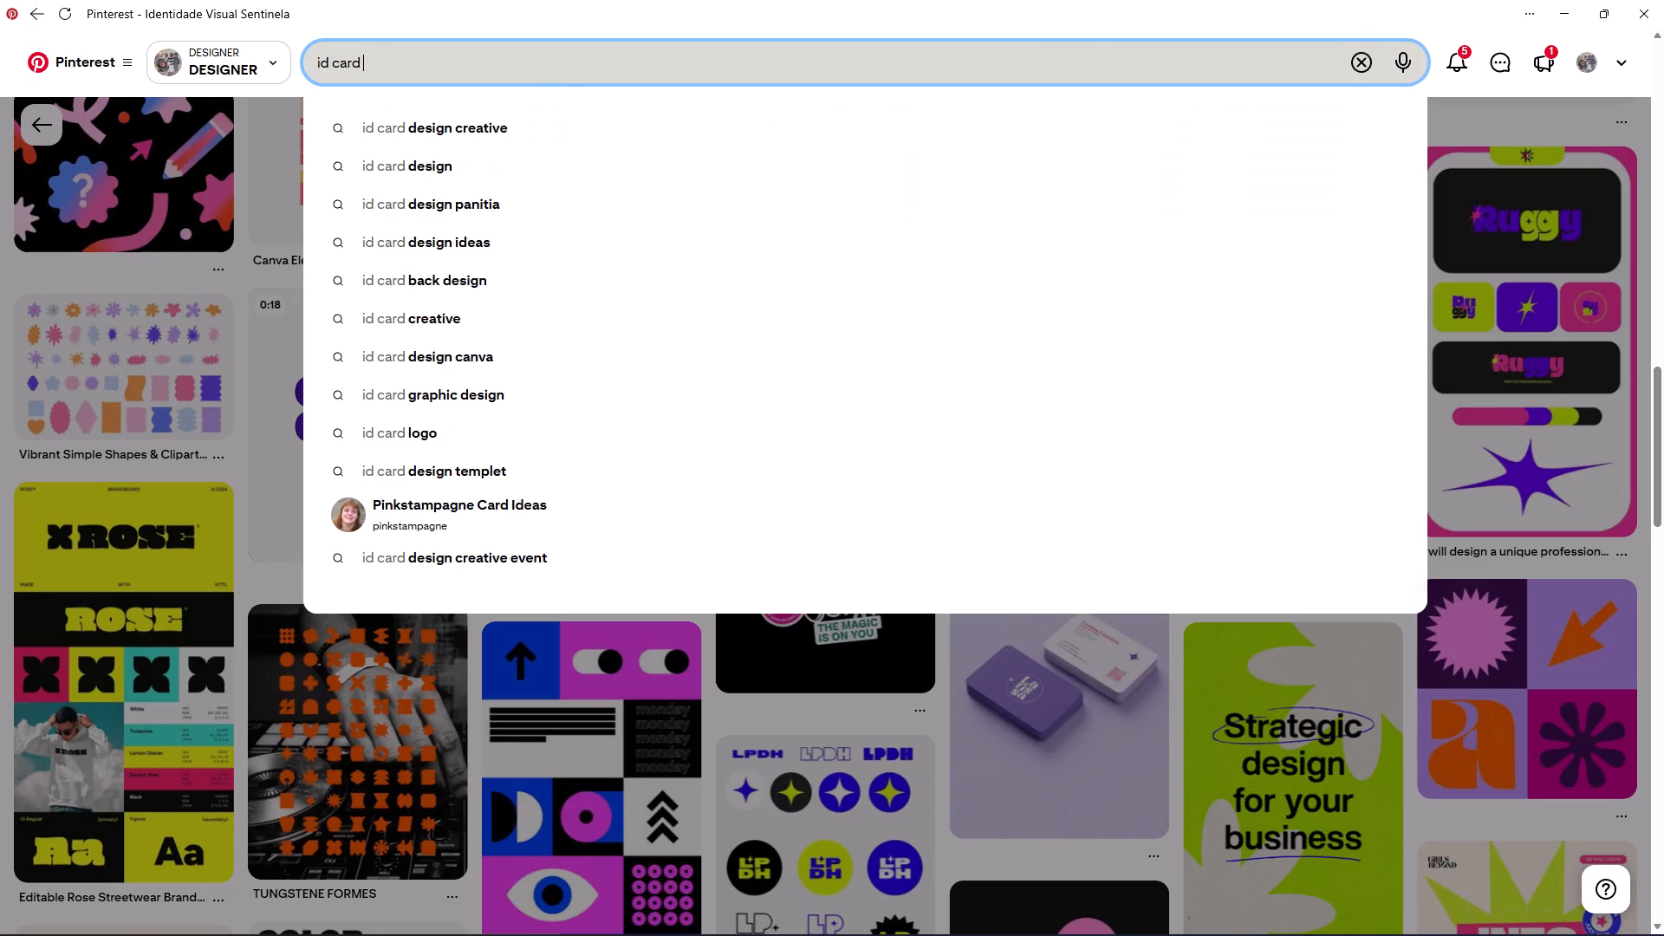
type("size")
key("space")
key("Return")
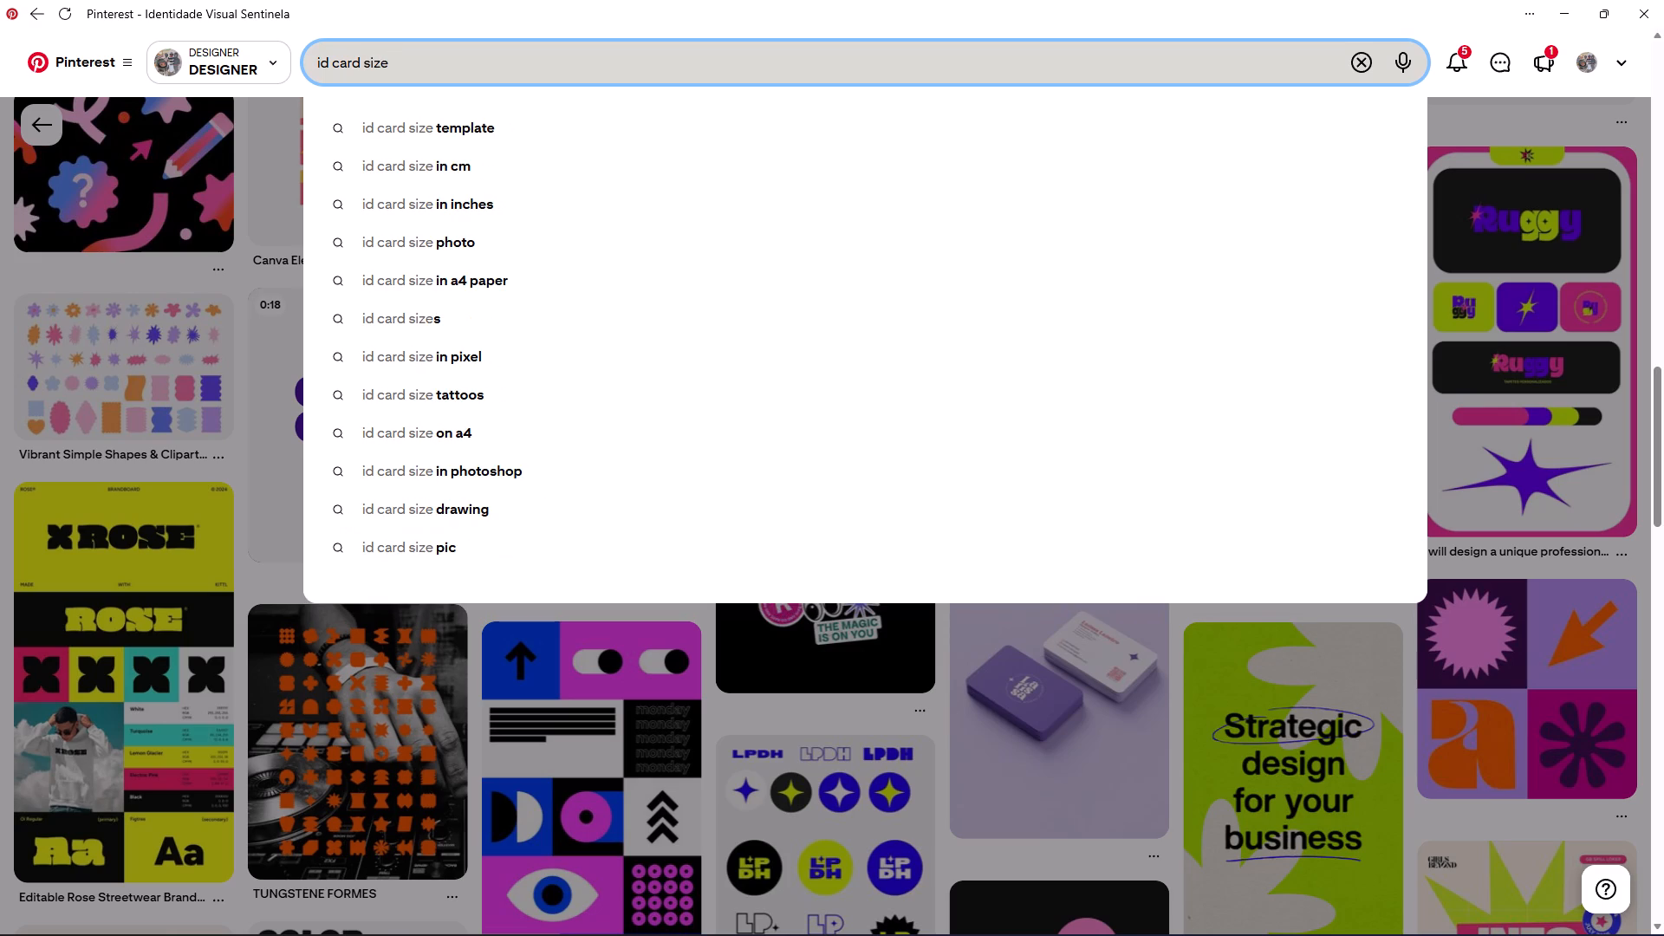
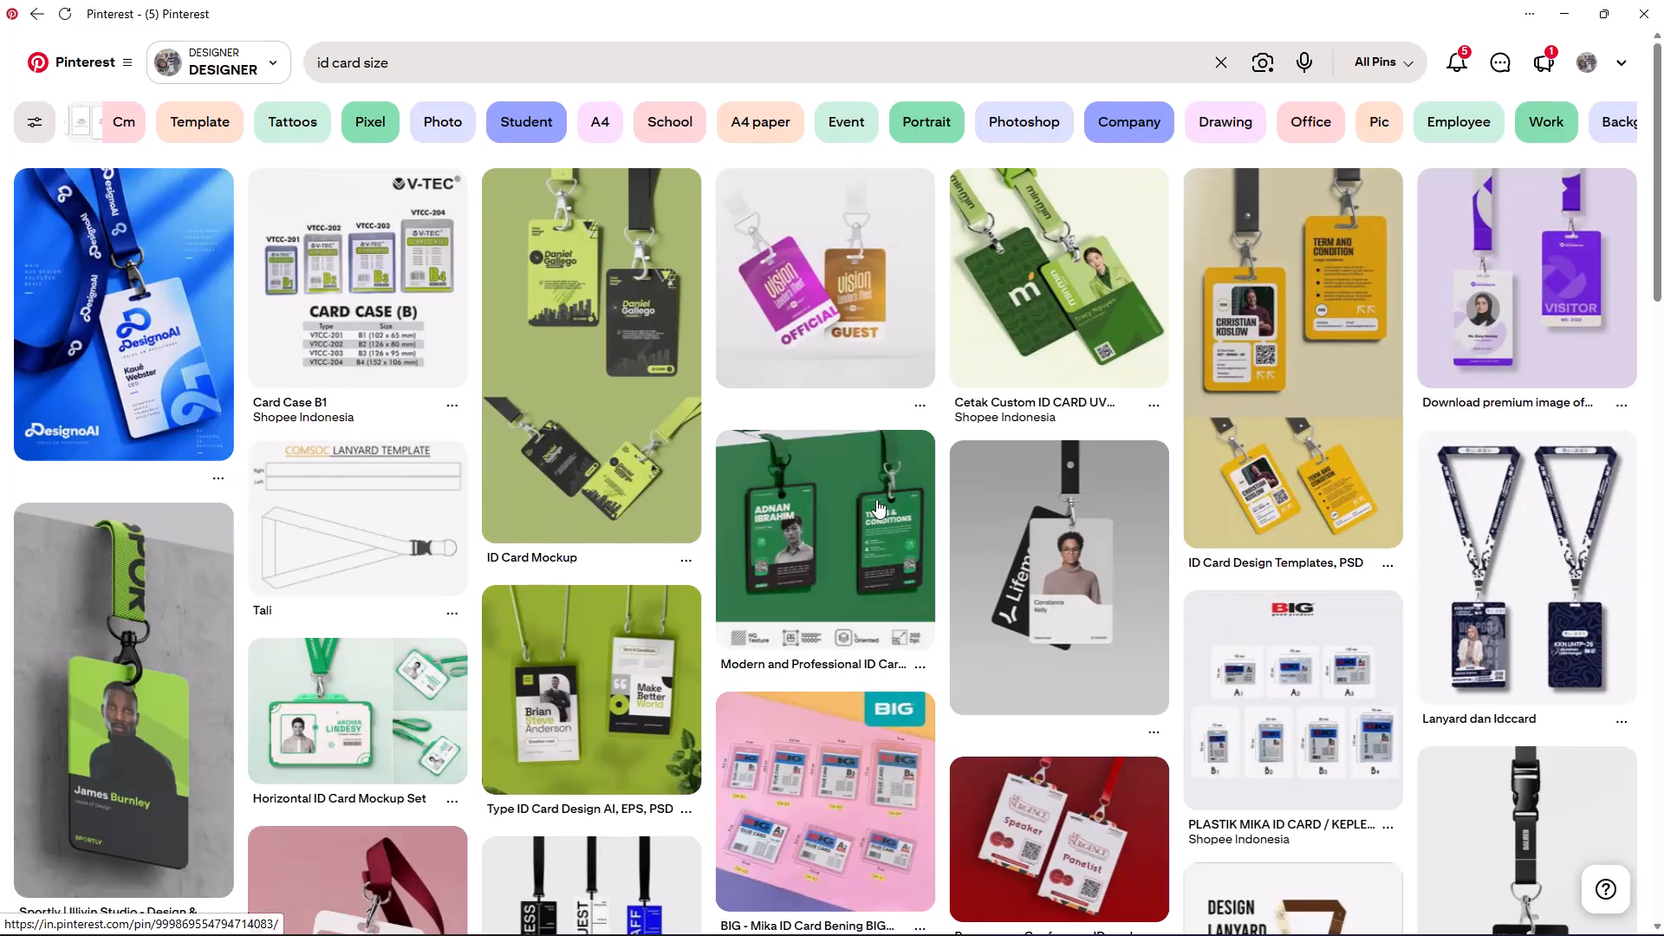
Open the Card Case B1 pin from the search results to read its ID card case size table.
left_click_drag(876, 499, 552, 463)
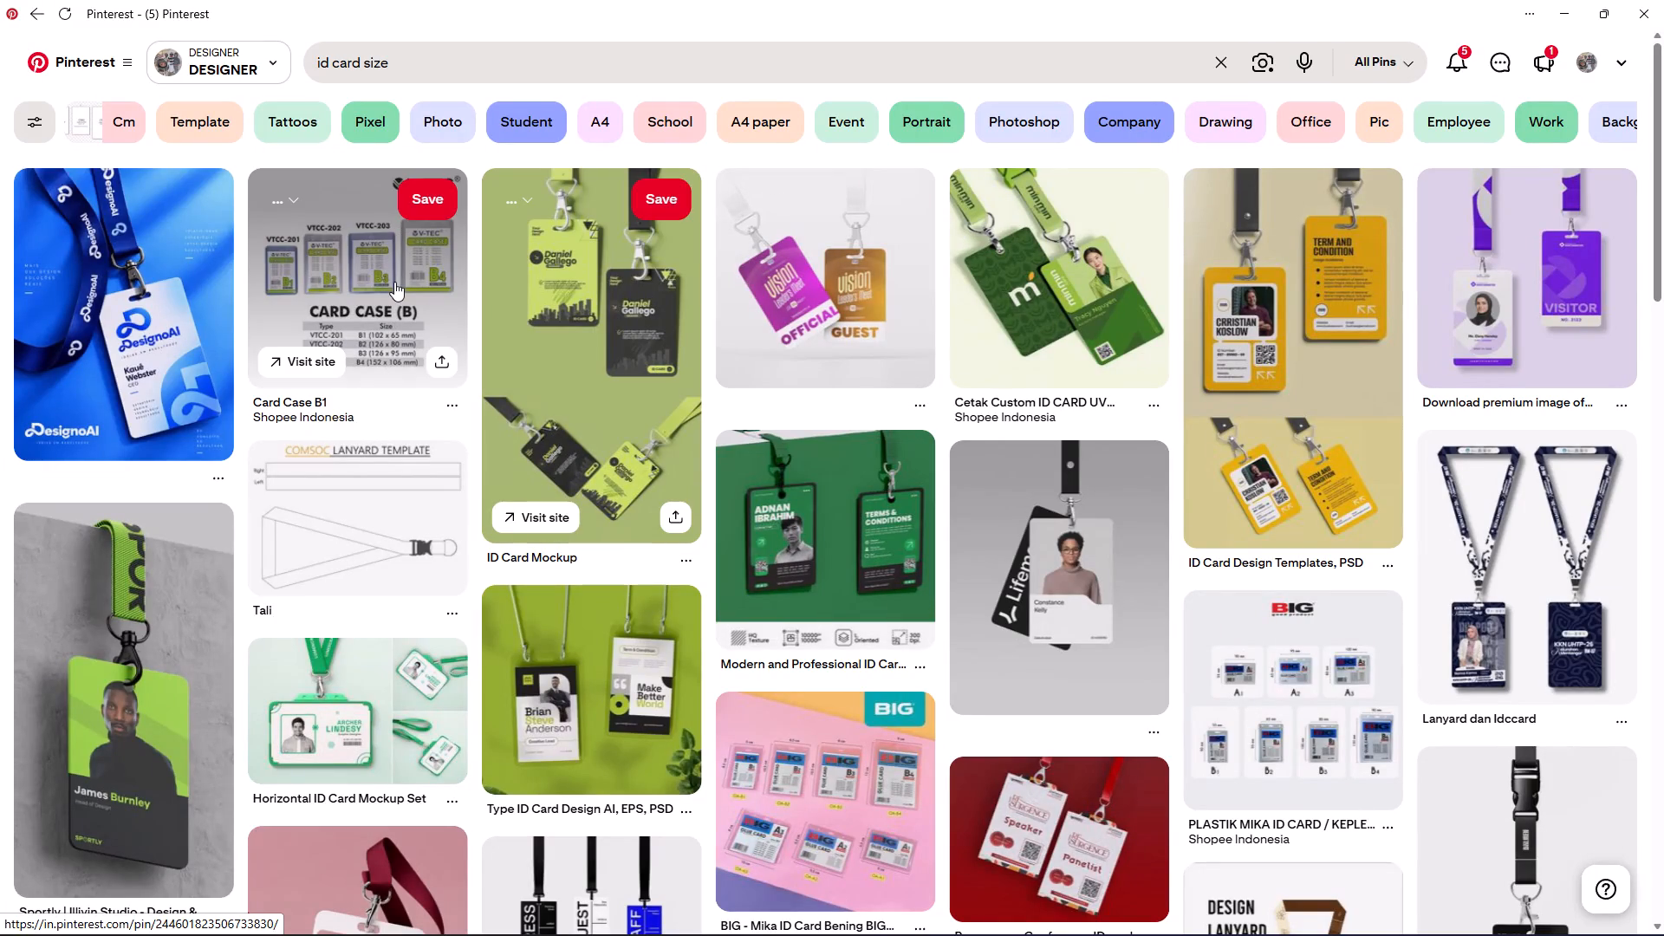
left_click(394, 282)
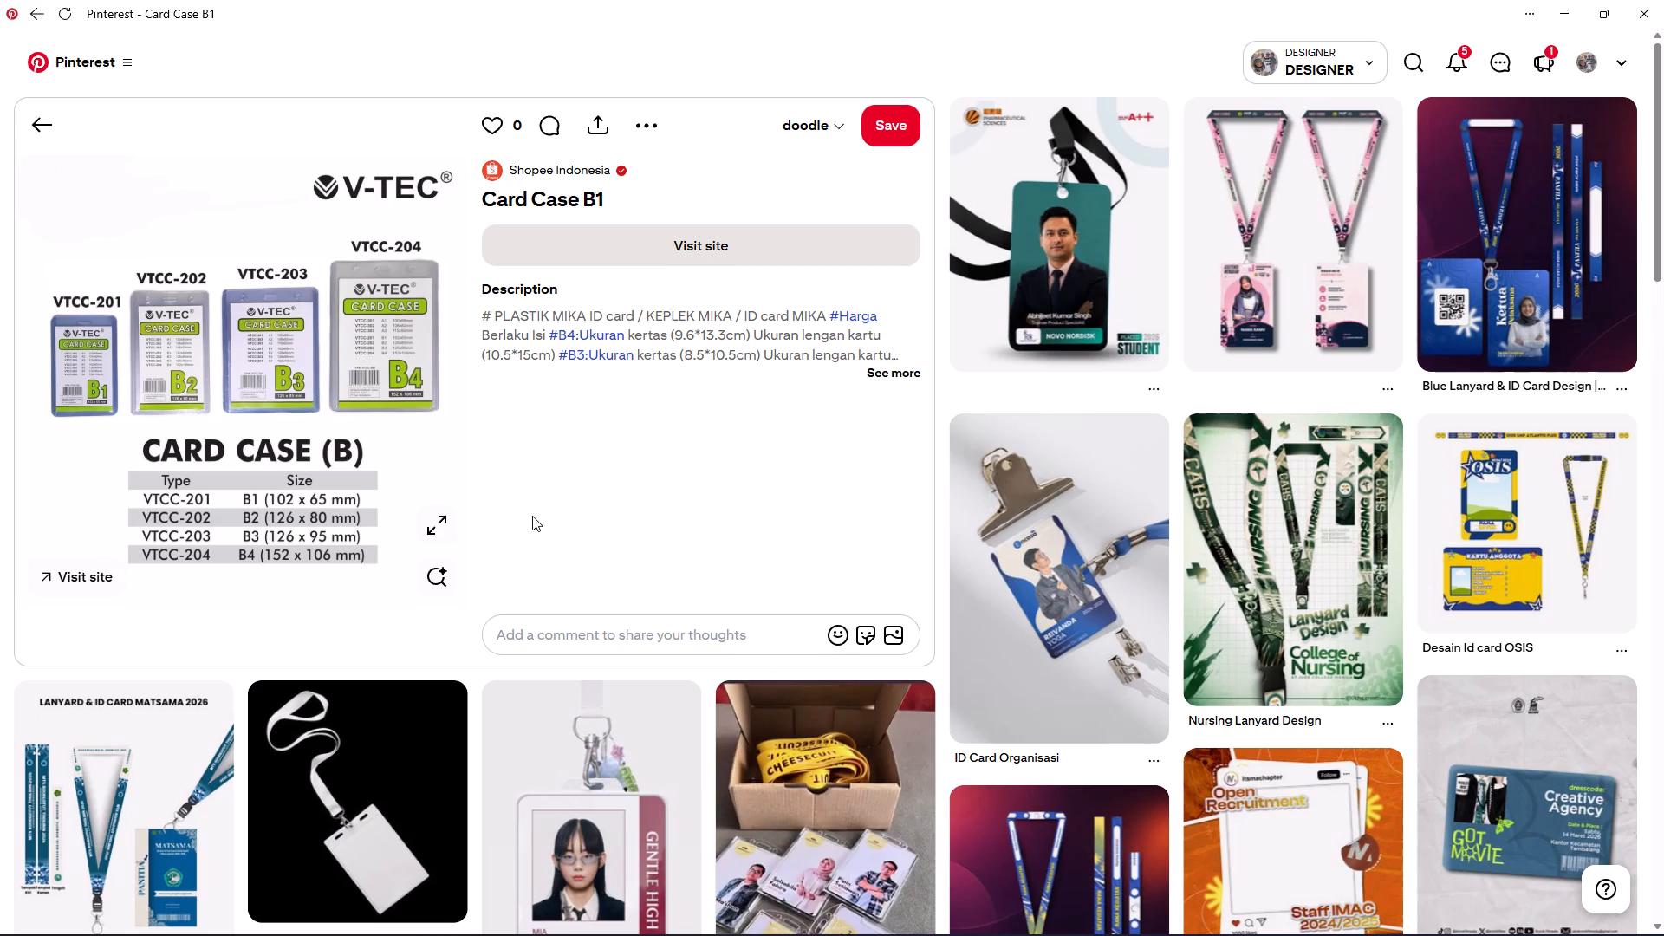
Browse the related pins below the card case pin for ID card size, holder and lanyard design references.
scroll(752, 664, "down", 6)
scroll(752, 664, "up", 1)
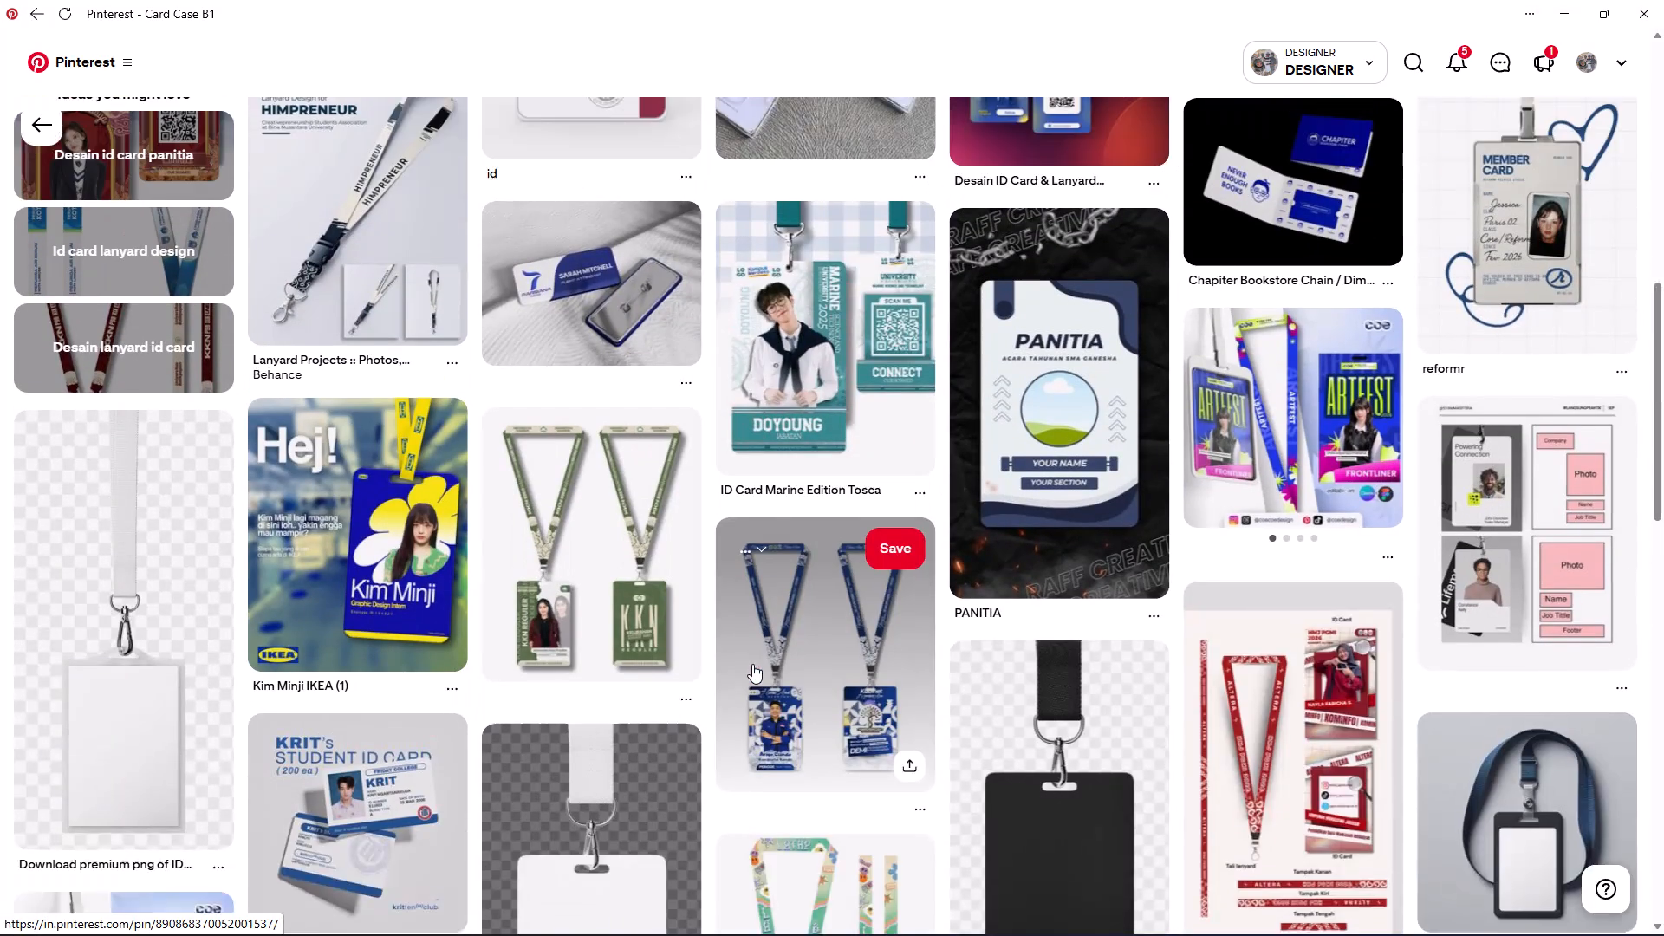
scroll(752, 664, "up", 1)
scroll(759, 641, "down", 7)
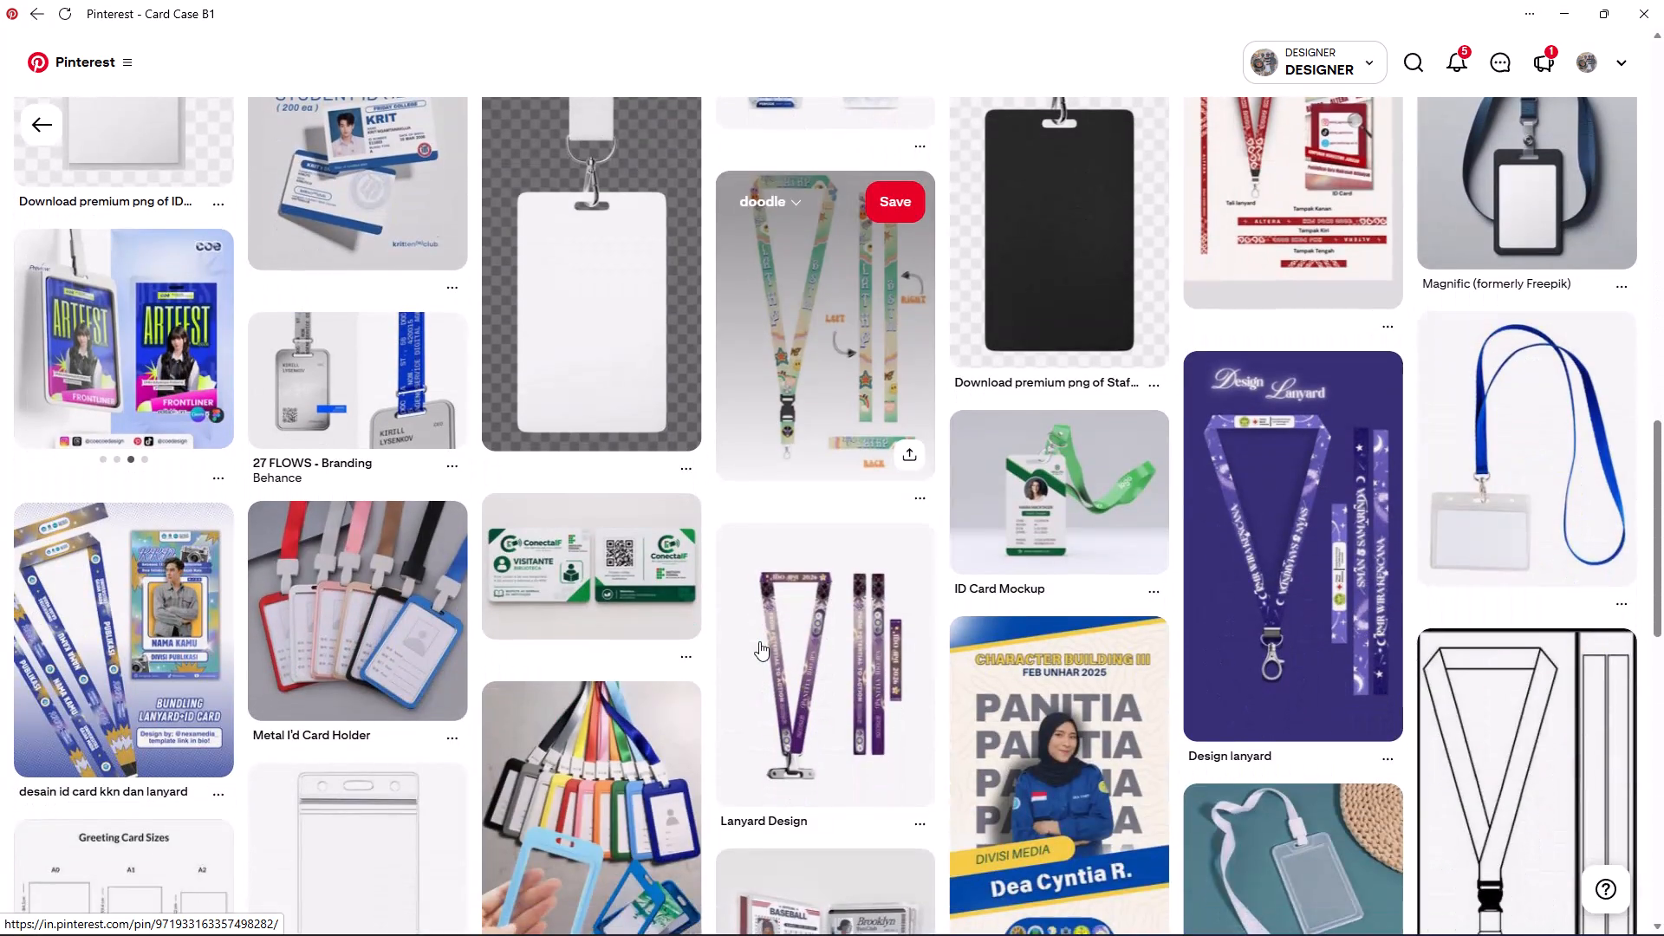
scroll(759, 641, "down", 1)
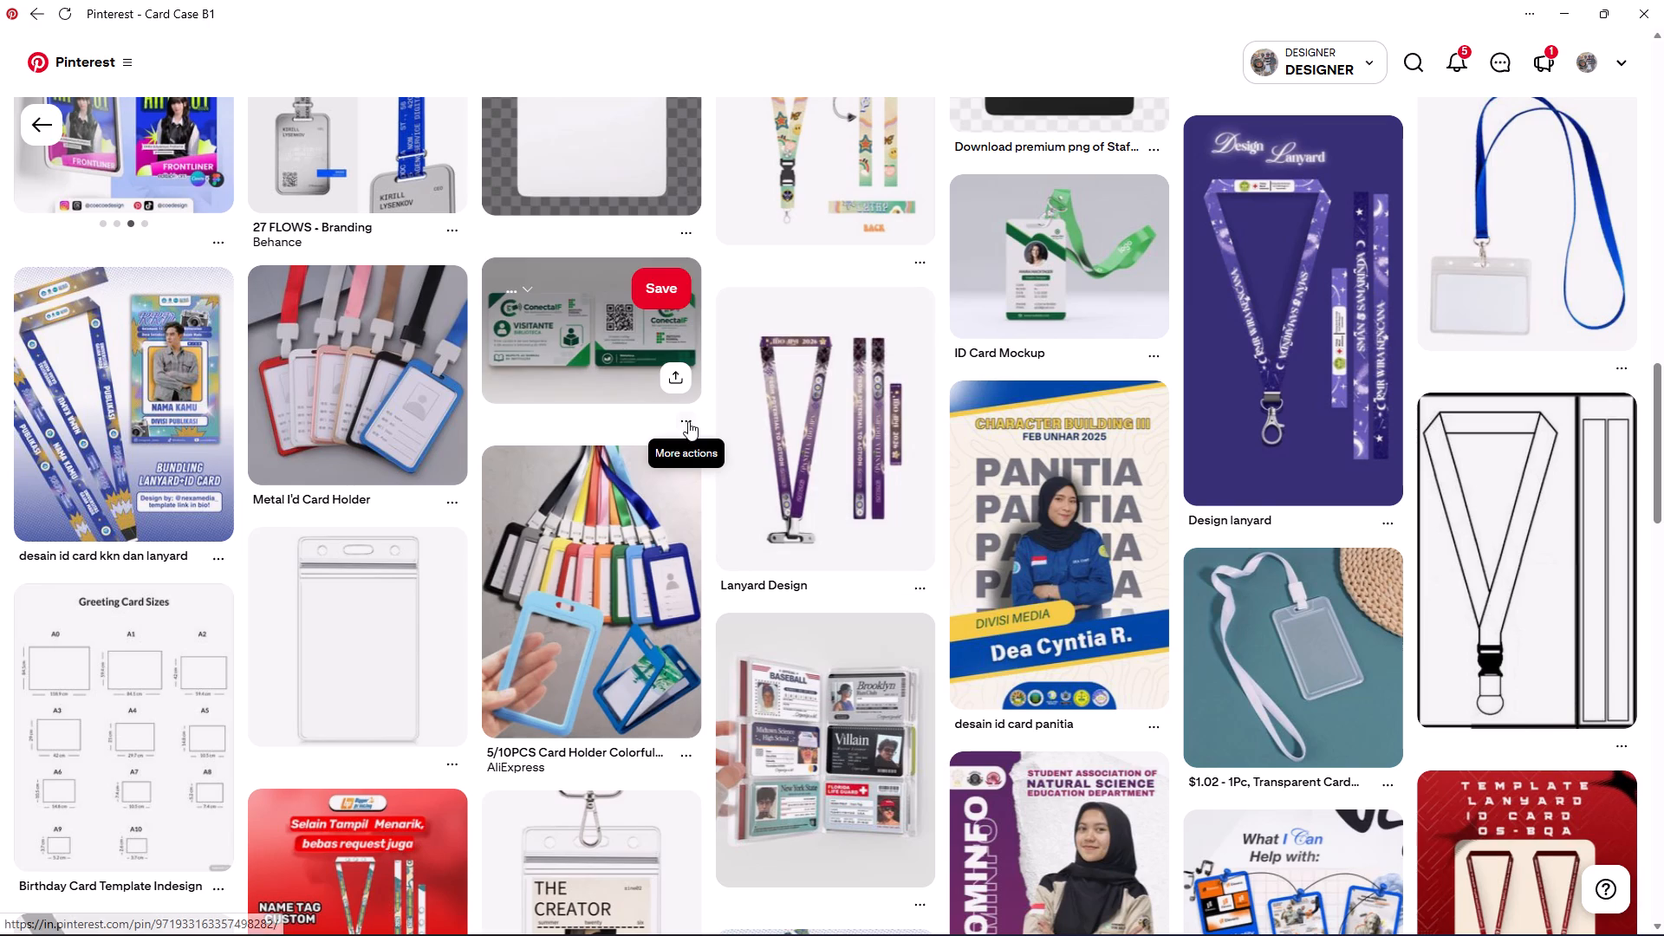
scroll(688, 421, "down", 3)
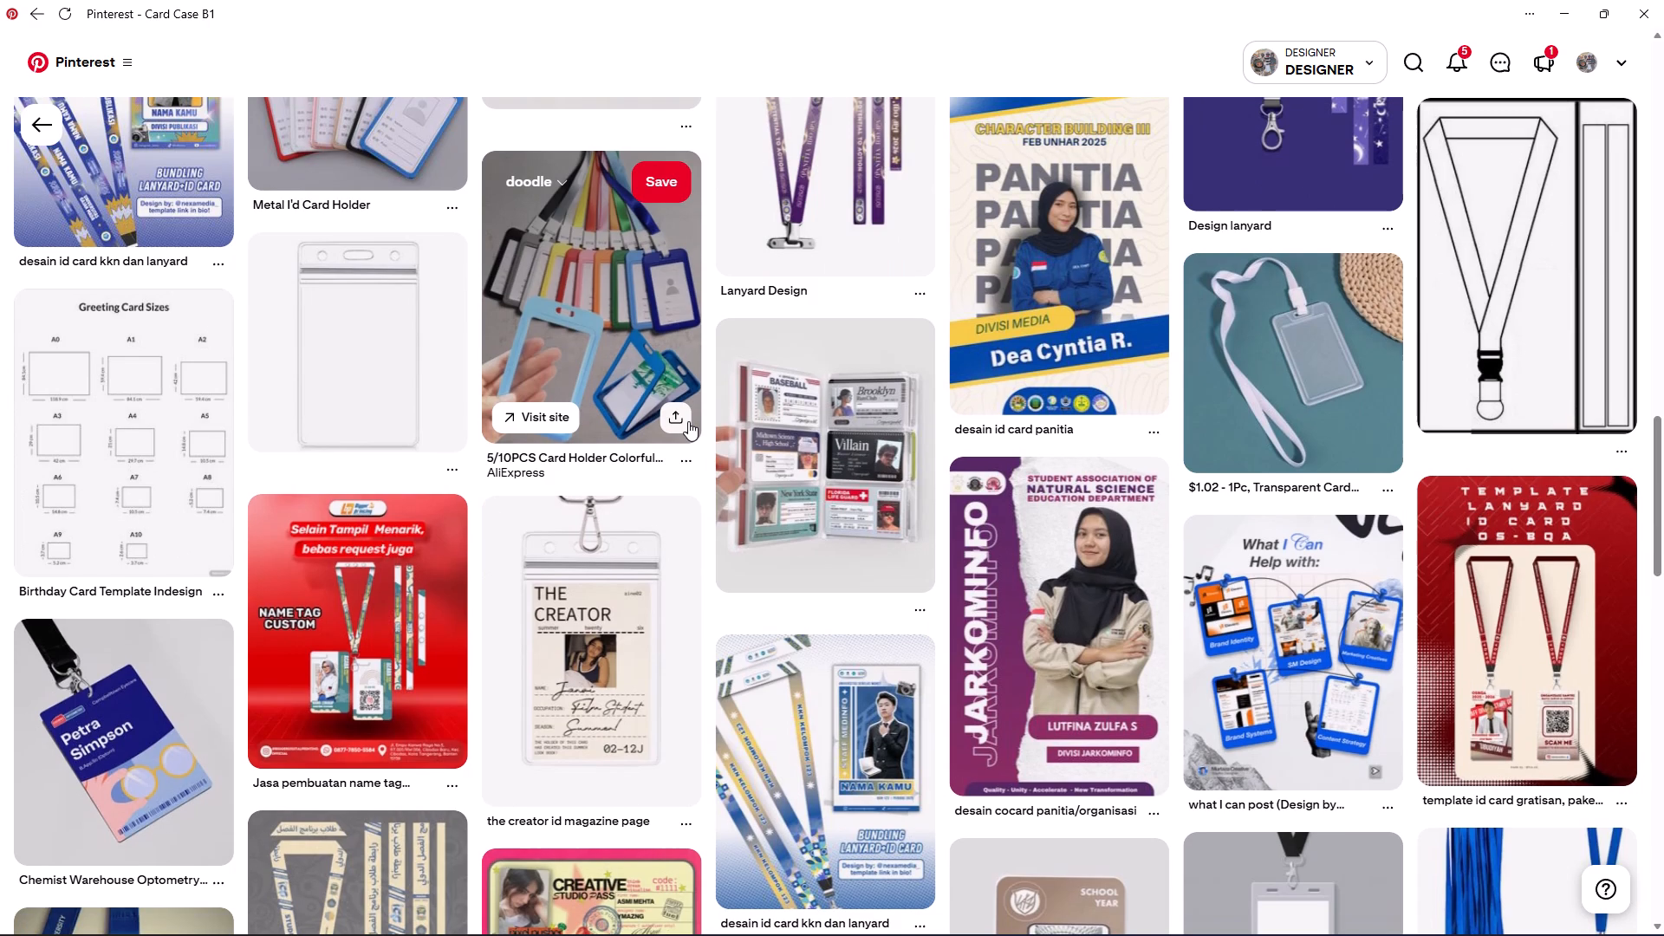
scroll(688, 421, "down", 1)
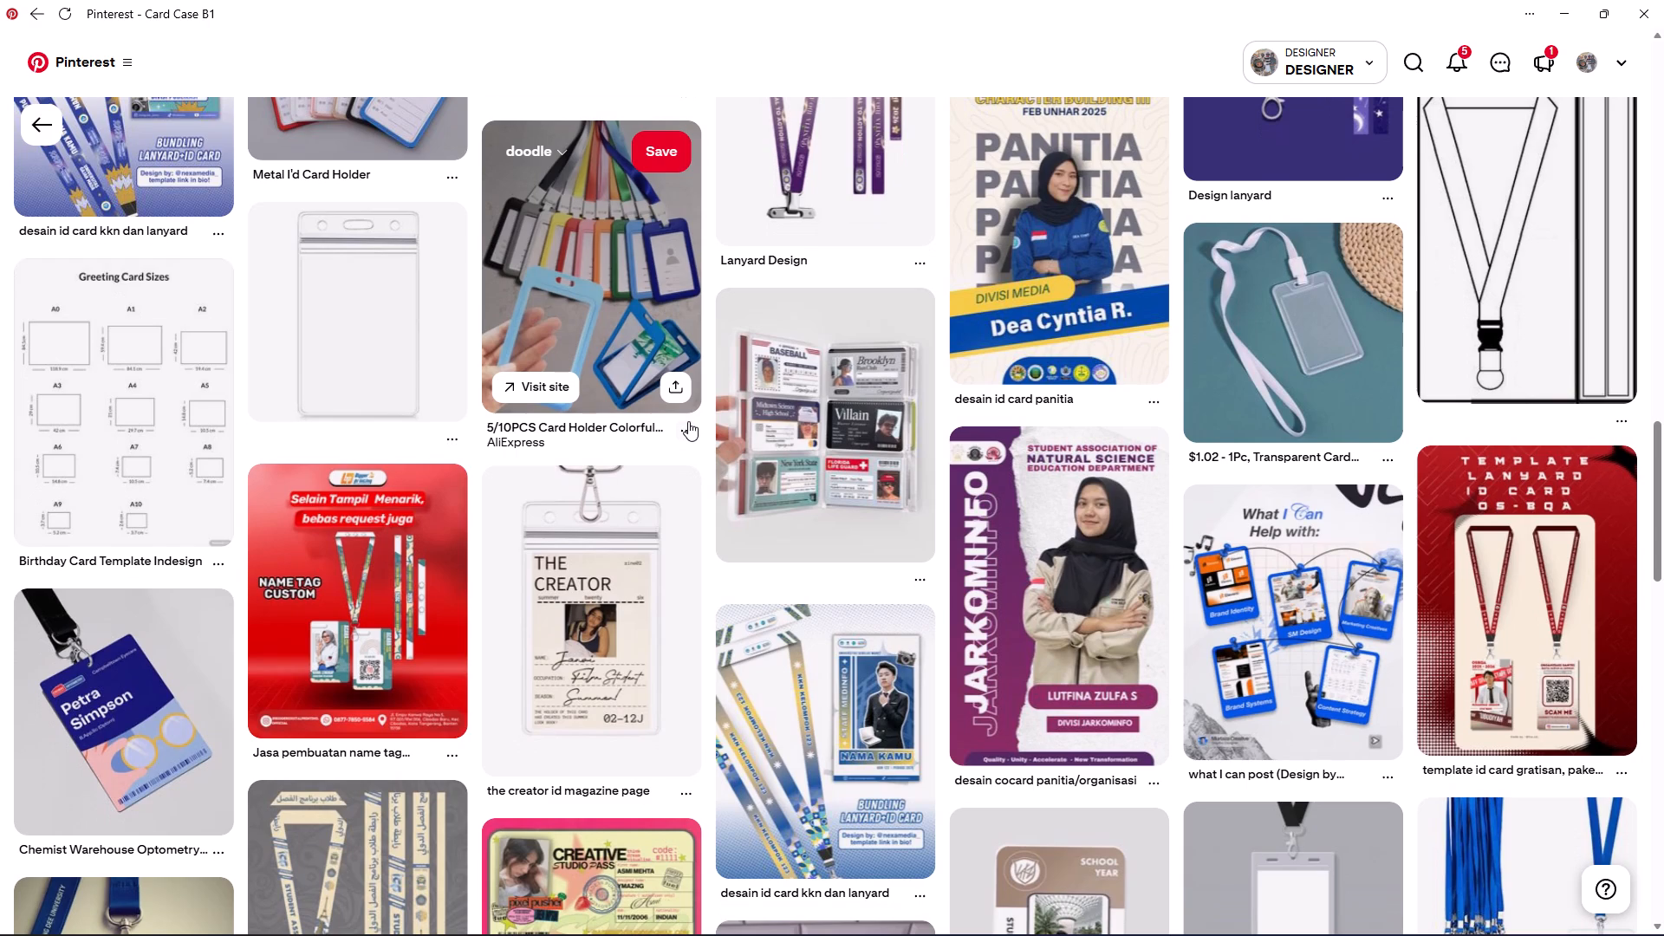
scroll(688, 421, "down", 2)
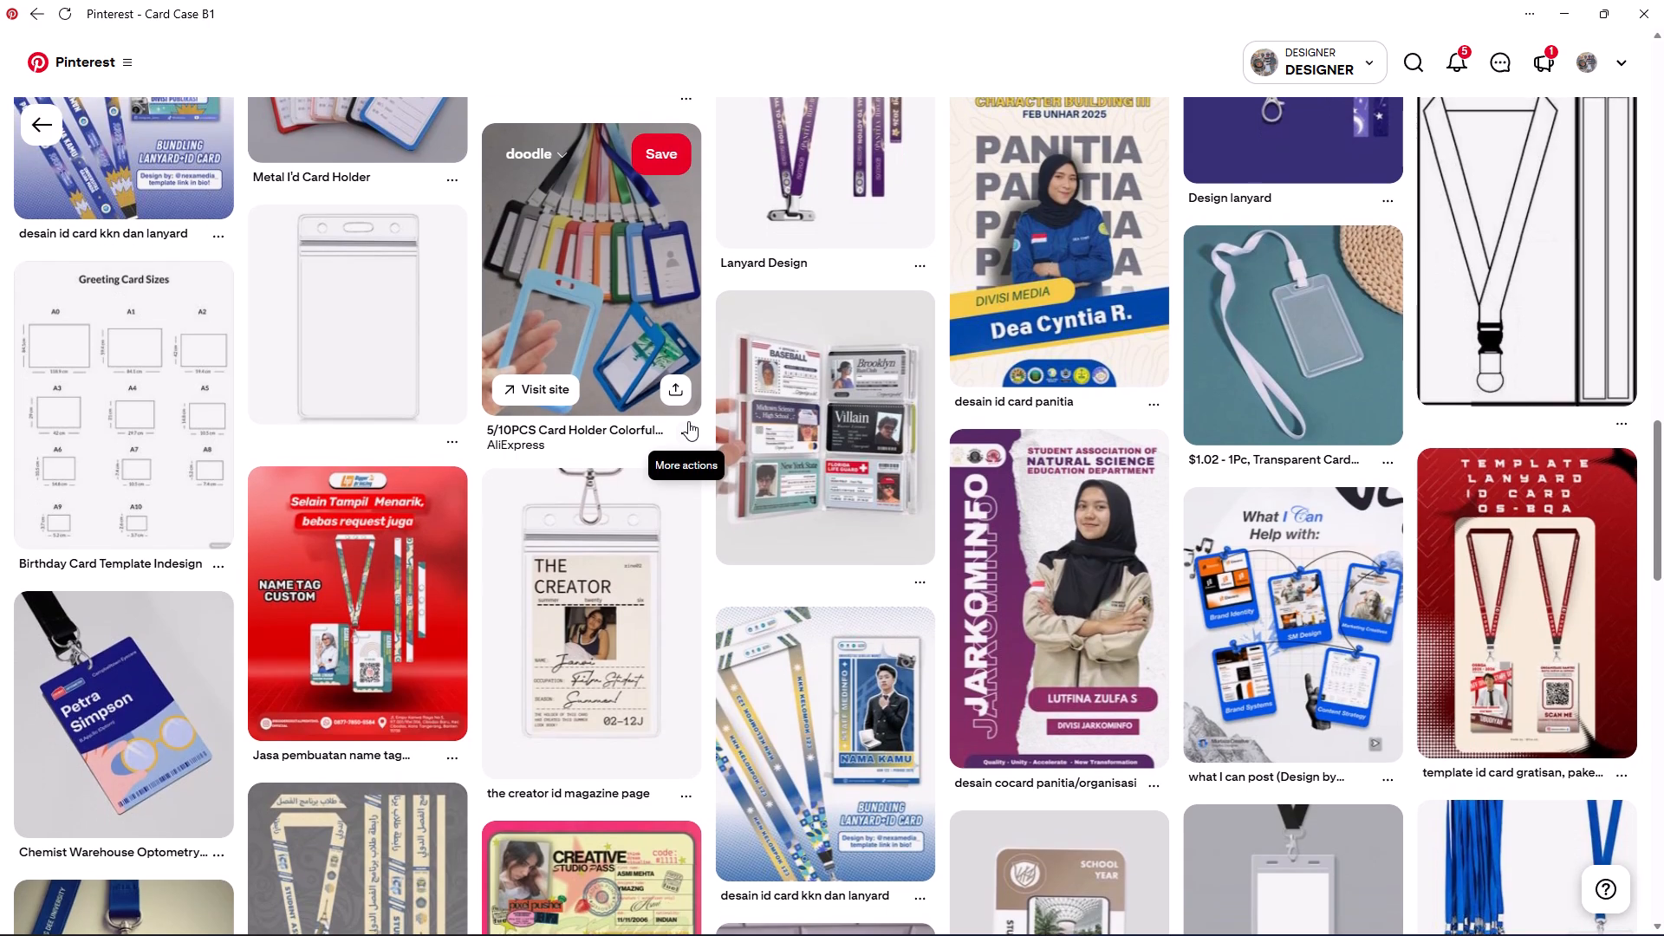
scroll(688, 421, "down", 2)
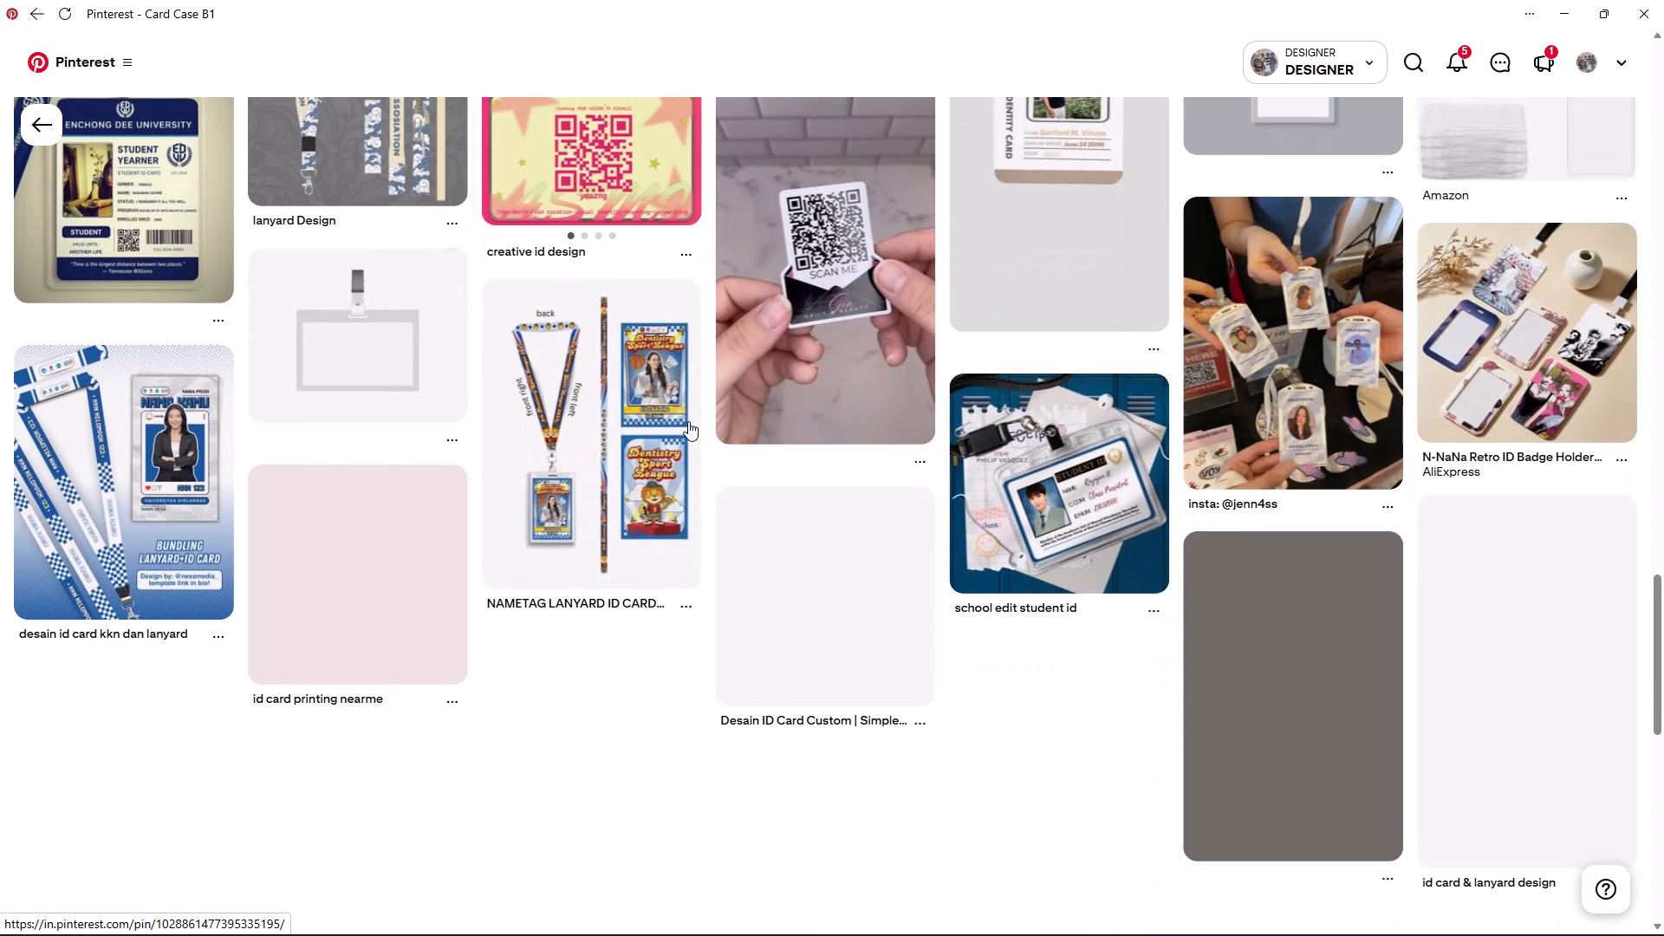
scroll(688, 421, "up", 8)
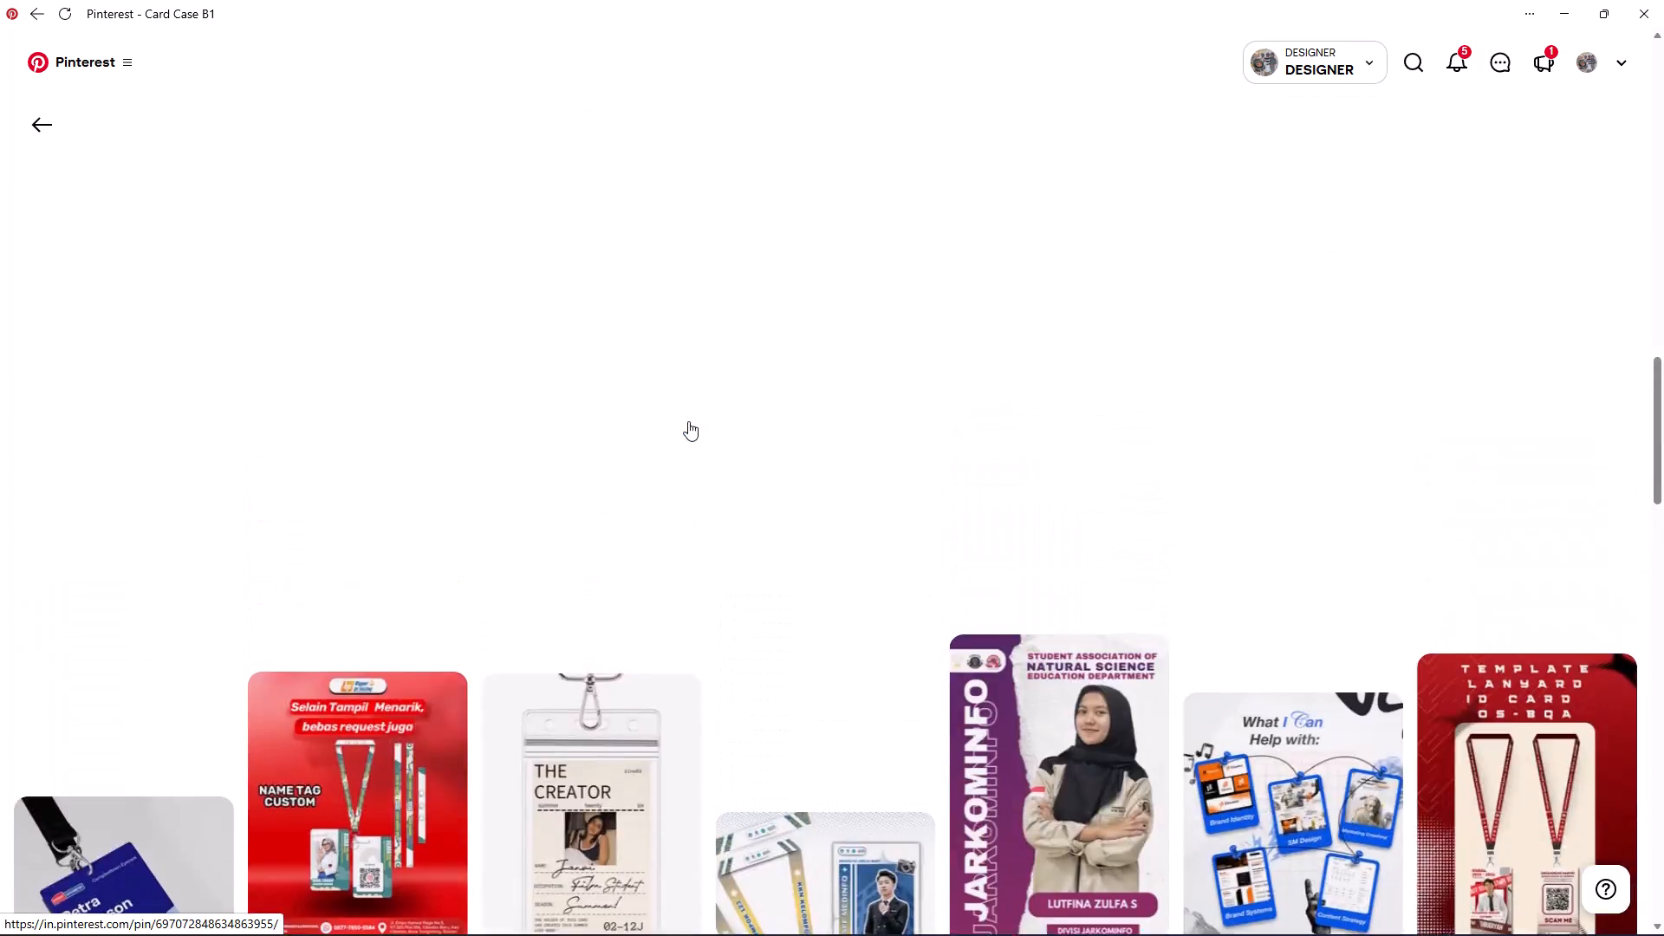
scroll(688, 421, "up", 9)
Open the related pin "Desain ID Card & Lanyard Kegiatan | Name Tag Event Modern".
left_click(1083, 852)
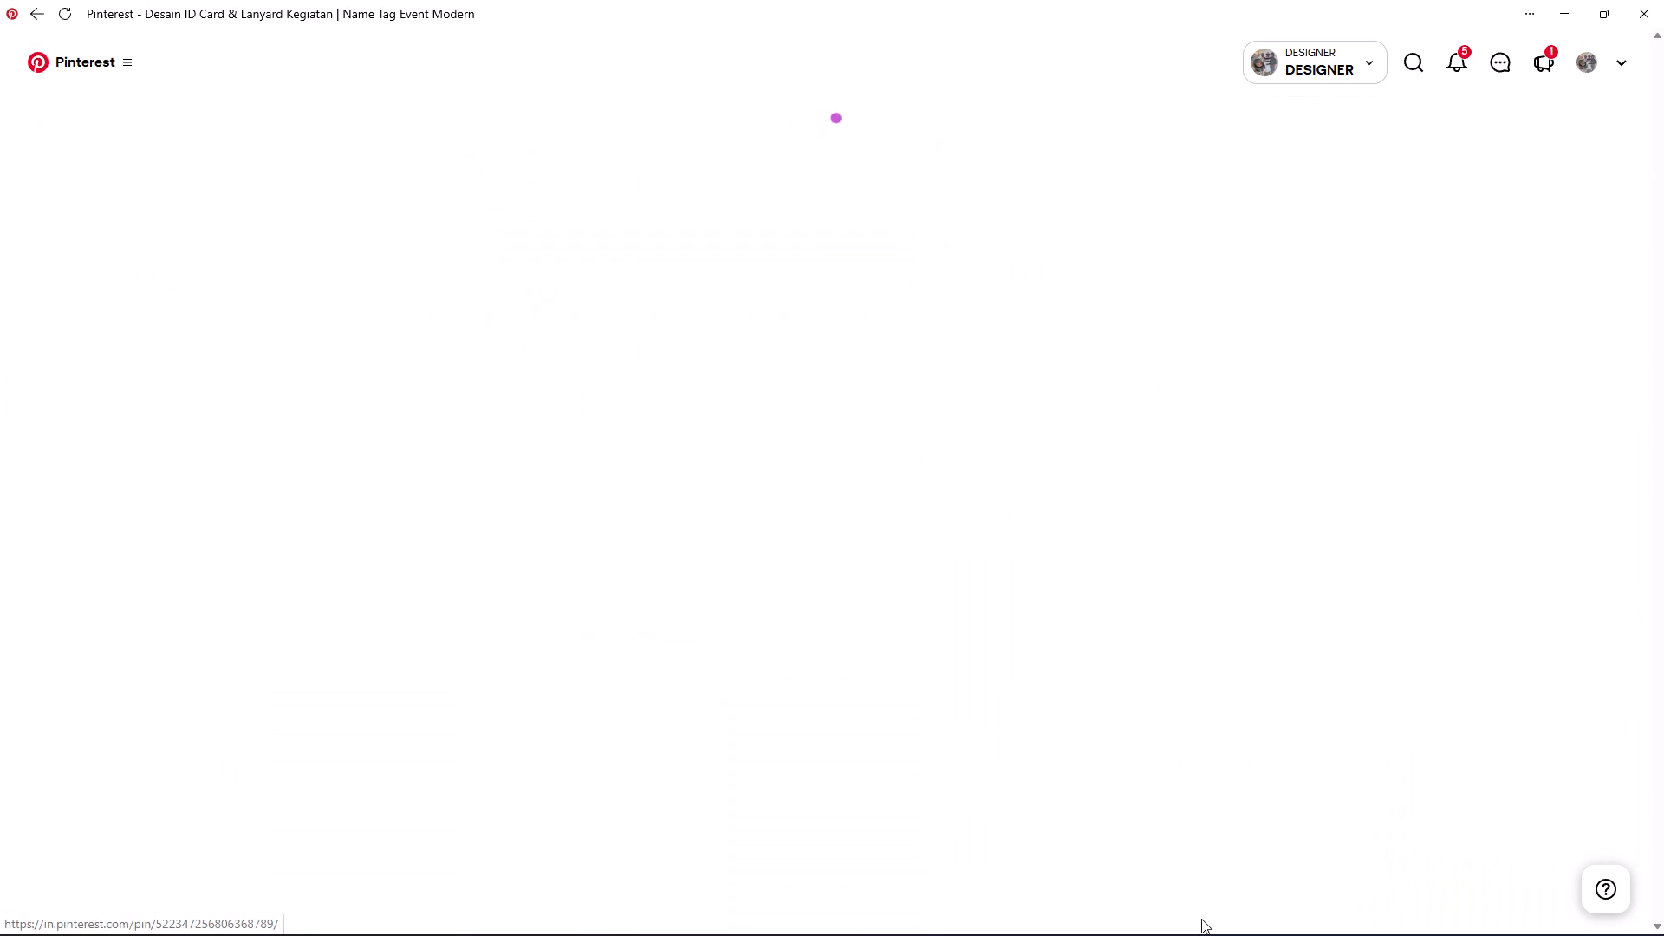
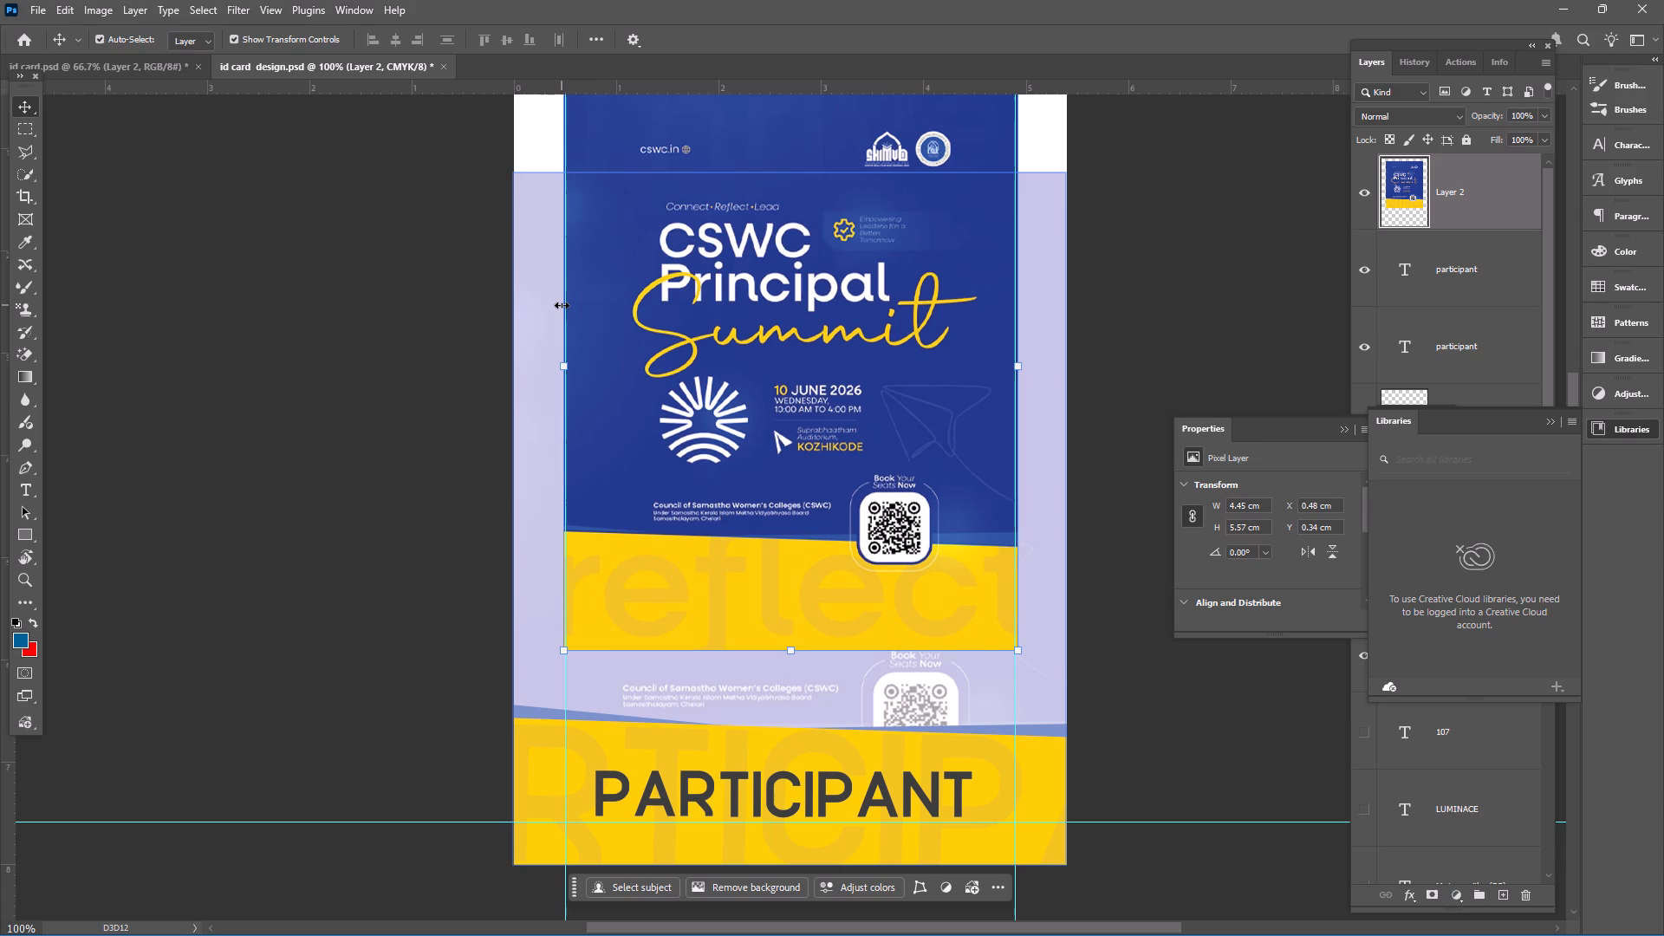
key("ctrl+n")
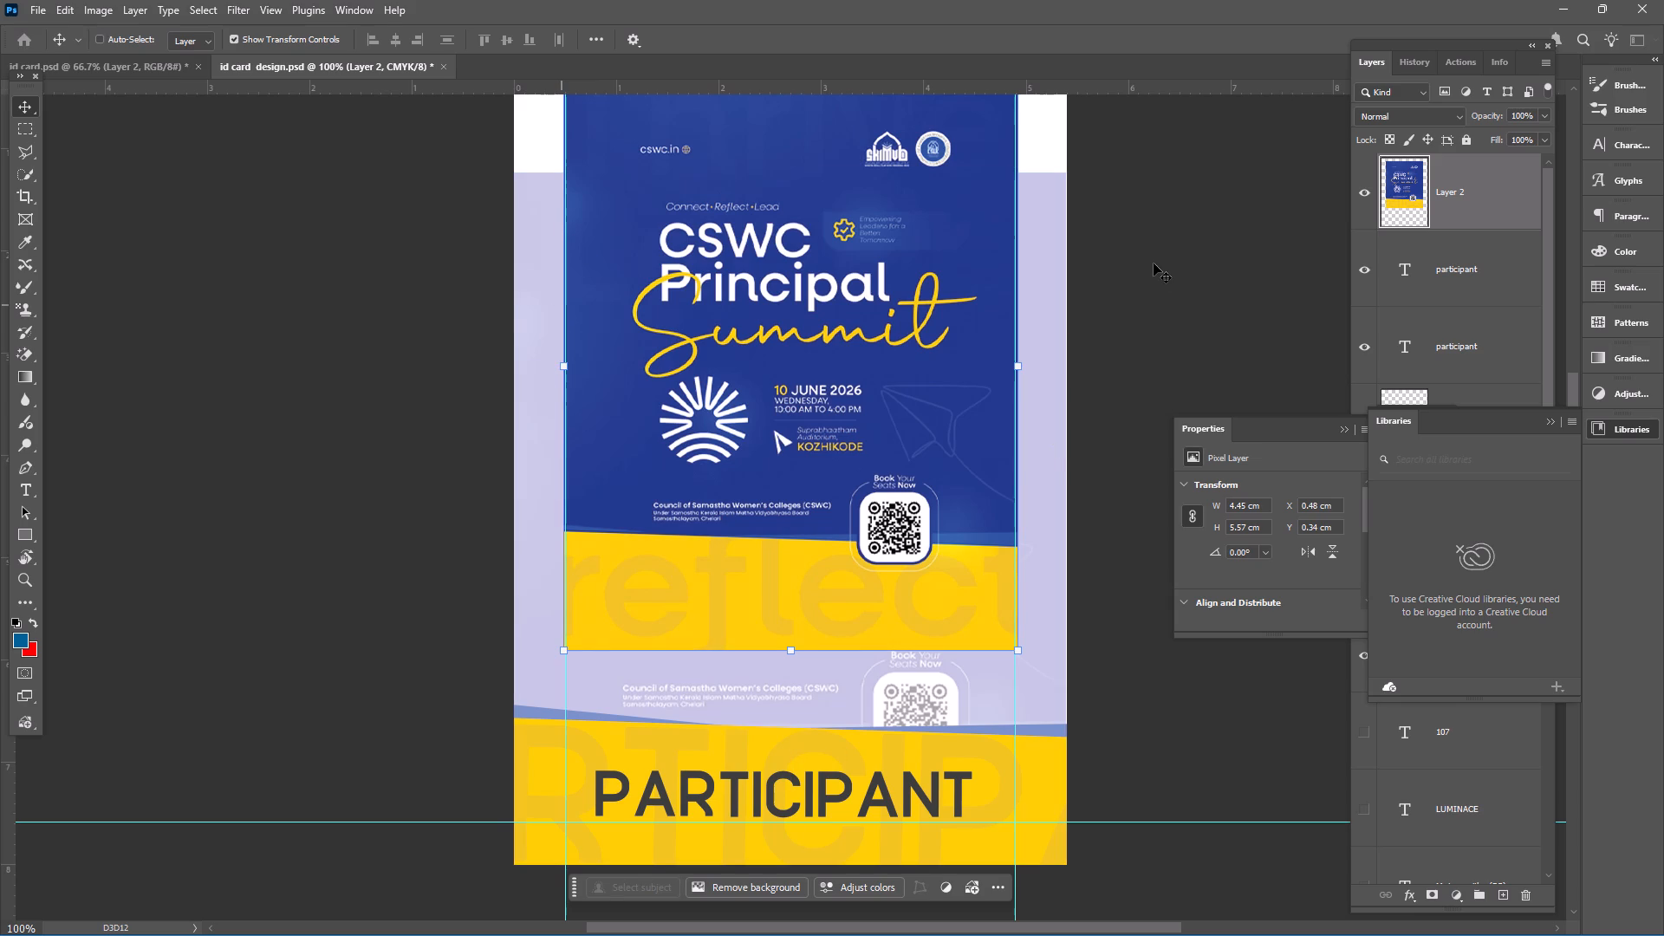
key("ctrl+n")
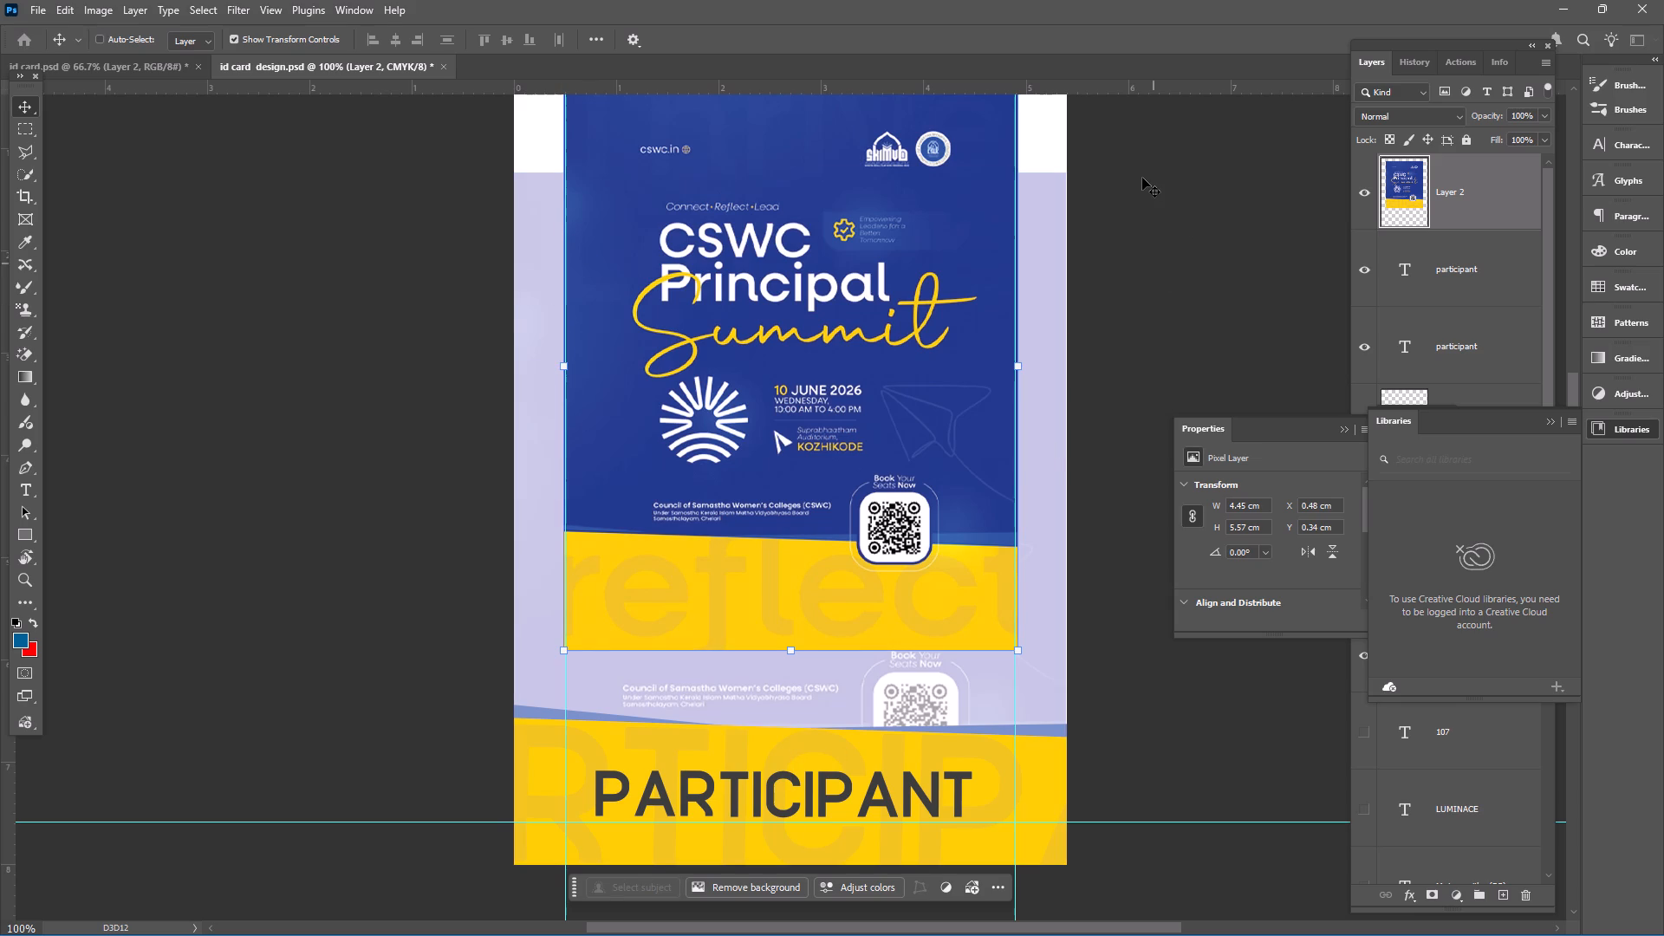
left_click(1142, 178)
double_click(1142, 178)
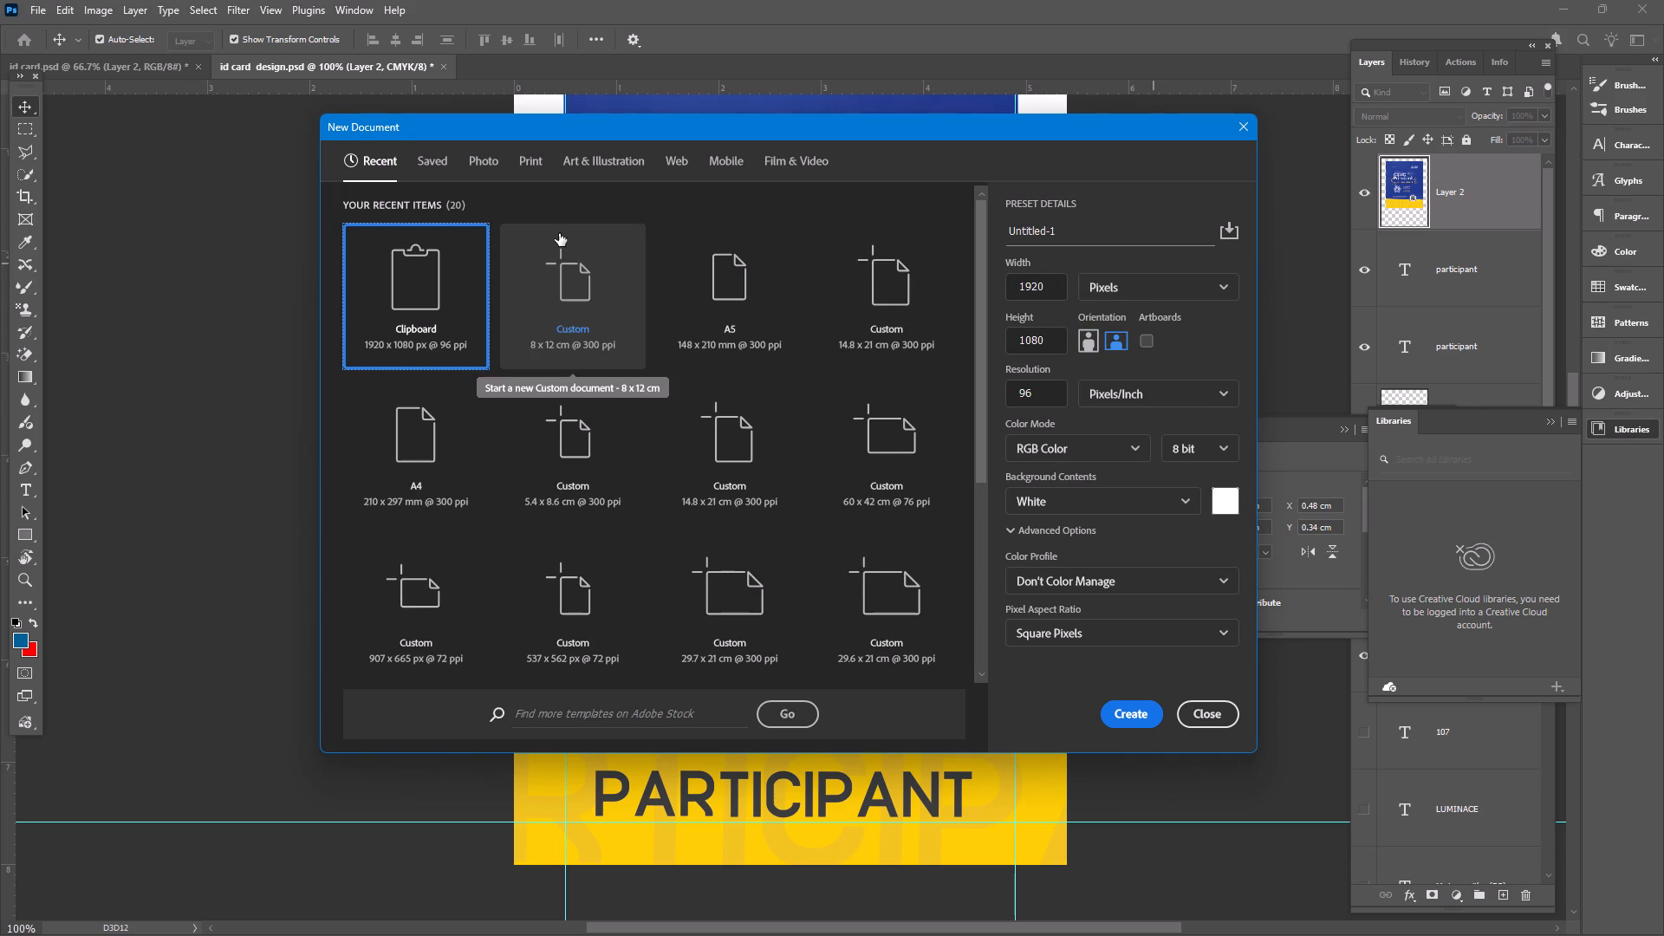
left_click(1154, 285)
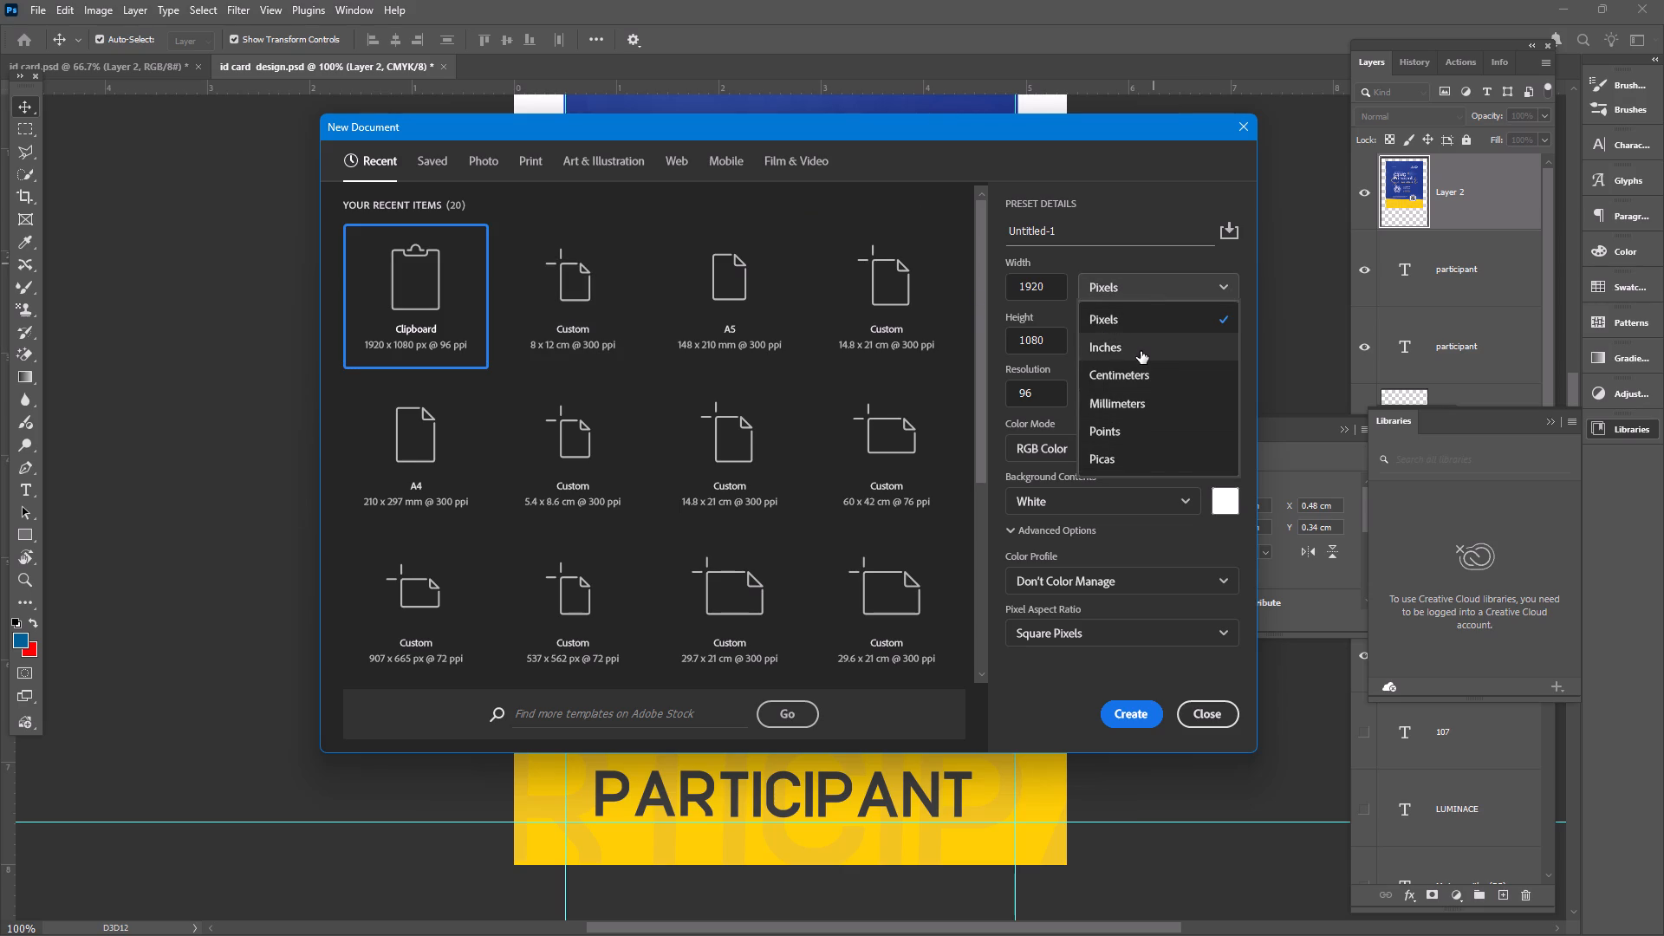
left_click(1145, 371)
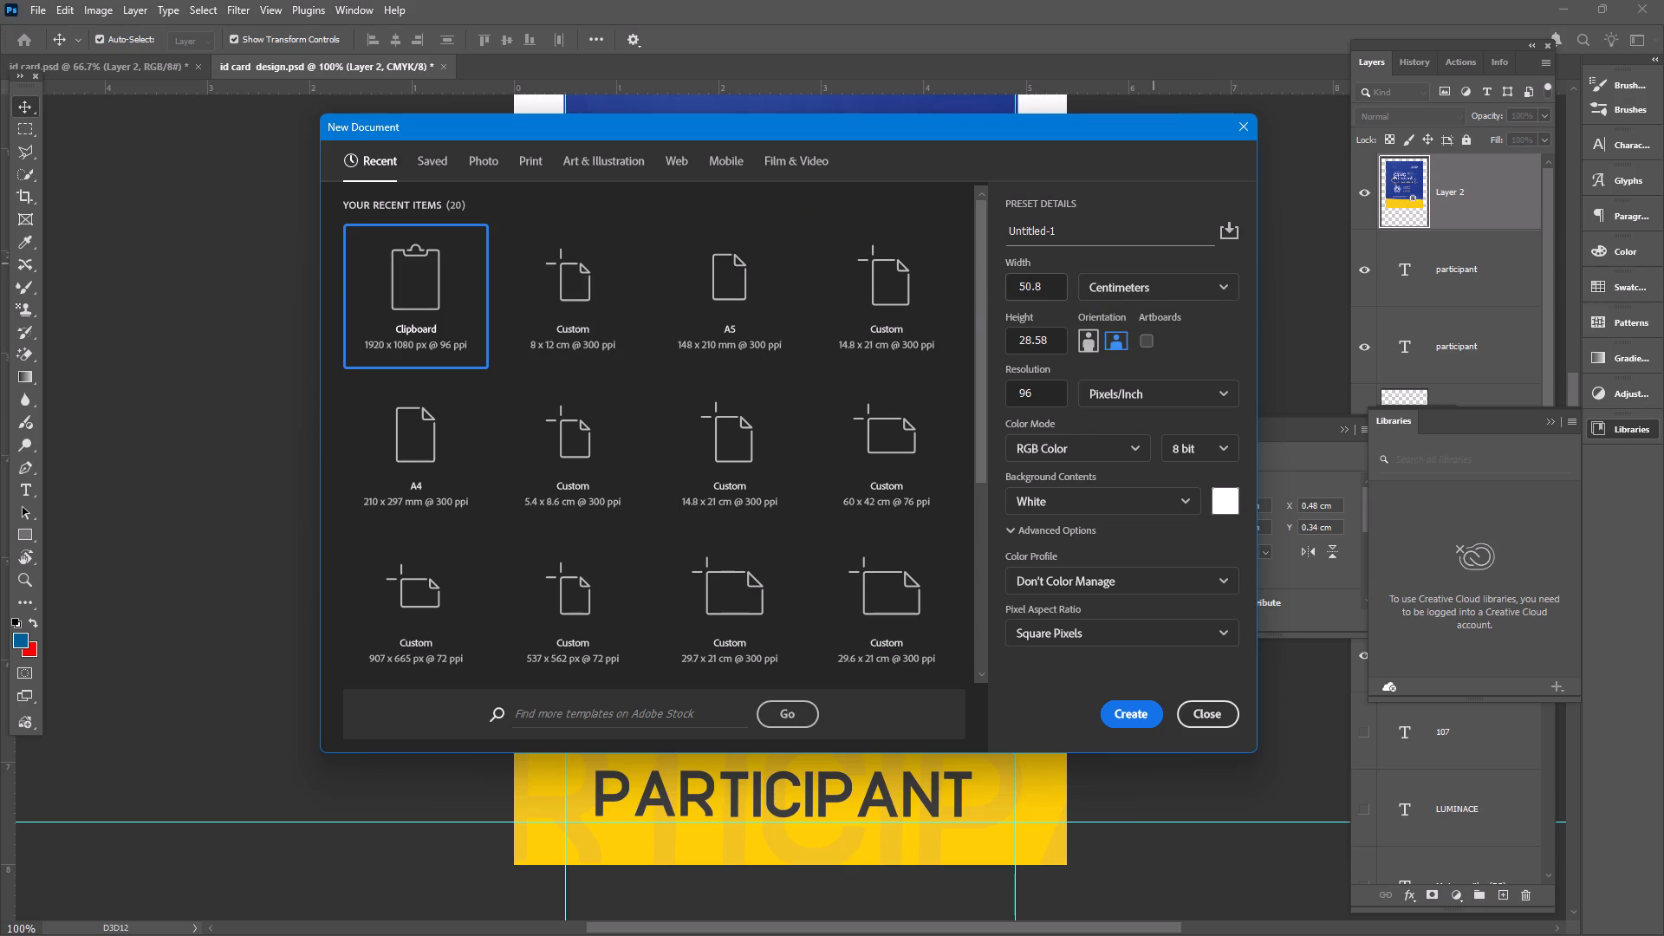
left_click_drag(1057, 289, 1049, 288)
left_click(1049, 288)
left_click_drag(1049, 288, 1020, 291)
key("7")
left_click_drag(1050, 344, 1010, 345)
type("11.5")
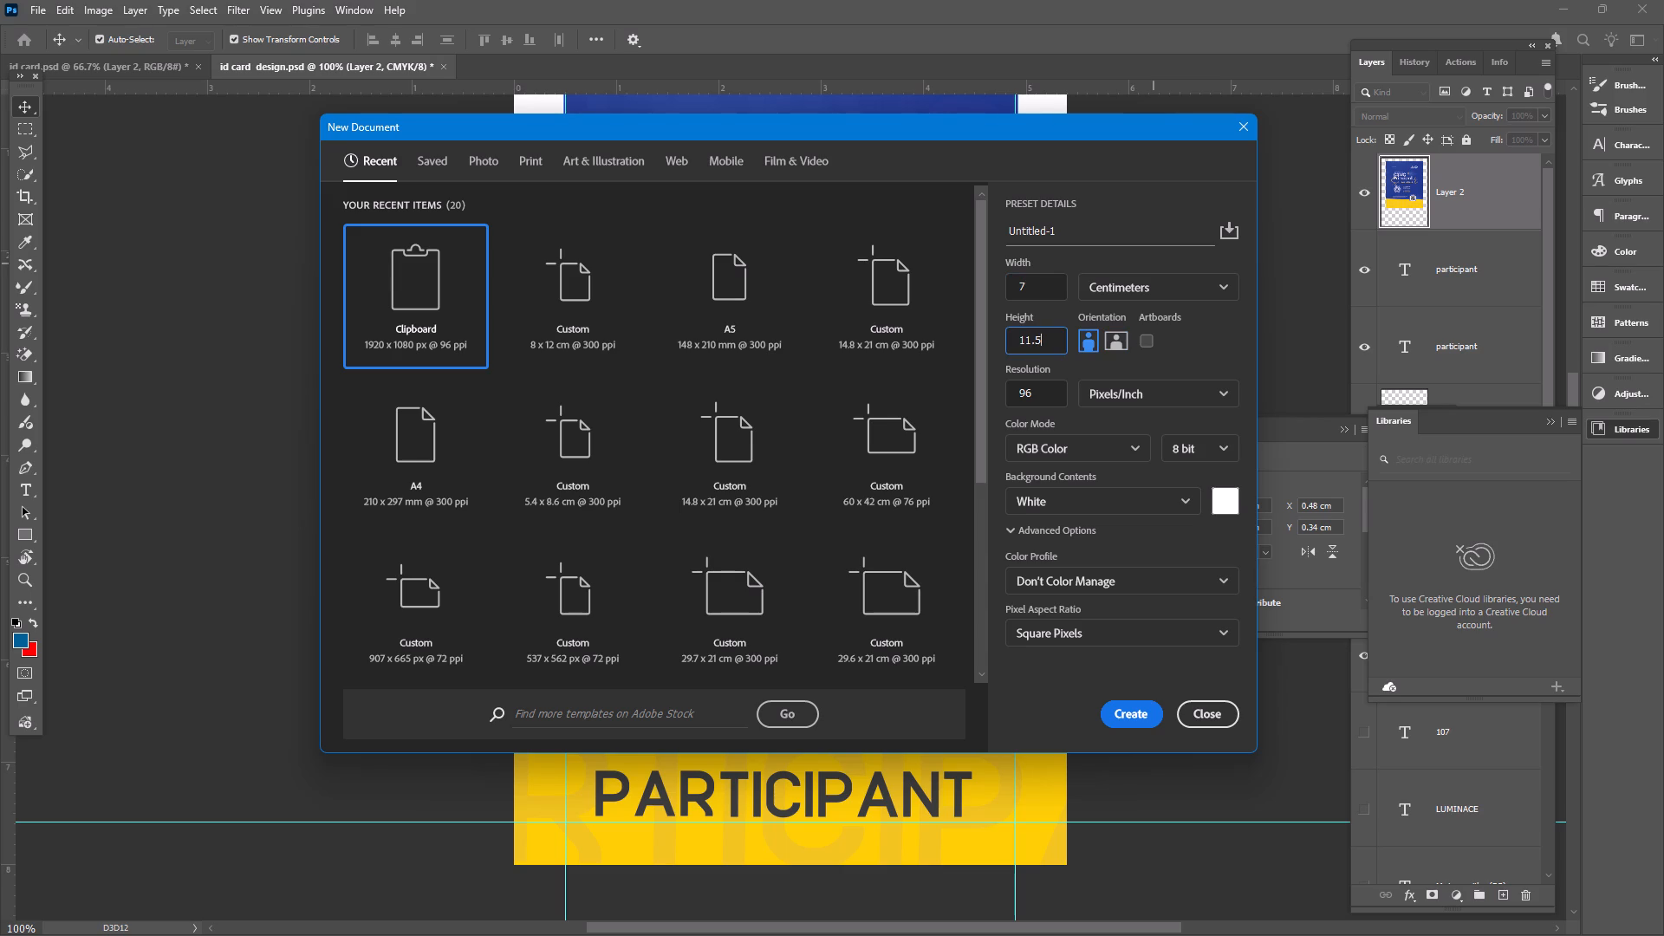
left_click_drag(1041, 391, 1000, 394)
type("72")
left_click(1129, 716)
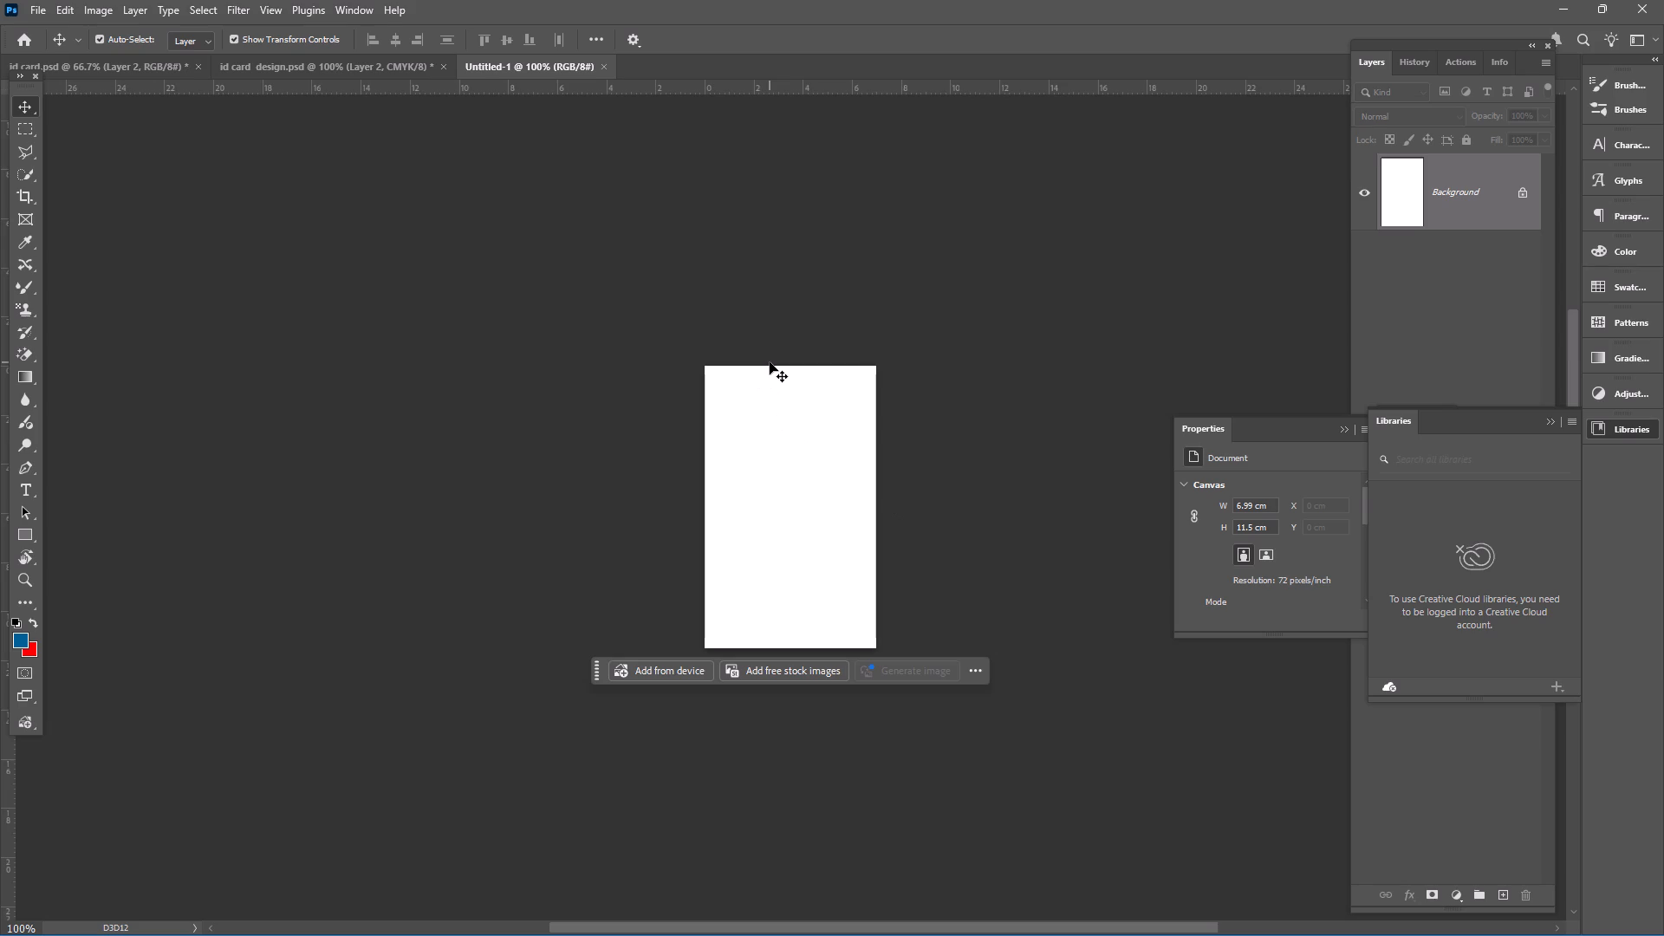
key("F22")
key("0")
key("ctrl+shift+F22")
key("ctrl+0")
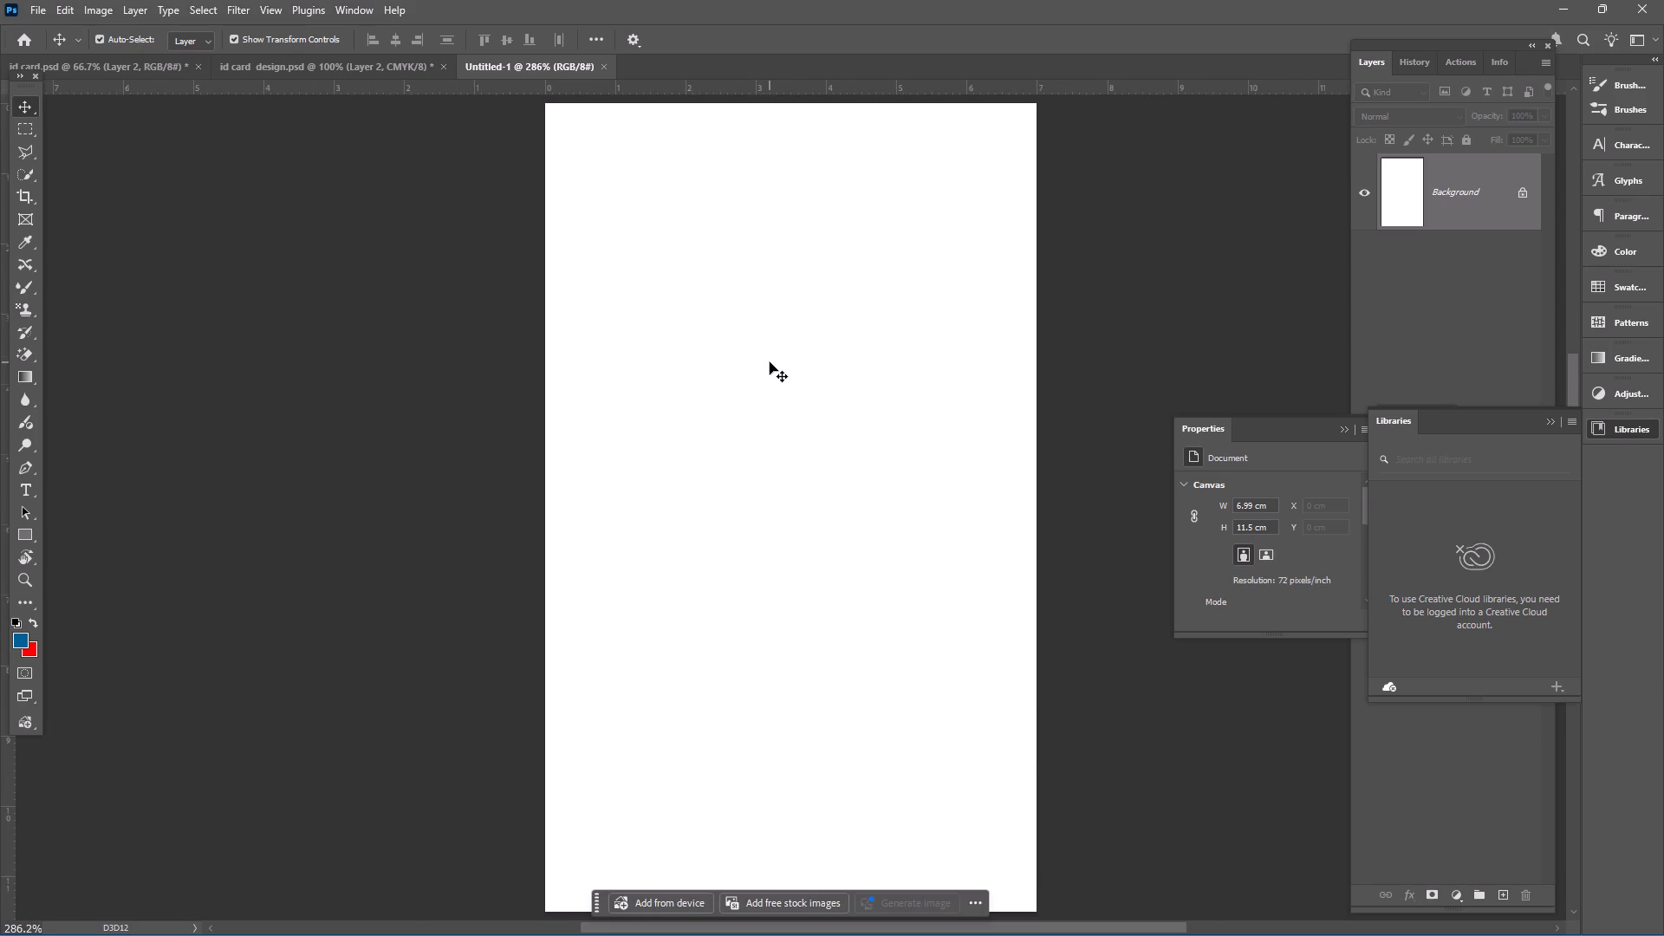
In id card design.psd, move the blue Principal Summit poster image up about 1.4 cm, uncovering the artwork beneath it.
left_click(408, 55)
scroll(638, 601, "down", 1)
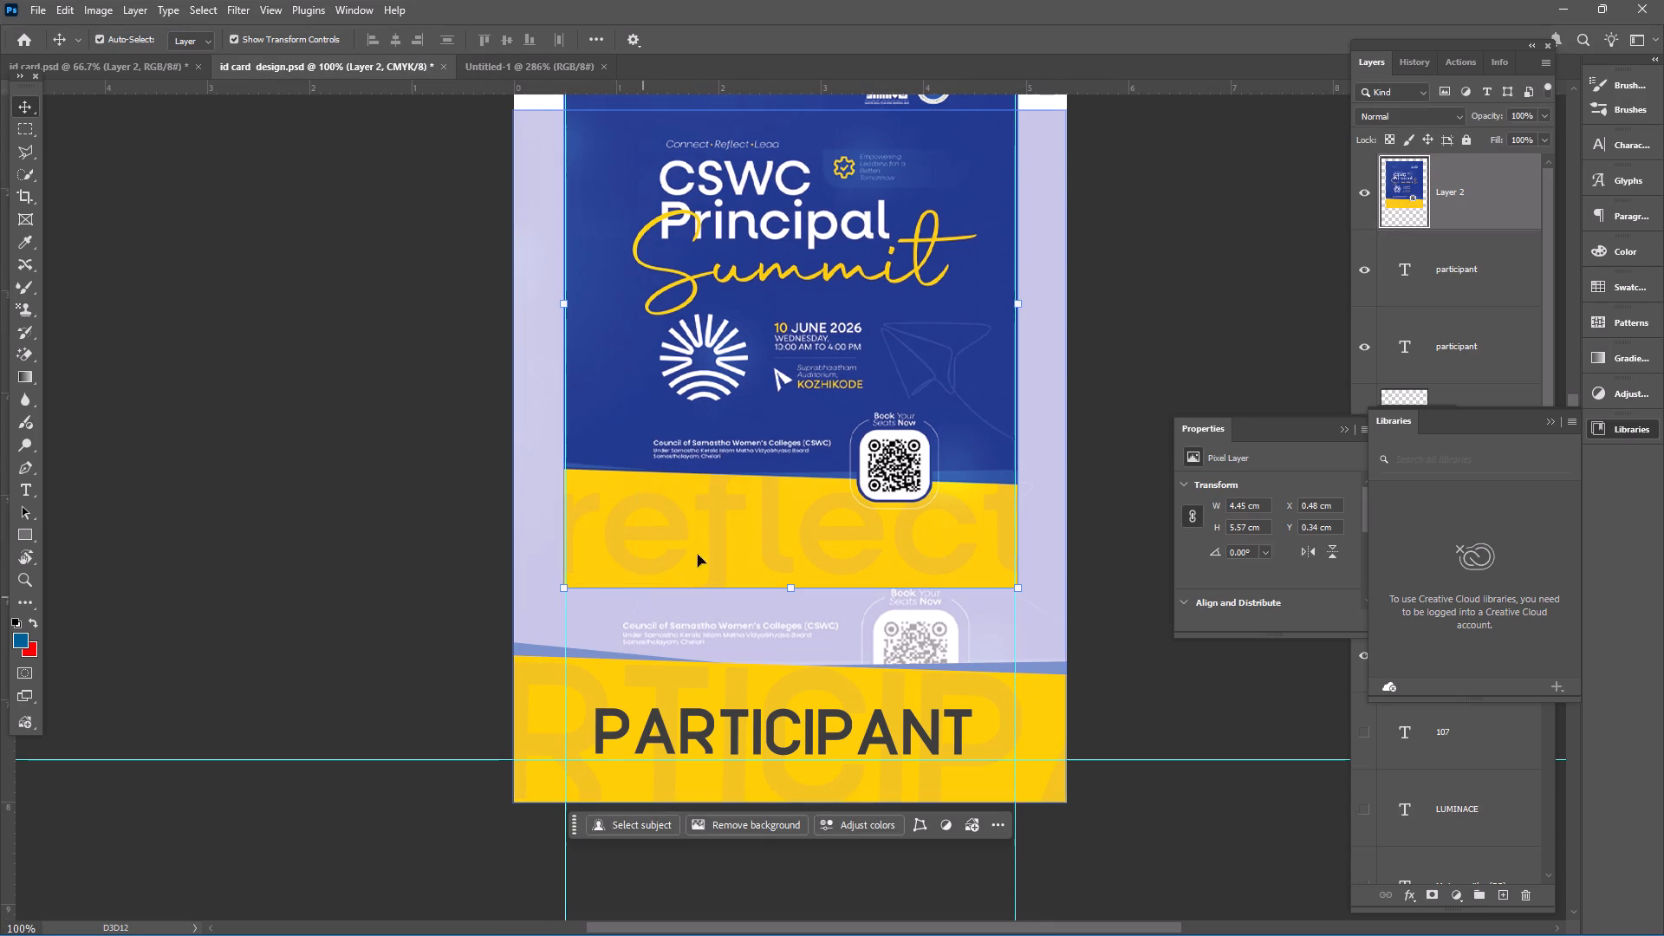
left_click_drag(712, 546, 715, 405)
Copy the PARTICIPANT text, yellow band shapes and pale background artwork from id card design.psd into the new Untitled-1 document.
left_click(501, 662)
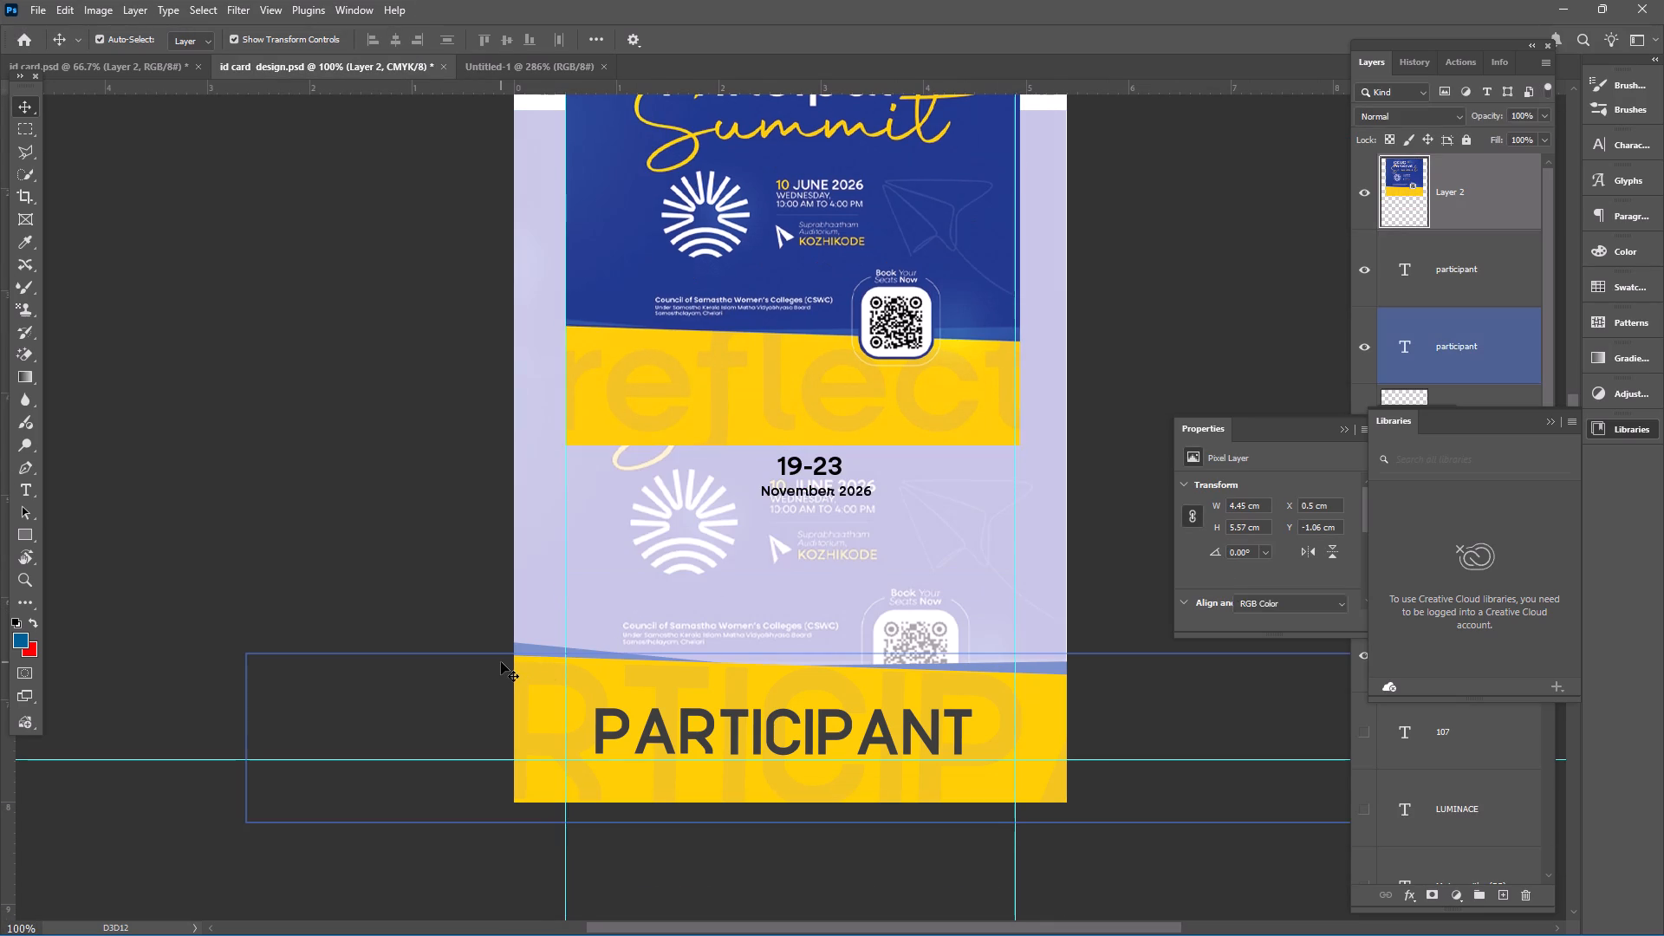
left_click(430, 598)
left_click_drag(431, 645, 1041, 841)
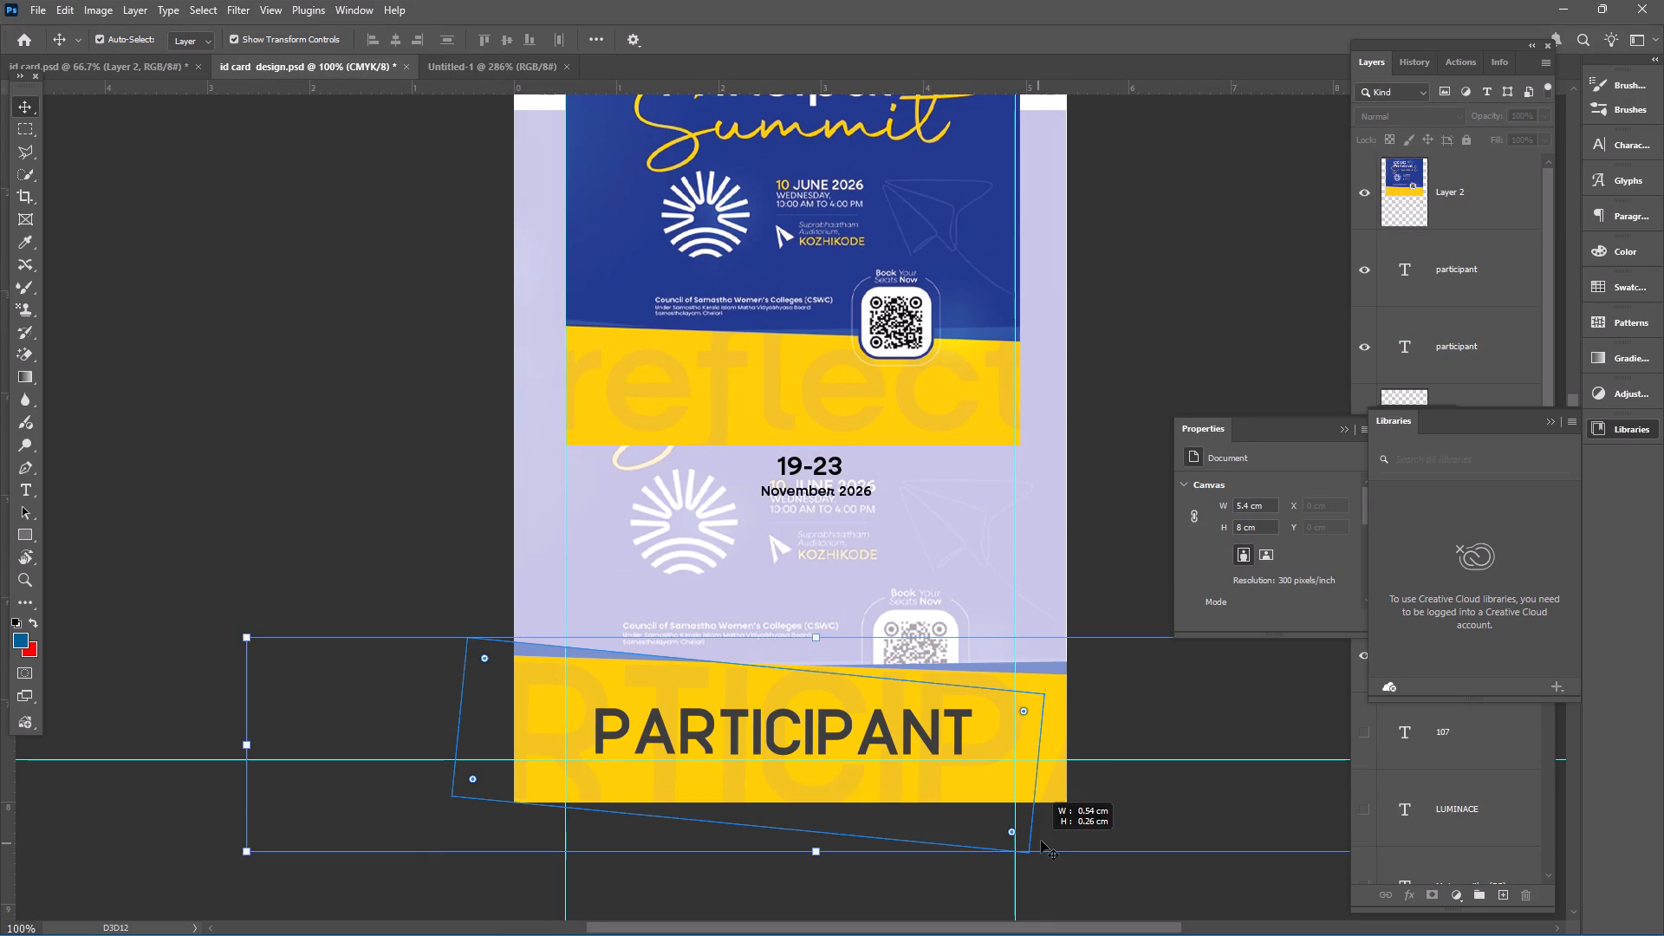
left_click_drag(1041, 841, 1099, 867)
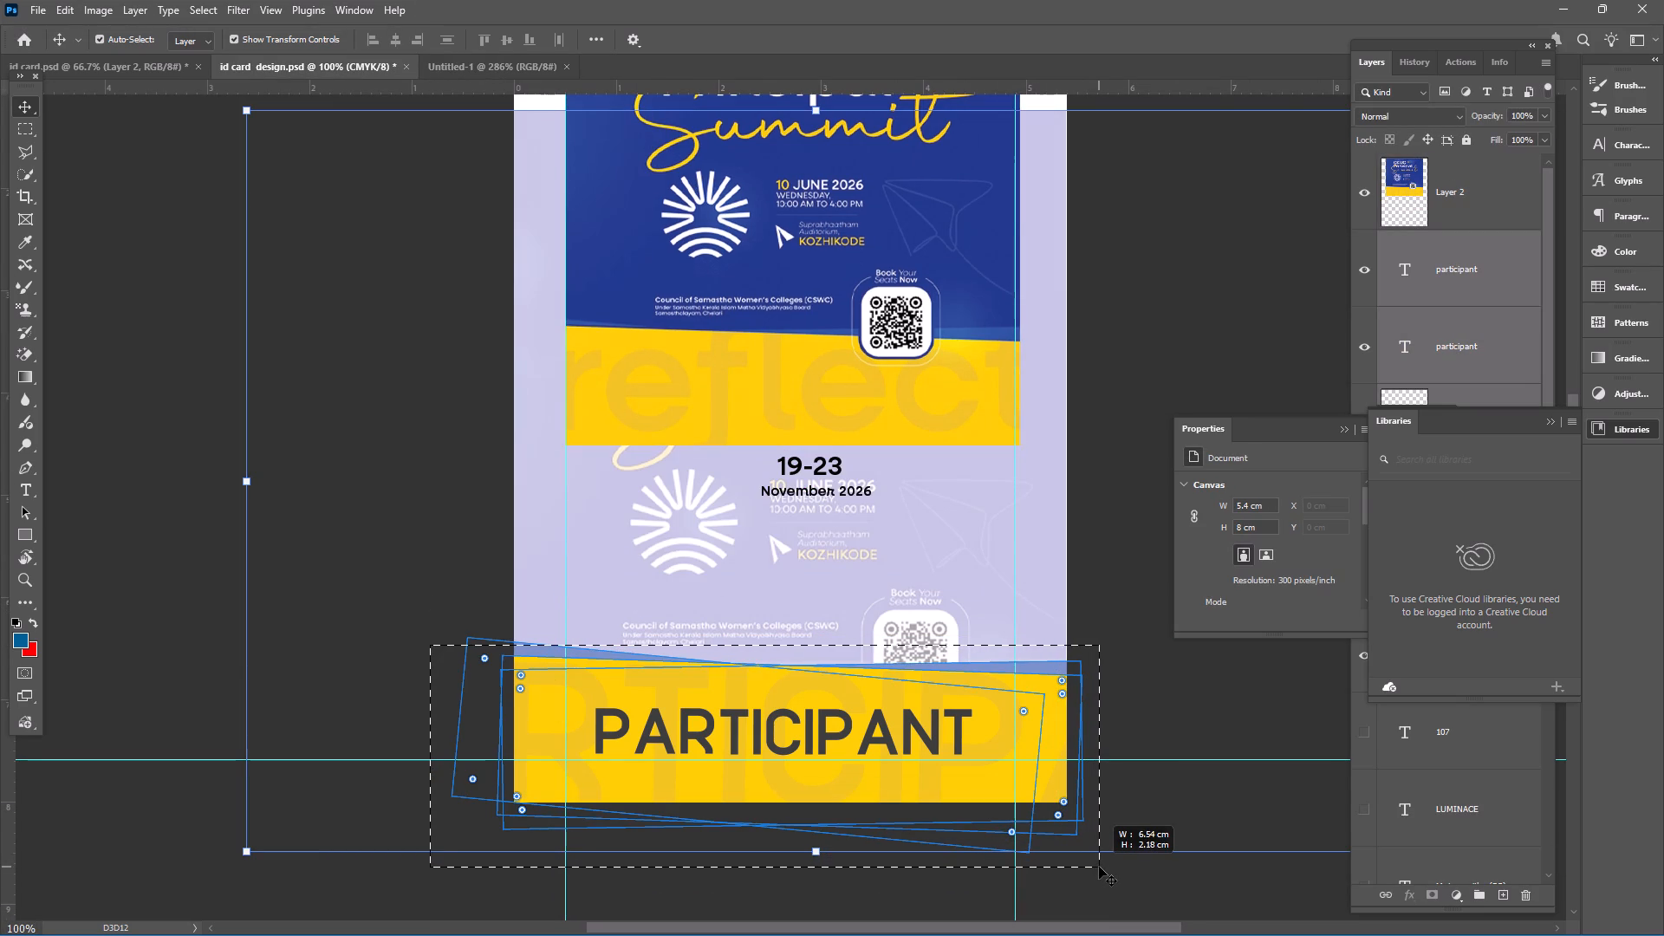
key("ctrl+c")
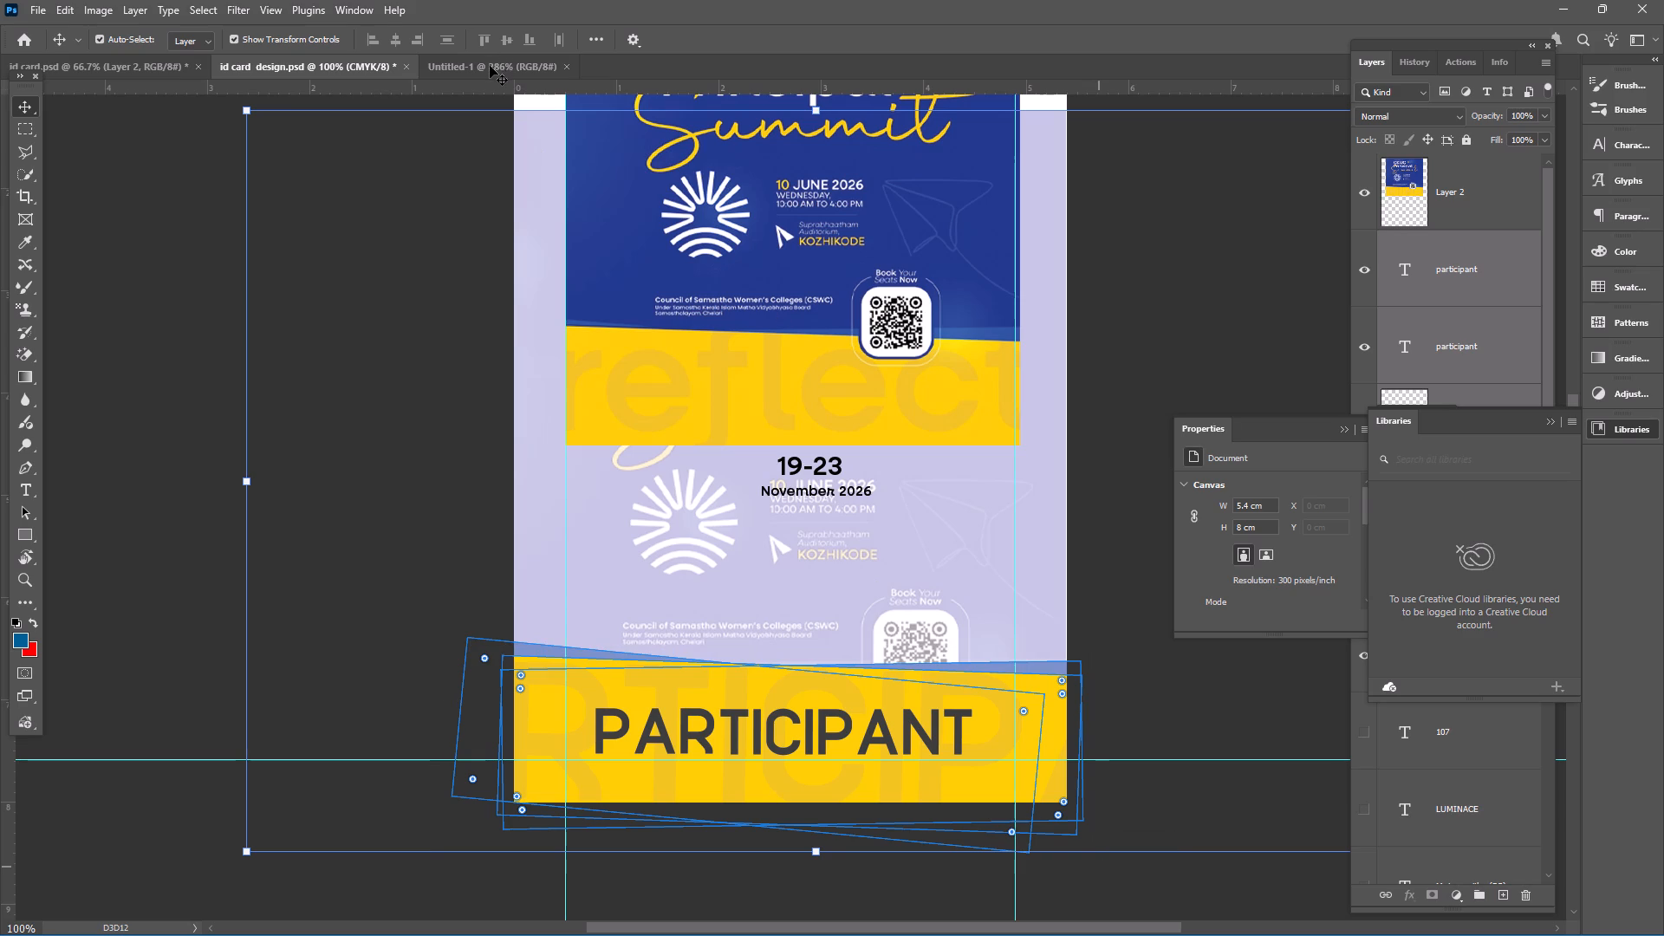
left_click(488, 66)
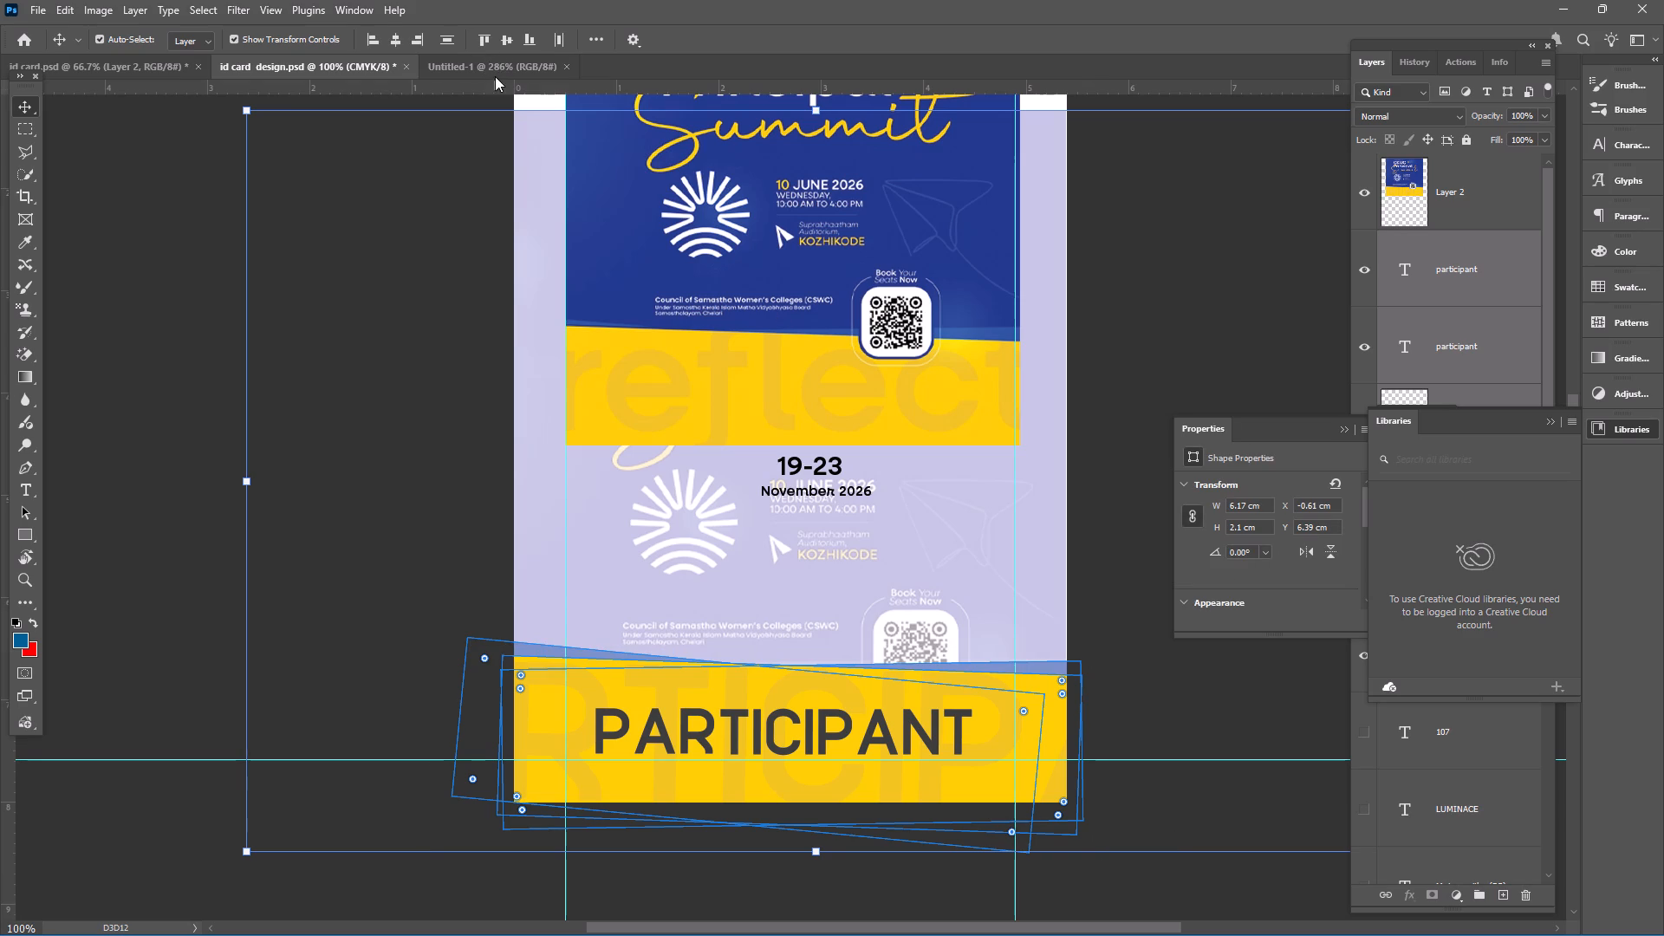
key("ctrl+v")
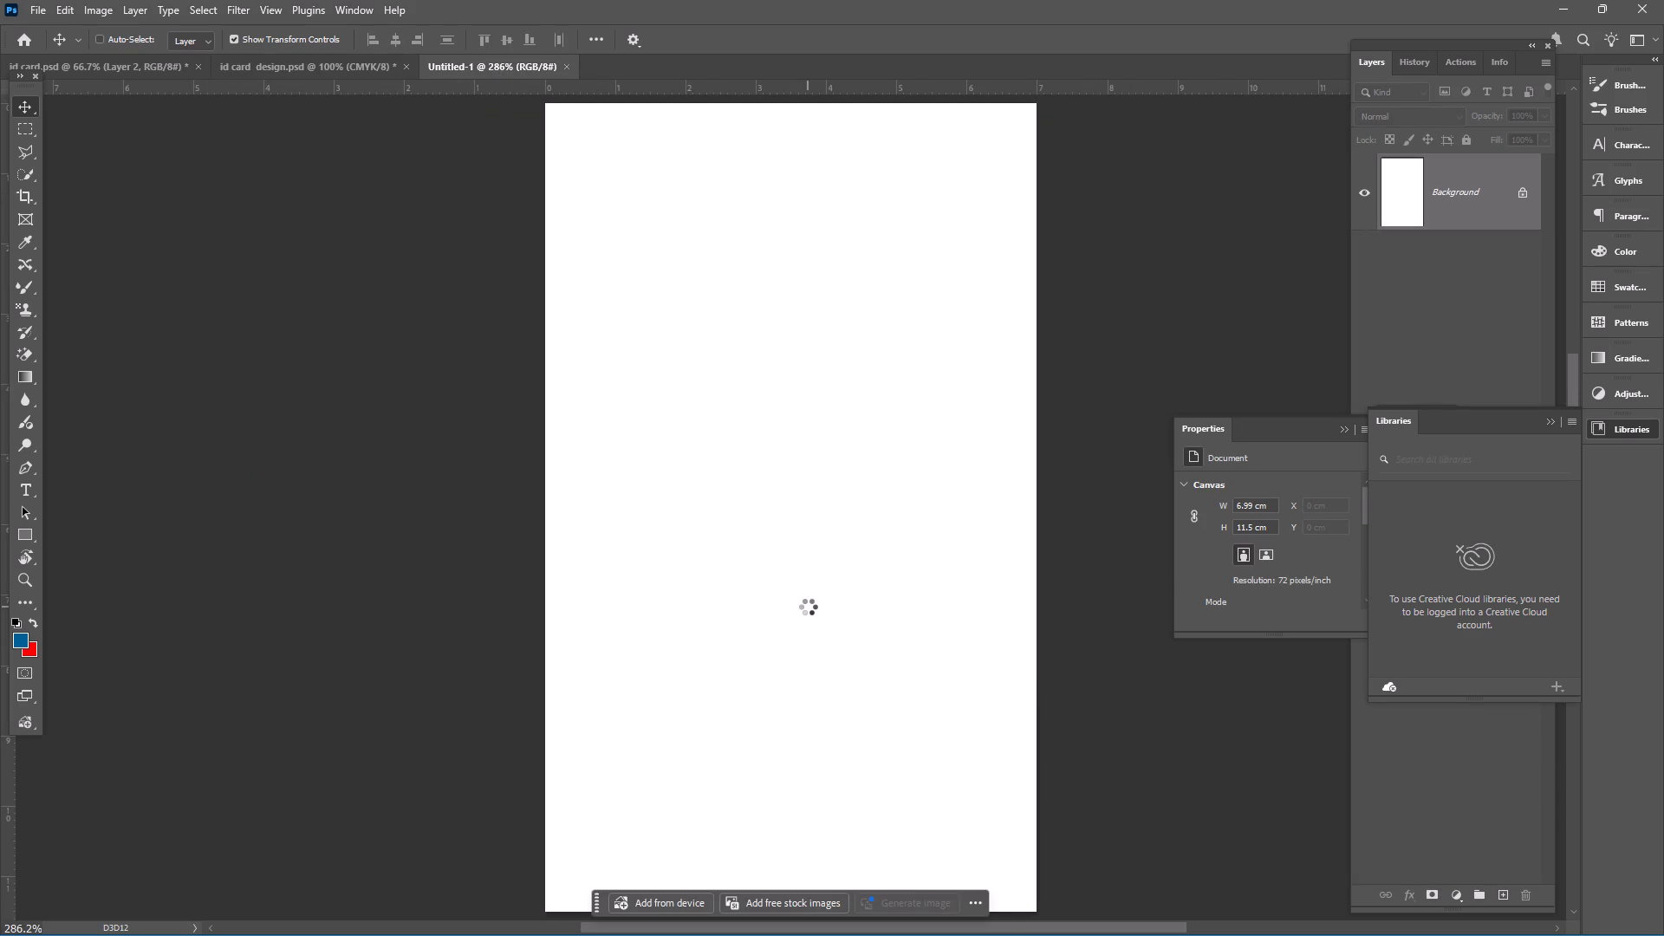
Scale the oversized pasted artwork down proportionally to 37.32%.
scroll(808, 607, "down", 4)
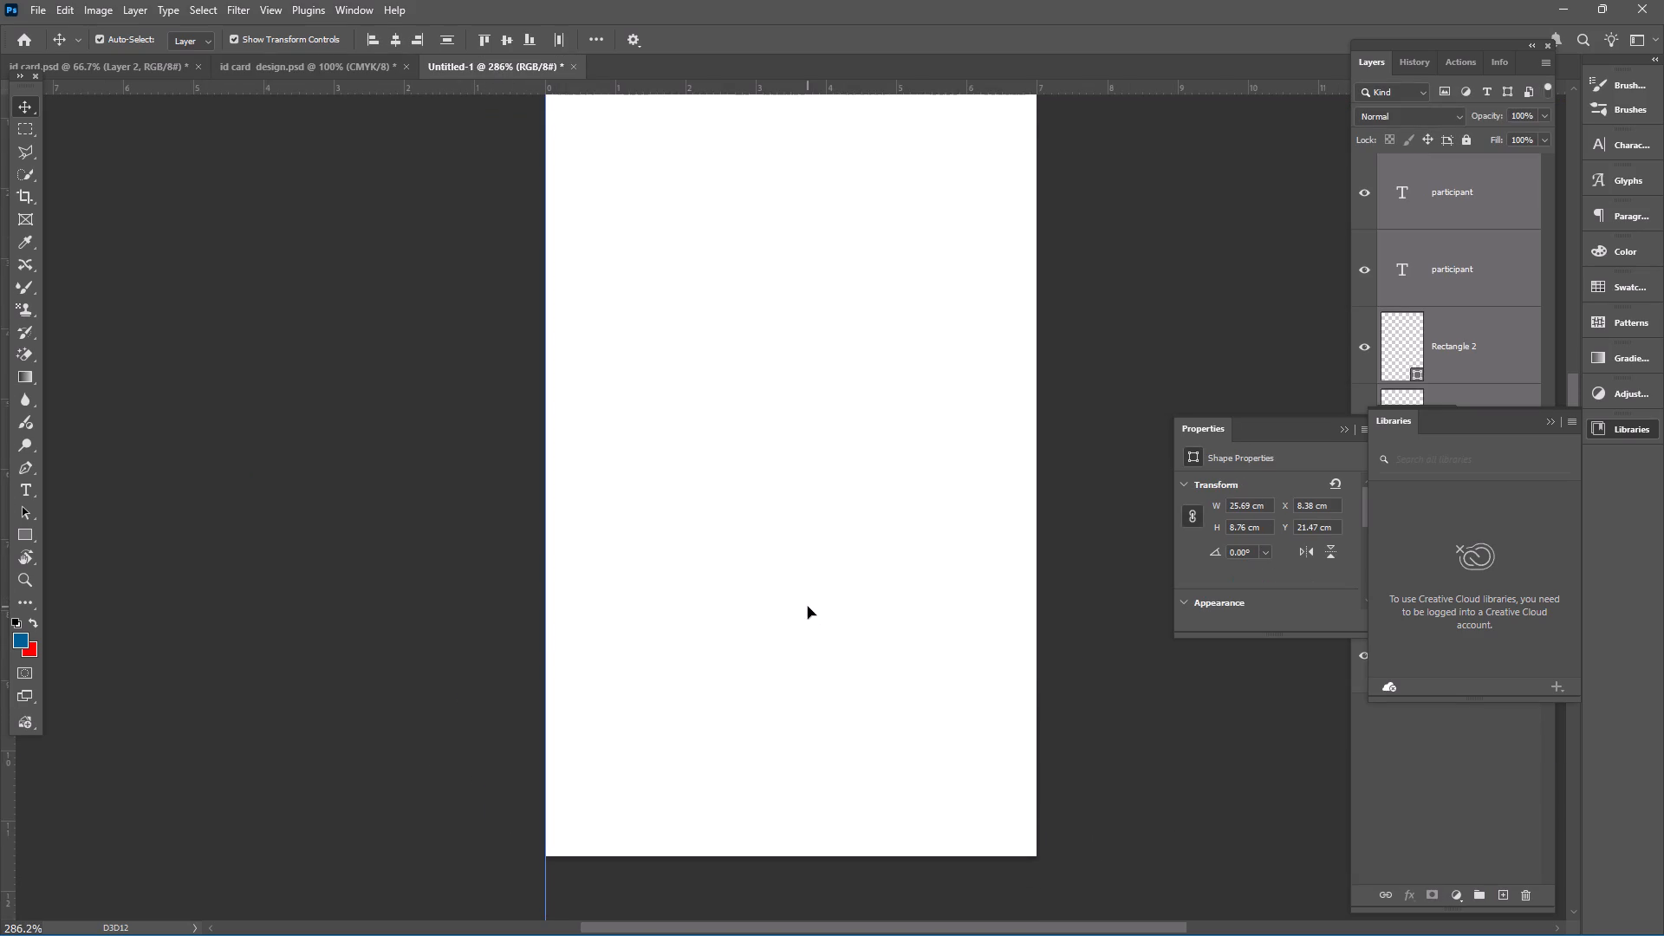
scroll(808, 607, "down", 4)
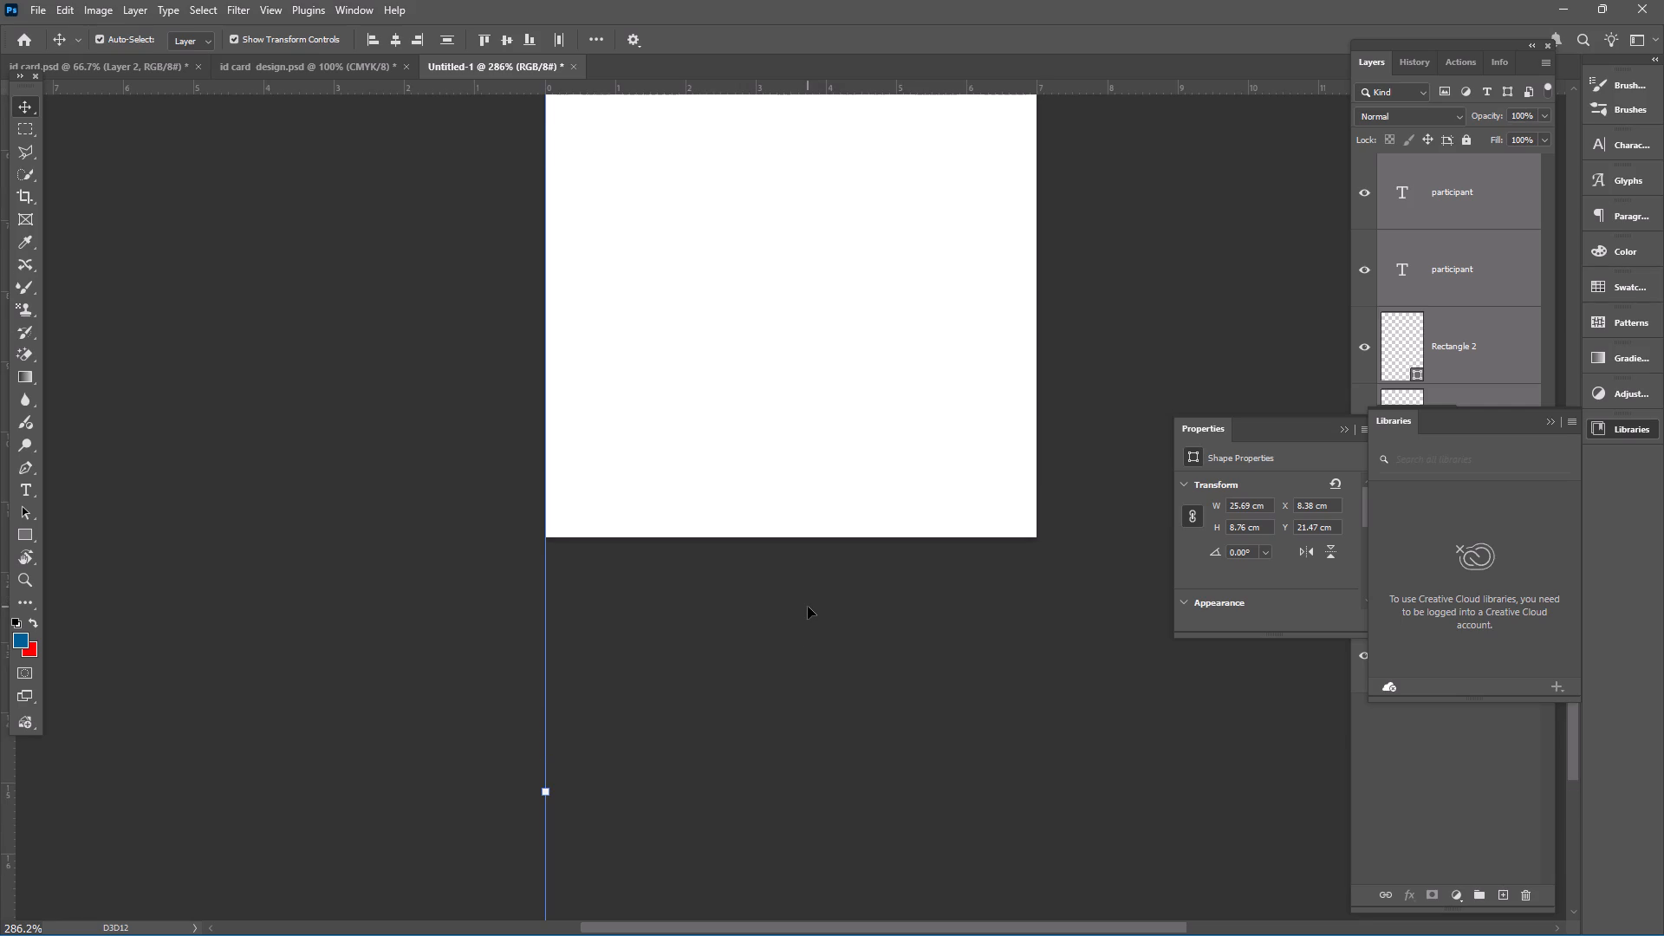
key("ctrl+minus")
key("ctrl+minus")
key("ctrl+minus")
key("ctrl+minus")
key("ctrl+minus")
key("ctrl+minus")
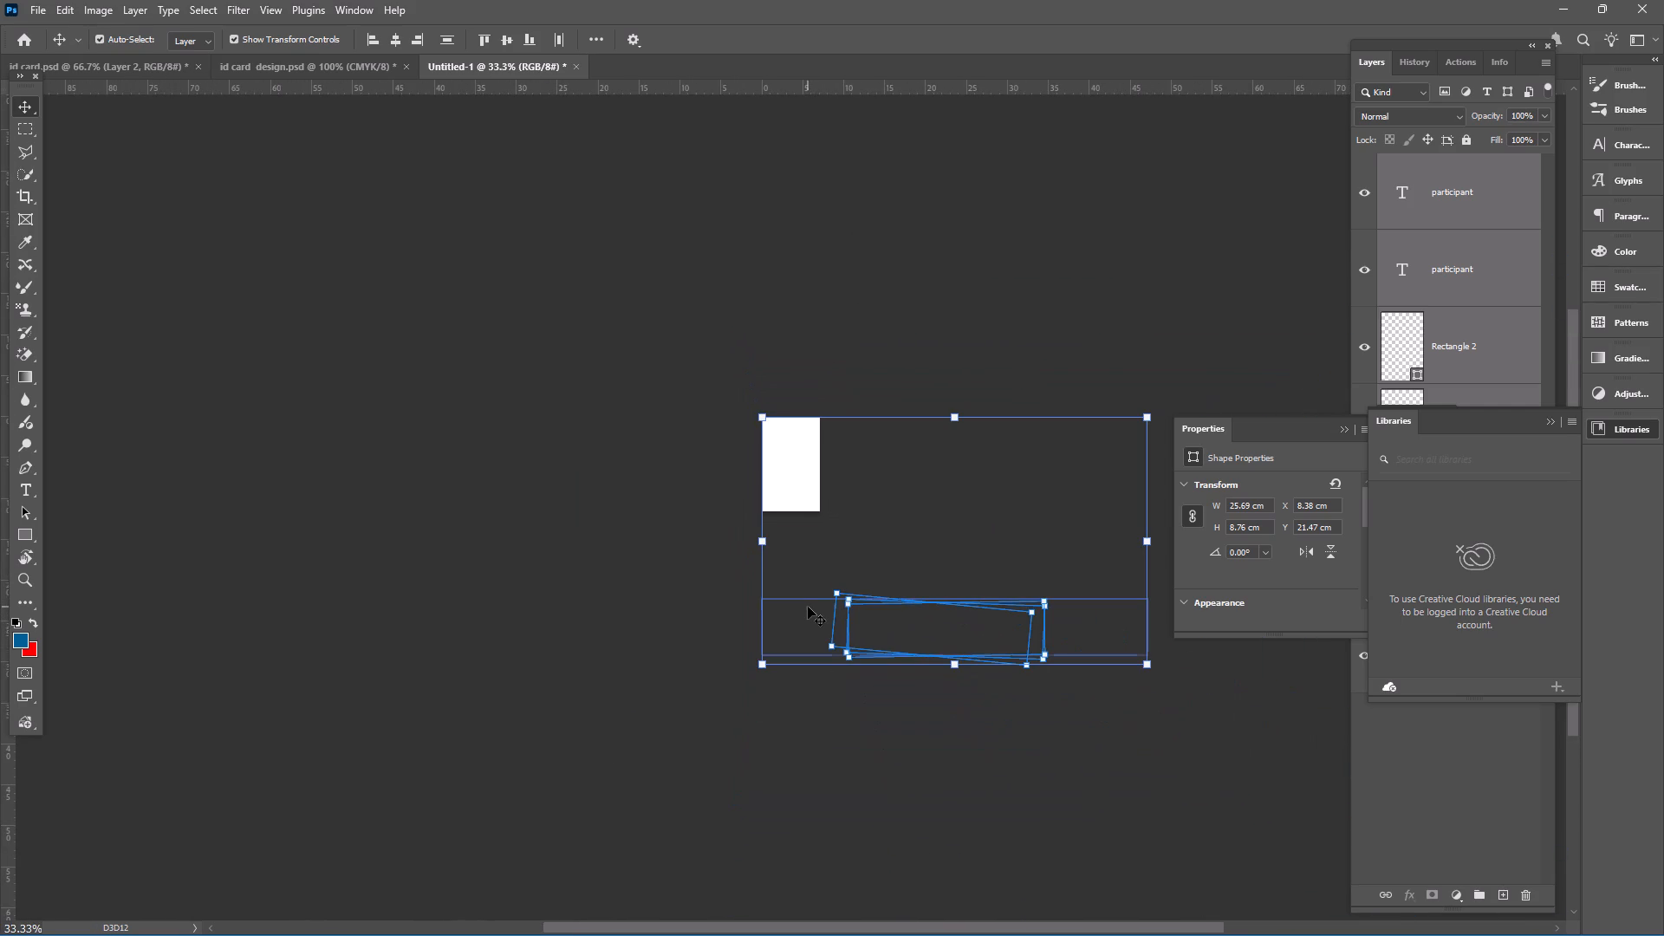
left_click_drag(1148, 544, 1056, 539)
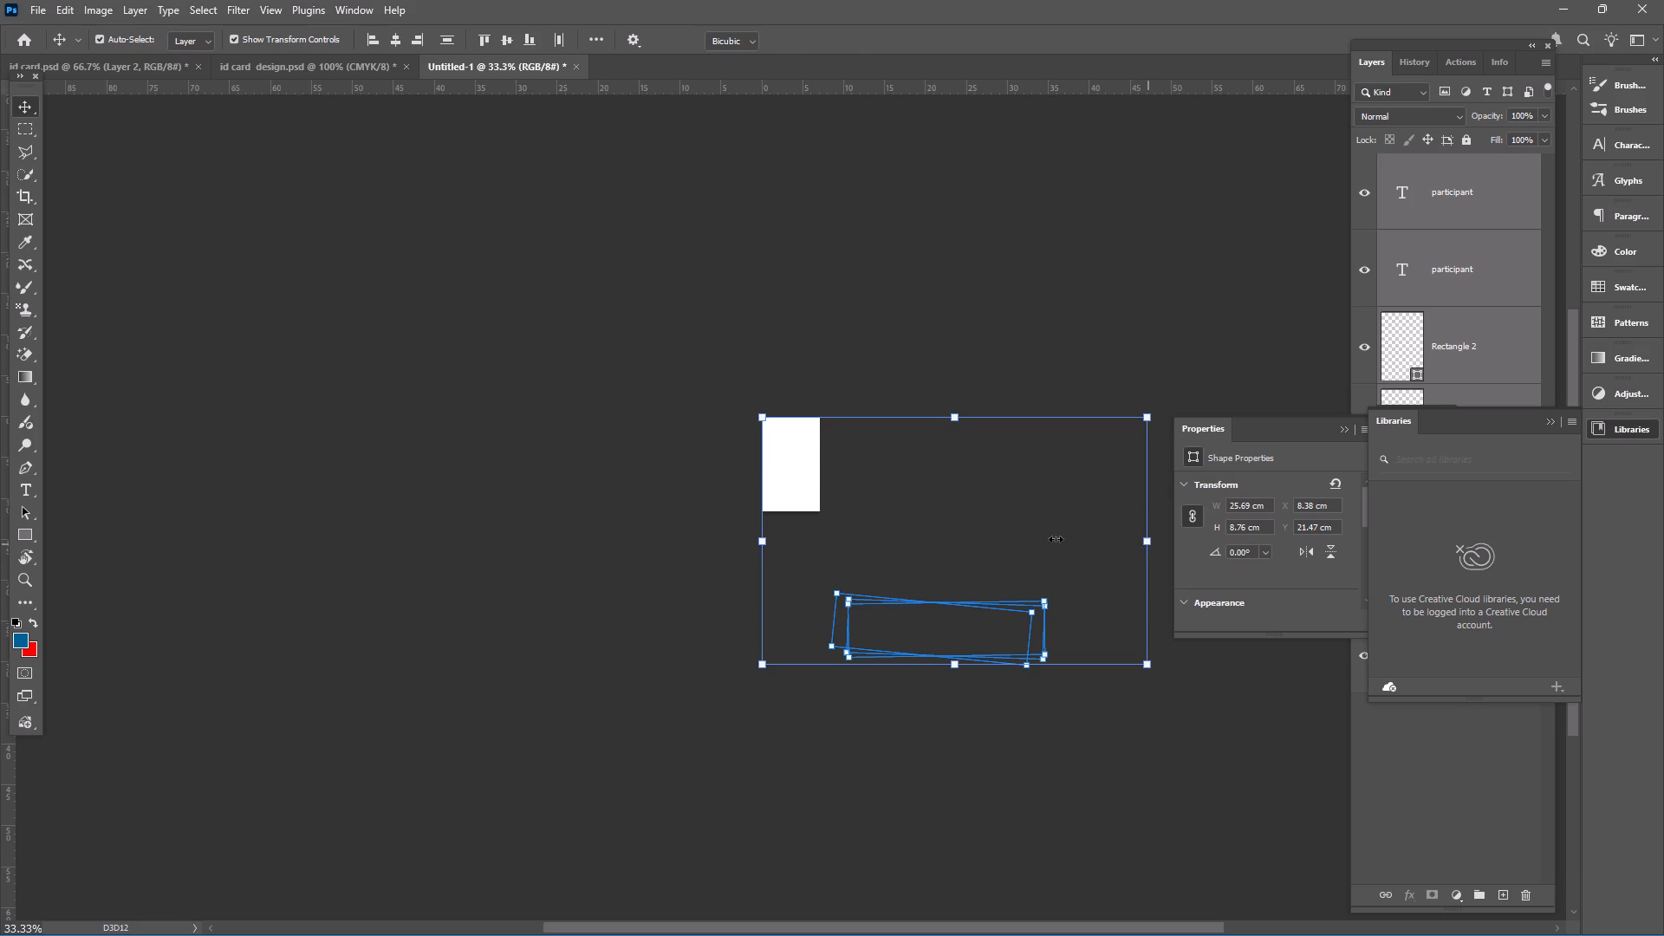
left_click_drag(1056, 539, 907, 484)
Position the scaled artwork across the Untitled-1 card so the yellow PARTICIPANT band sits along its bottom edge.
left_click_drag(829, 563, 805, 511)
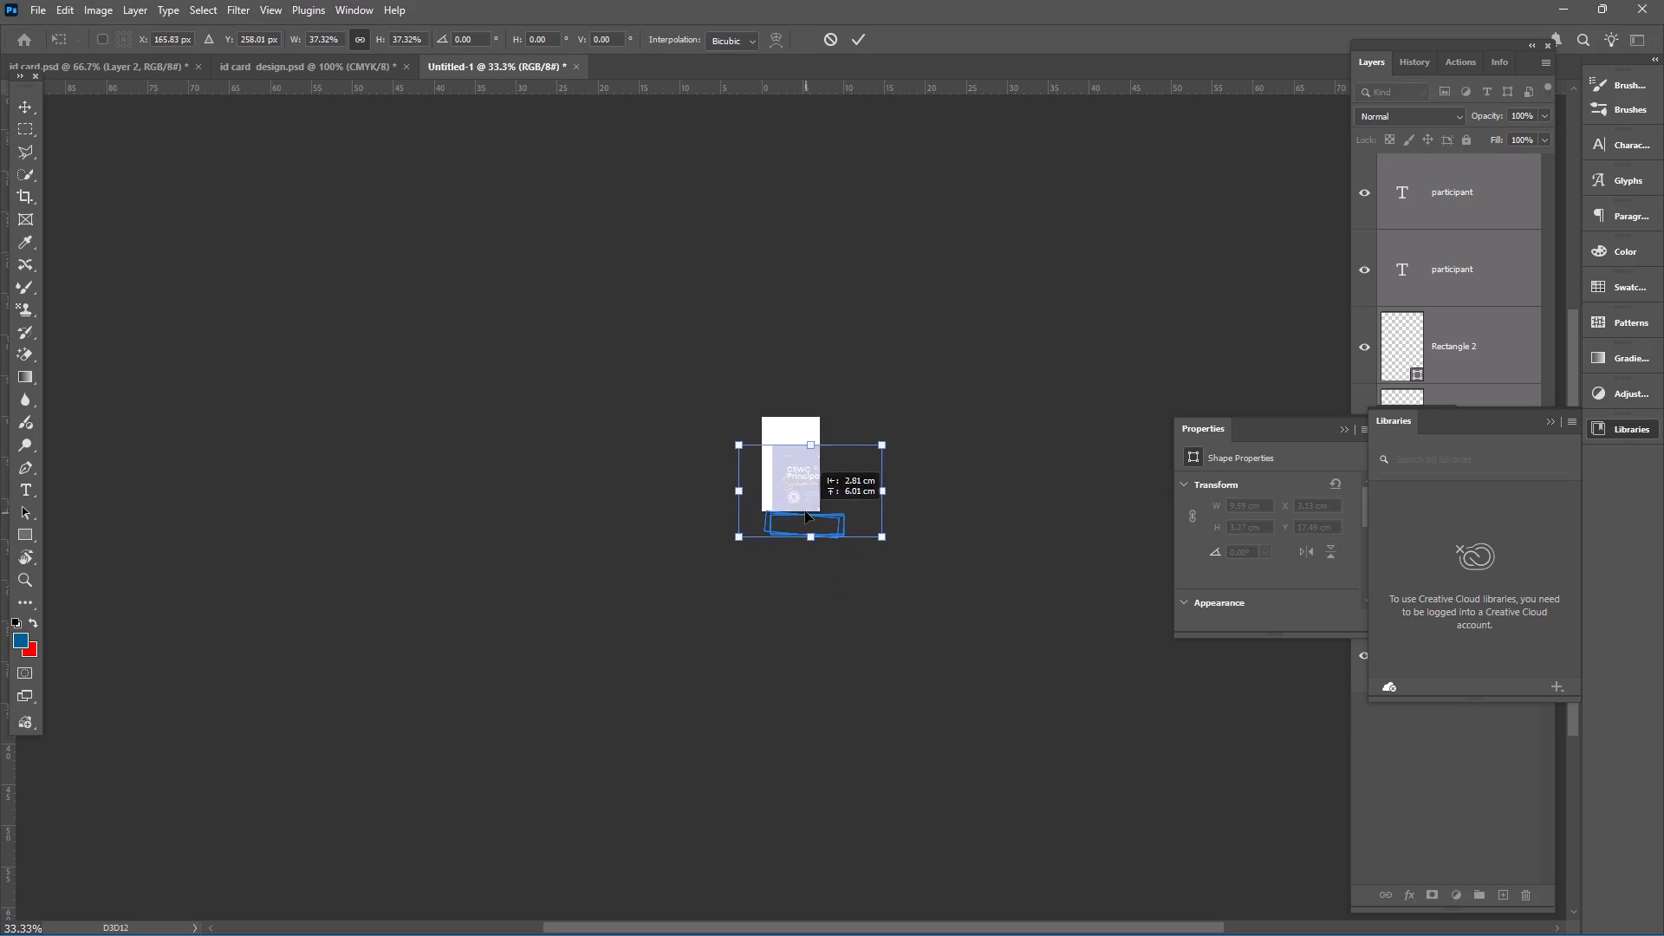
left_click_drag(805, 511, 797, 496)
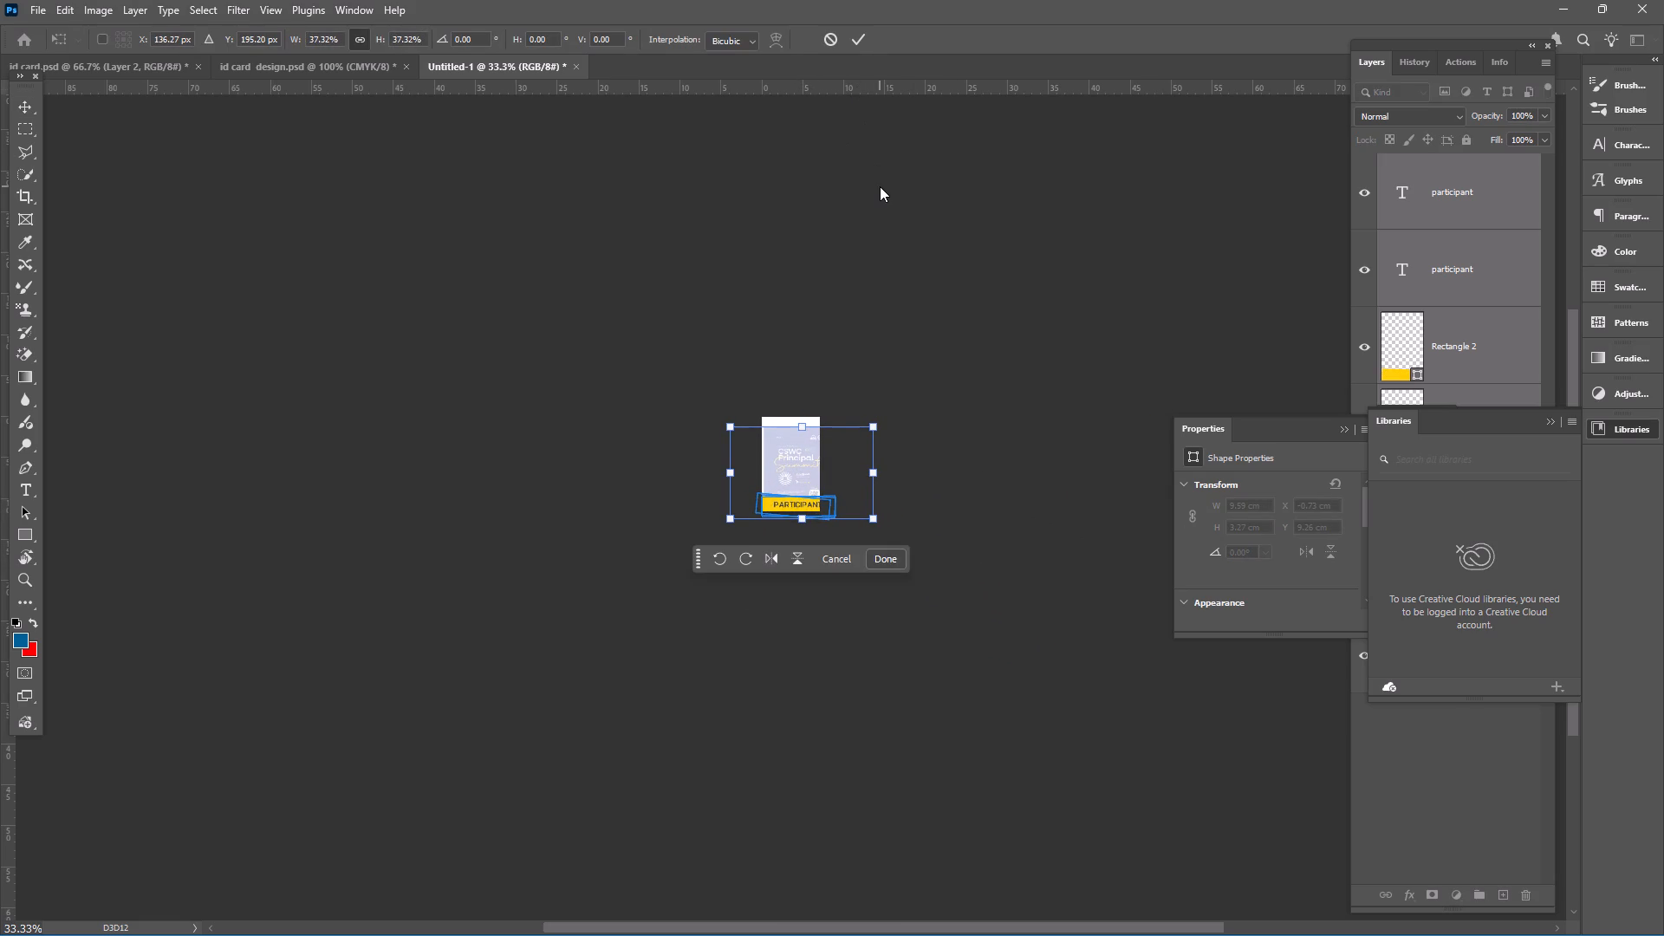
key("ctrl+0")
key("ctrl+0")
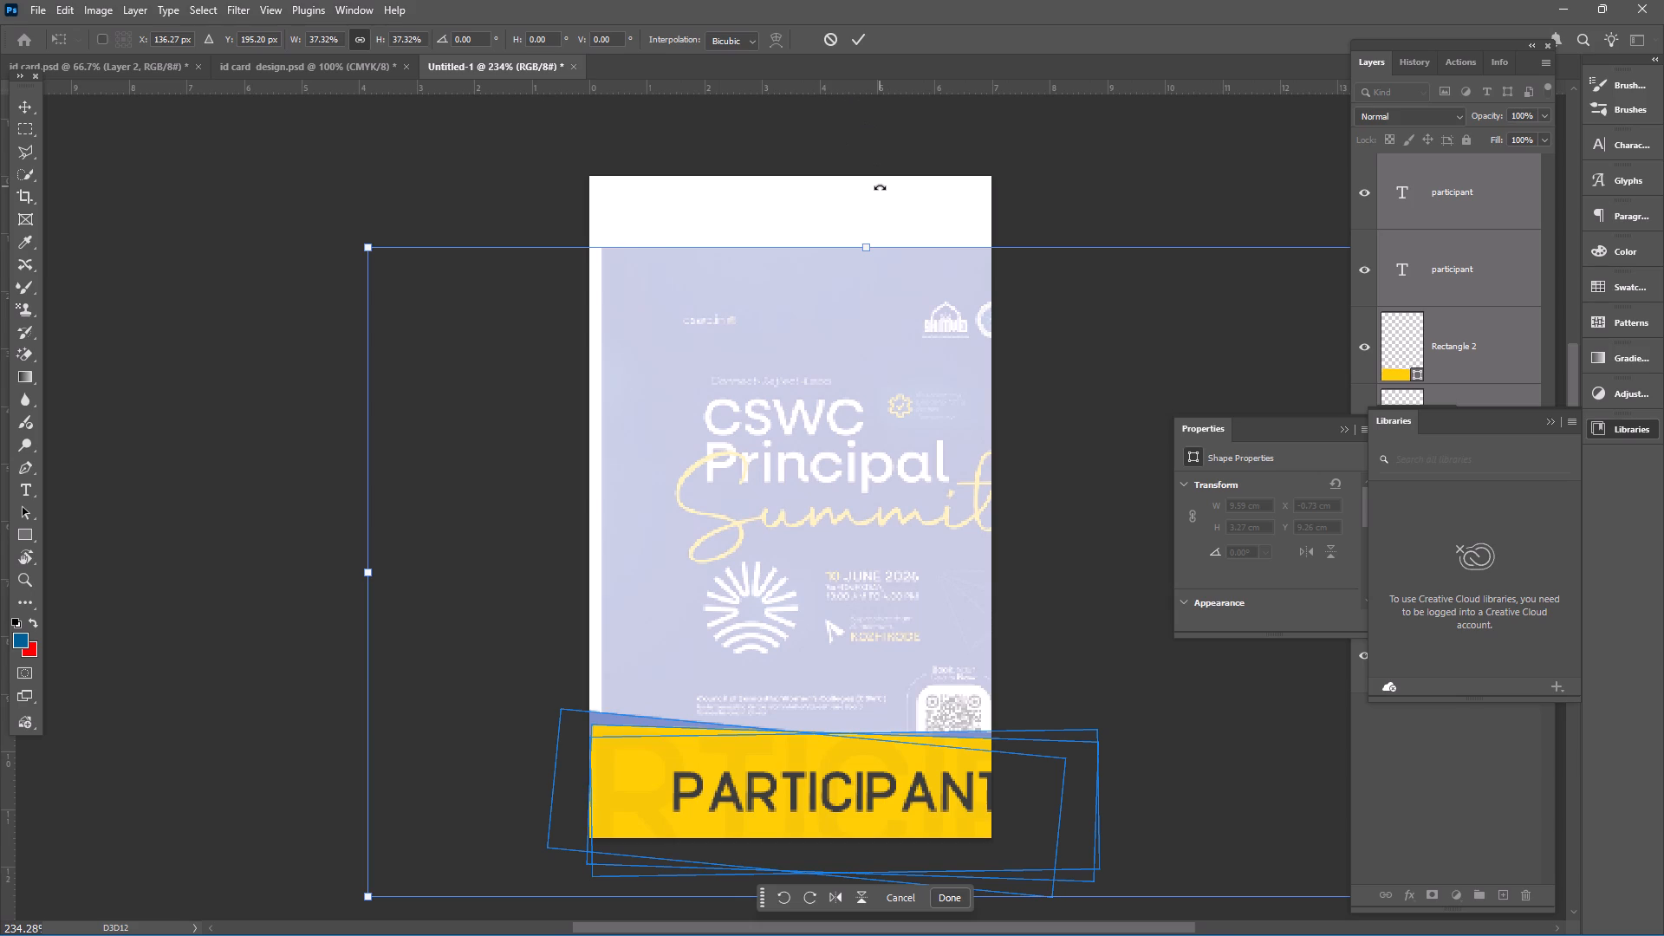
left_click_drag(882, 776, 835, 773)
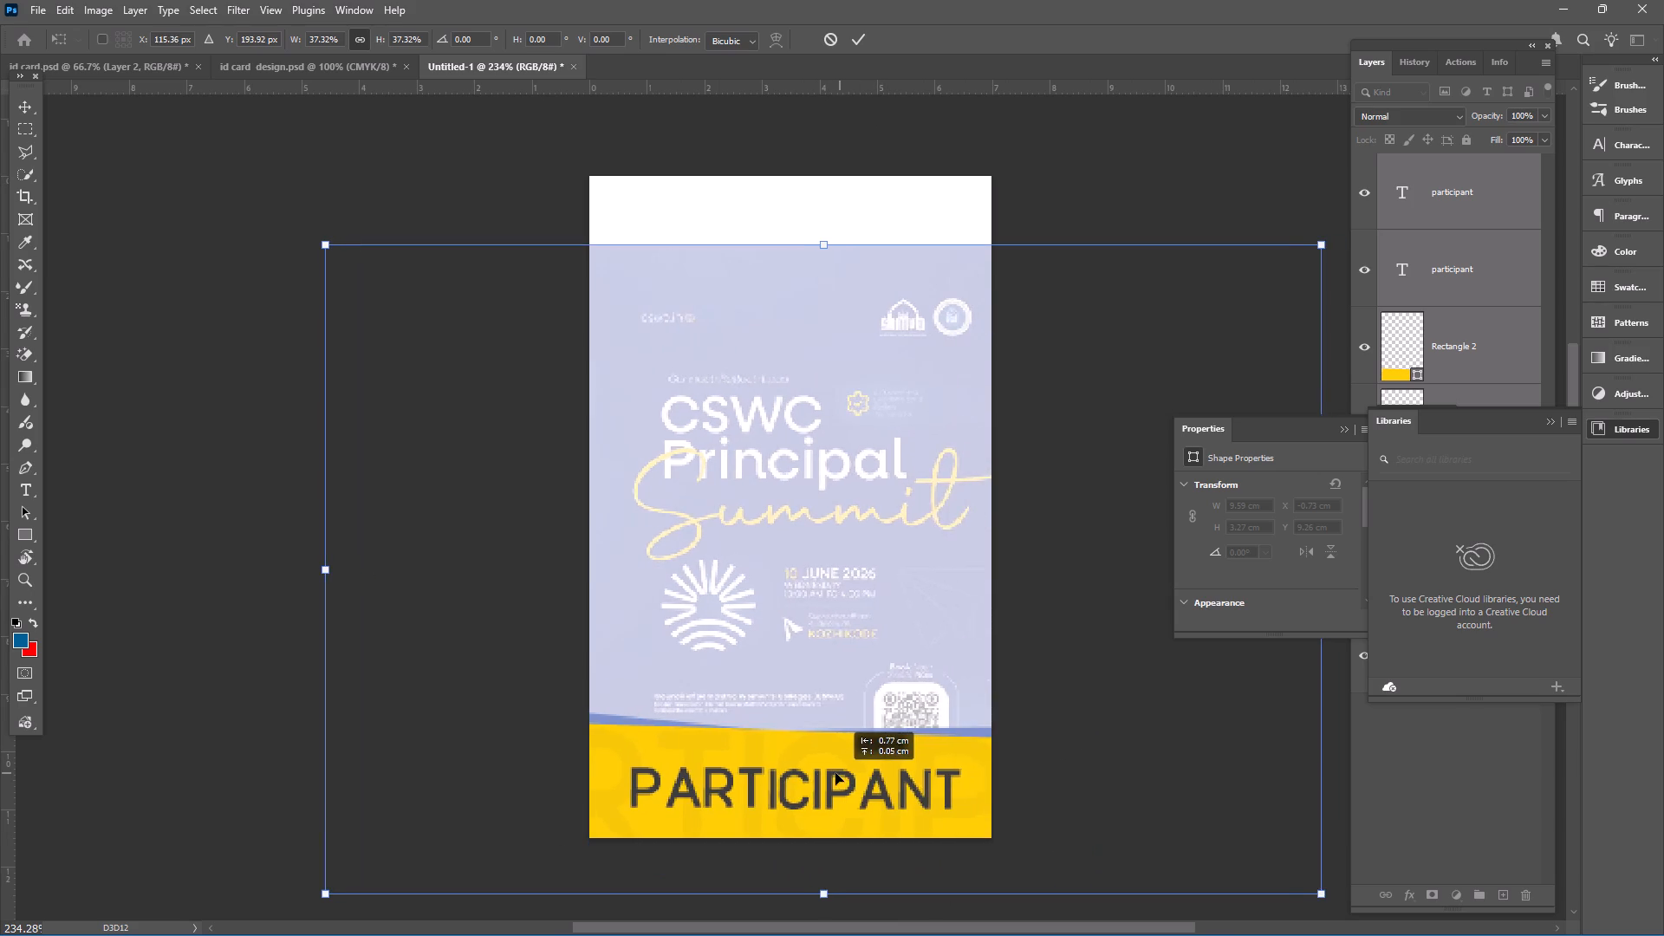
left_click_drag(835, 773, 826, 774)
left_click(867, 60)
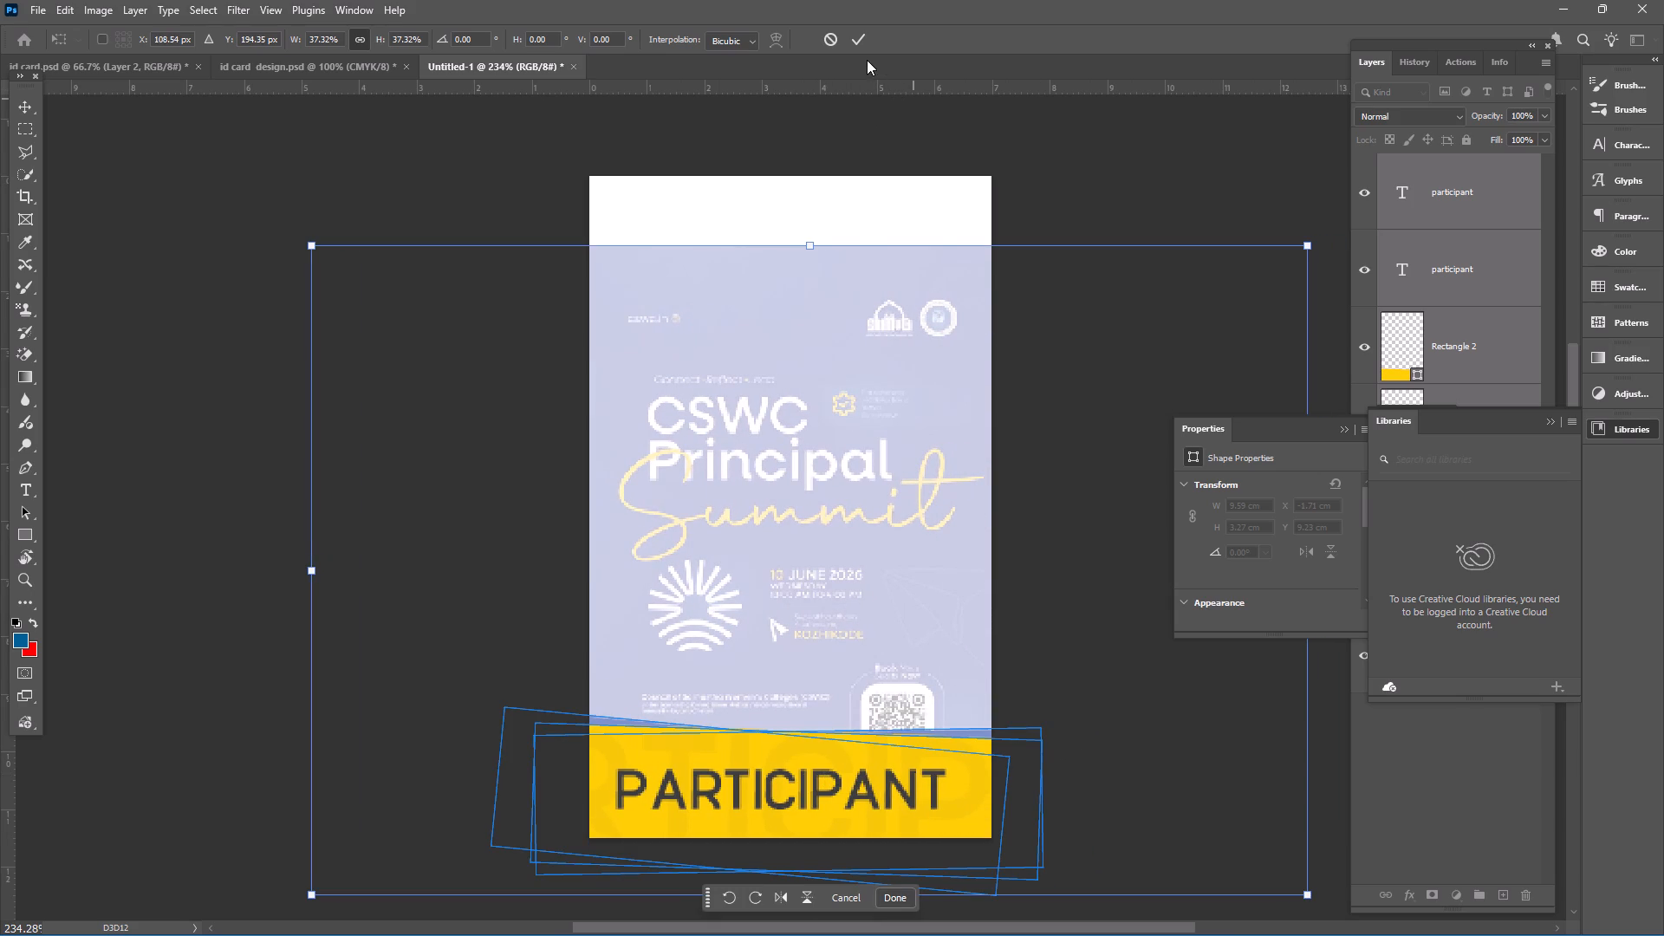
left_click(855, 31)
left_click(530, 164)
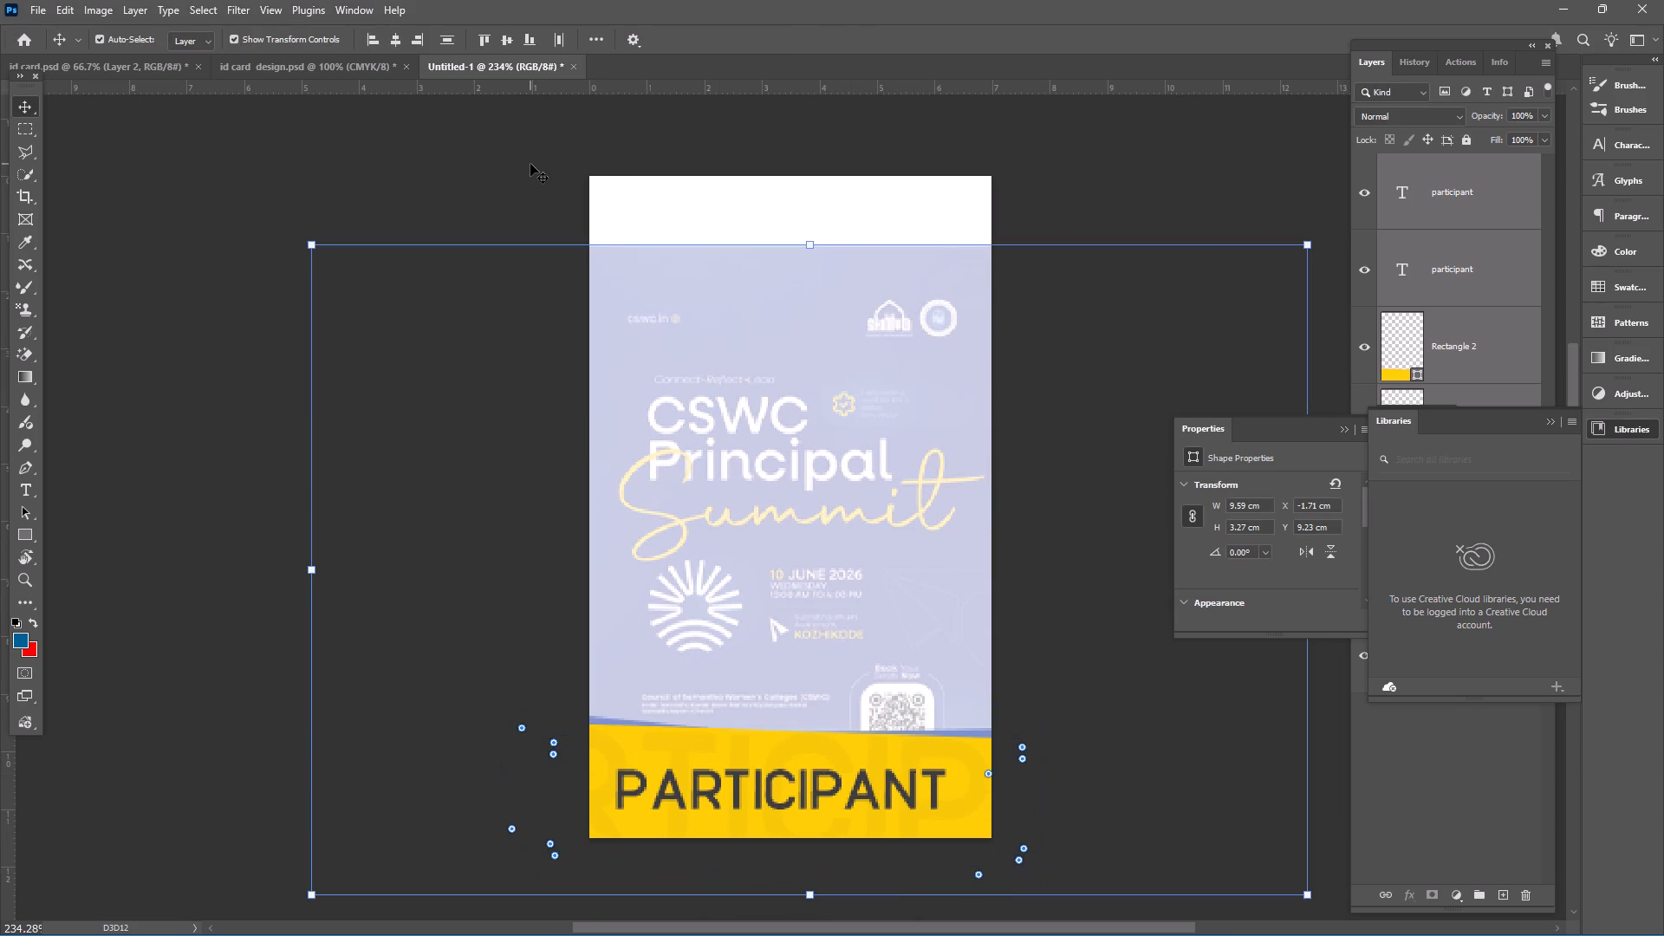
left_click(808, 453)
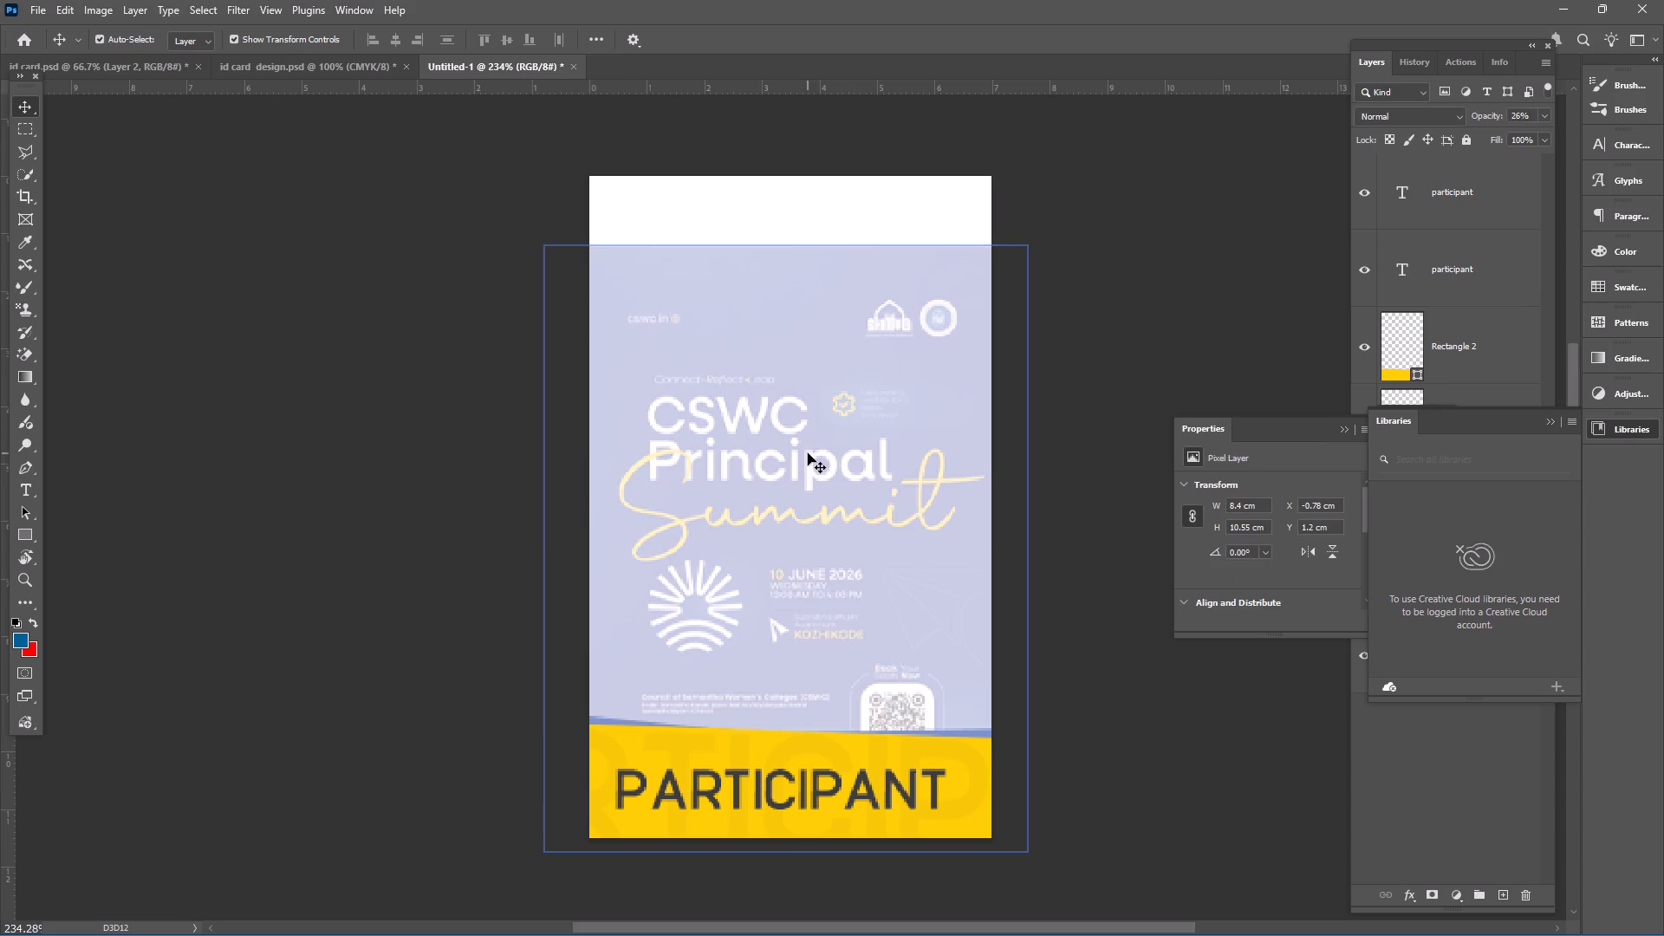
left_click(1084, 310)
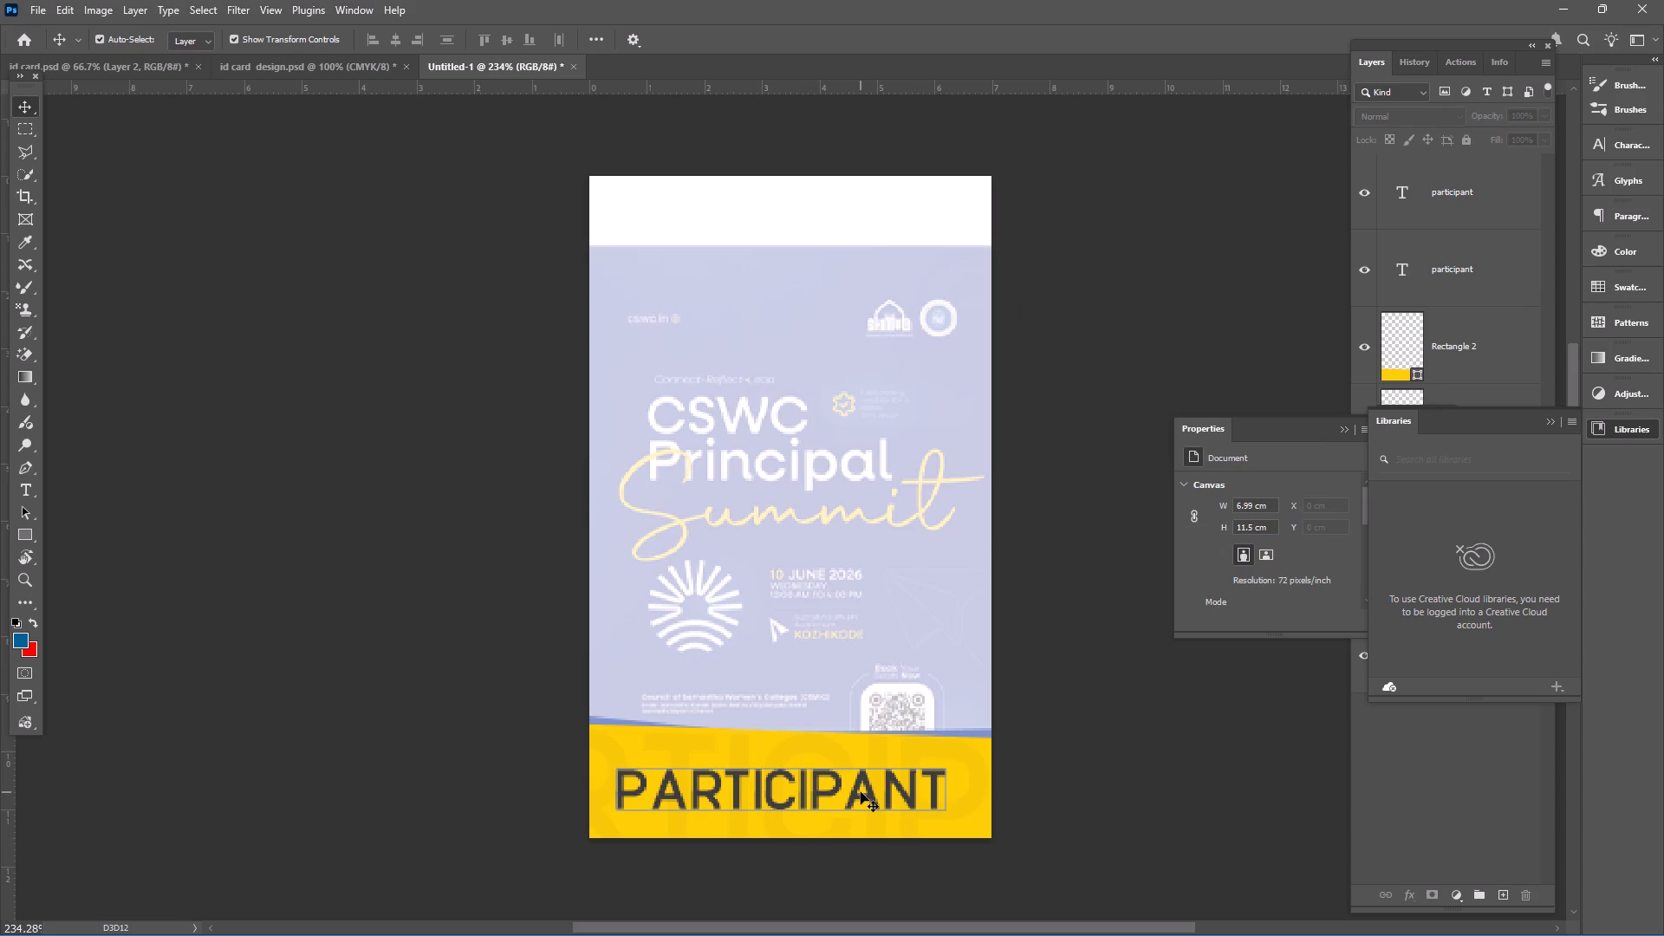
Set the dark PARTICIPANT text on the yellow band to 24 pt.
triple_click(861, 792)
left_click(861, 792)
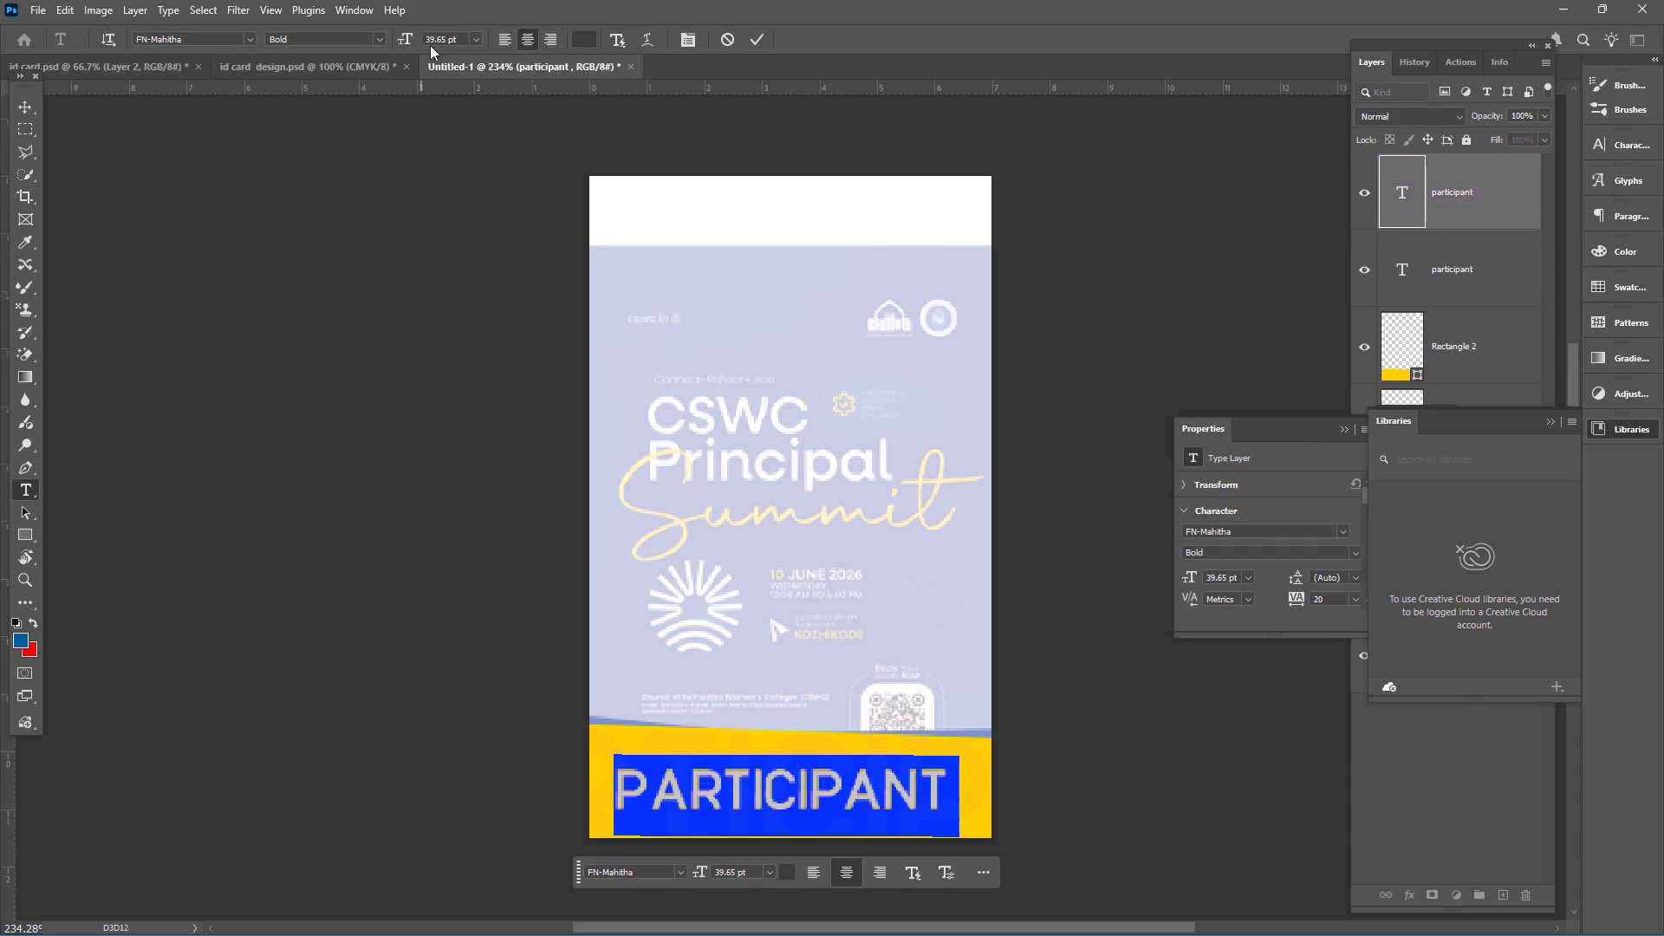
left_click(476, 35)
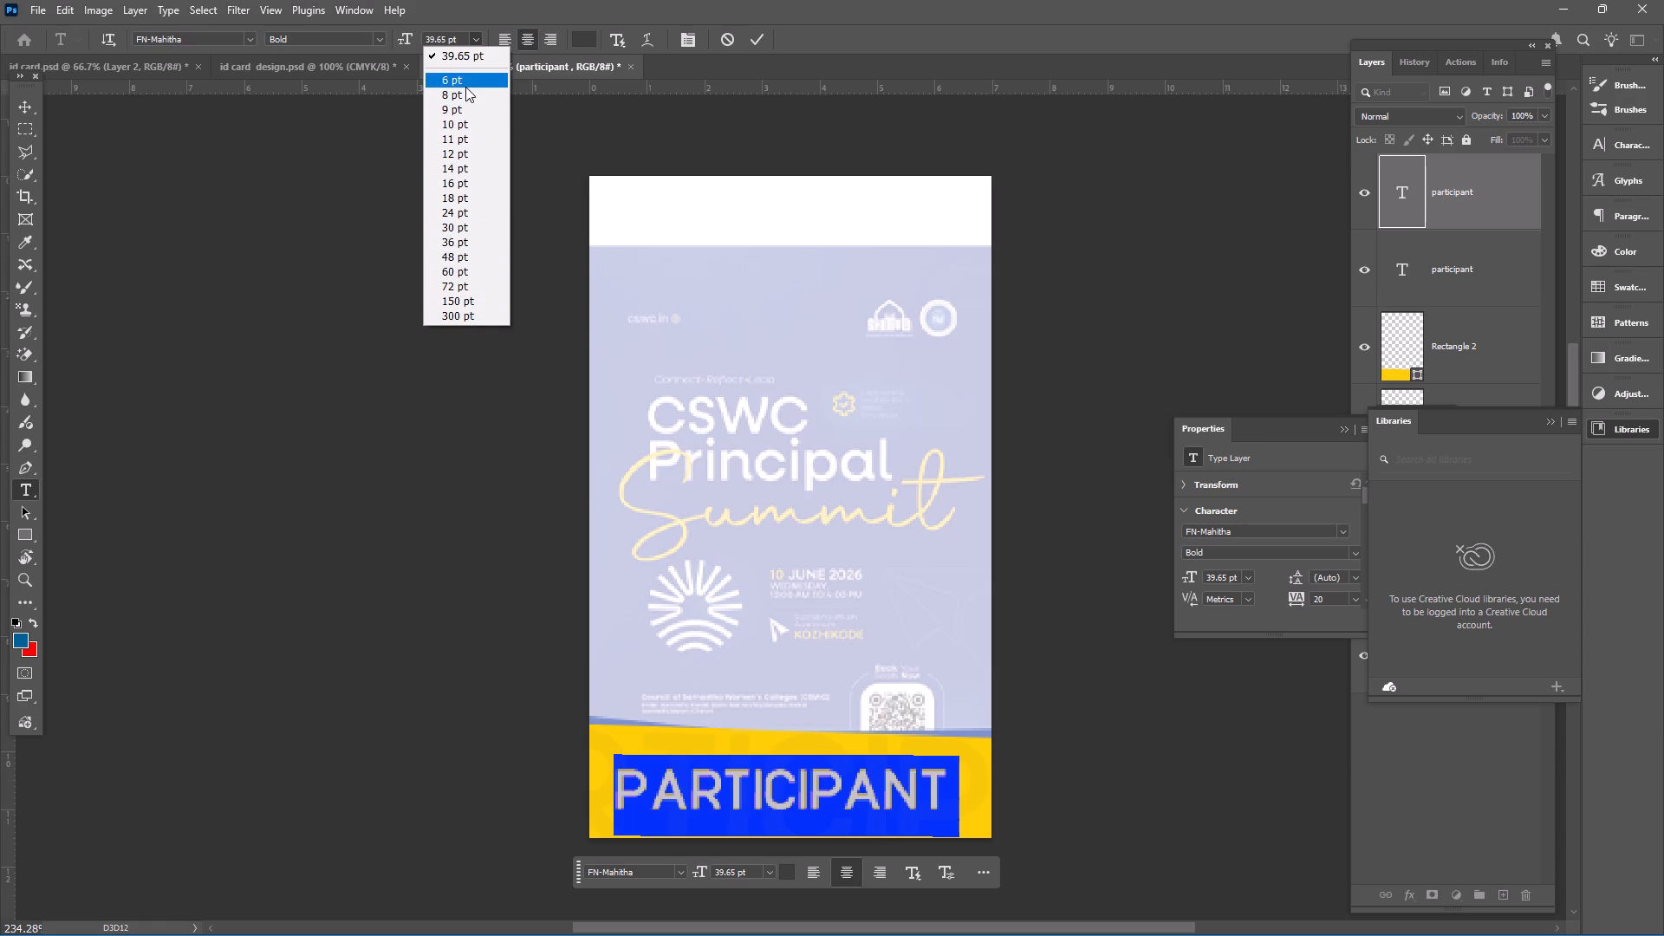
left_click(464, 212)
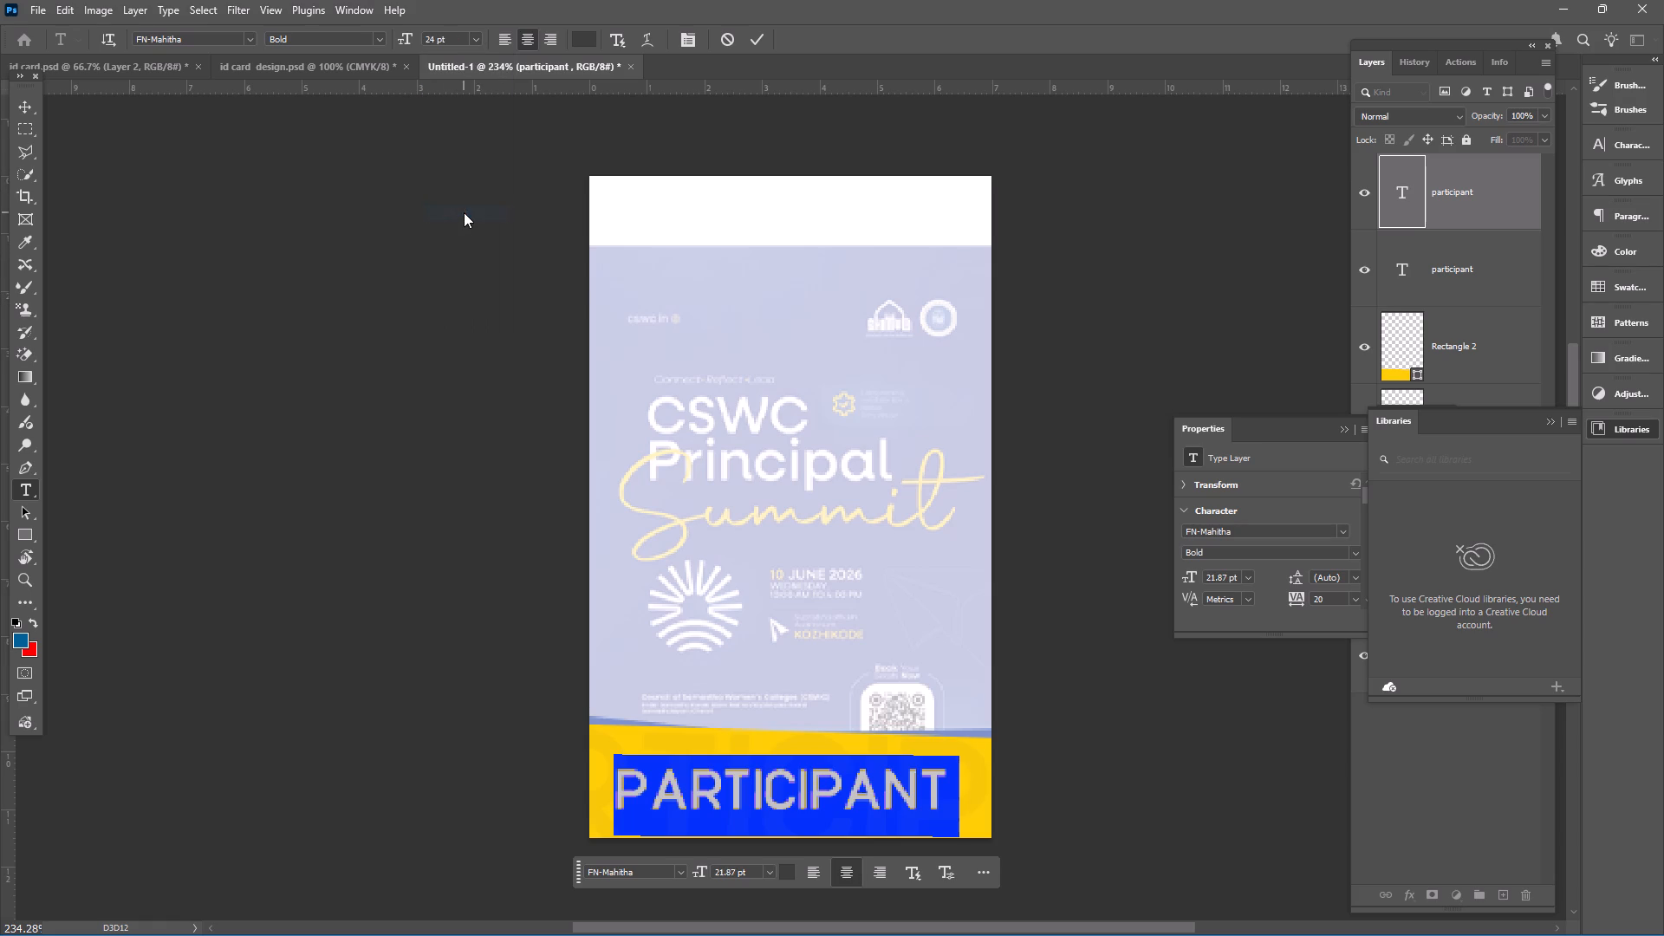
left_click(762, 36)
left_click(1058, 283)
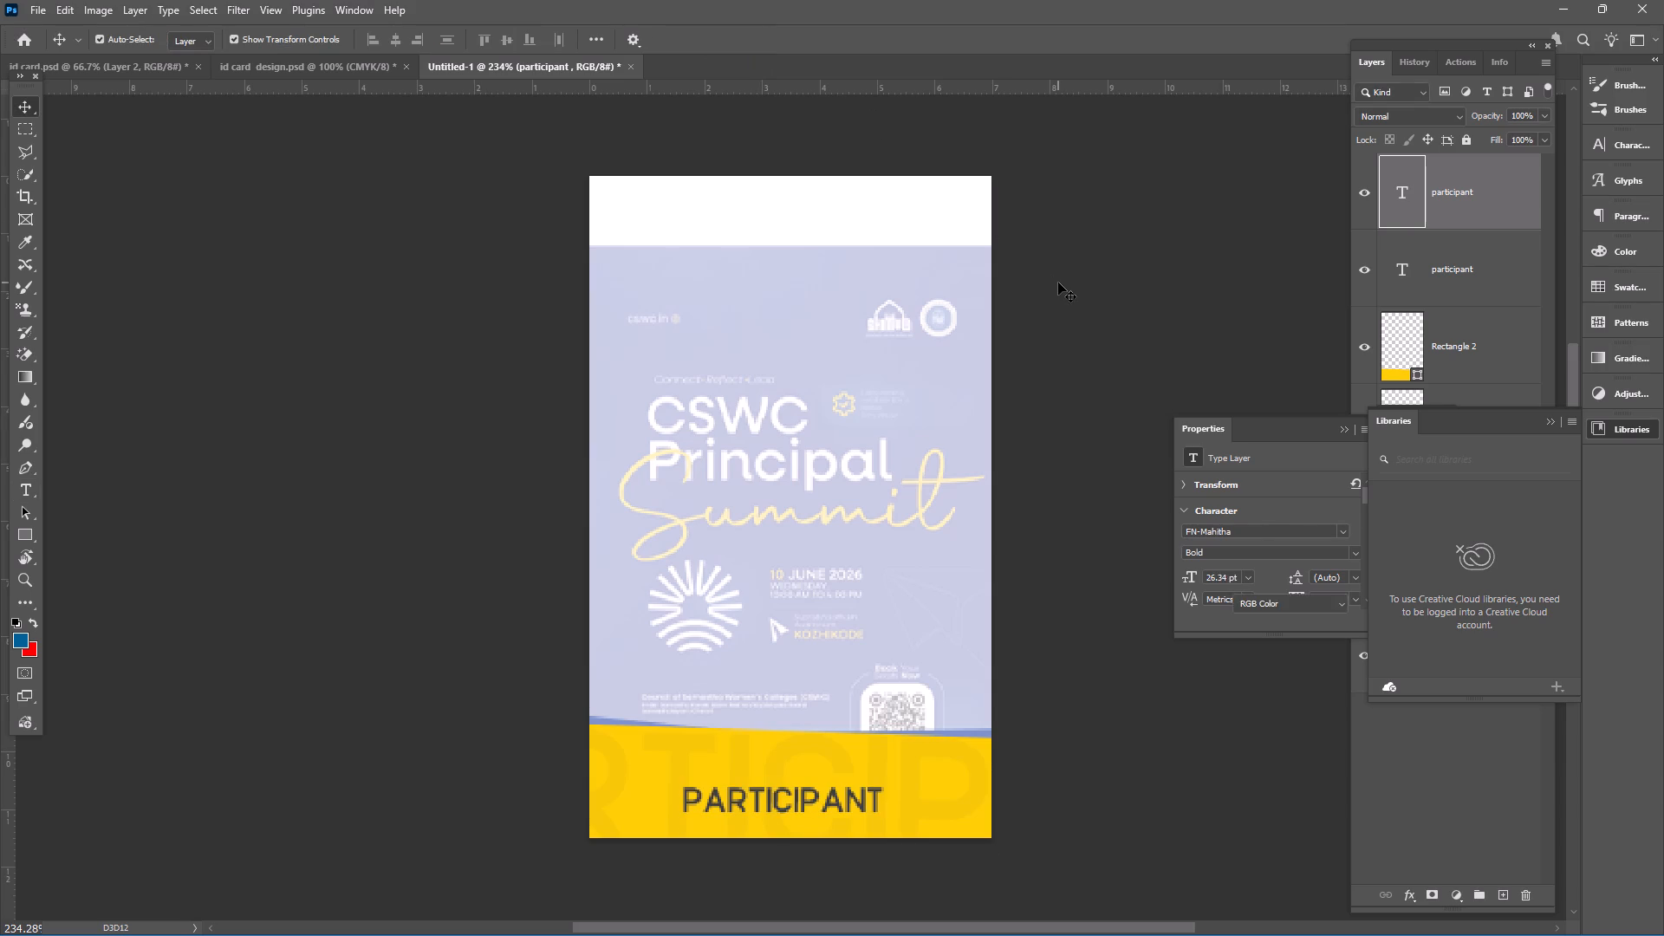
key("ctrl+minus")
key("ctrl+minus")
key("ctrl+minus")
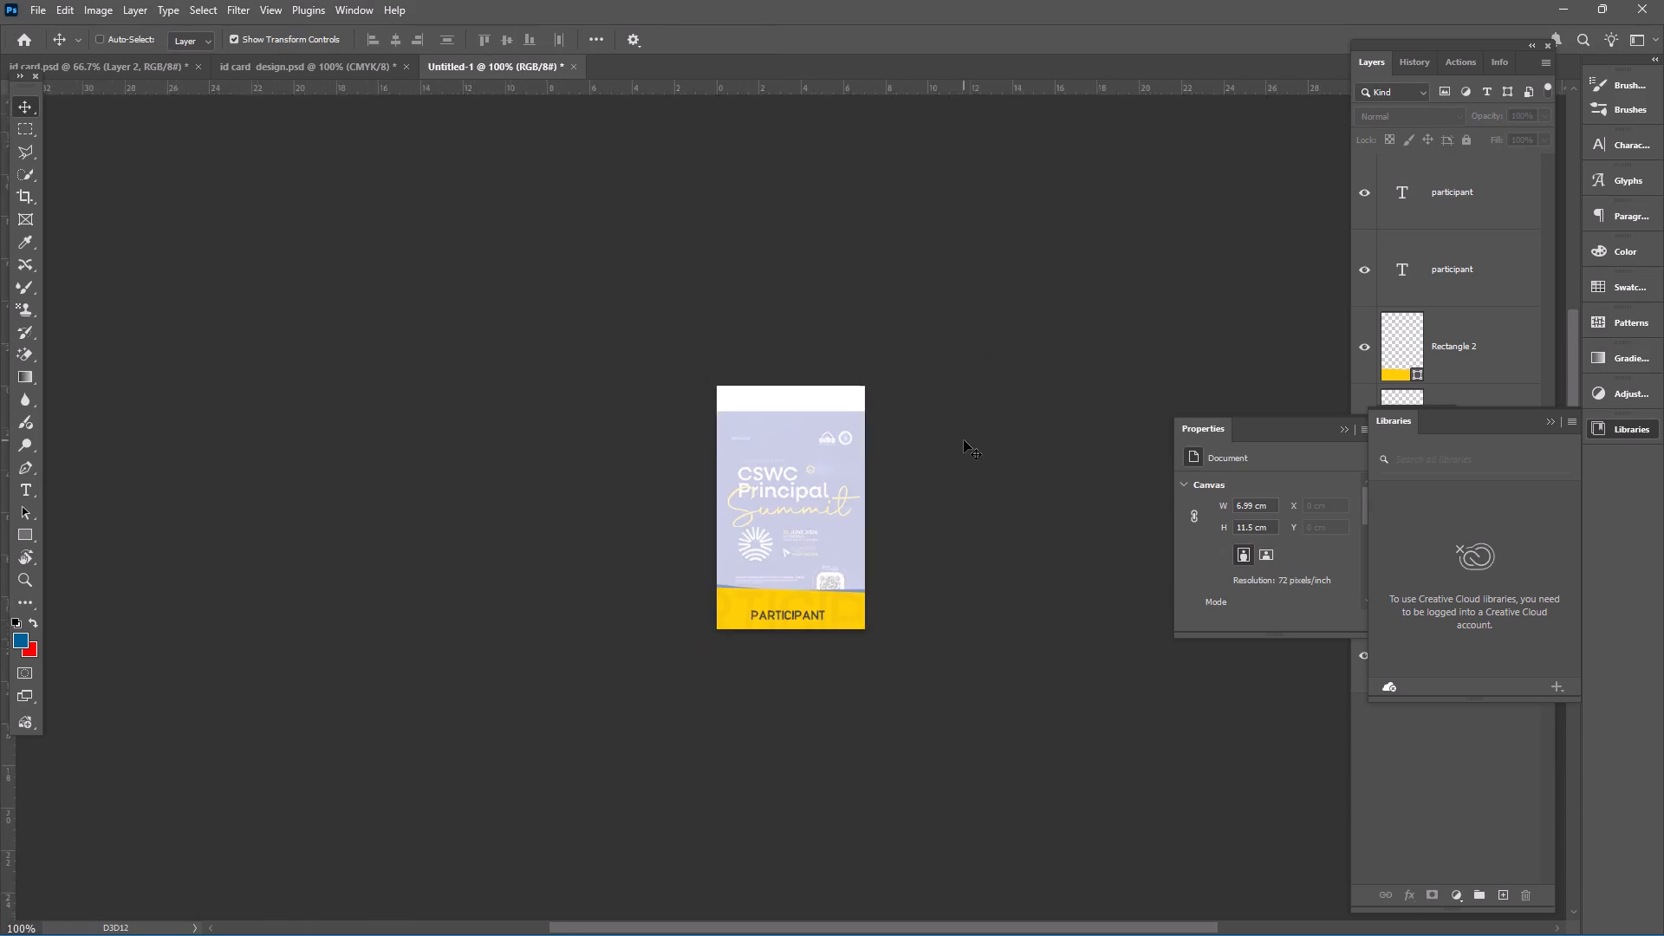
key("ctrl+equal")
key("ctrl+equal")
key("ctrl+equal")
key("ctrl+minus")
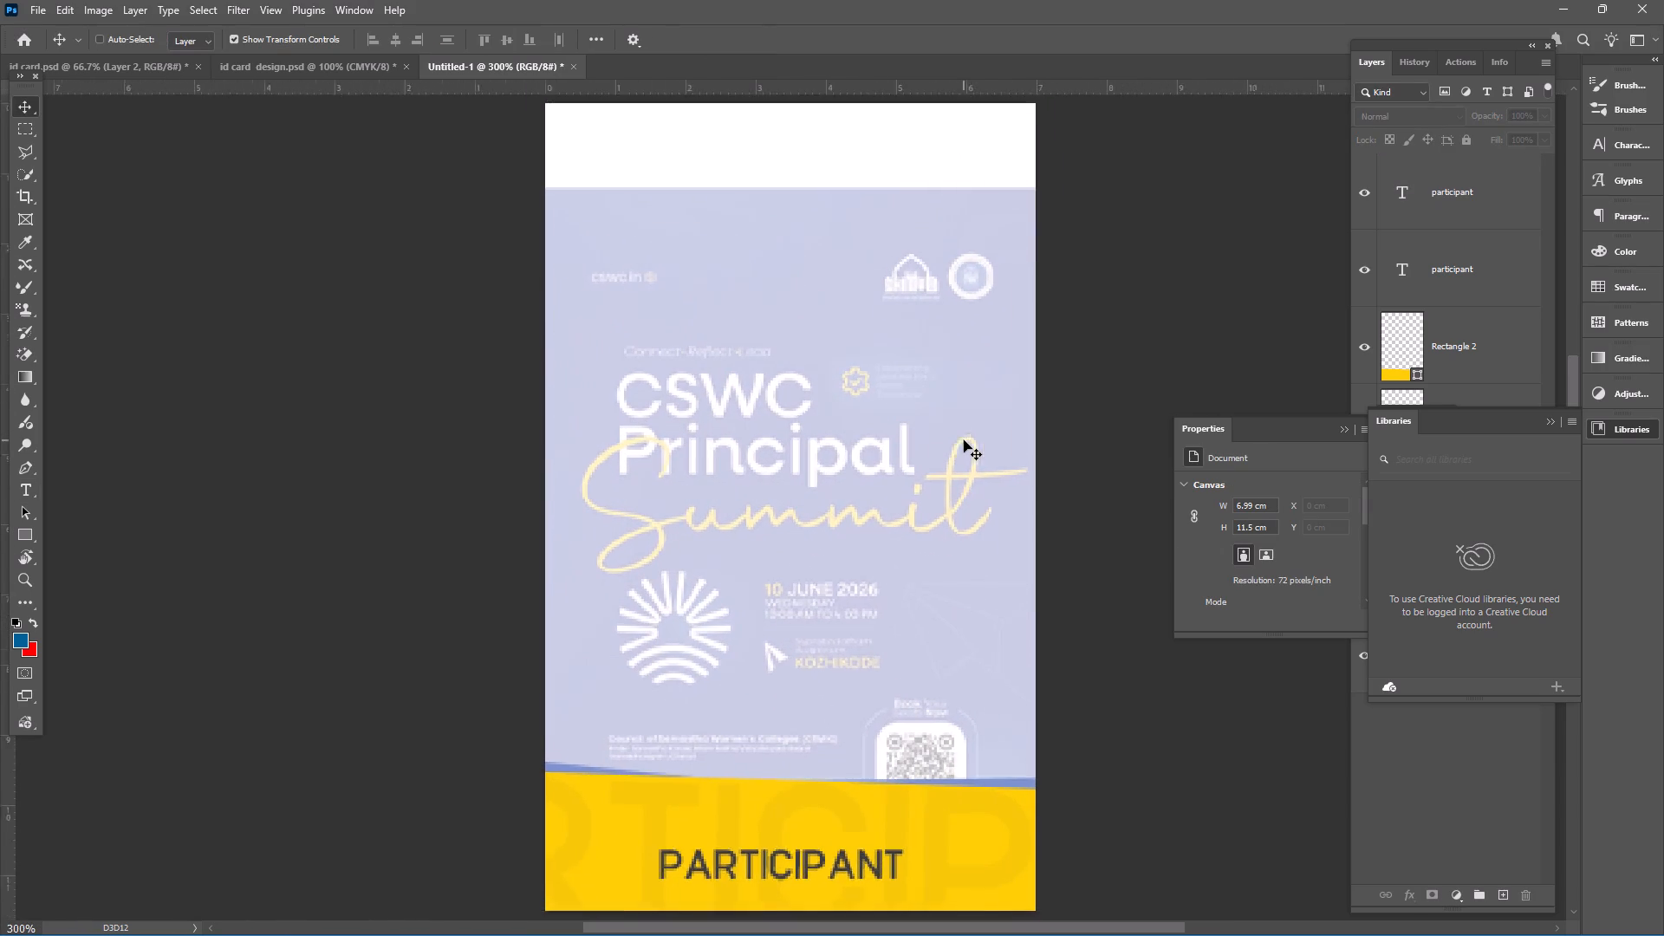
Create a new portrait document 7.26 cm wide by 11.14 cm high at 300 pixels/inch in CMYK Color with a white background.
key("ctrl+n")
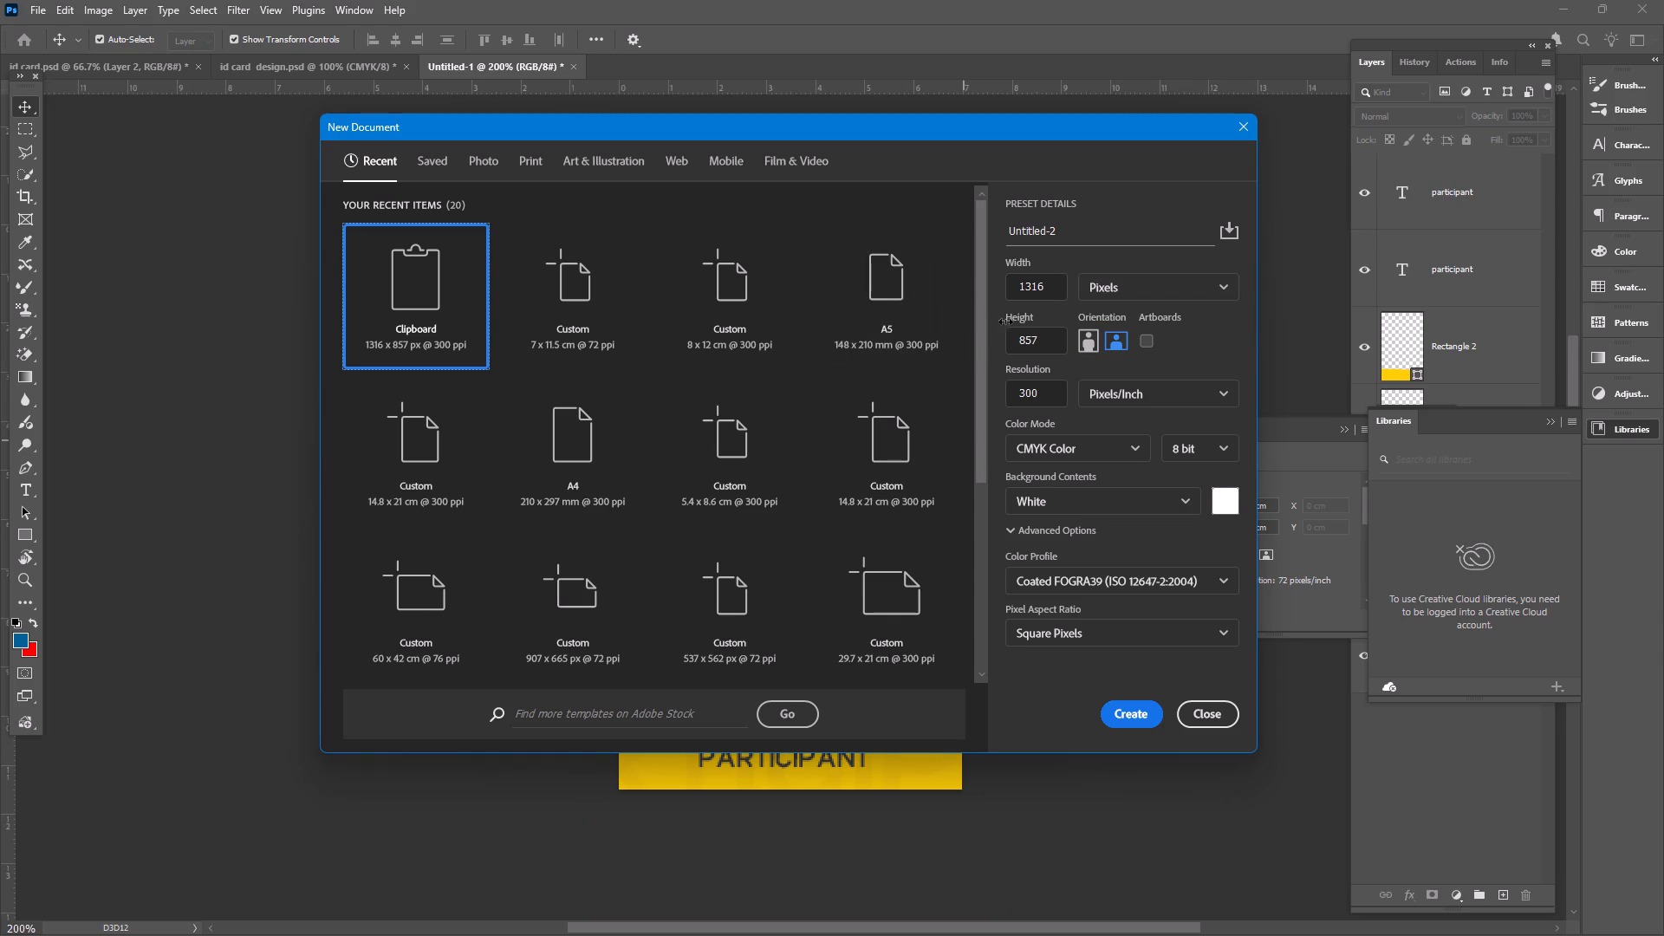
left_click(1144, 286)
left_click(1137, 374)
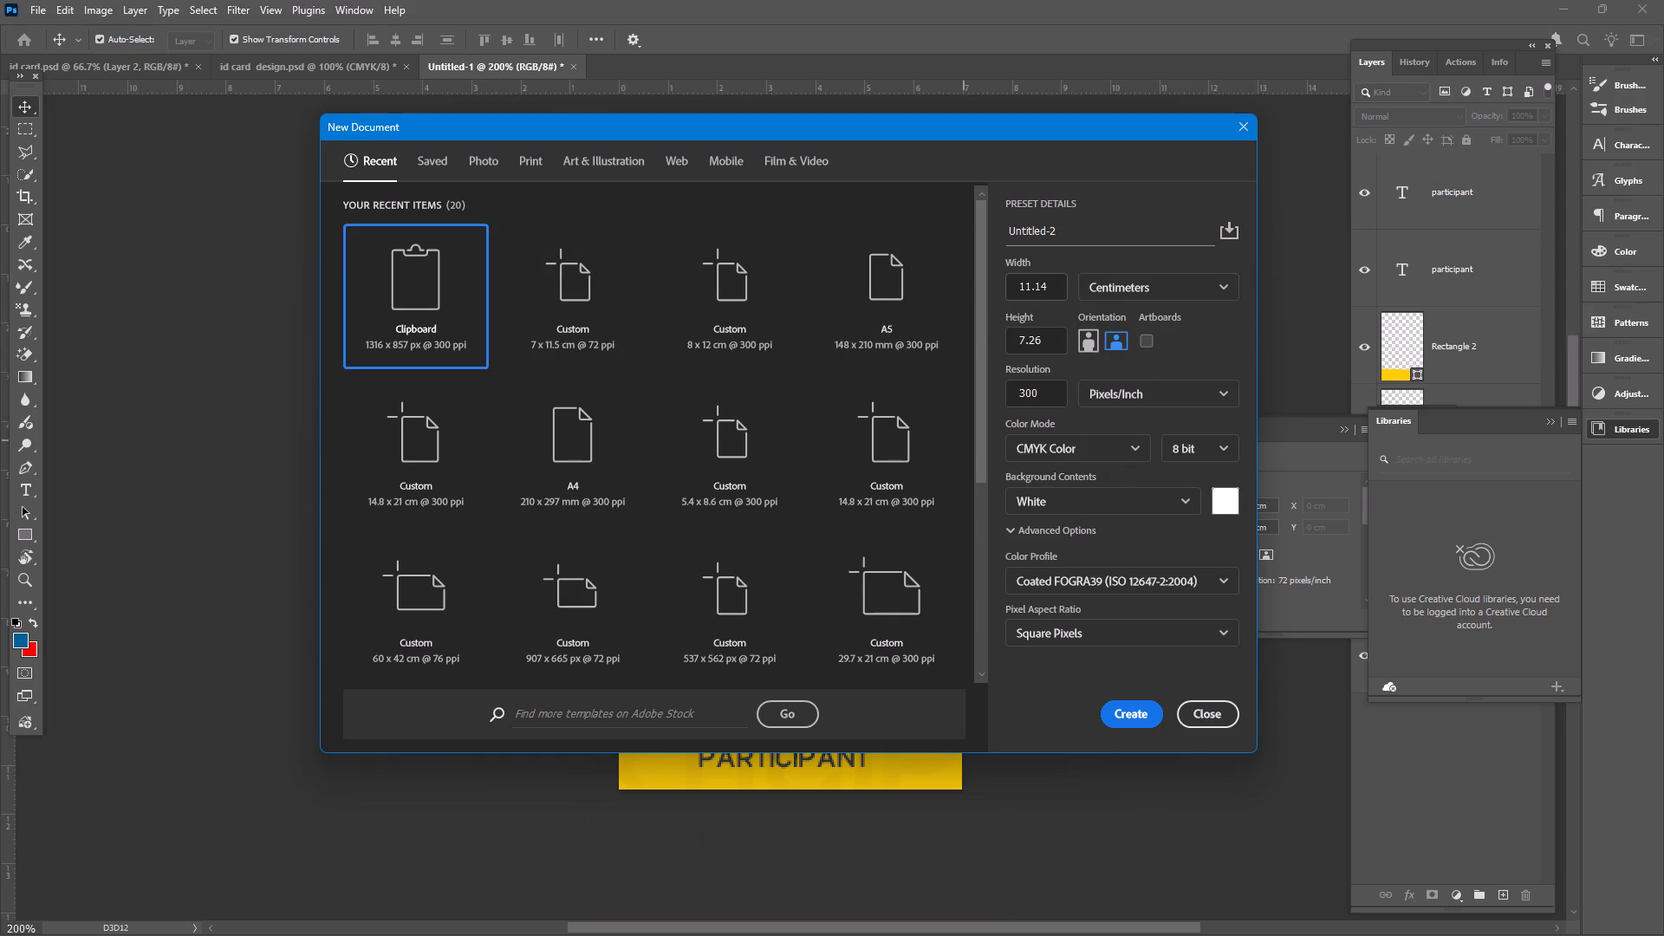
left_click(1091, 335)
left_click(1140, 393)
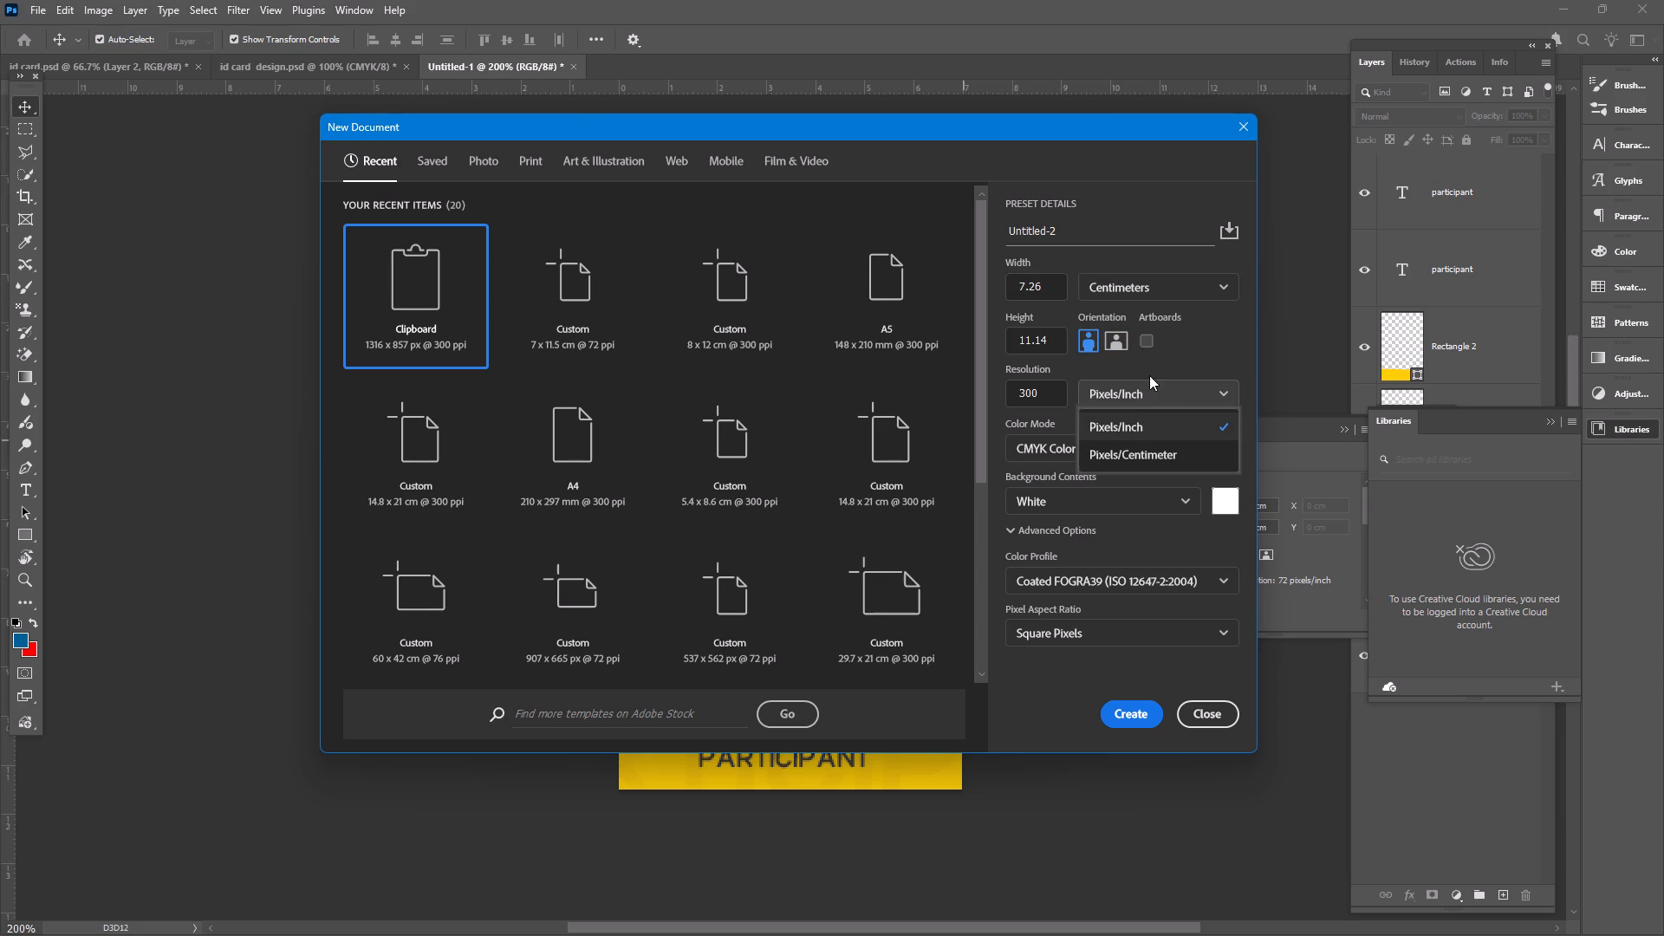
left_click(1147, 399)
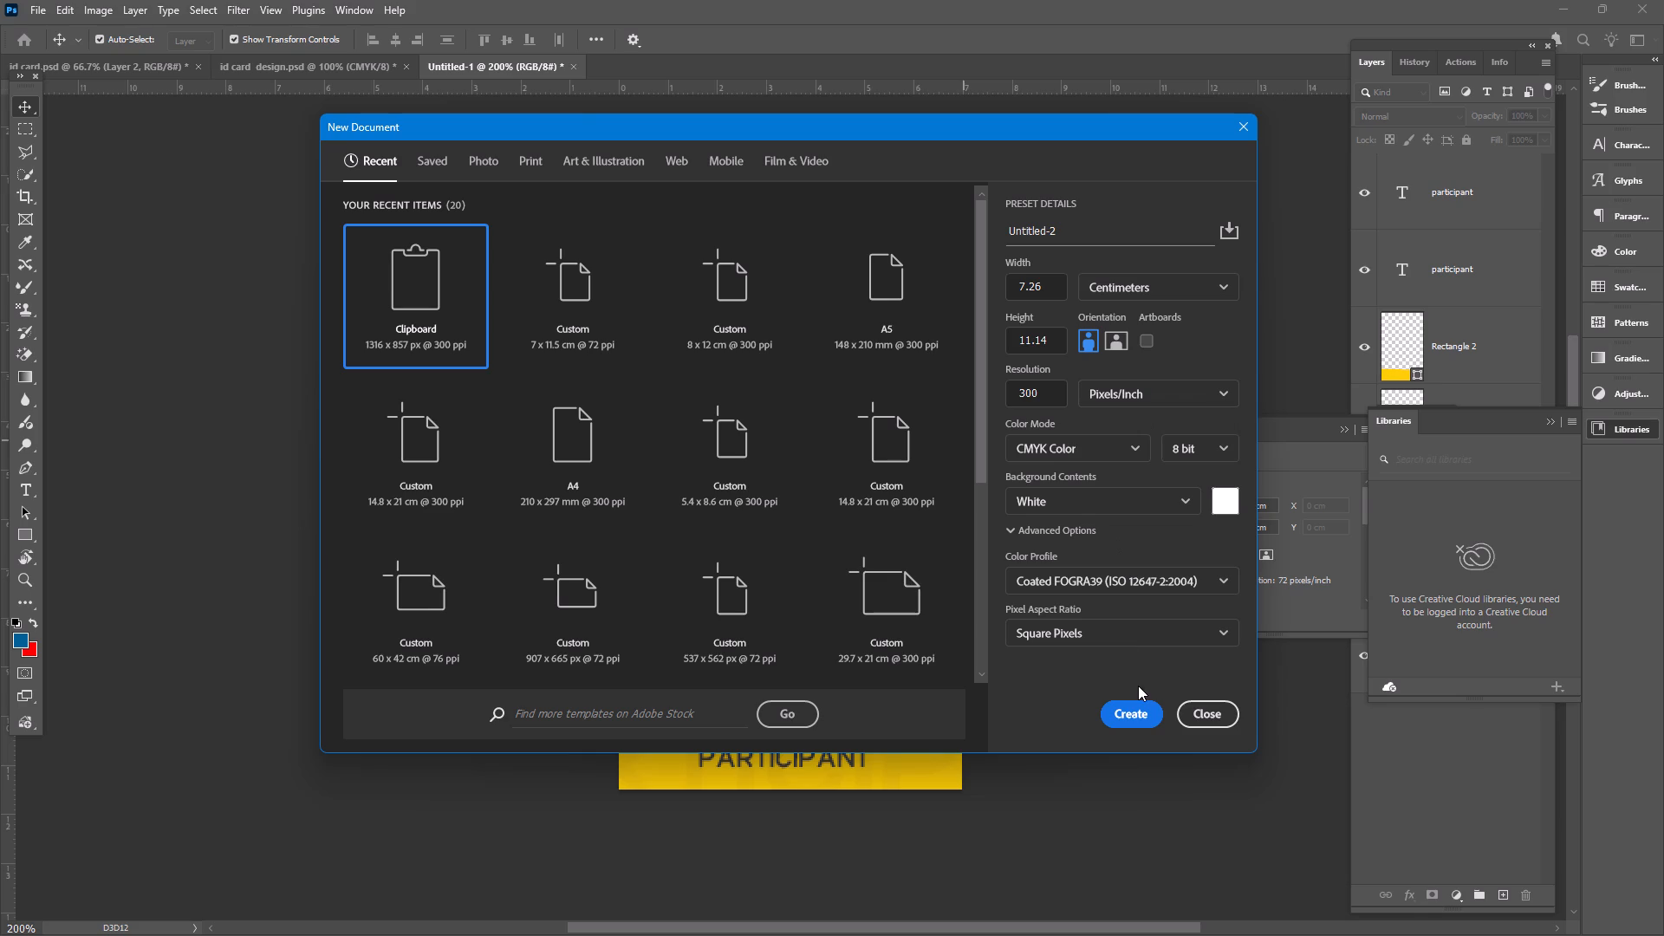
left_click(1131, 708)
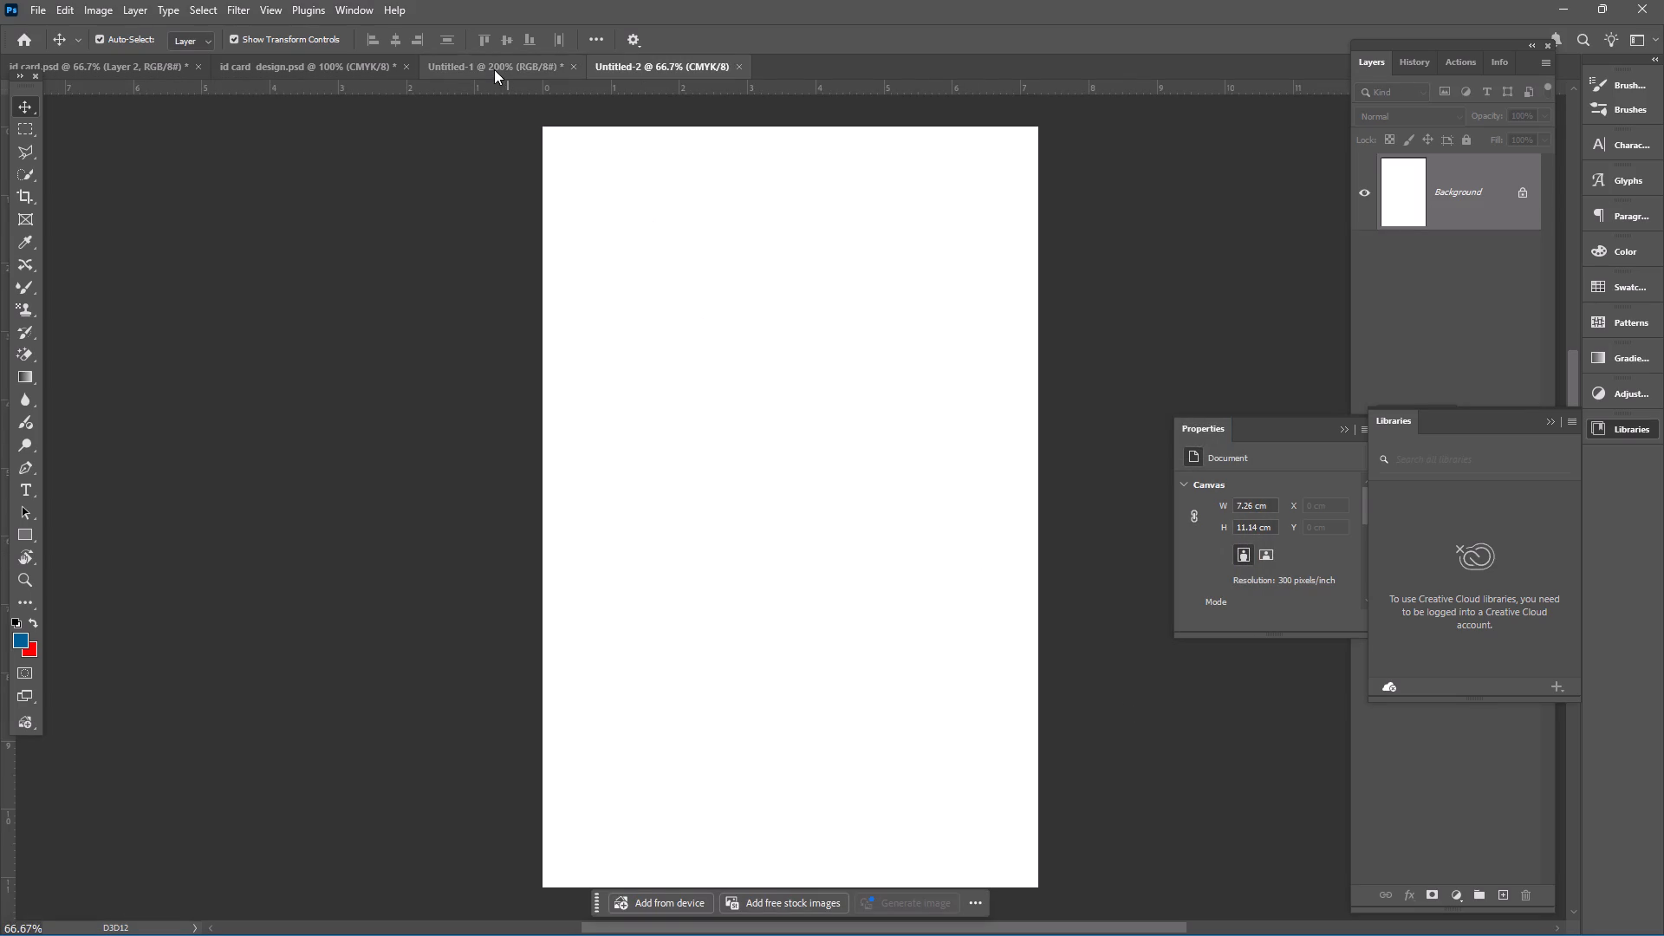
Paste the copied PARTICIPANT card artwork into the new Untitled-2 document.
left_click(494, 69)
left_click(611, 68)
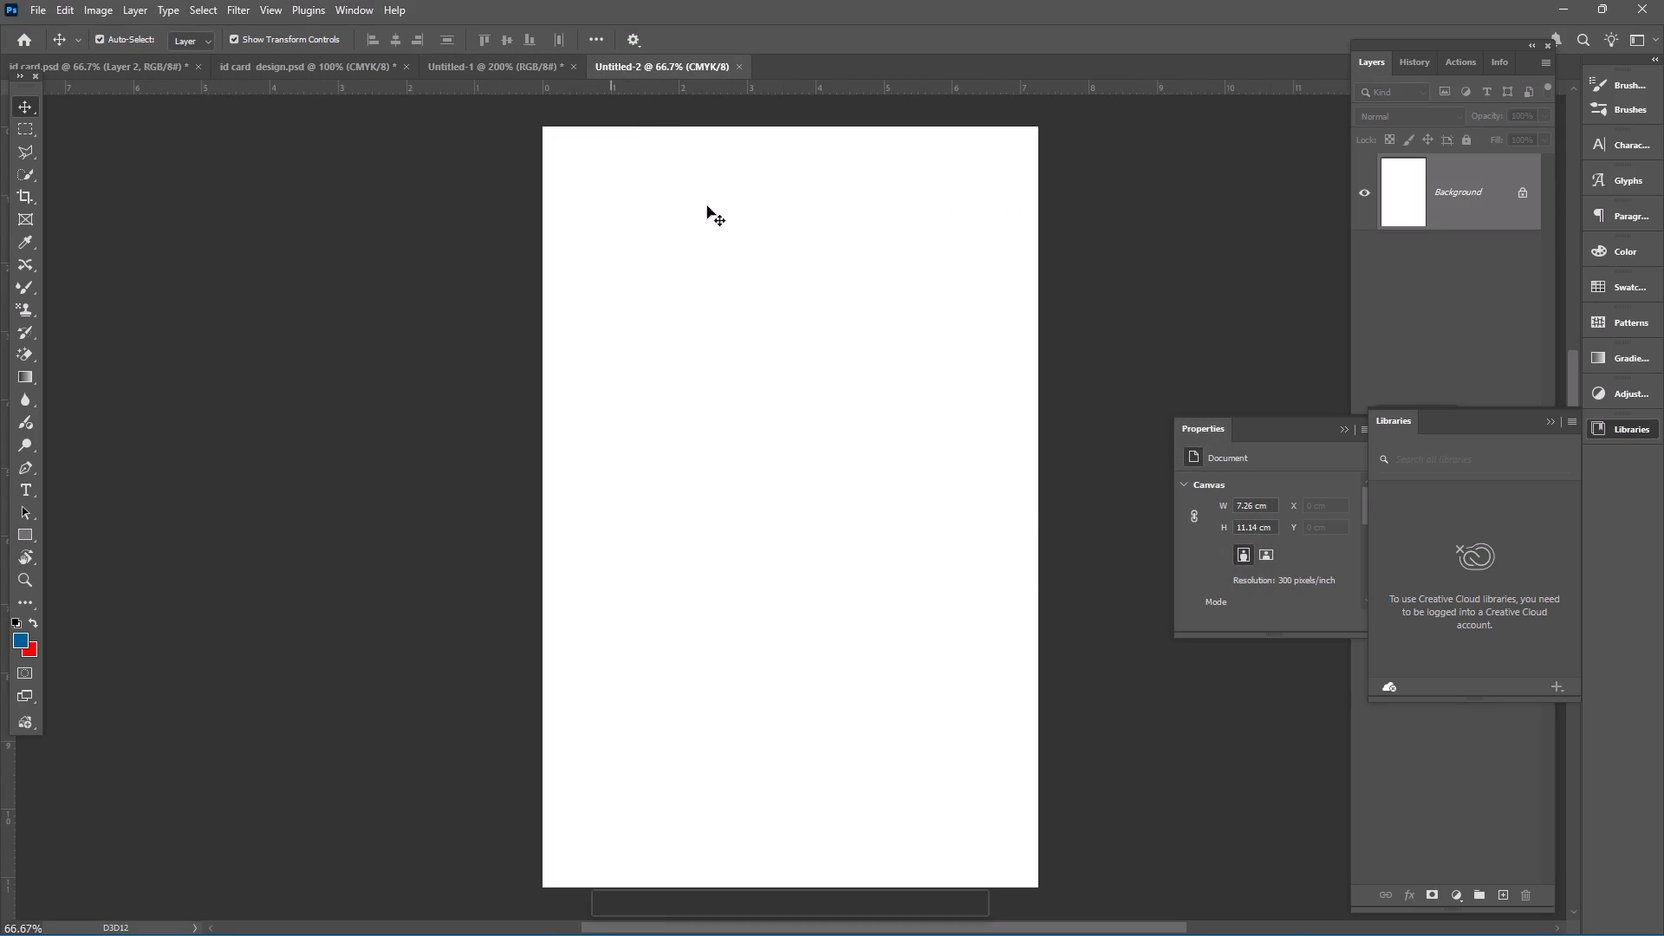
key("ctrl+v")
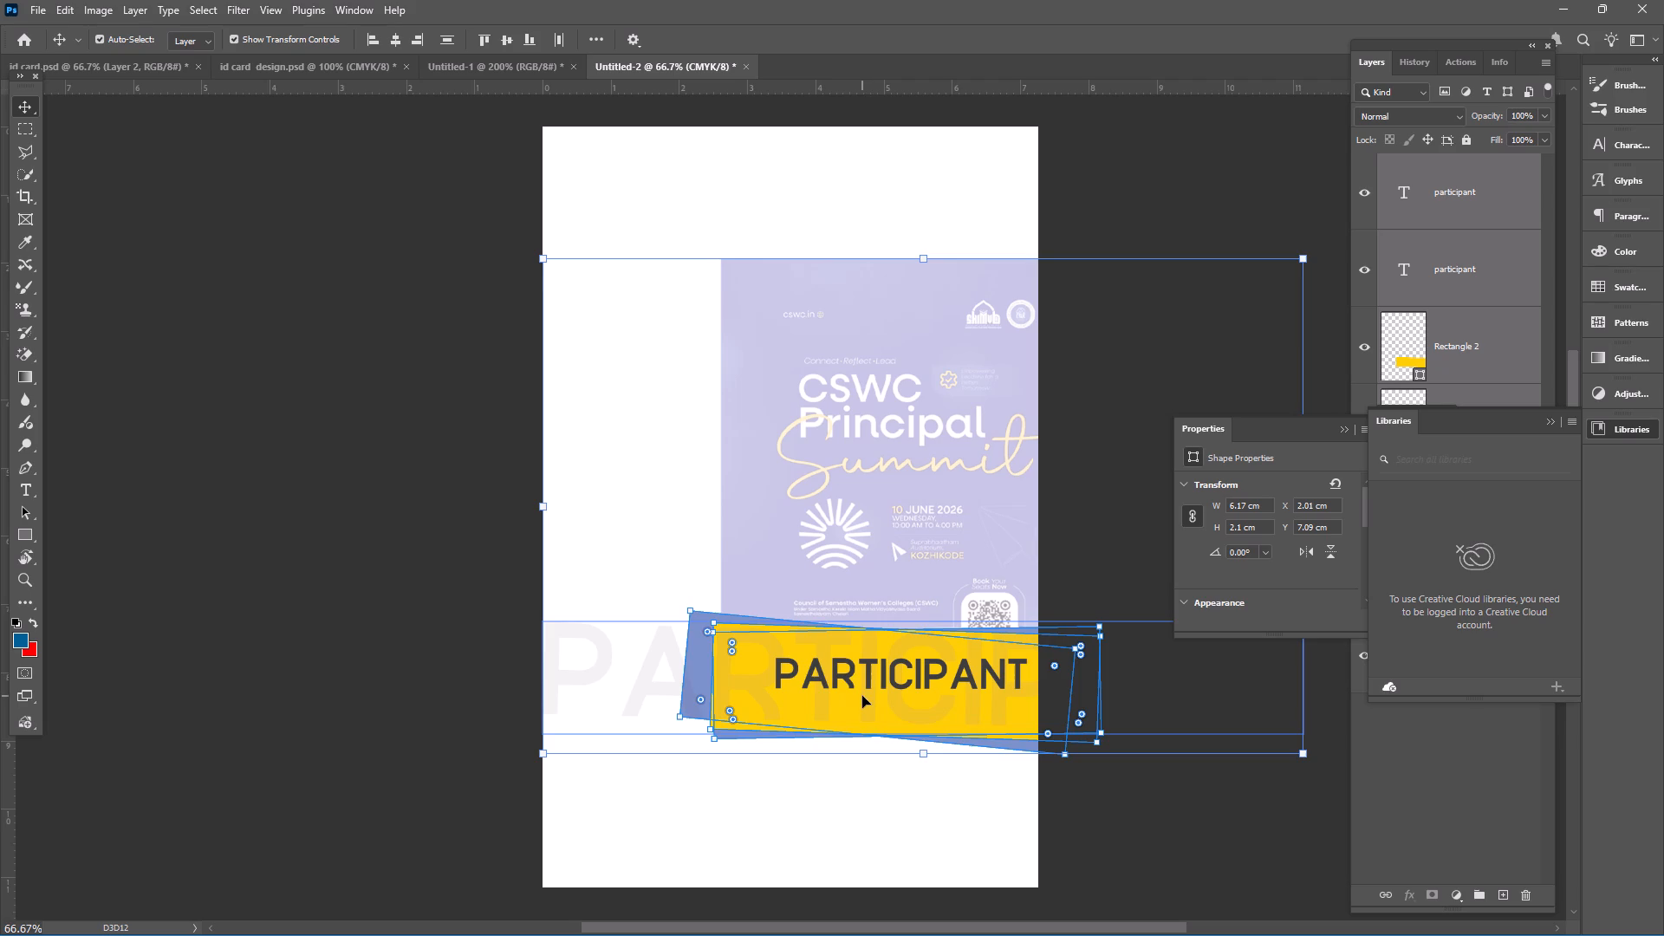
Scale the pasted artwork proportionally to 134.36% and position it to span the card's width, with the yellow band along the bottom edge.
left_click_drag(862, 696, 718, 689)
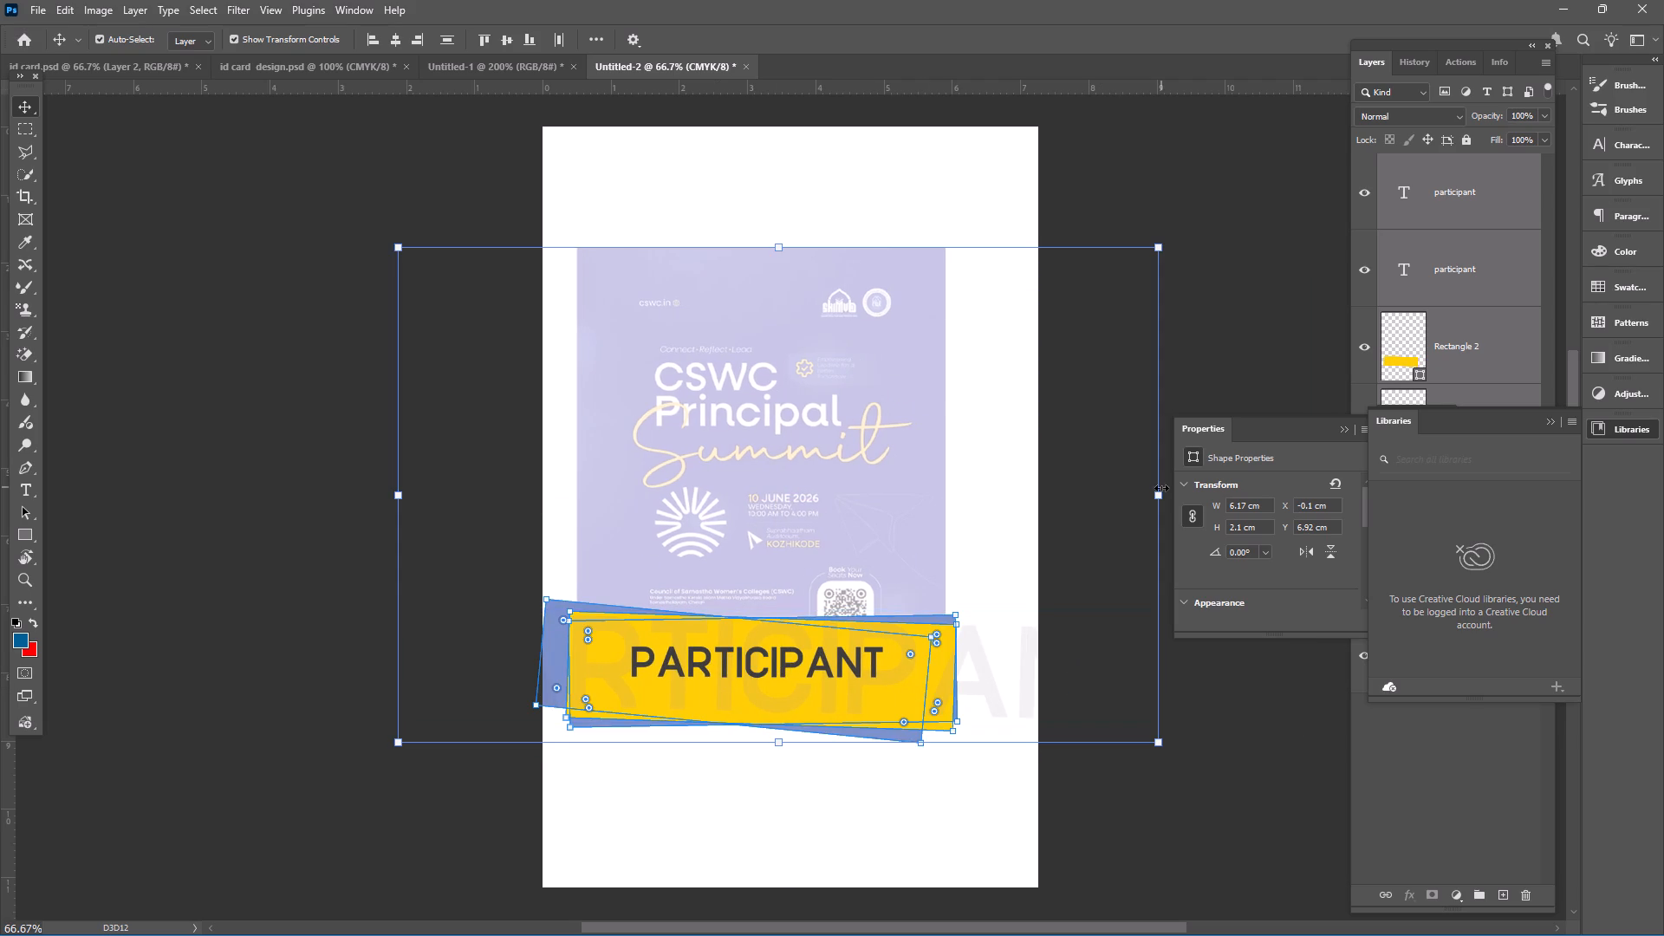
left_click_drag(1161, 499, 1342, 529)
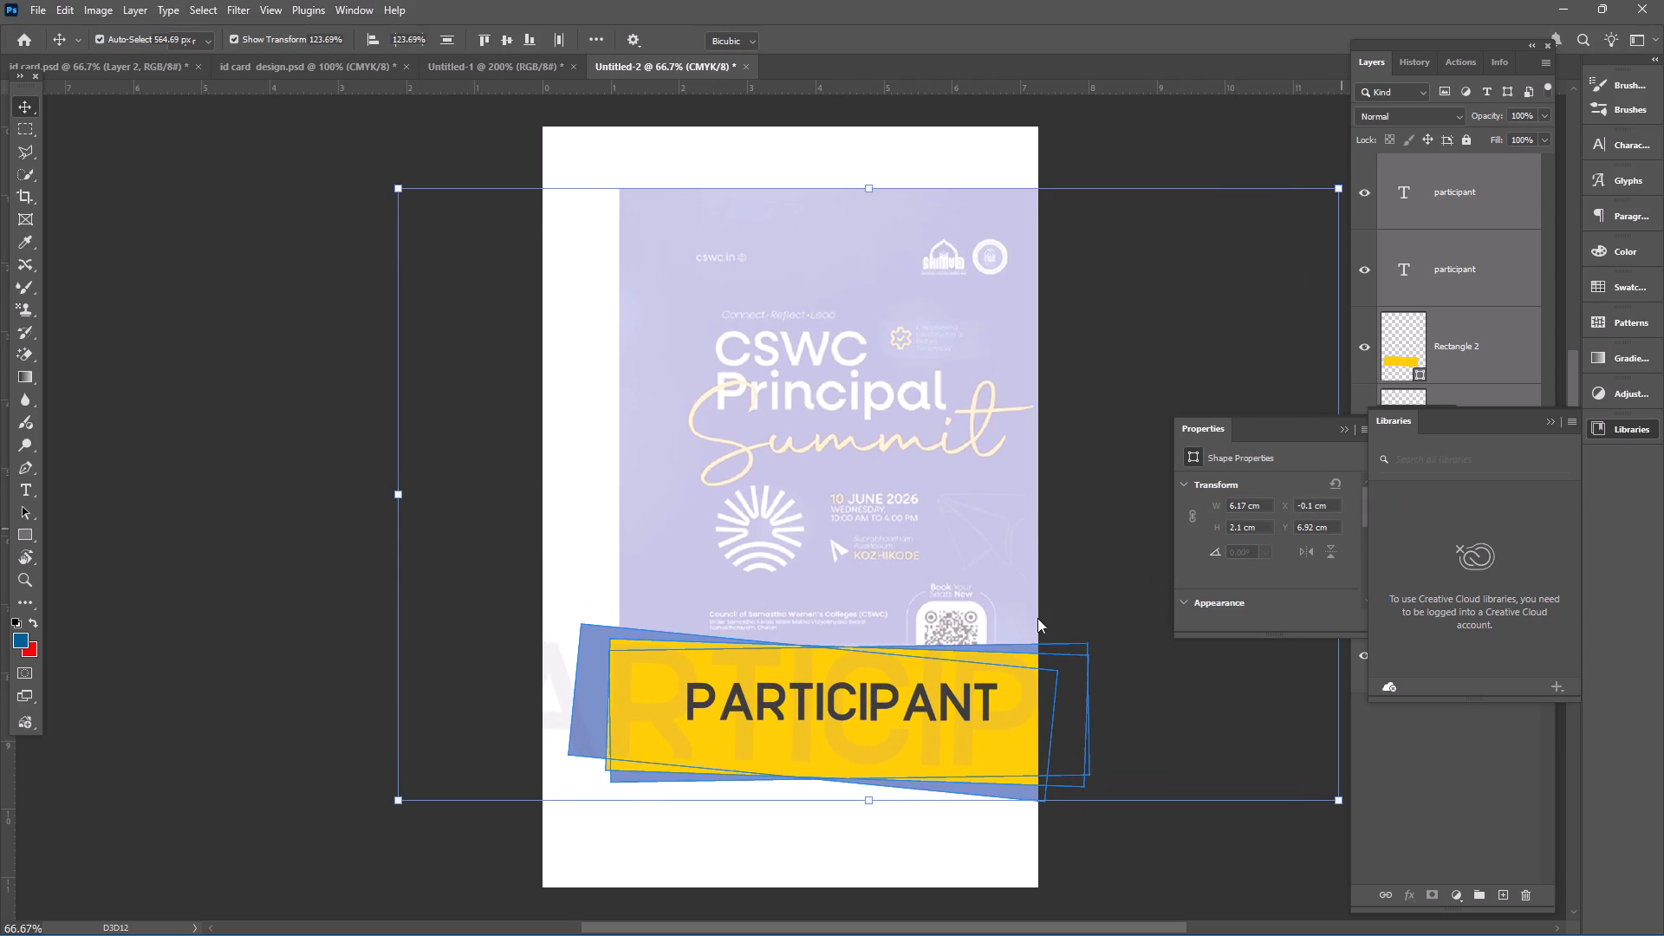
left_click_drag(905, 697, 825, 701)
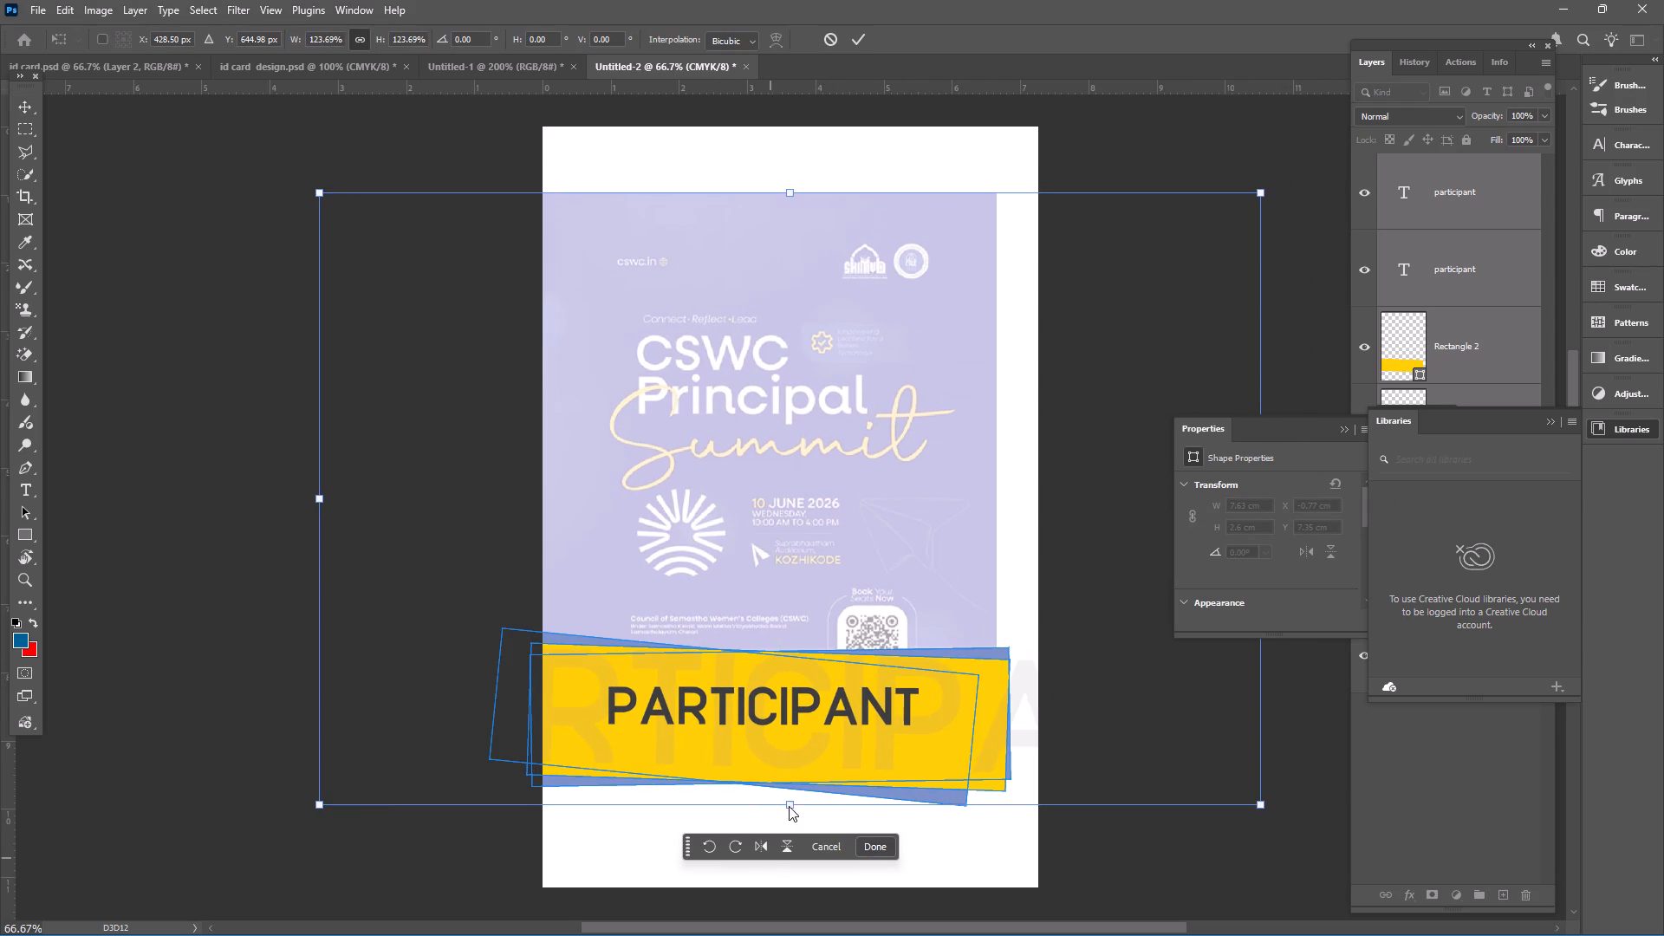
left_click_drag(792, 802, 799, 826)
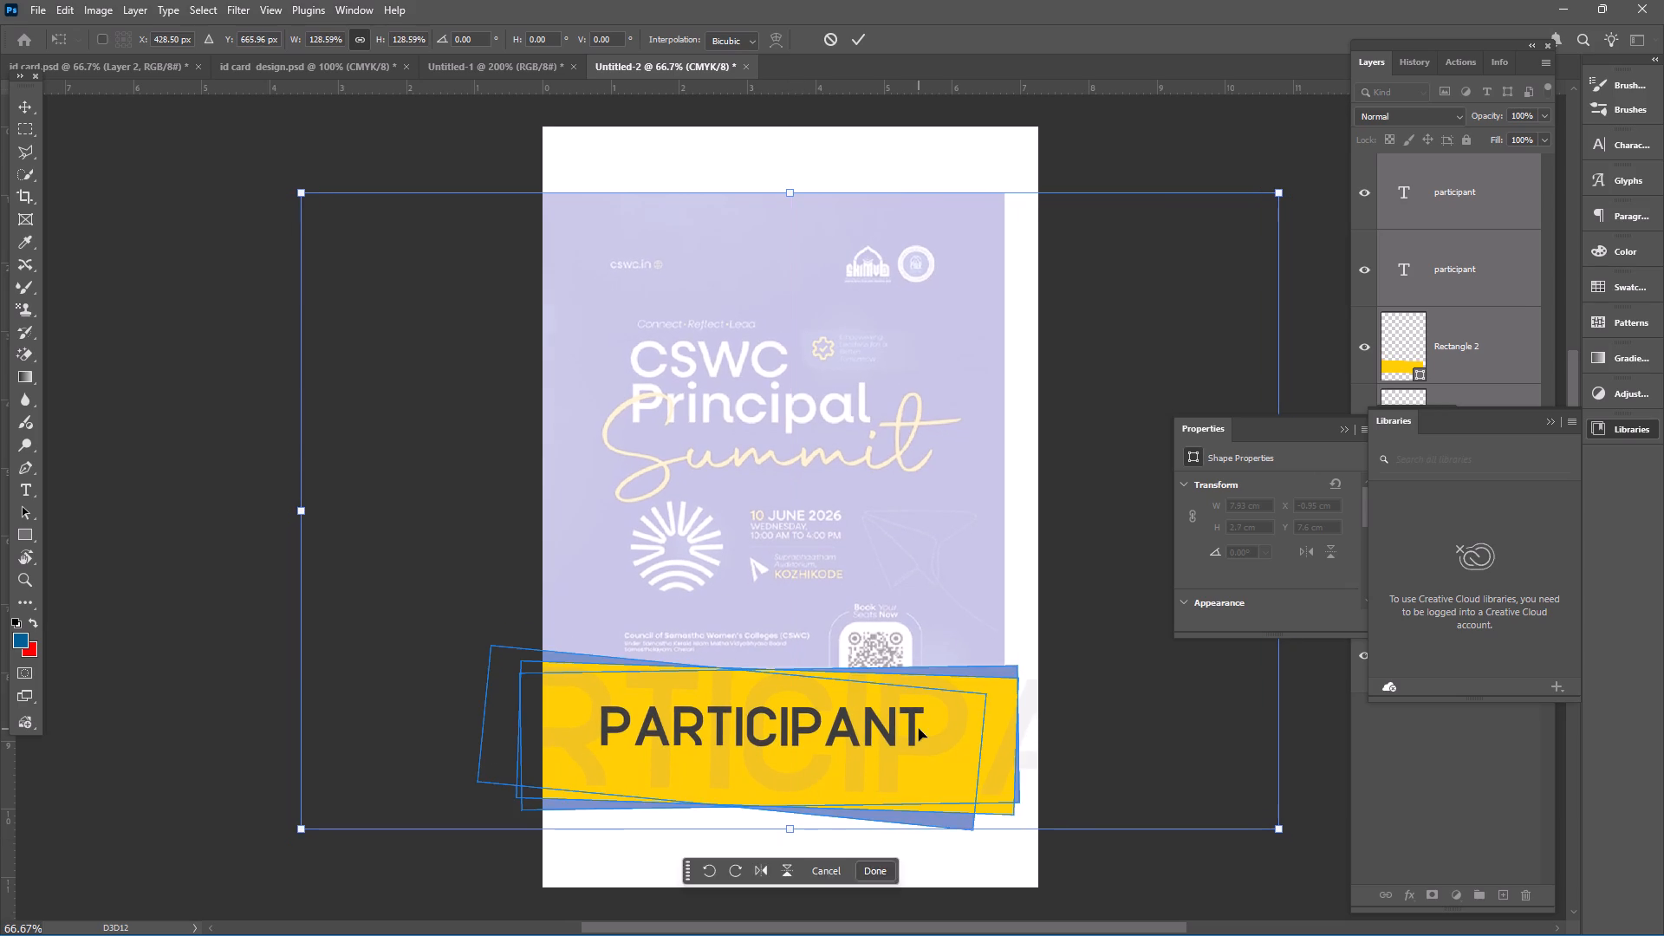
left_click_drag(919, 729, 937, 820)
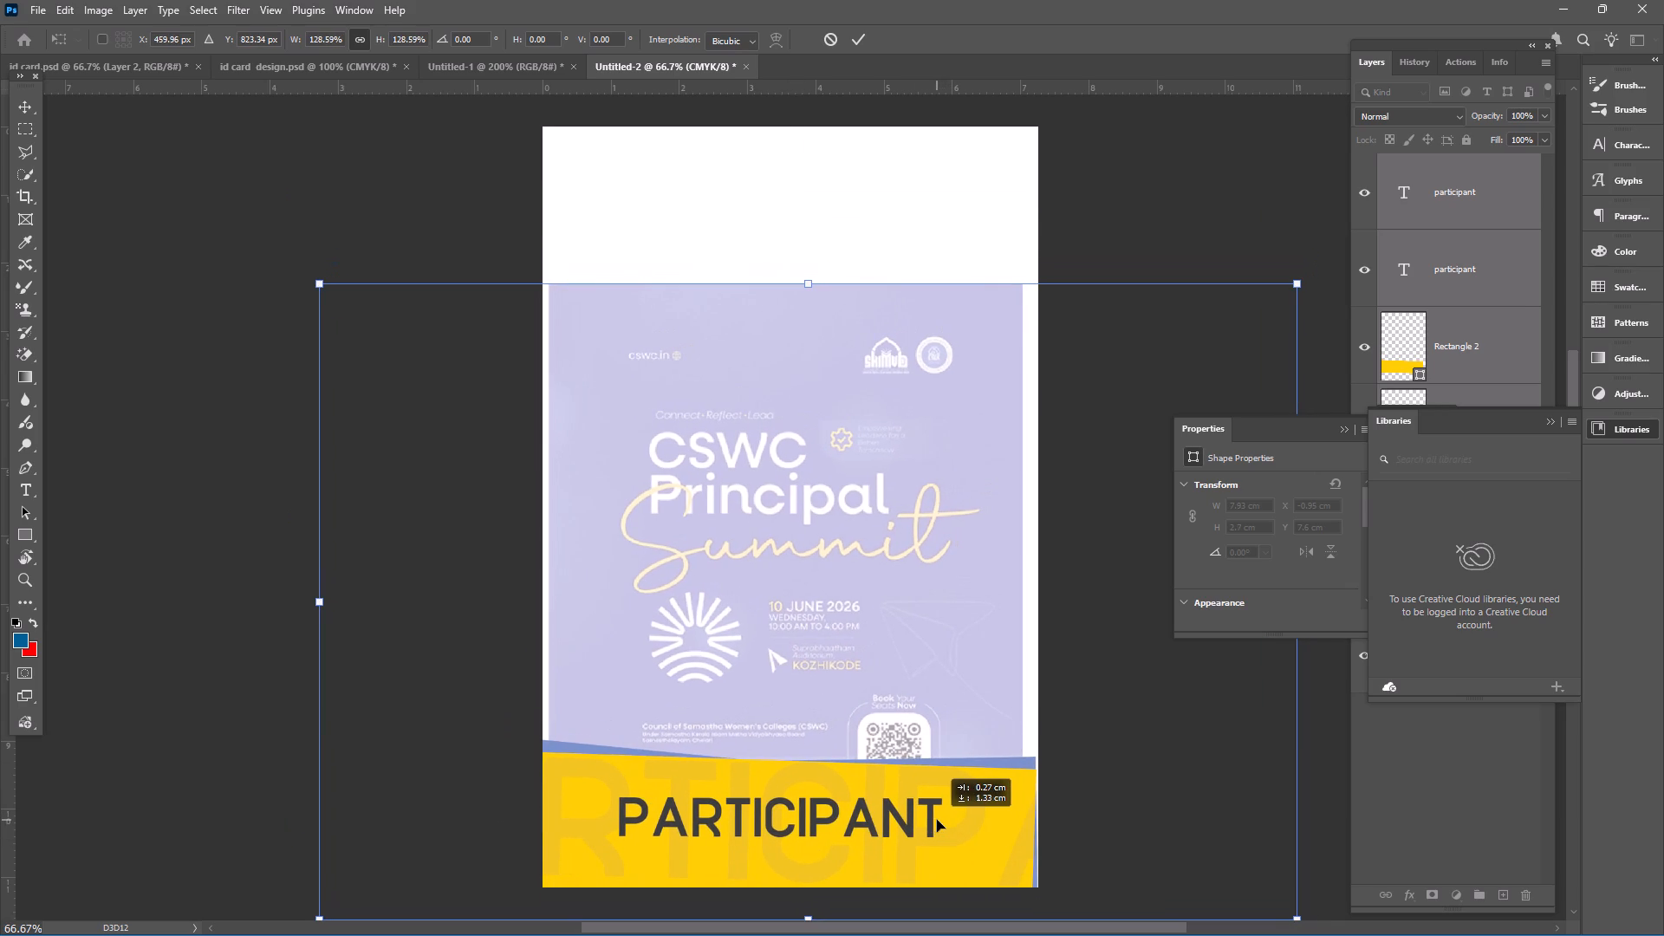
left_click_drag(937, 820, 944, 810)
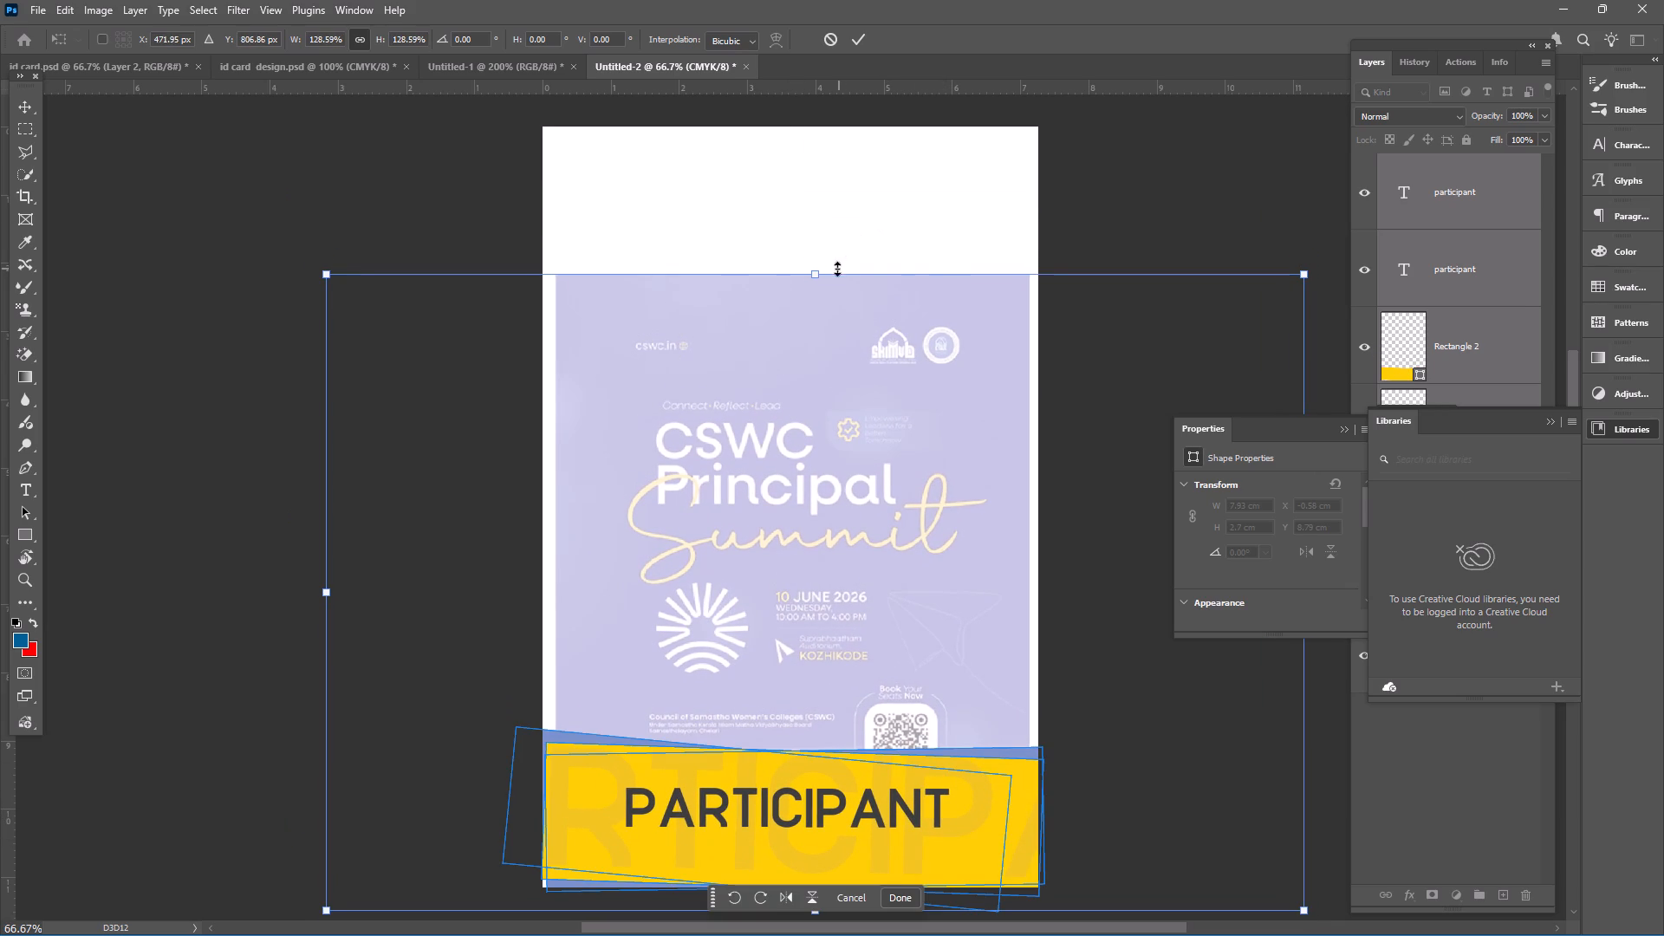
left_click_drag(816, 272, 816, 244)
left_click_drag(794, 529, 794, 547)
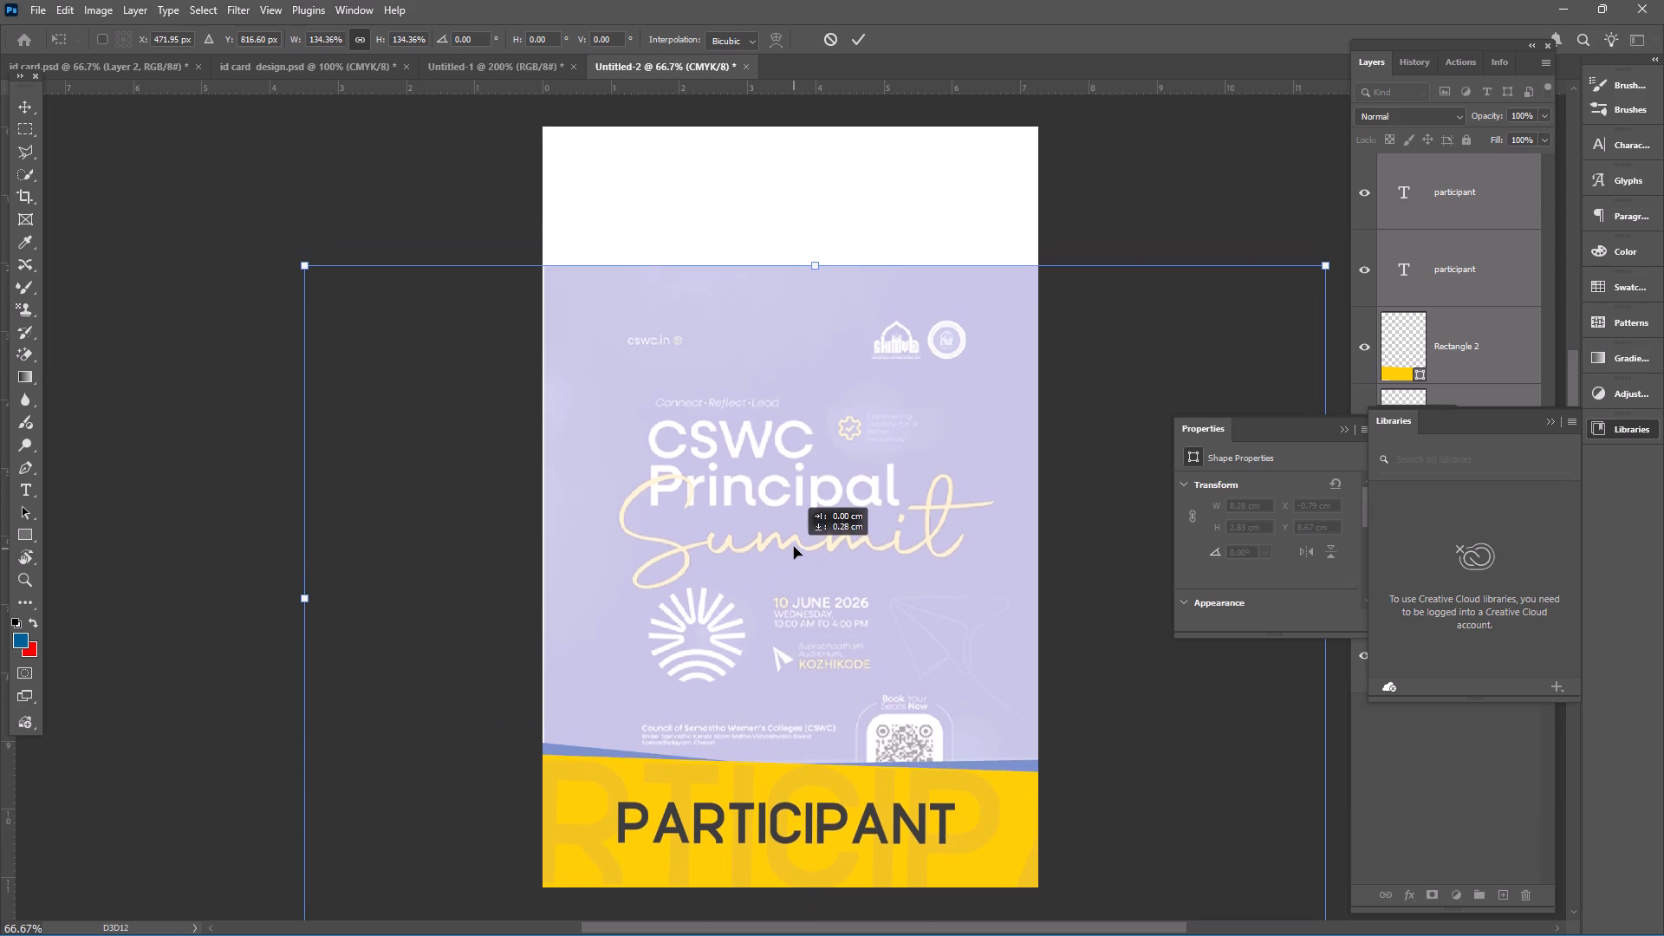
left_click_drag(794, 547, 793, 544)
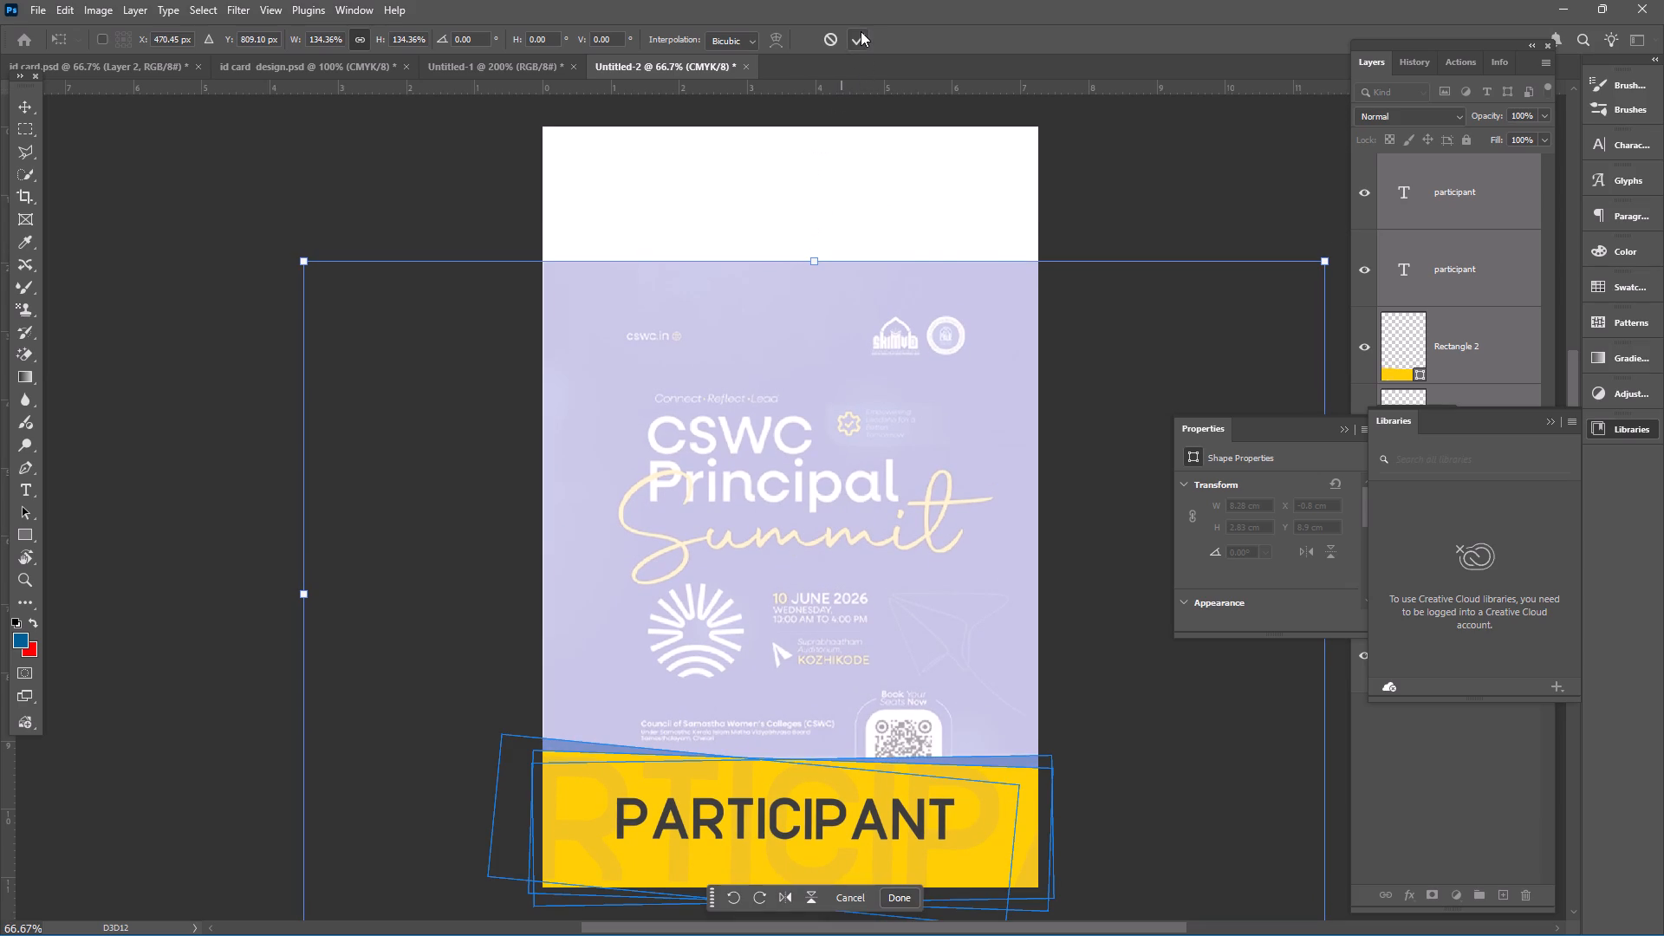
left_click(861, 31)
left_click(468, 198)
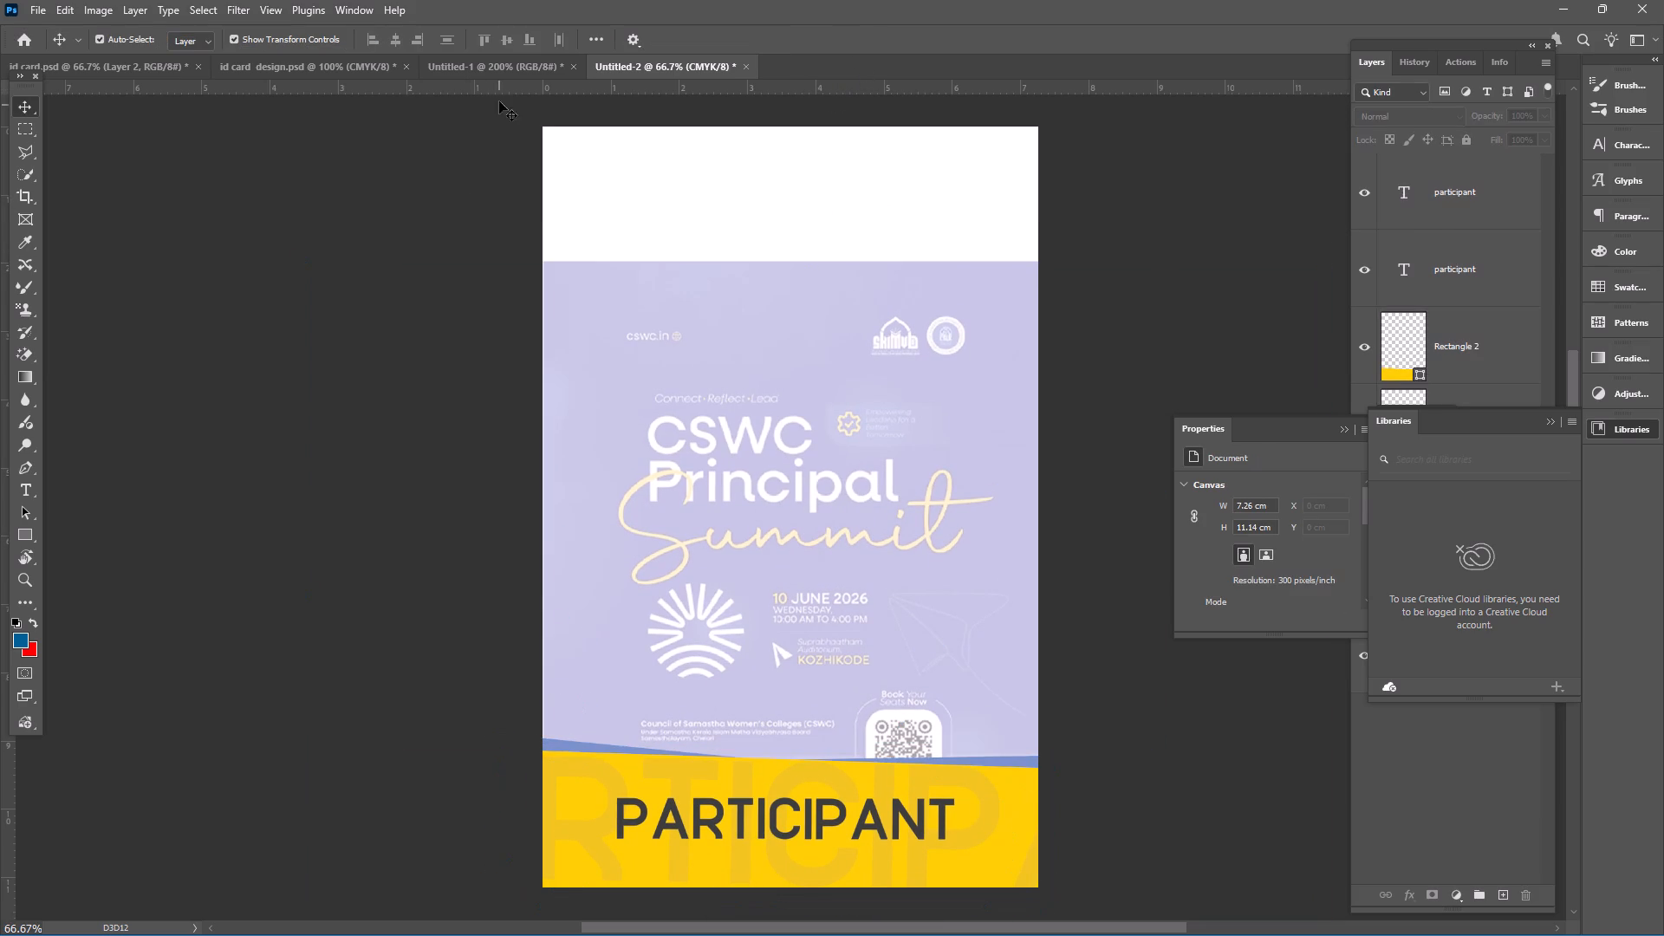
Close the Untitled-1 document without saving its changes.
left_click(504, 73)
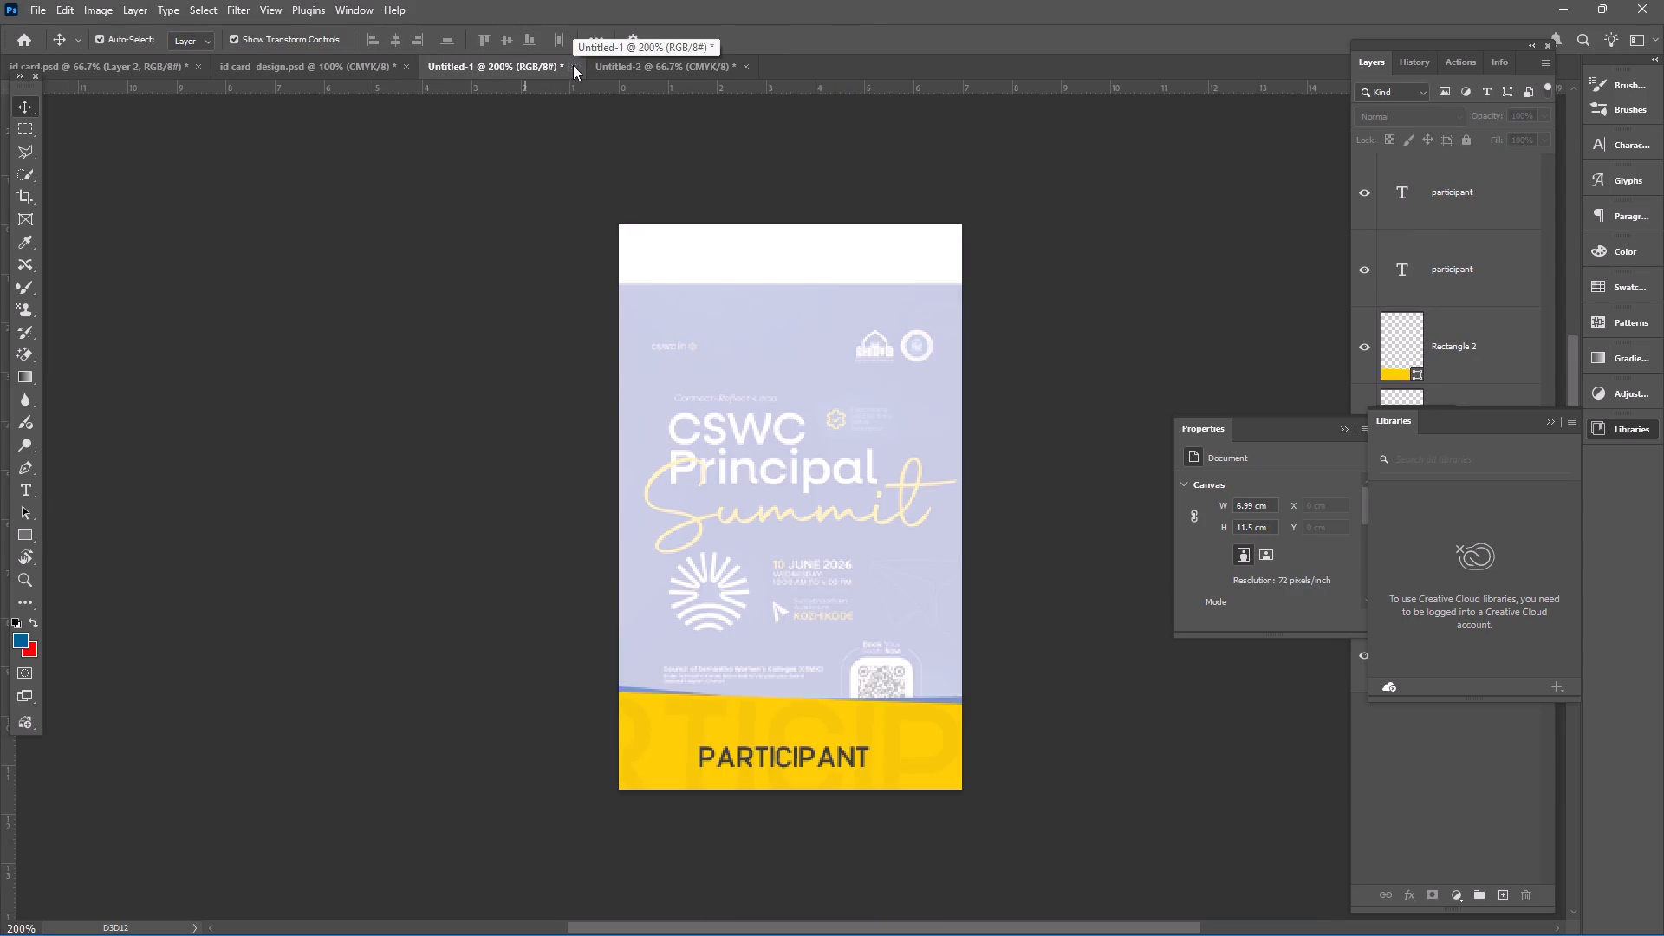
left_click(573, 65)
left_click(837, 349)
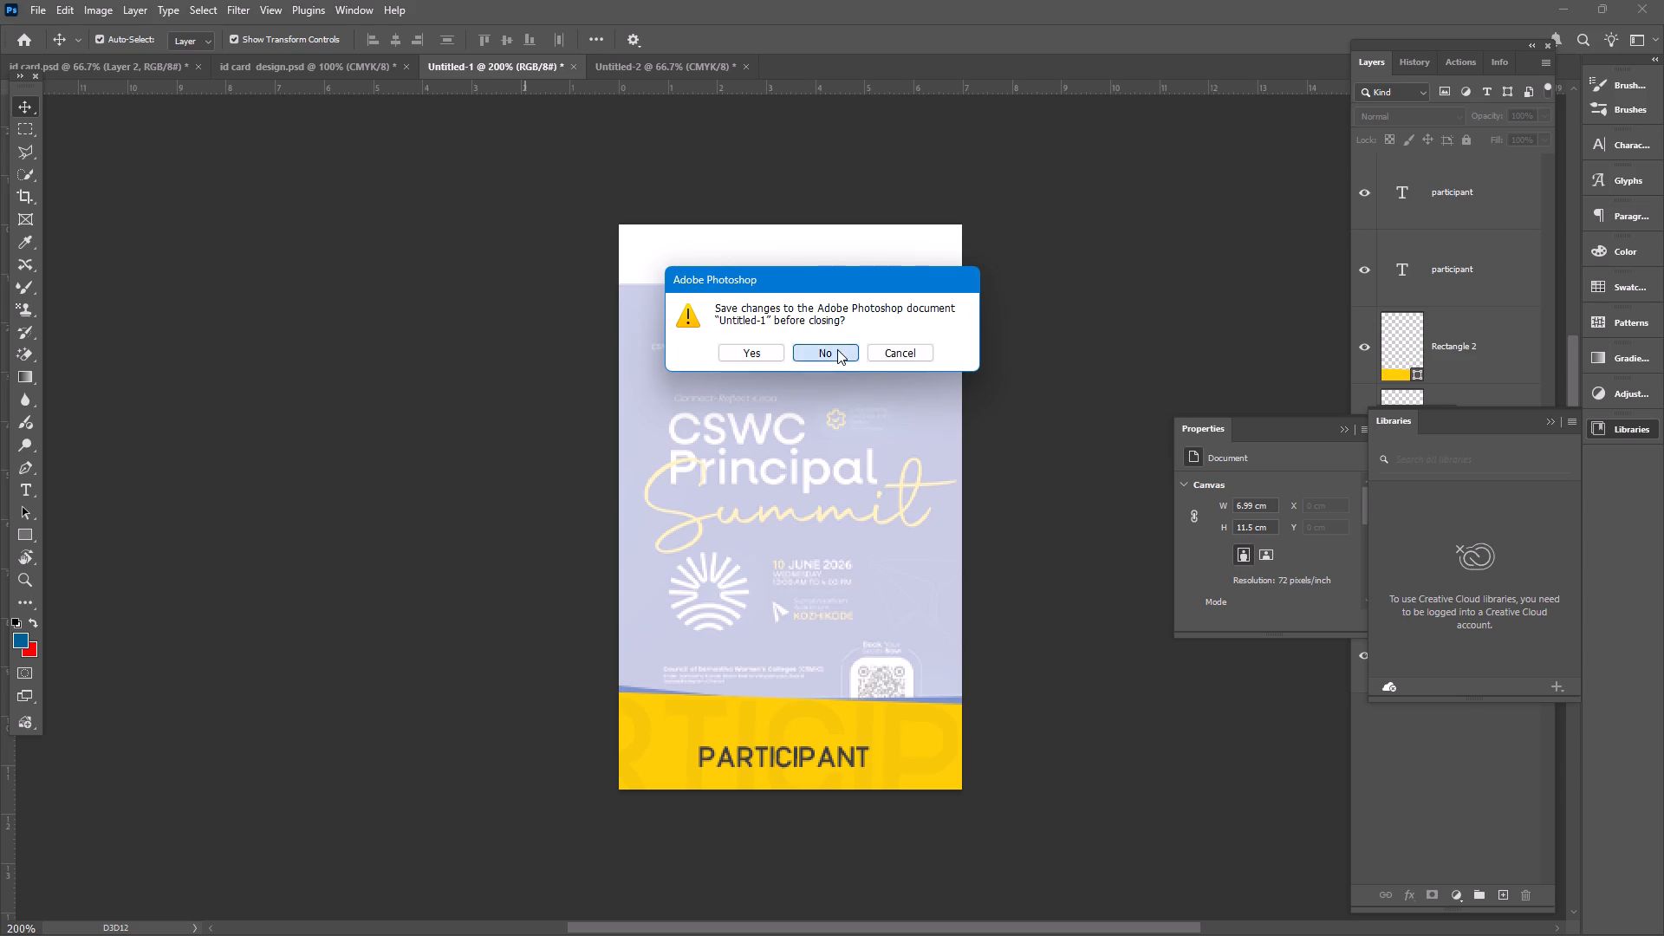
In id card design.psd, move the blue CSWC Principal Summit artwork down to a Y position of about -0.4 cm.
left_click(343, 68)
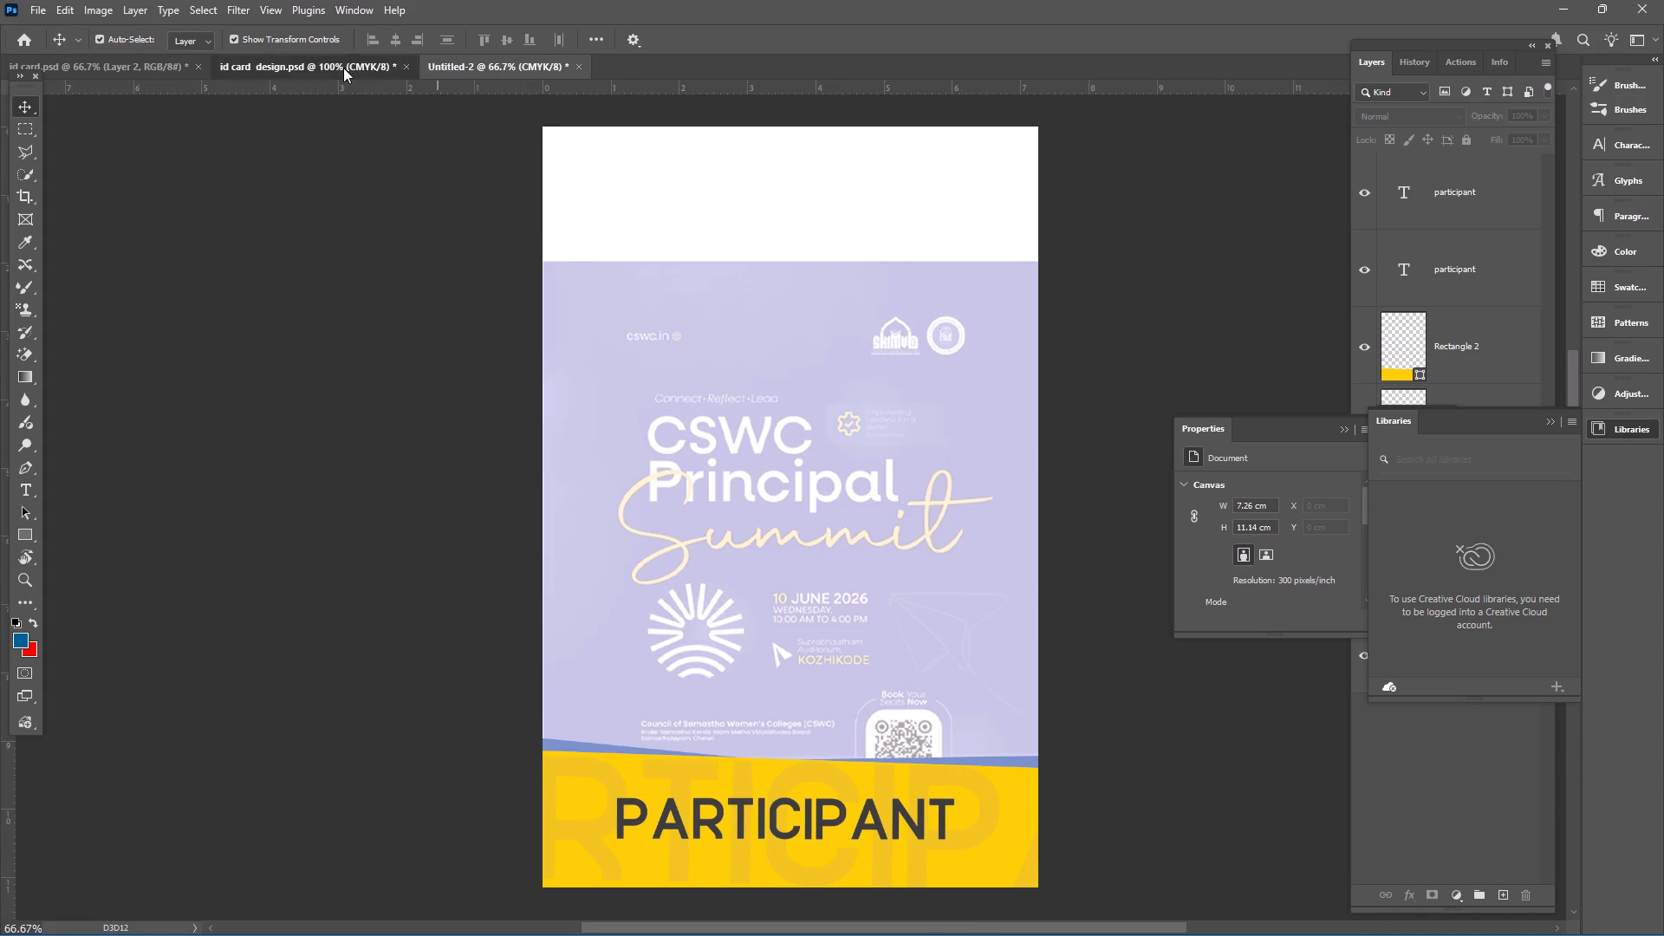
left_click(788, 446)
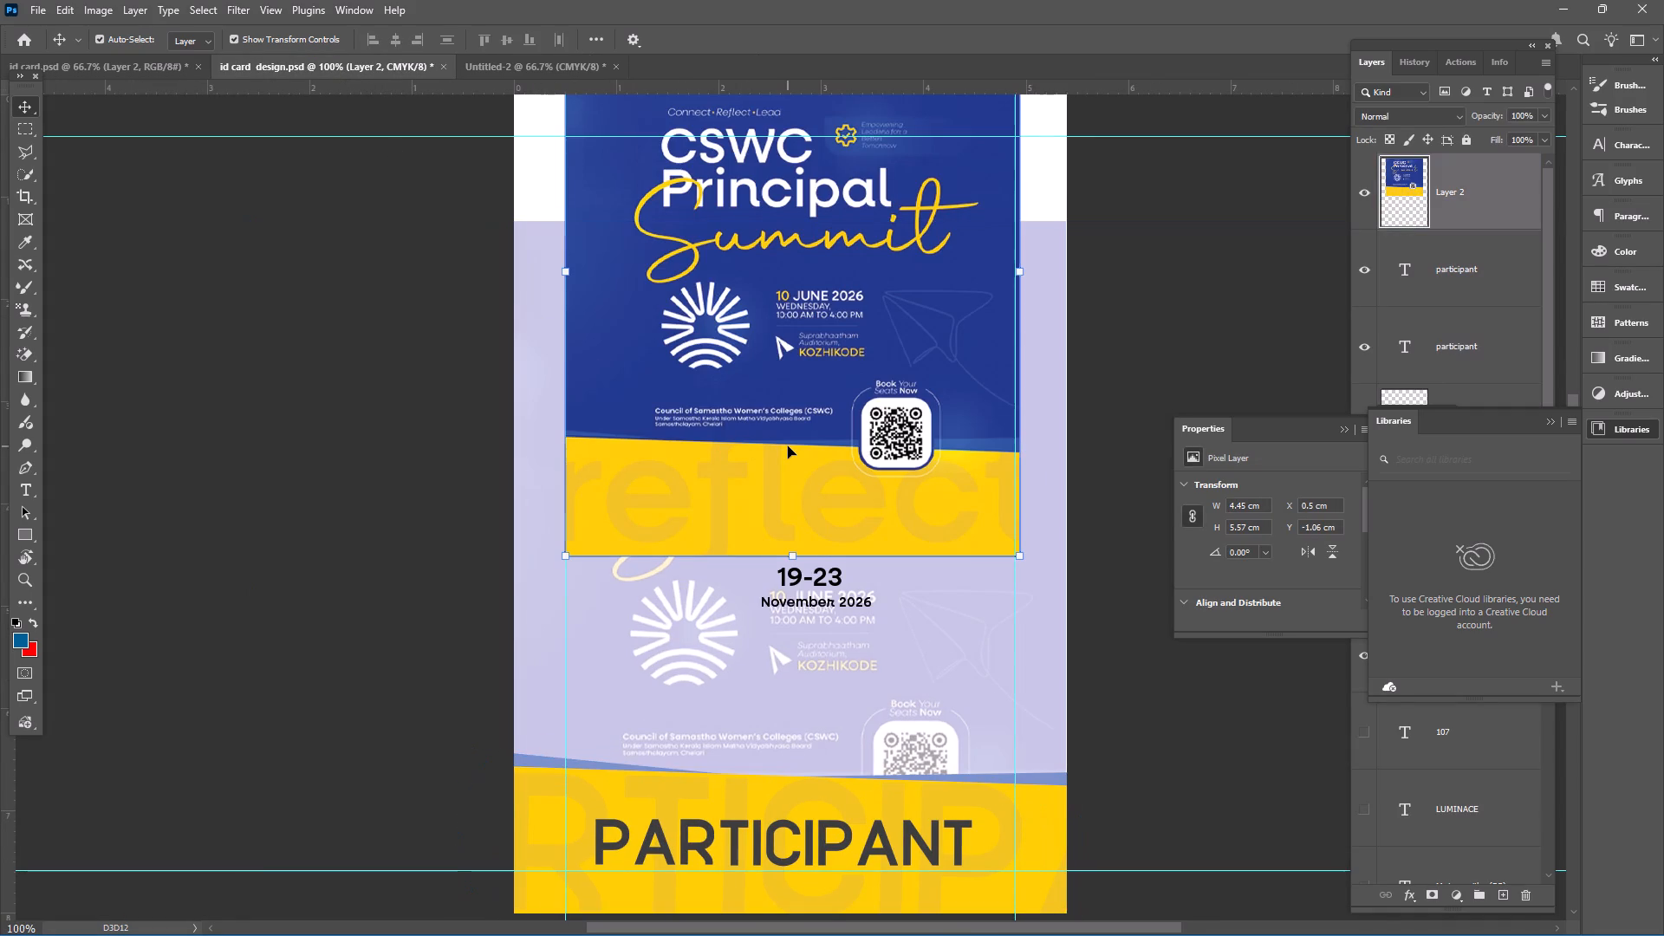
left_click_drag(832, 435, 837, 503)
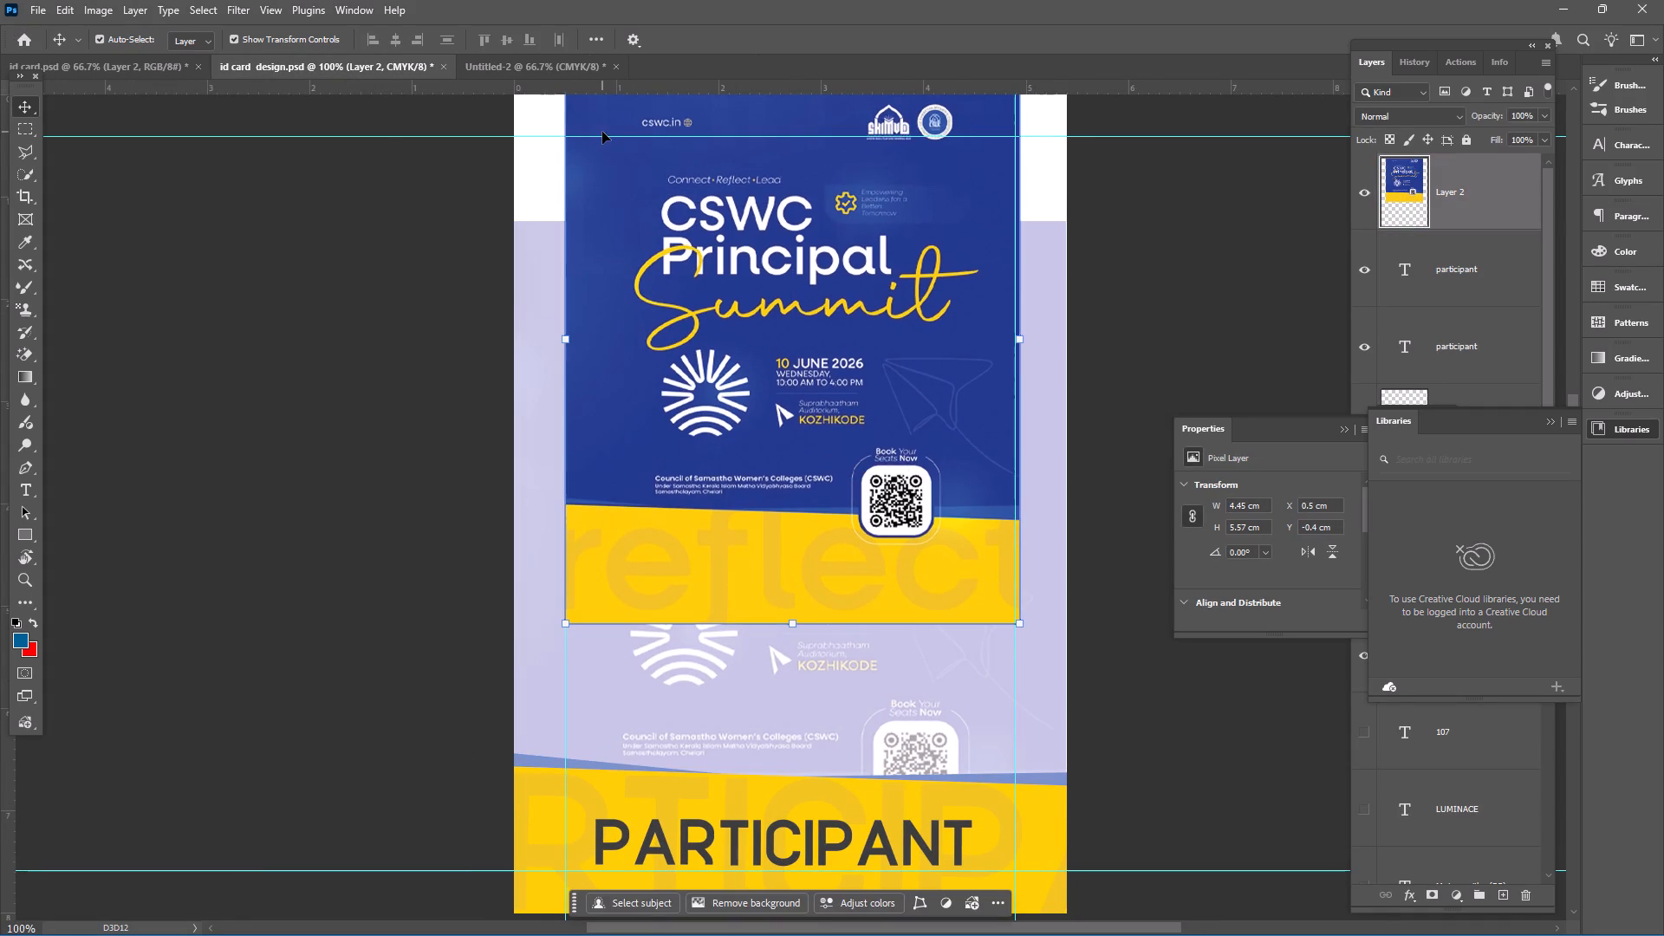
In Untitled-2, draw a rounded rectangle about 1.2 cm wide by 1.15 cm high covering the QR code.
left_click(554, 64)
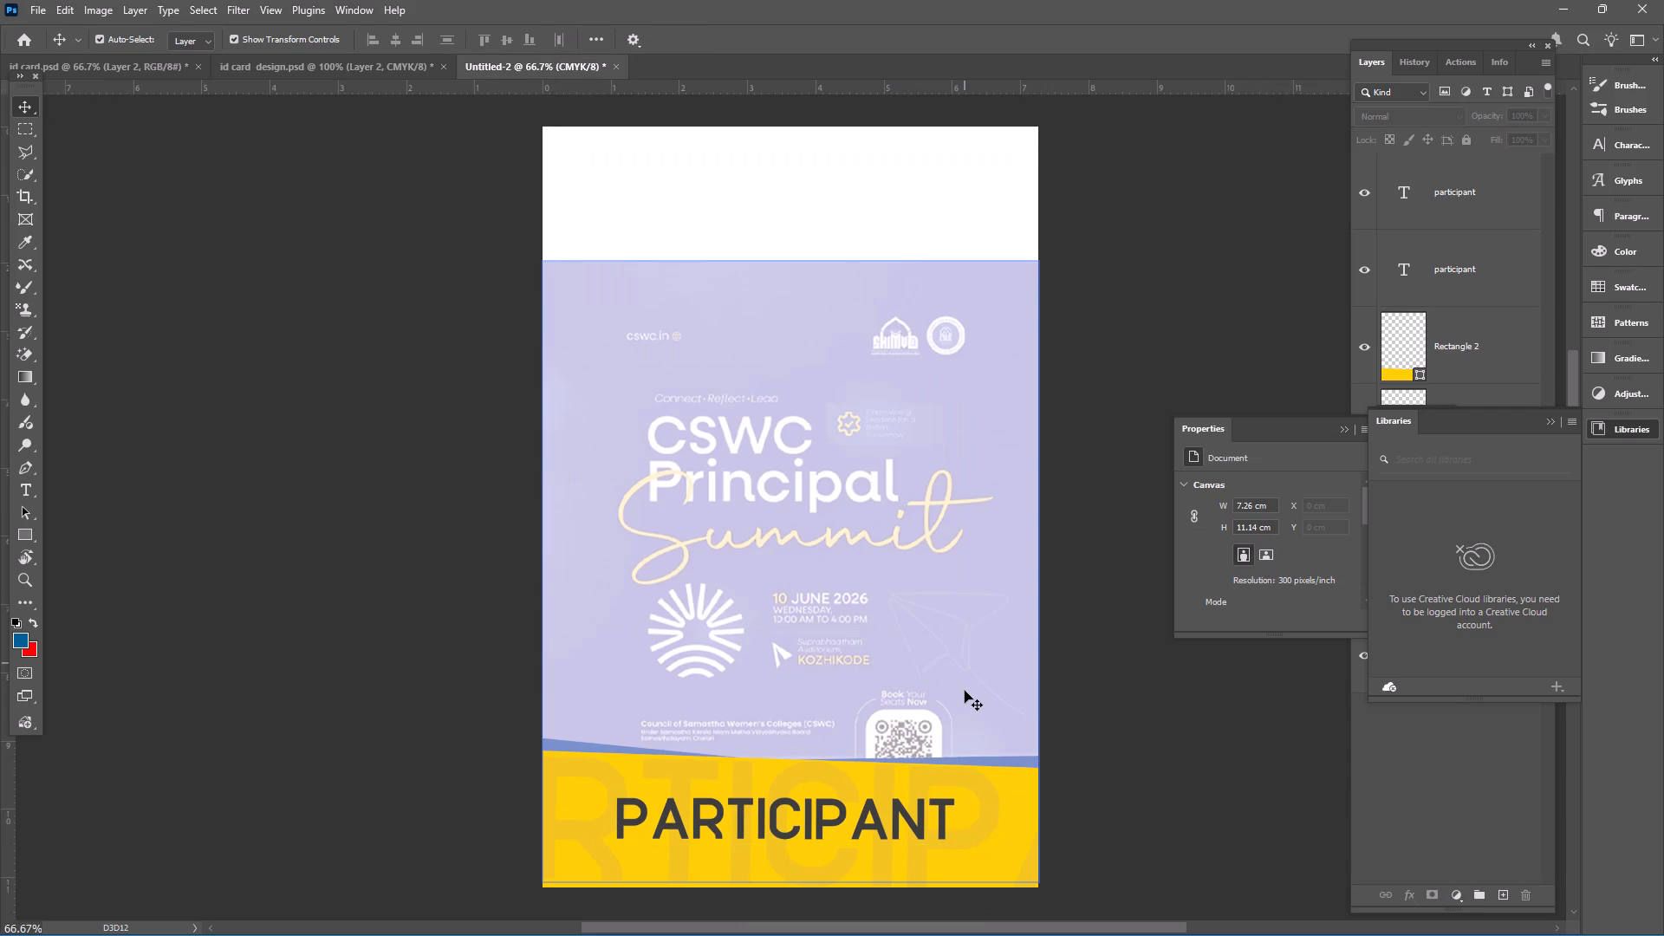
scroll(965, 694, "down", 1)
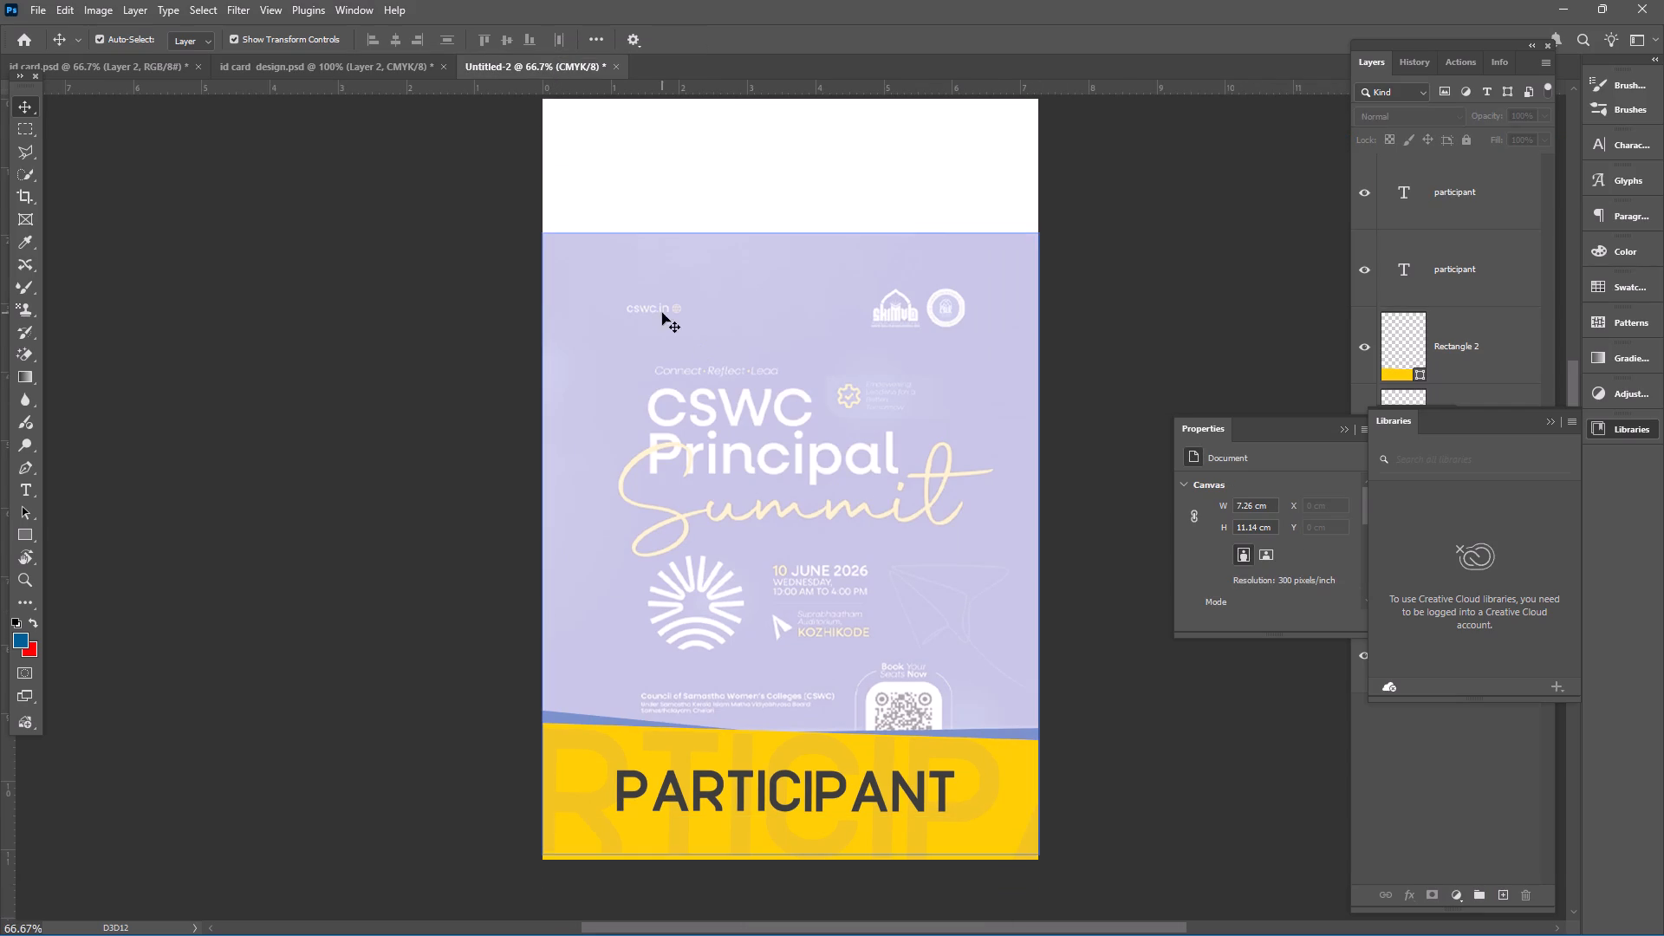
left_click(14, 533)
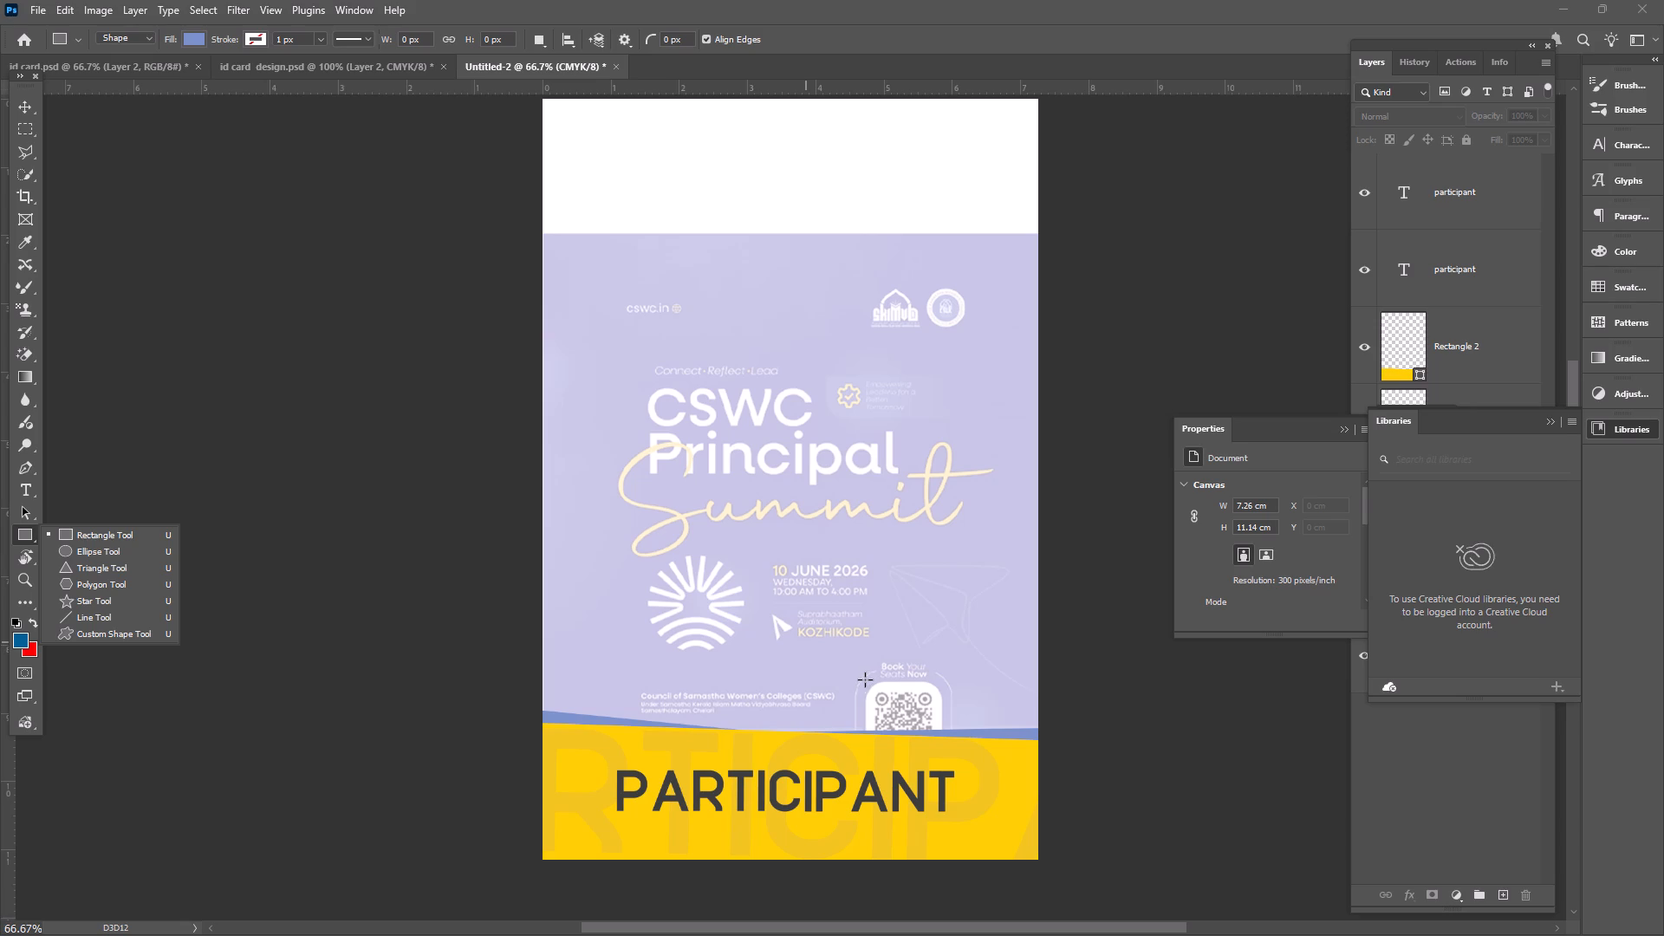
left_click_drag(864, 675, 946, 752)
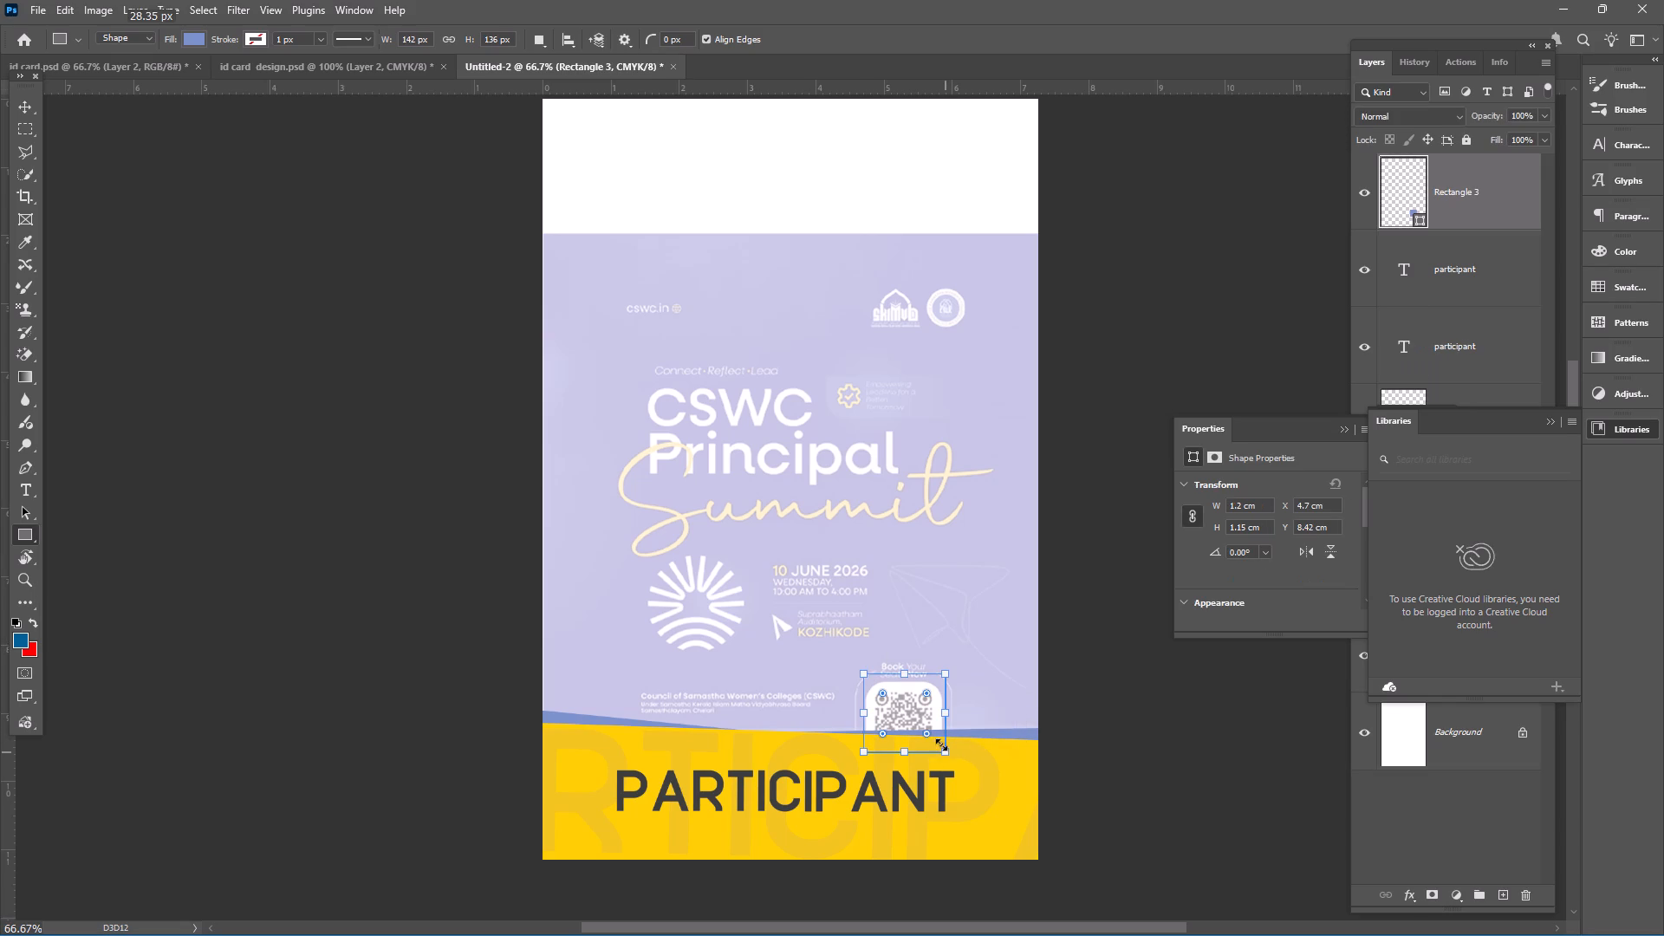
left_click(926, 734)
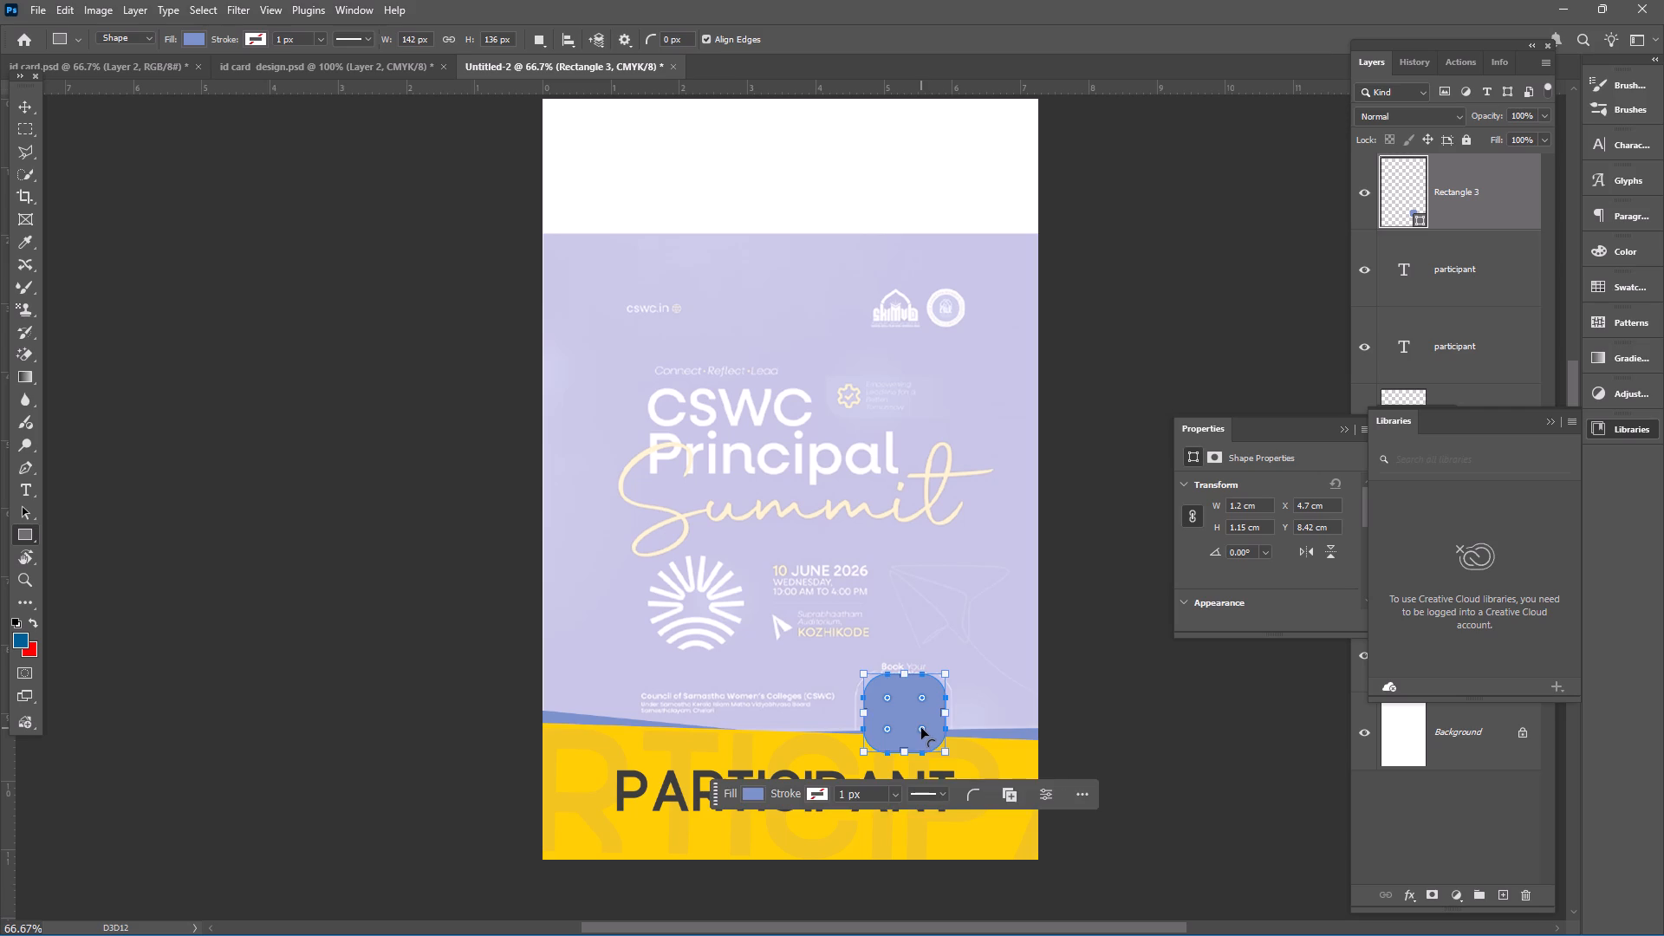
left_click(921, 728)
Change the rounded rectangle's fill color to white (ffffff).
left_click(757, 795)
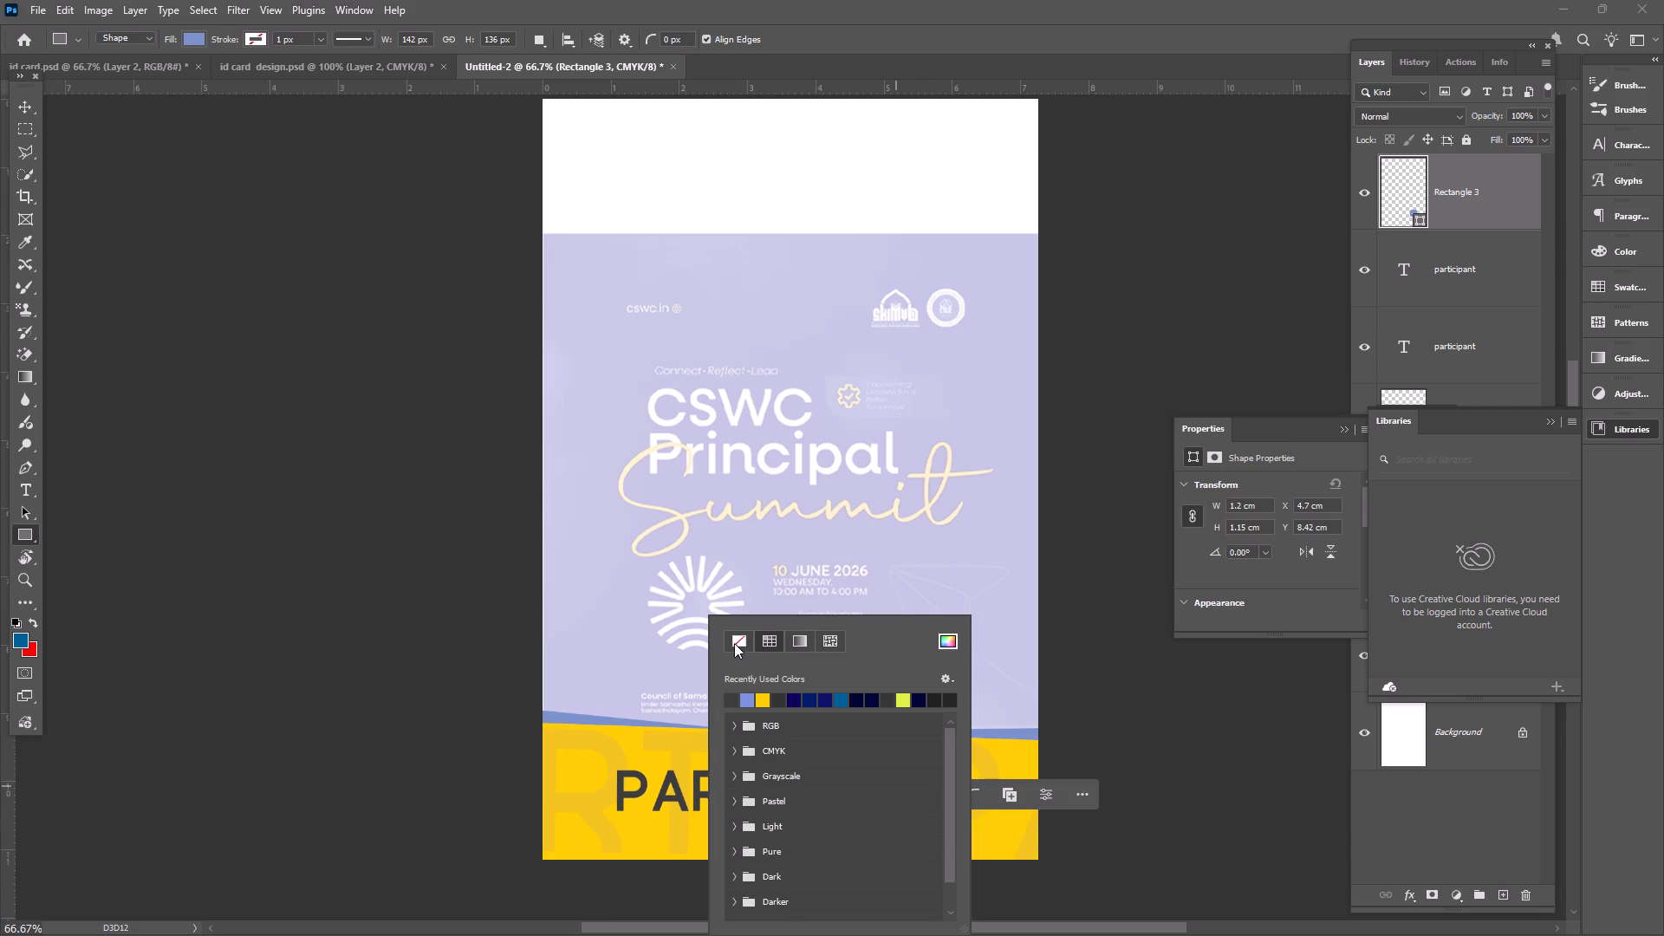
left_click(951, 640)
left_click_drag(1271, 595, 1181, 497)
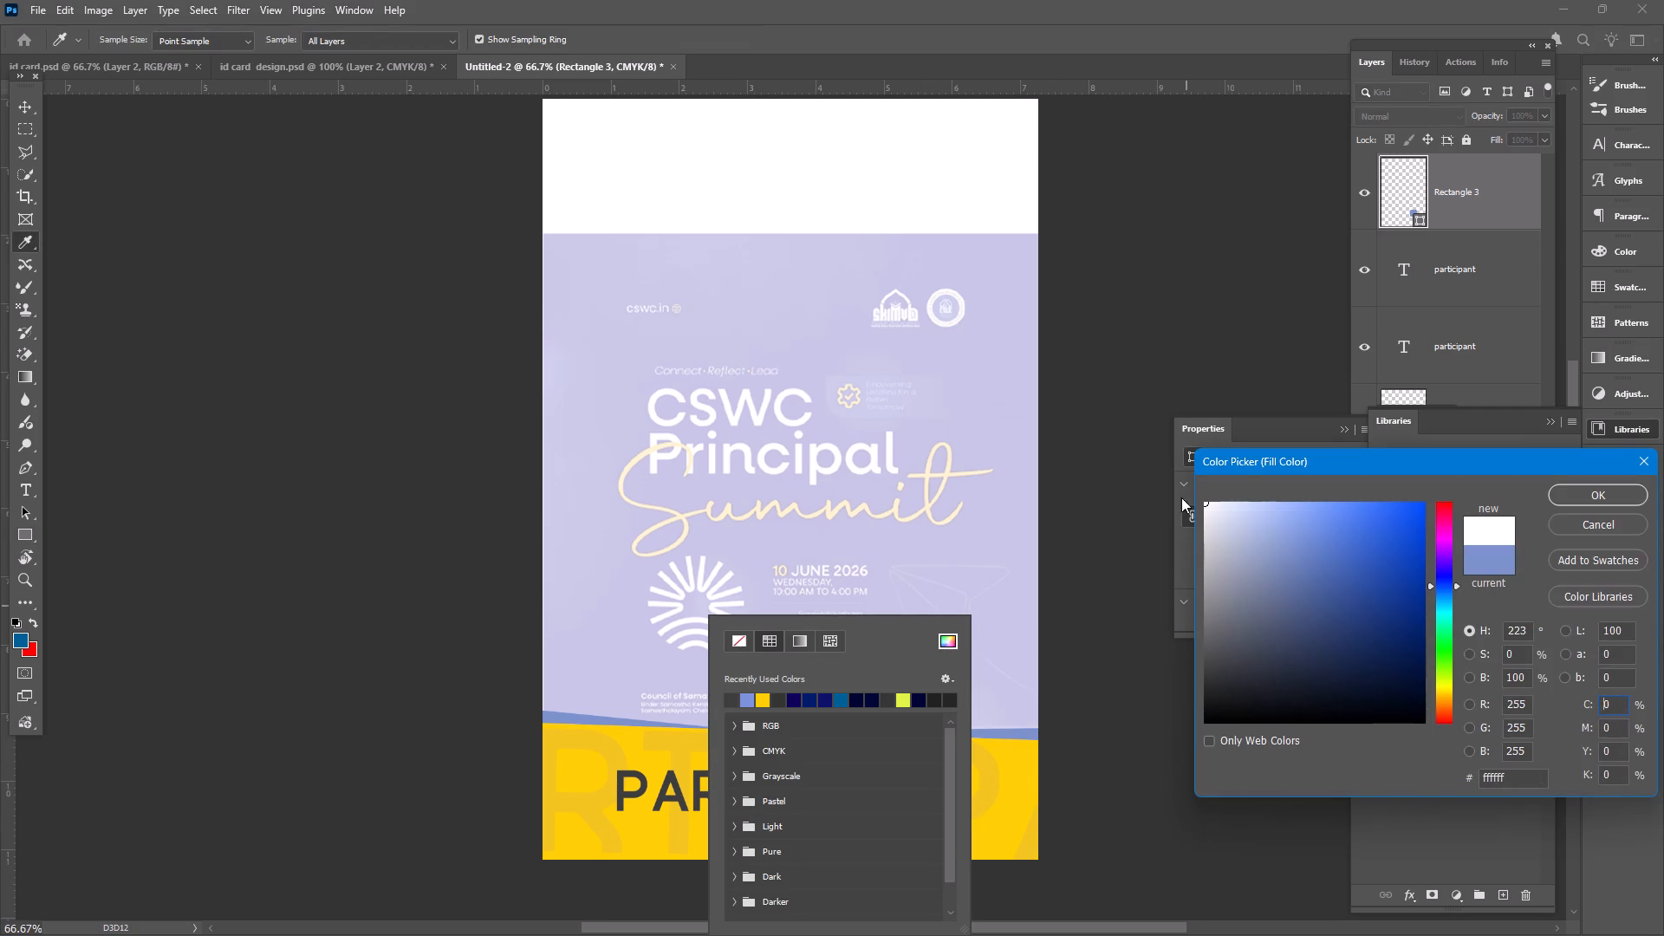
left_click(1589, 494)
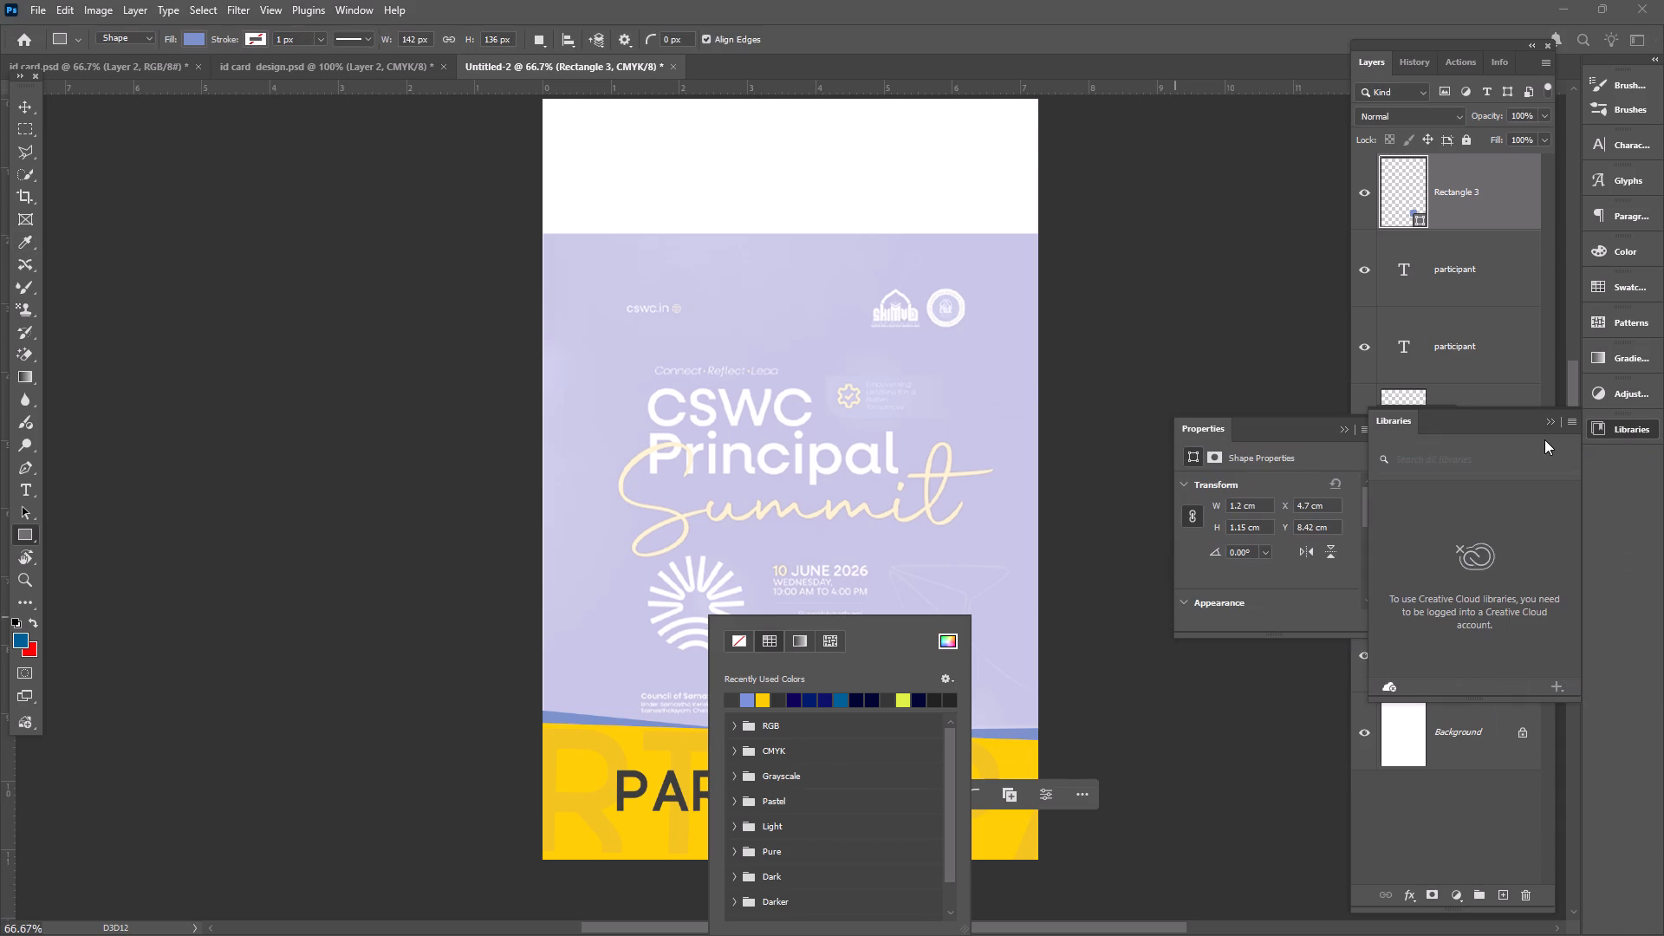
left_click(29, 112)
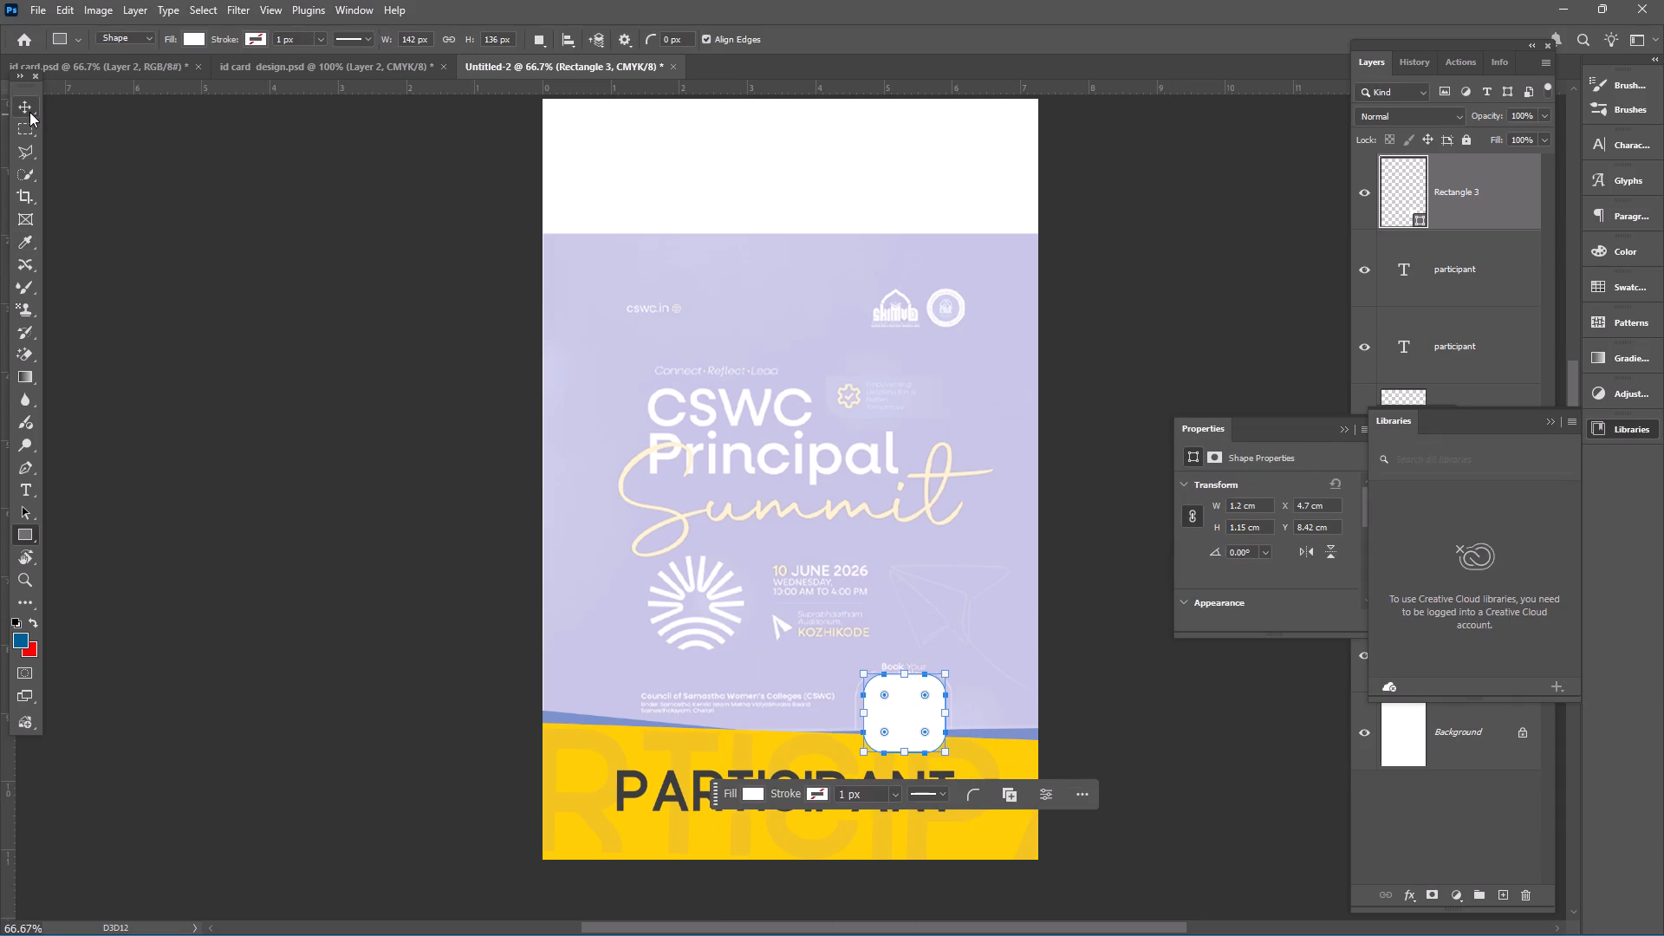
left_click(373, 259)
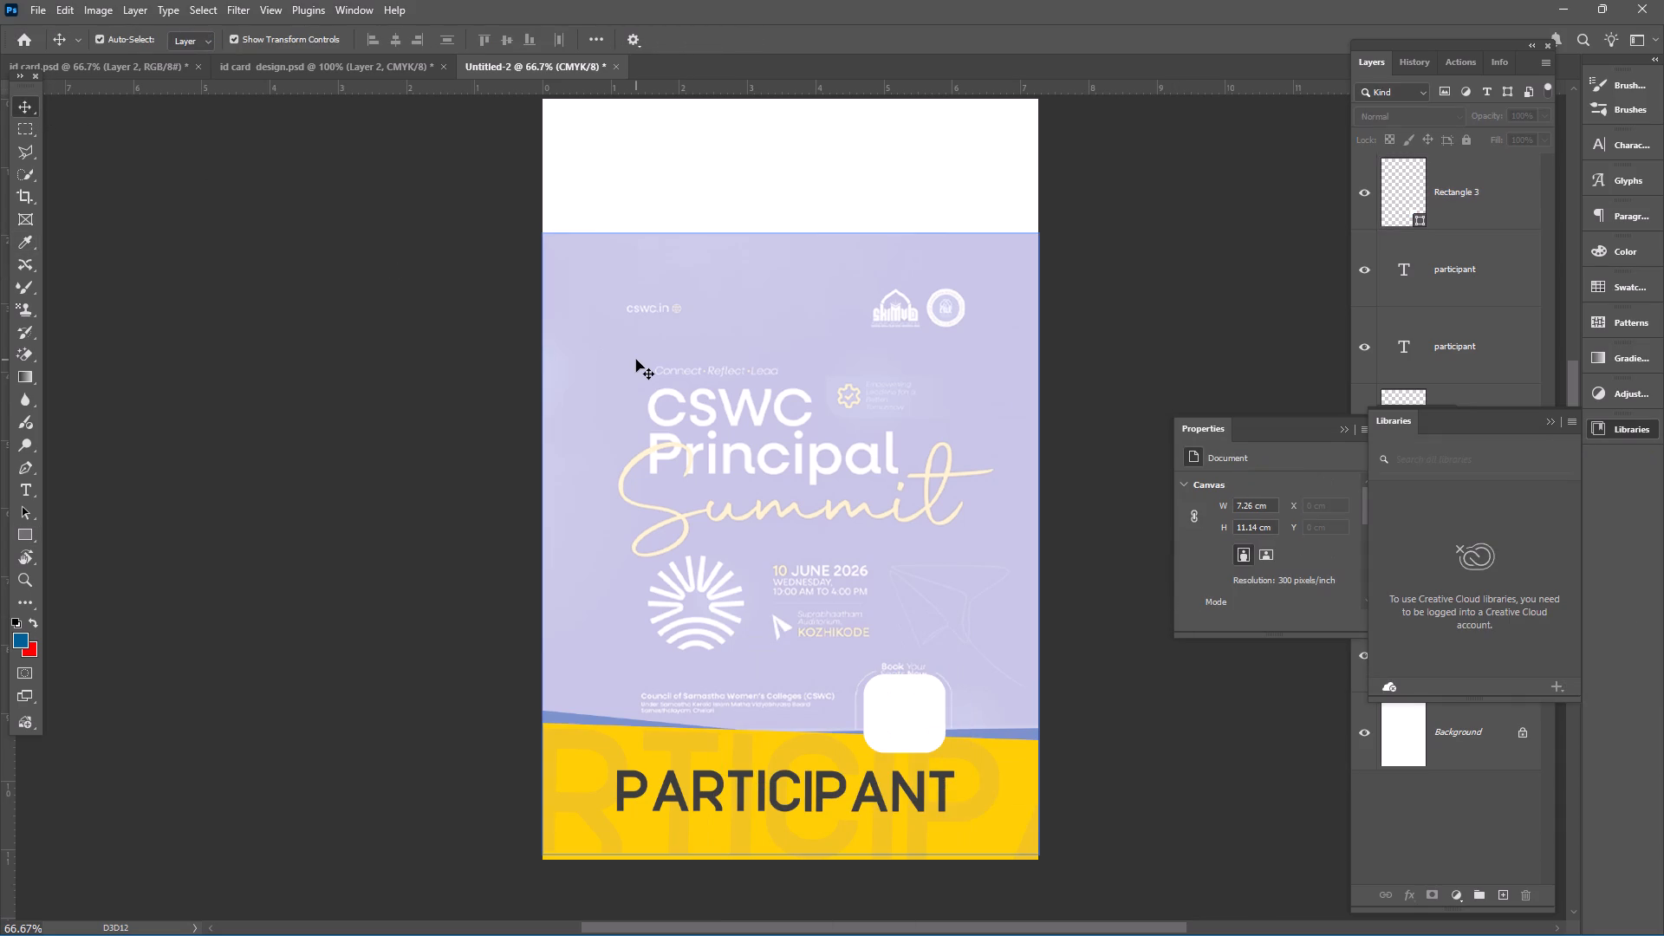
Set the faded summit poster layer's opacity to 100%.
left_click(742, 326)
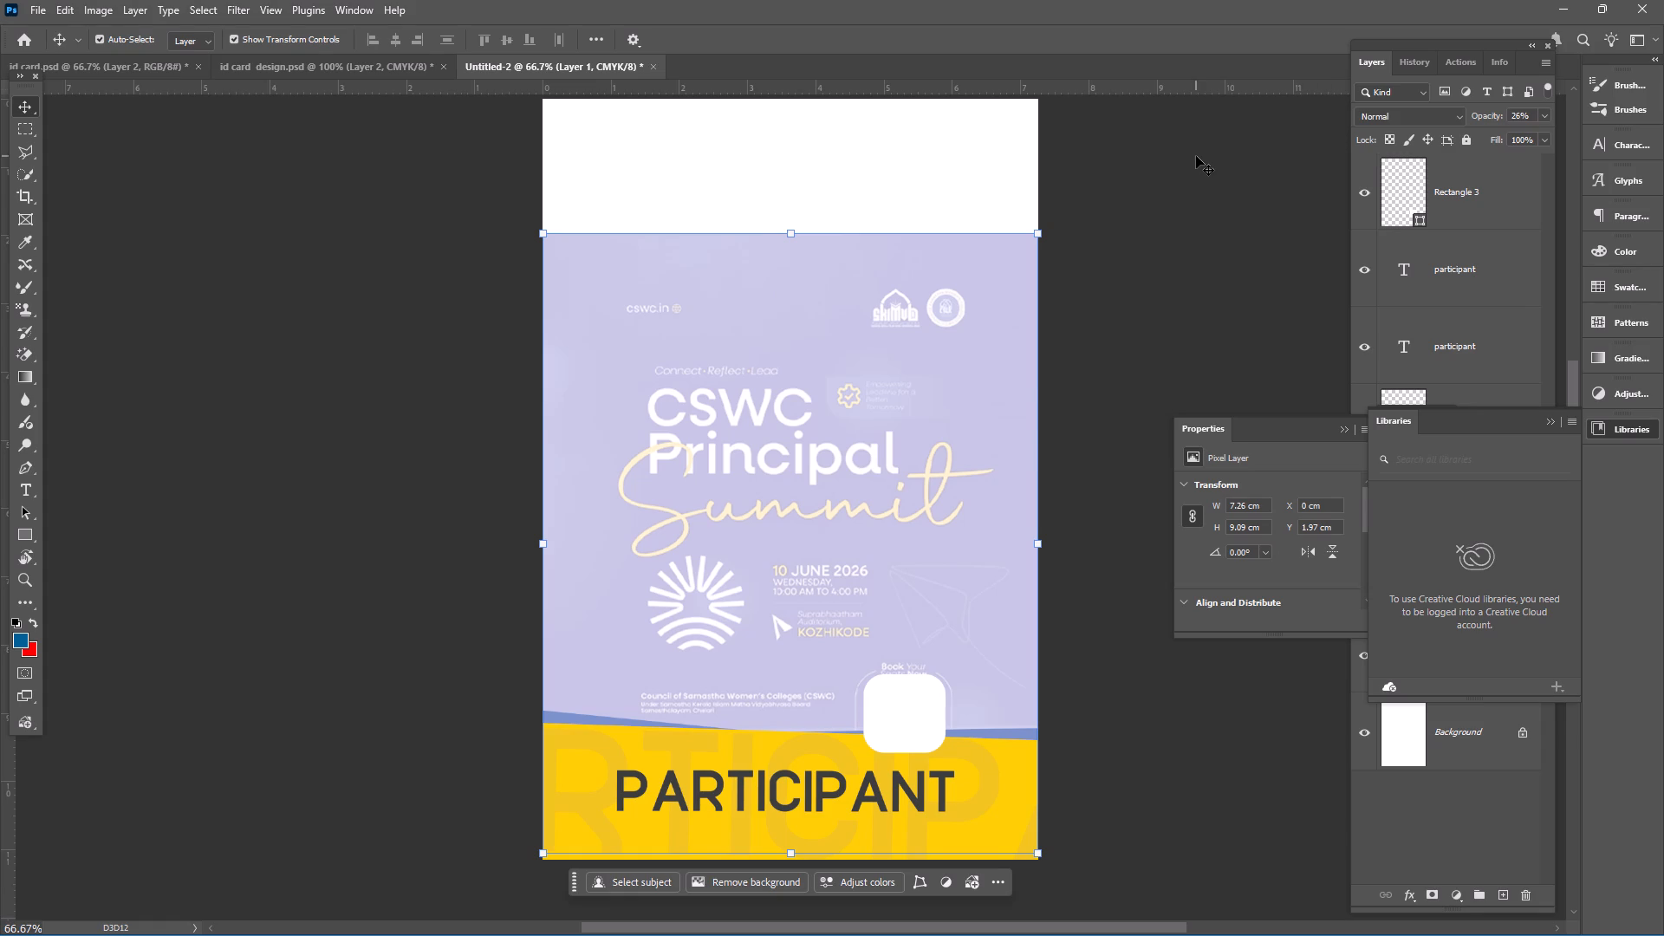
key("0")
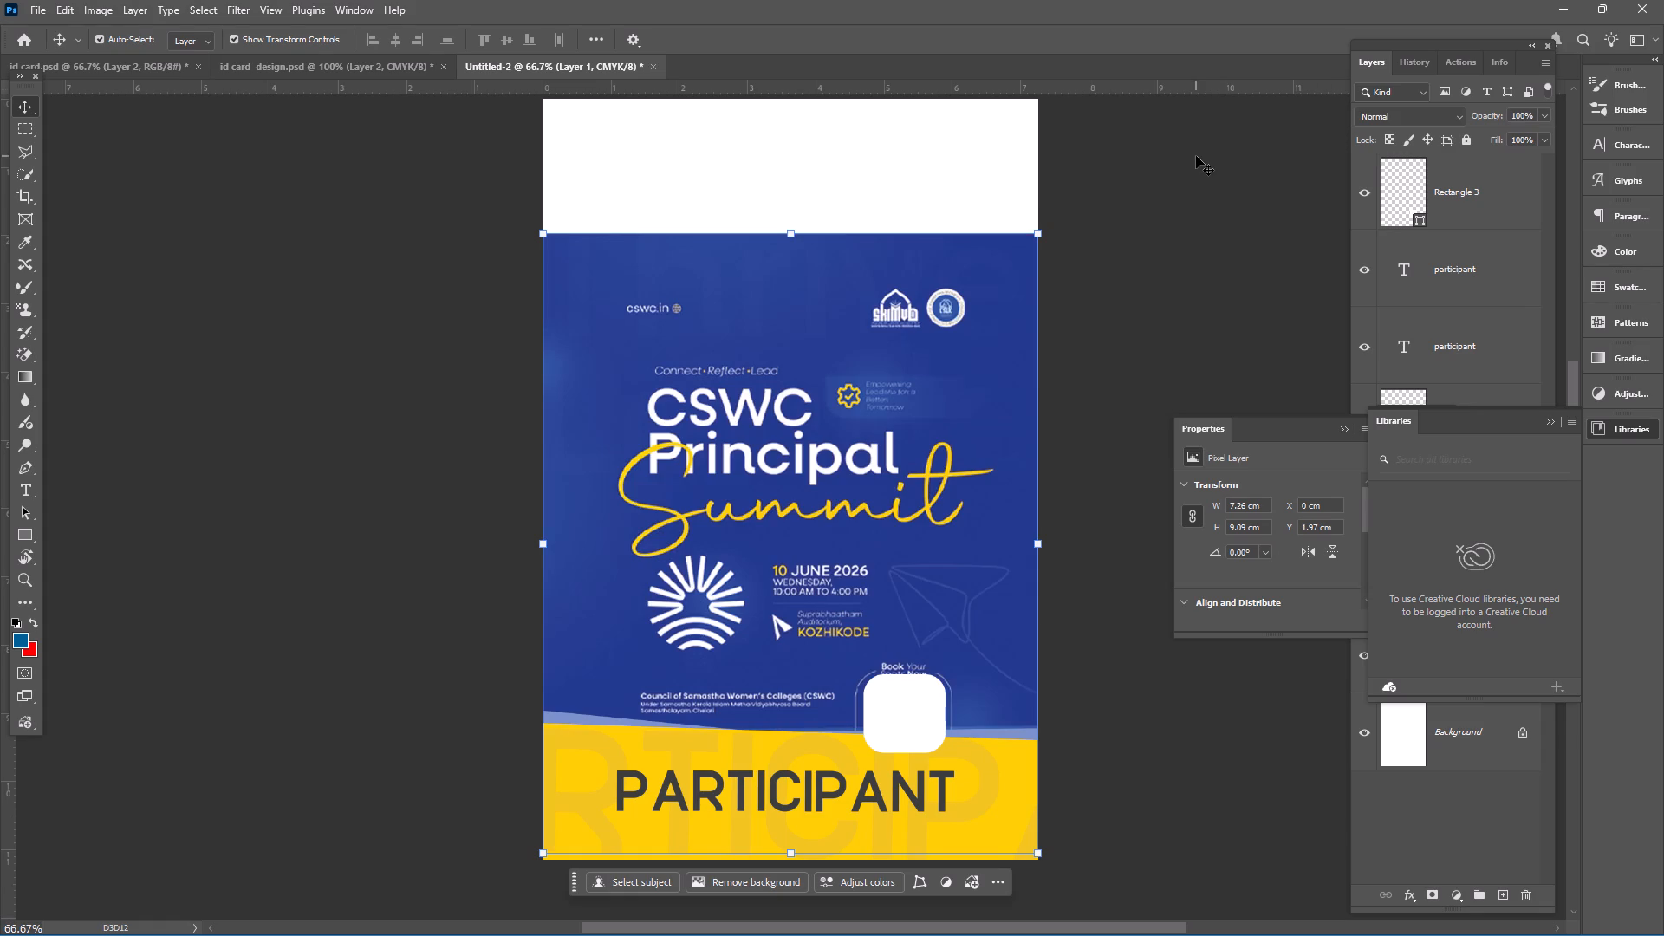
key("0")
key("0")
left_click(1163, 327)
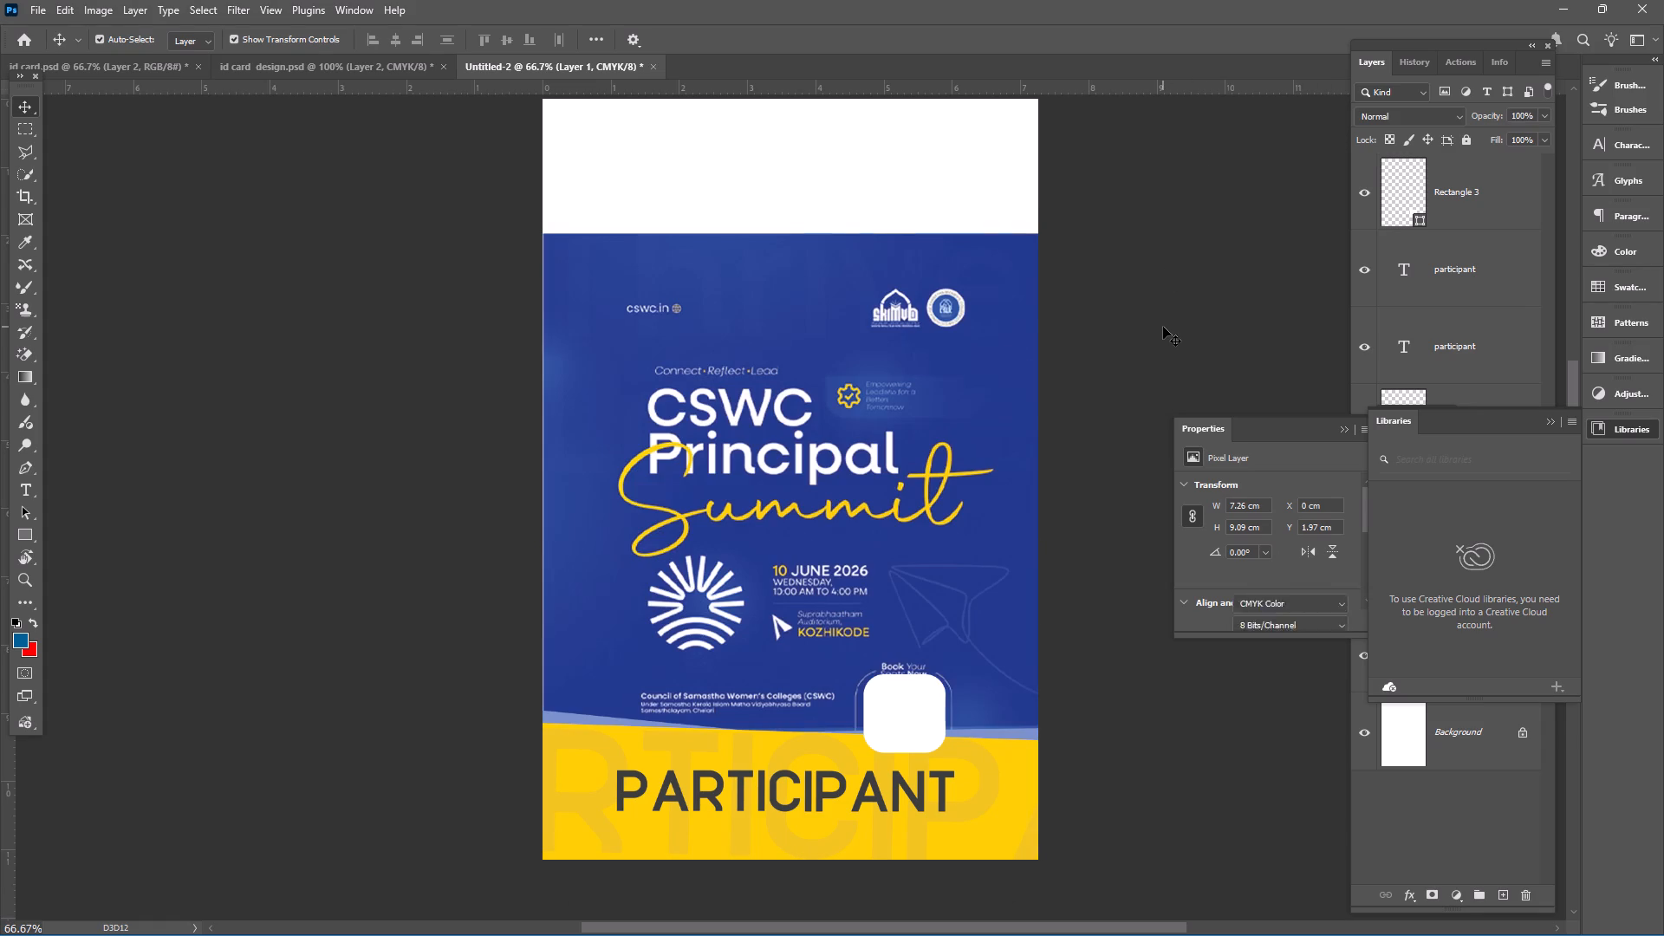
Lower the summit poster layer's opacity to 0%, leaving the yellow PARTICIPANT band as it is.
left_click(929, 371)
key("0")
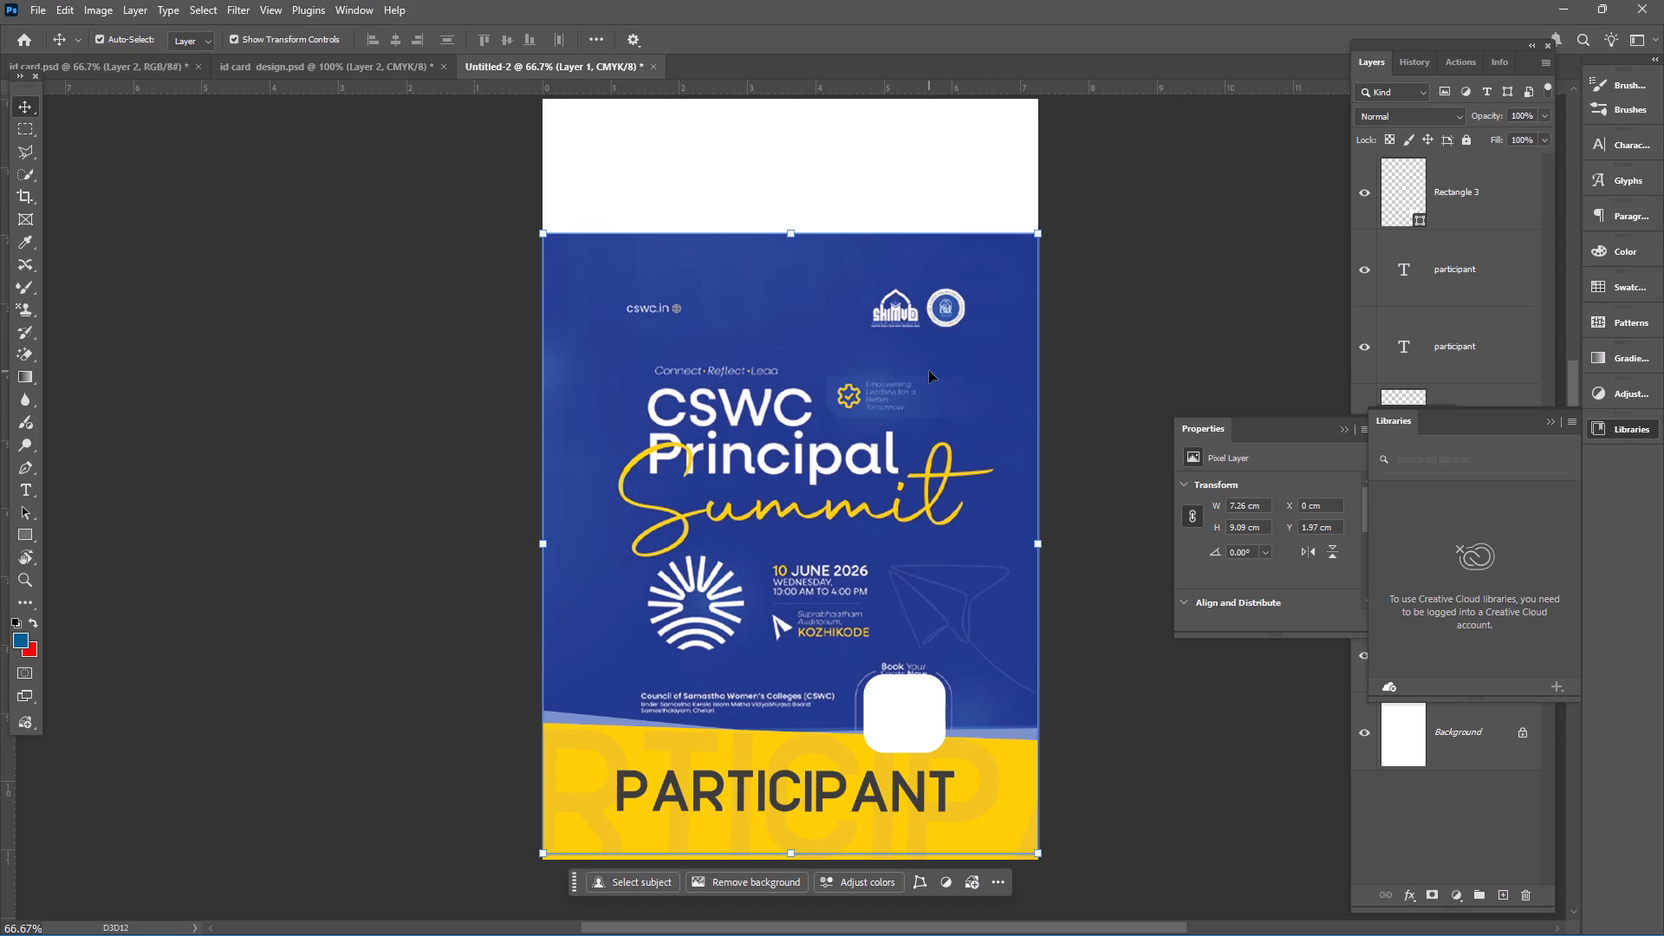
left_click(1549, 112)
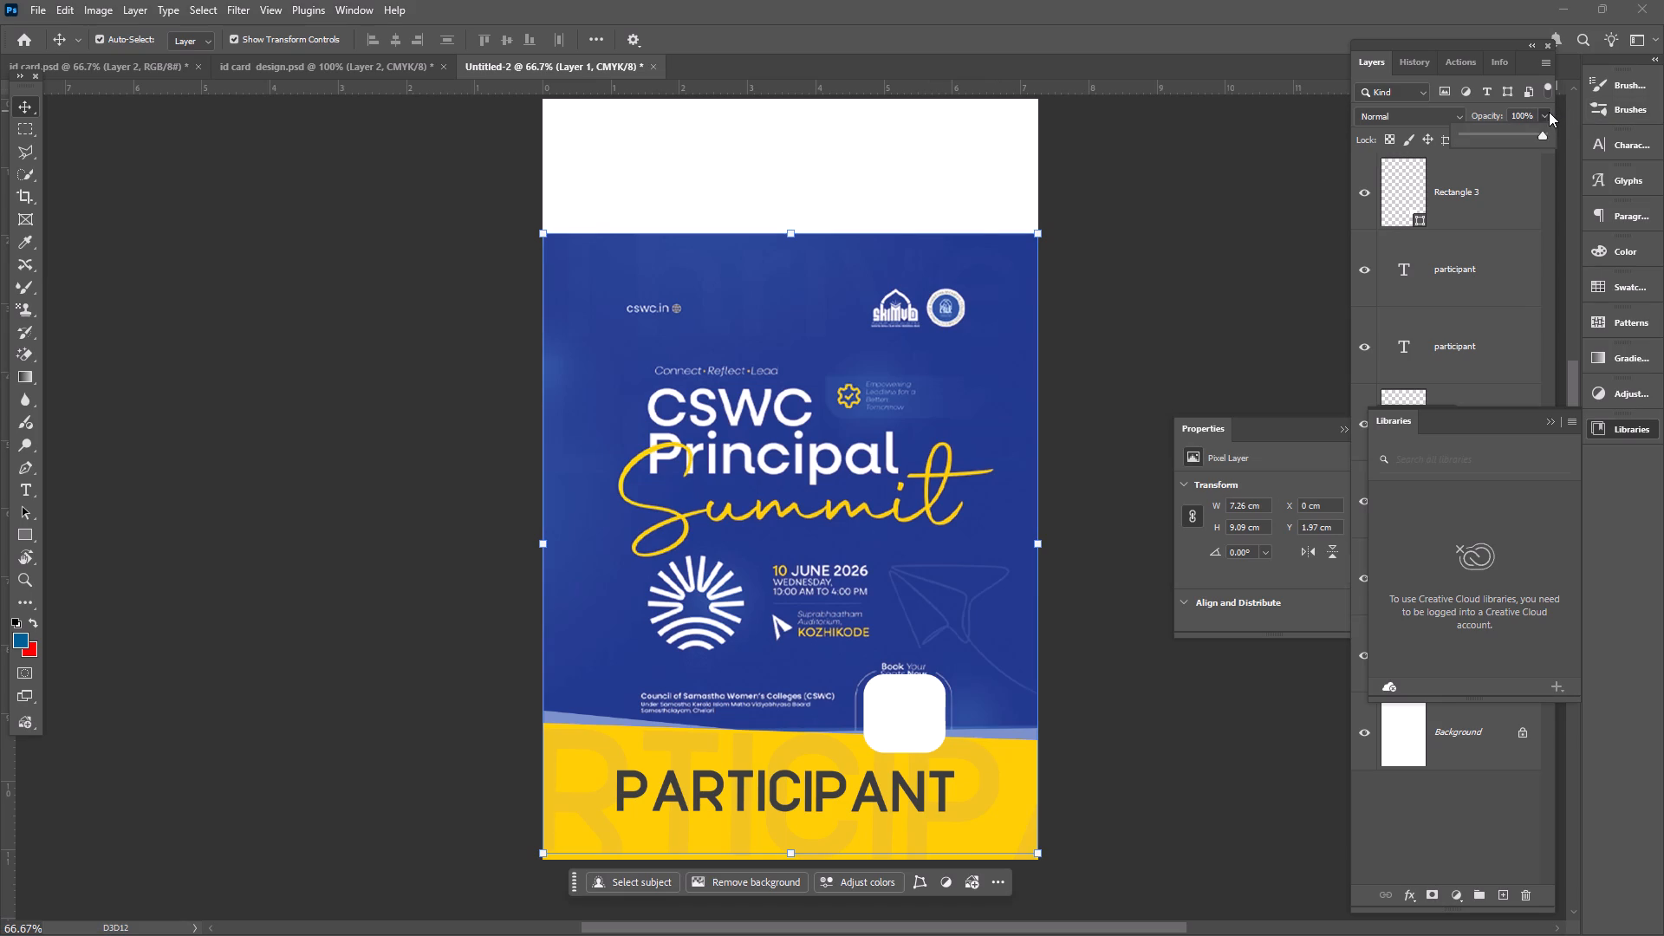
left_click_drag(1524, 136, 1479, 142)
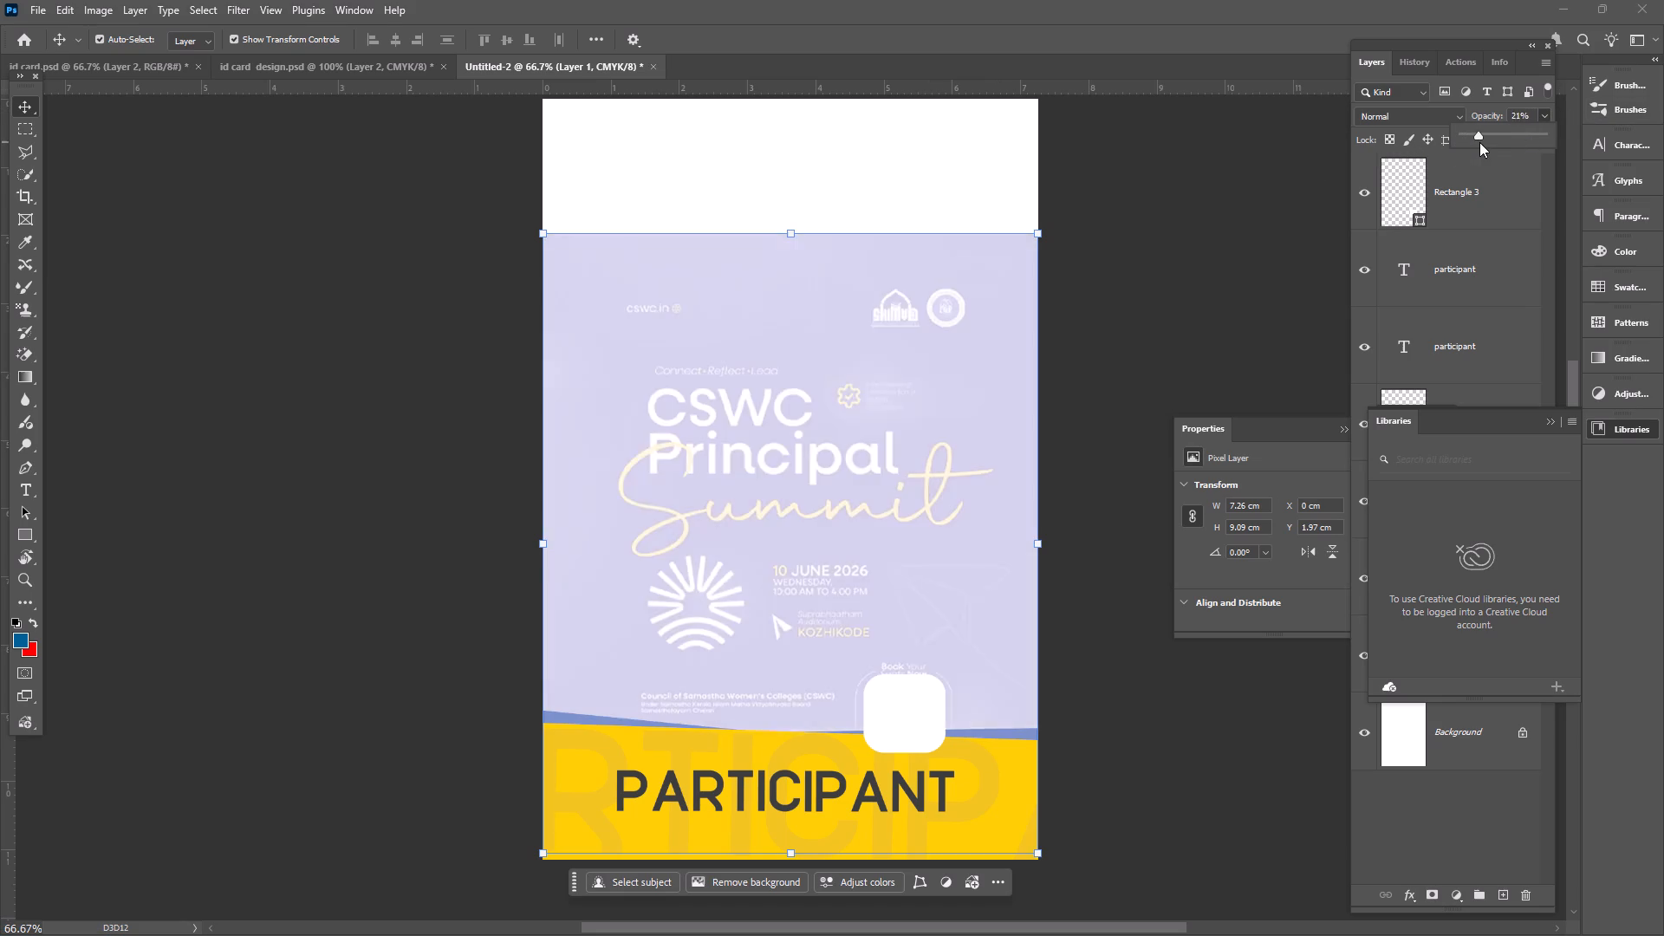
left_click_drag(1479, 142, 1465, 137)
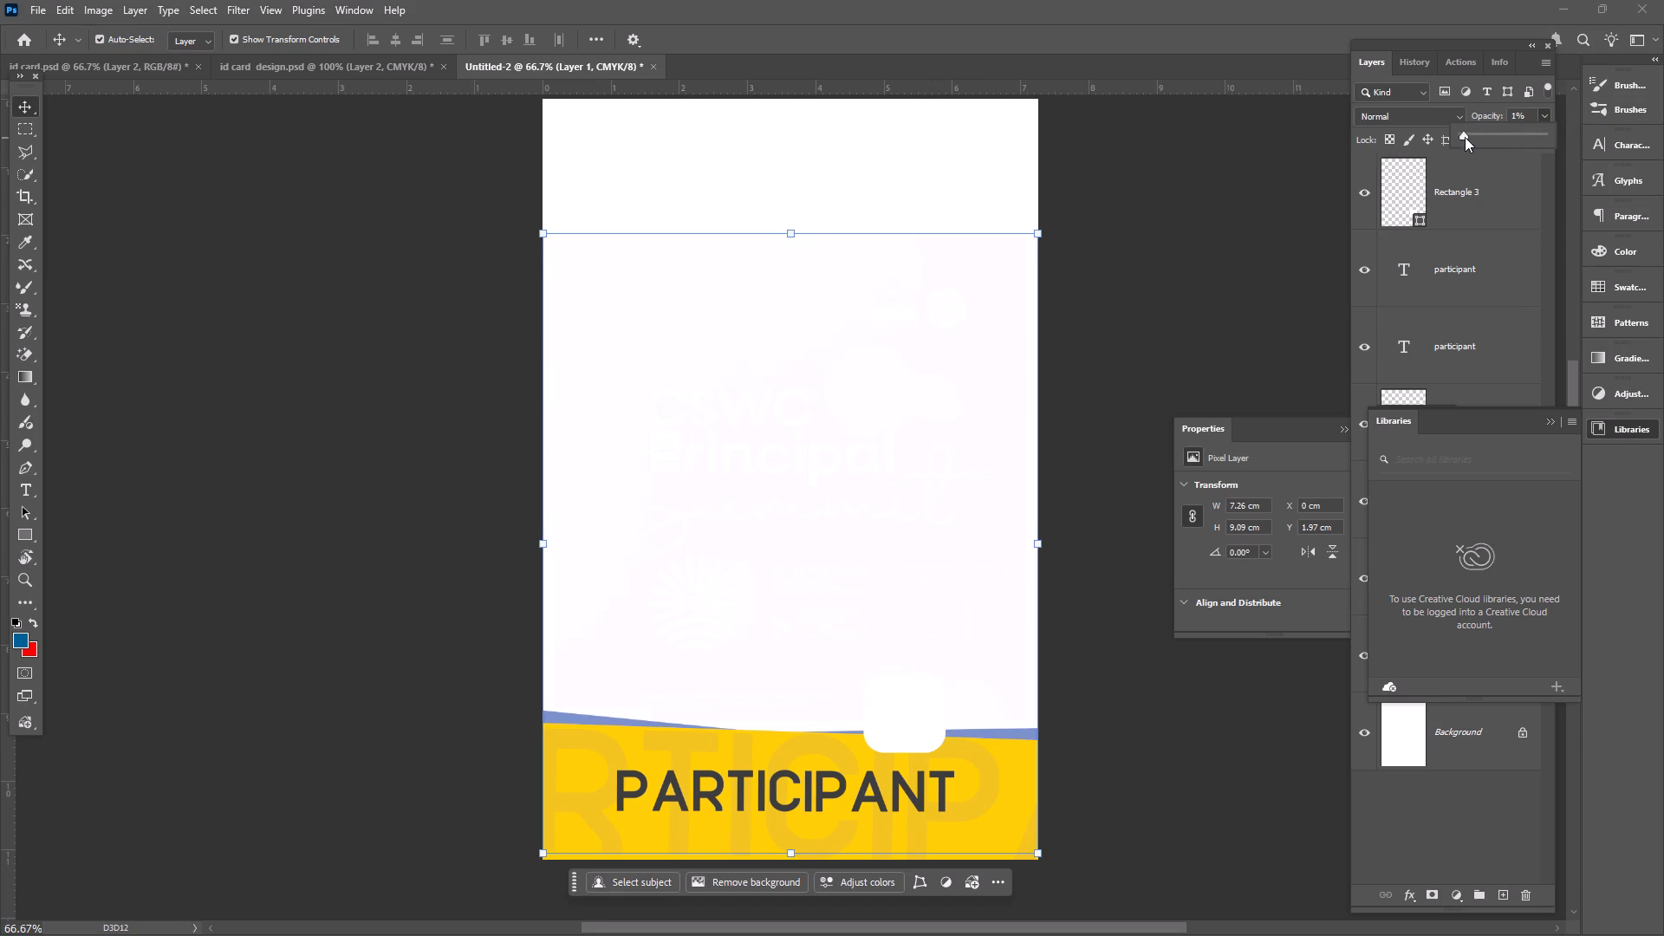
left_click_drag(1465, 137, 1447, 138)
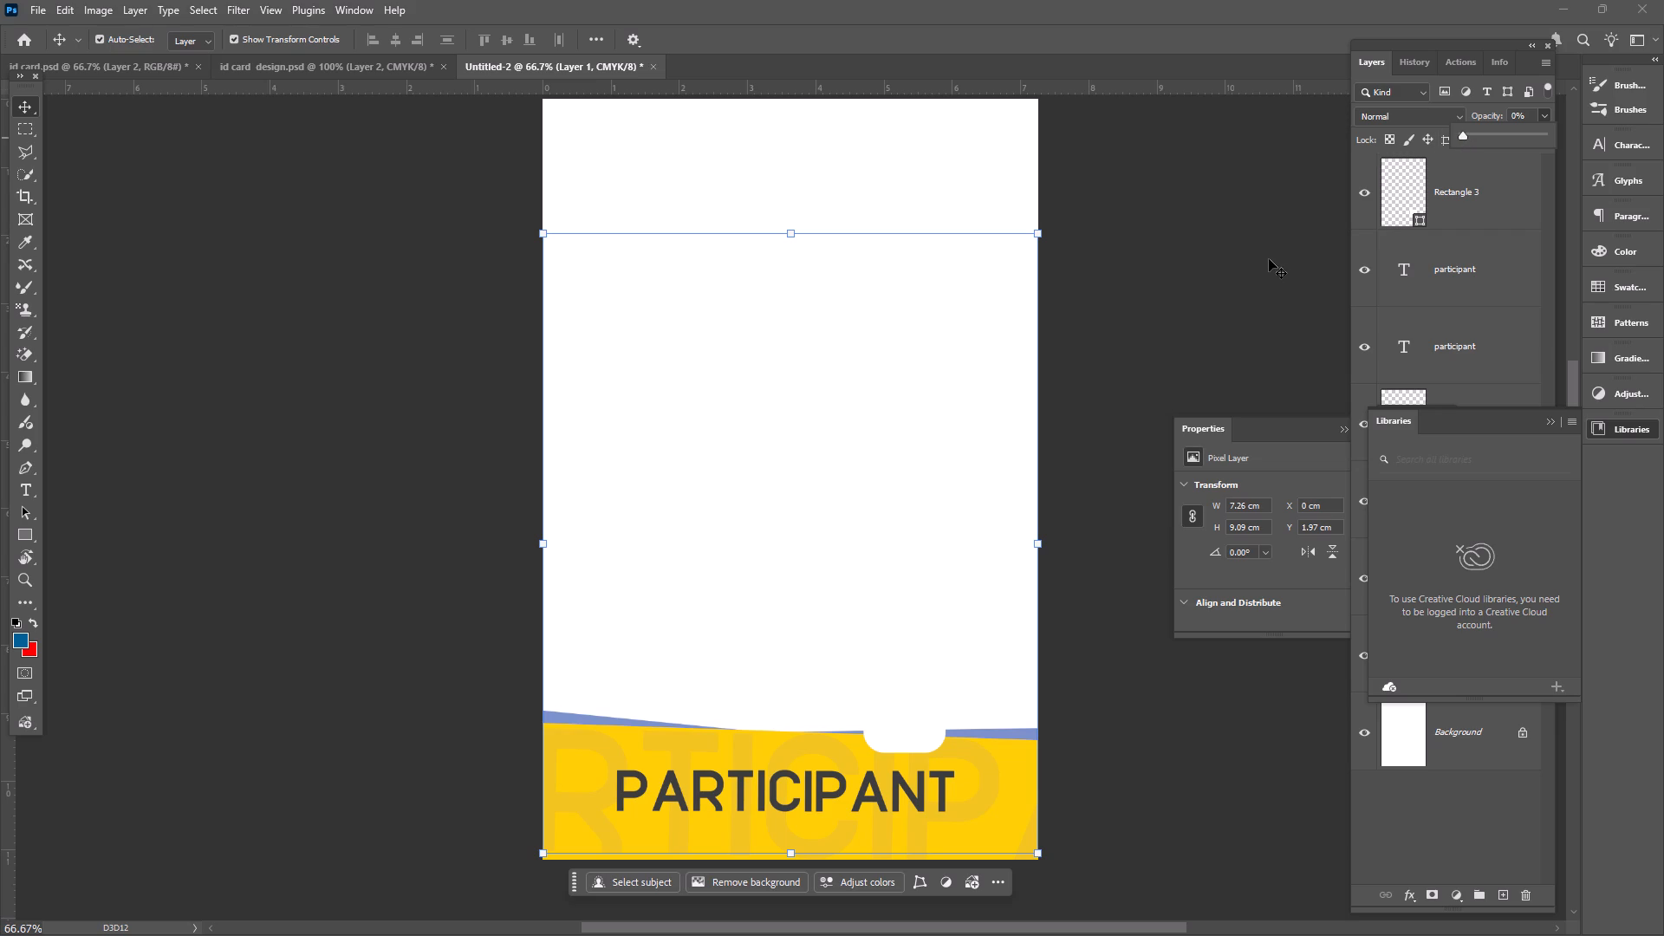
left_click(1269, 259)
Add a Drop Shadow layer effect to the white rounded rectangle above the PARTICIPANT text.
scroll(1025, 567, "down", 1)
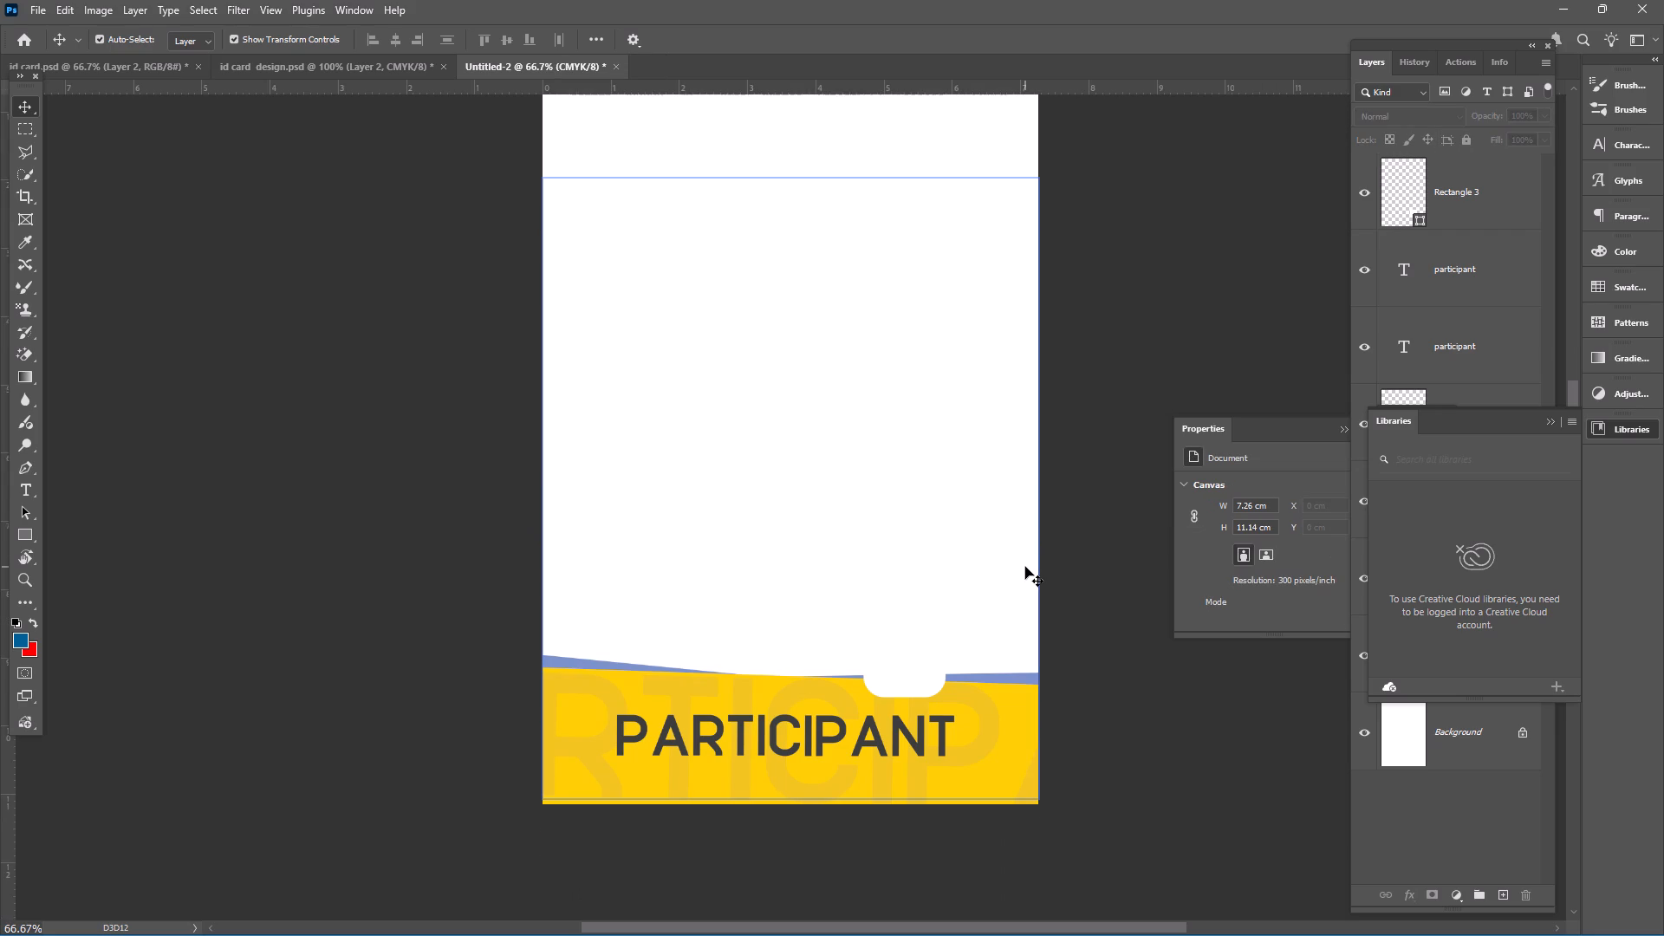
scroll(1025, 567, "down", 1)
left_click(920, 673)
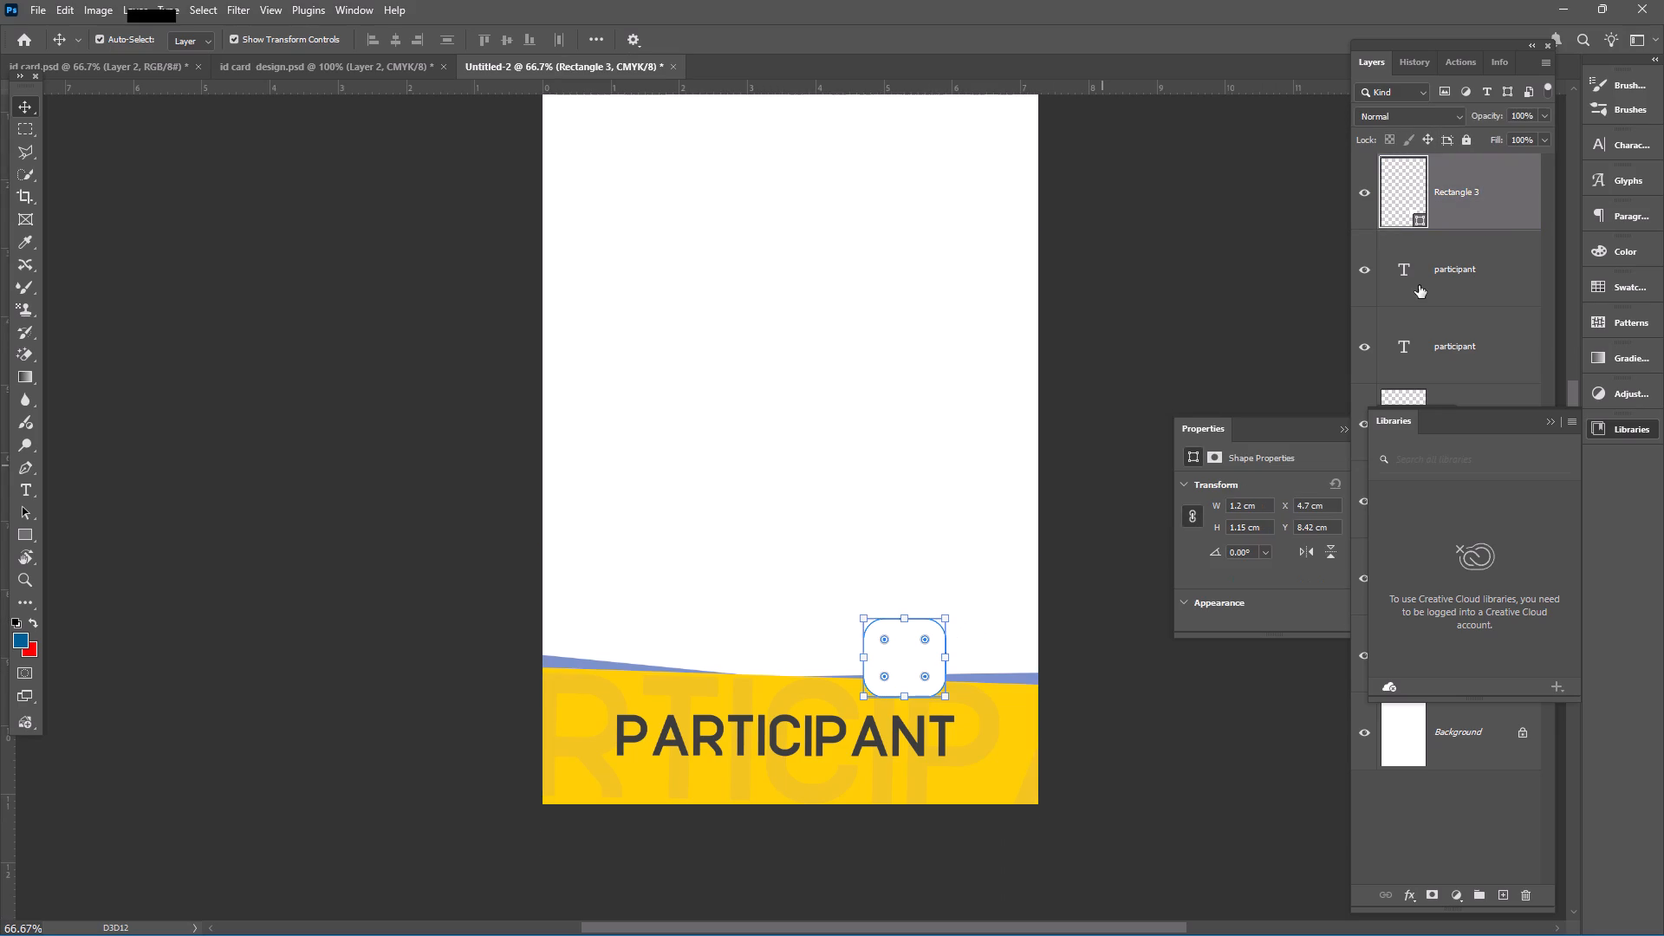
double_click(1525, 209)
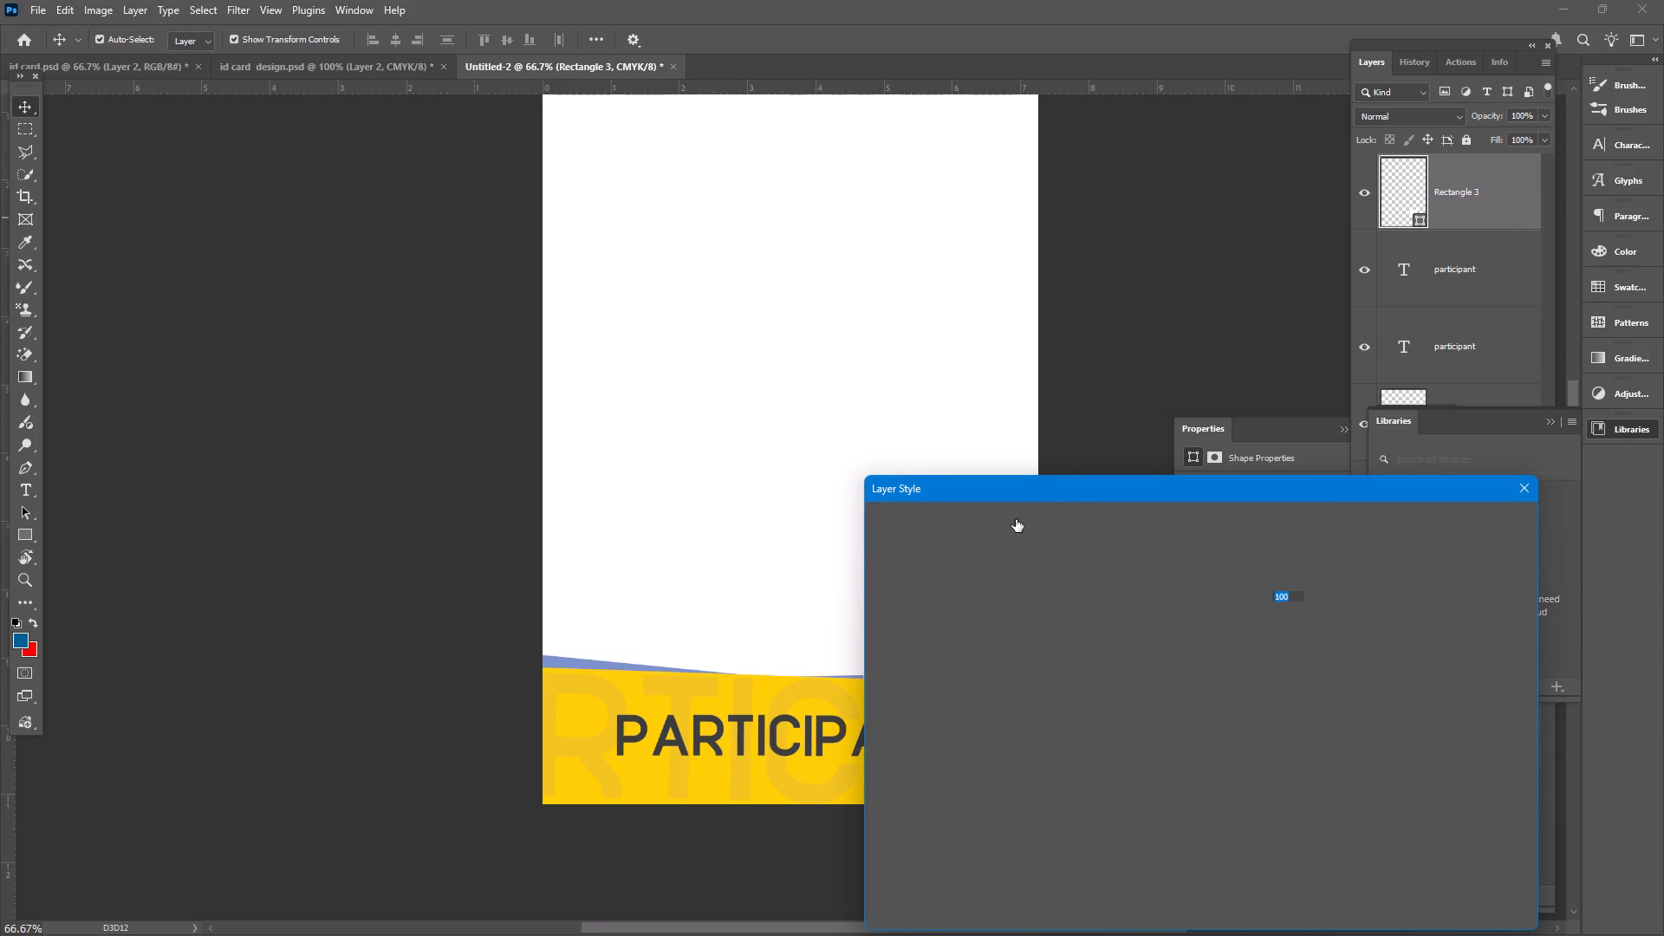
left_click_drag(1075, 492, 1099, 408)
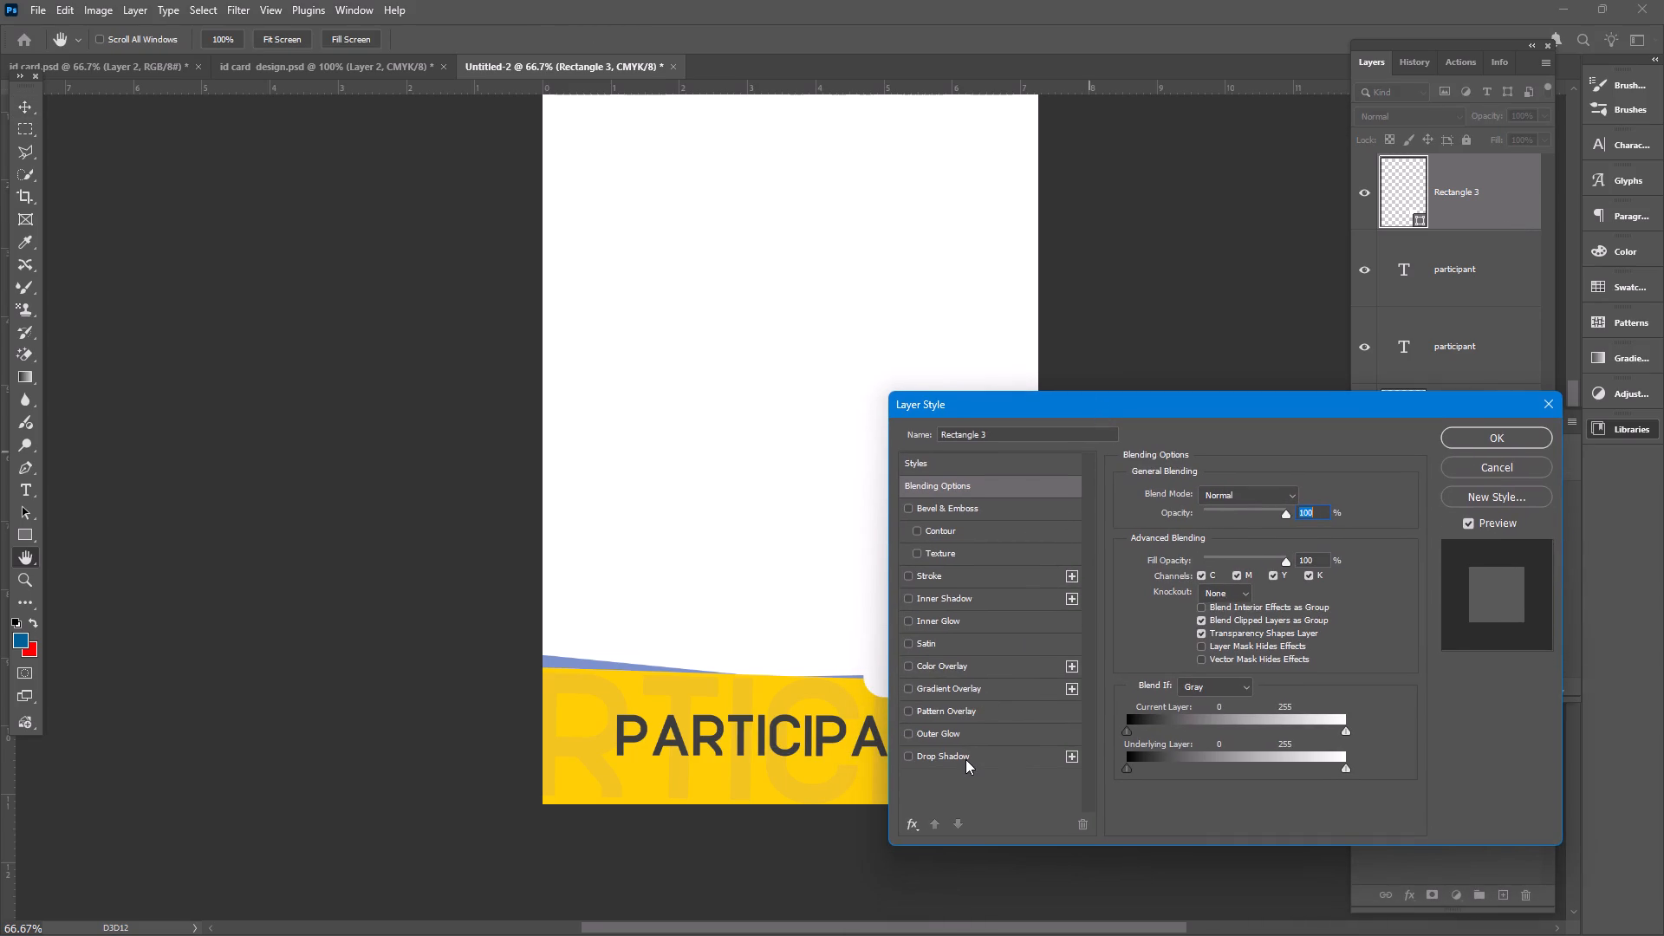
left_click(965, 754)
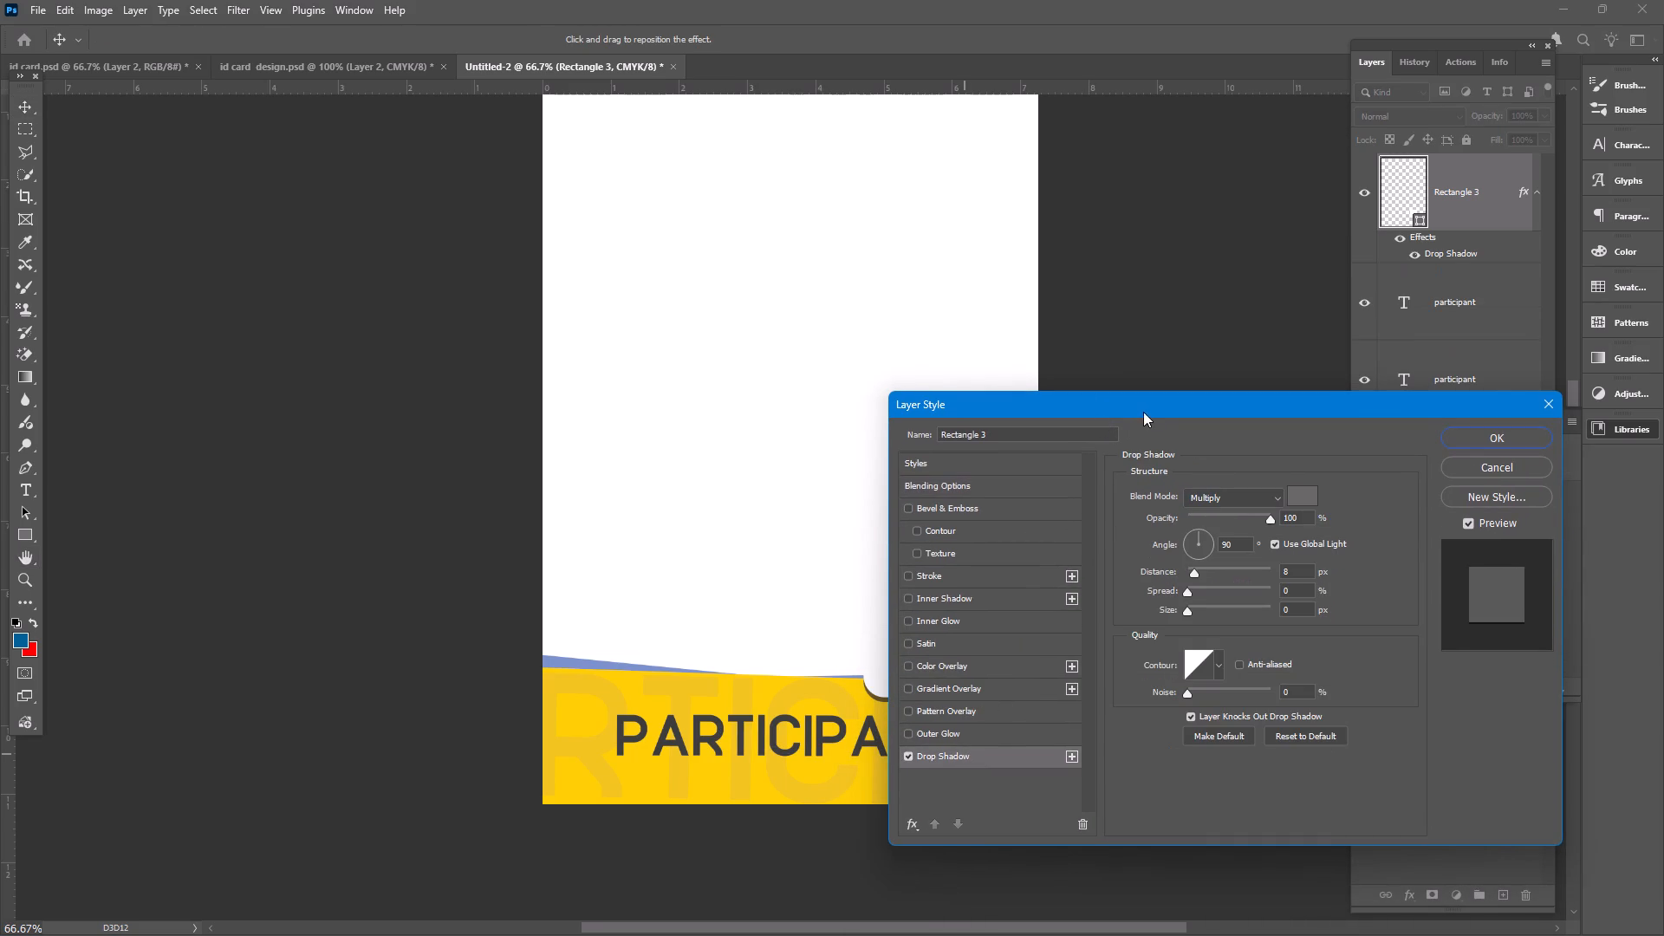
left_click_drag(1147, 410, 1260, 432)
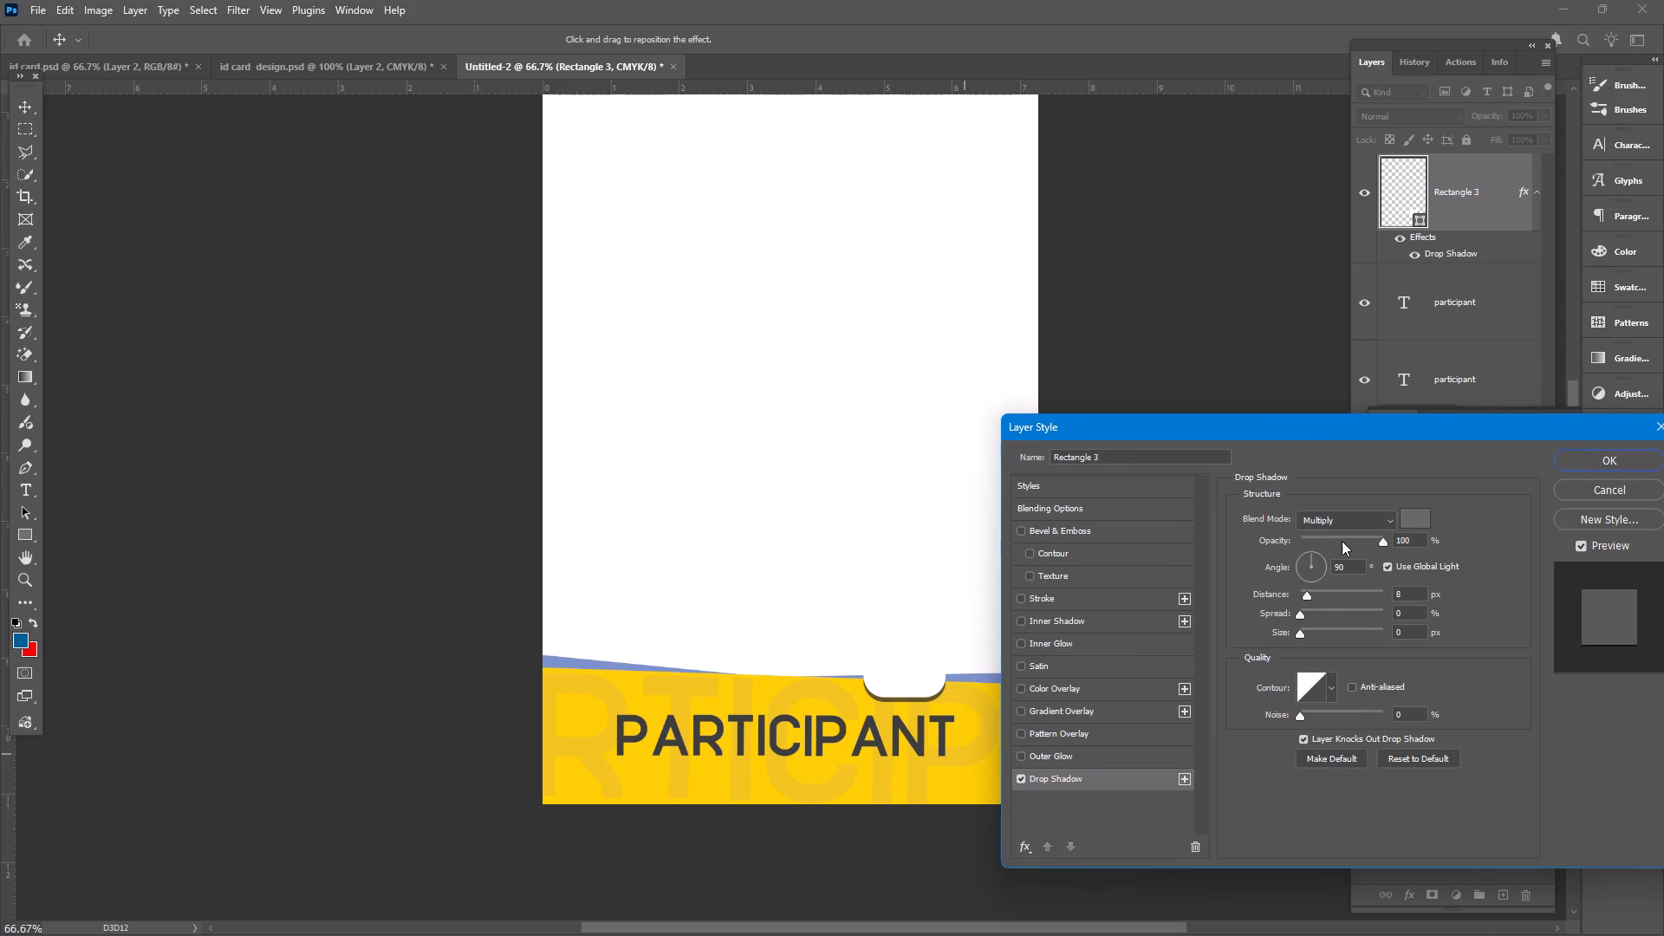
Set the drop shadow's distance to 5 px and rotate its angle so the shadow falls along the rectangle's upper-left edges.
left_click_drag(1316, 594, 1310, 596)
left_click_drag(1310, 596, 1305, 594)
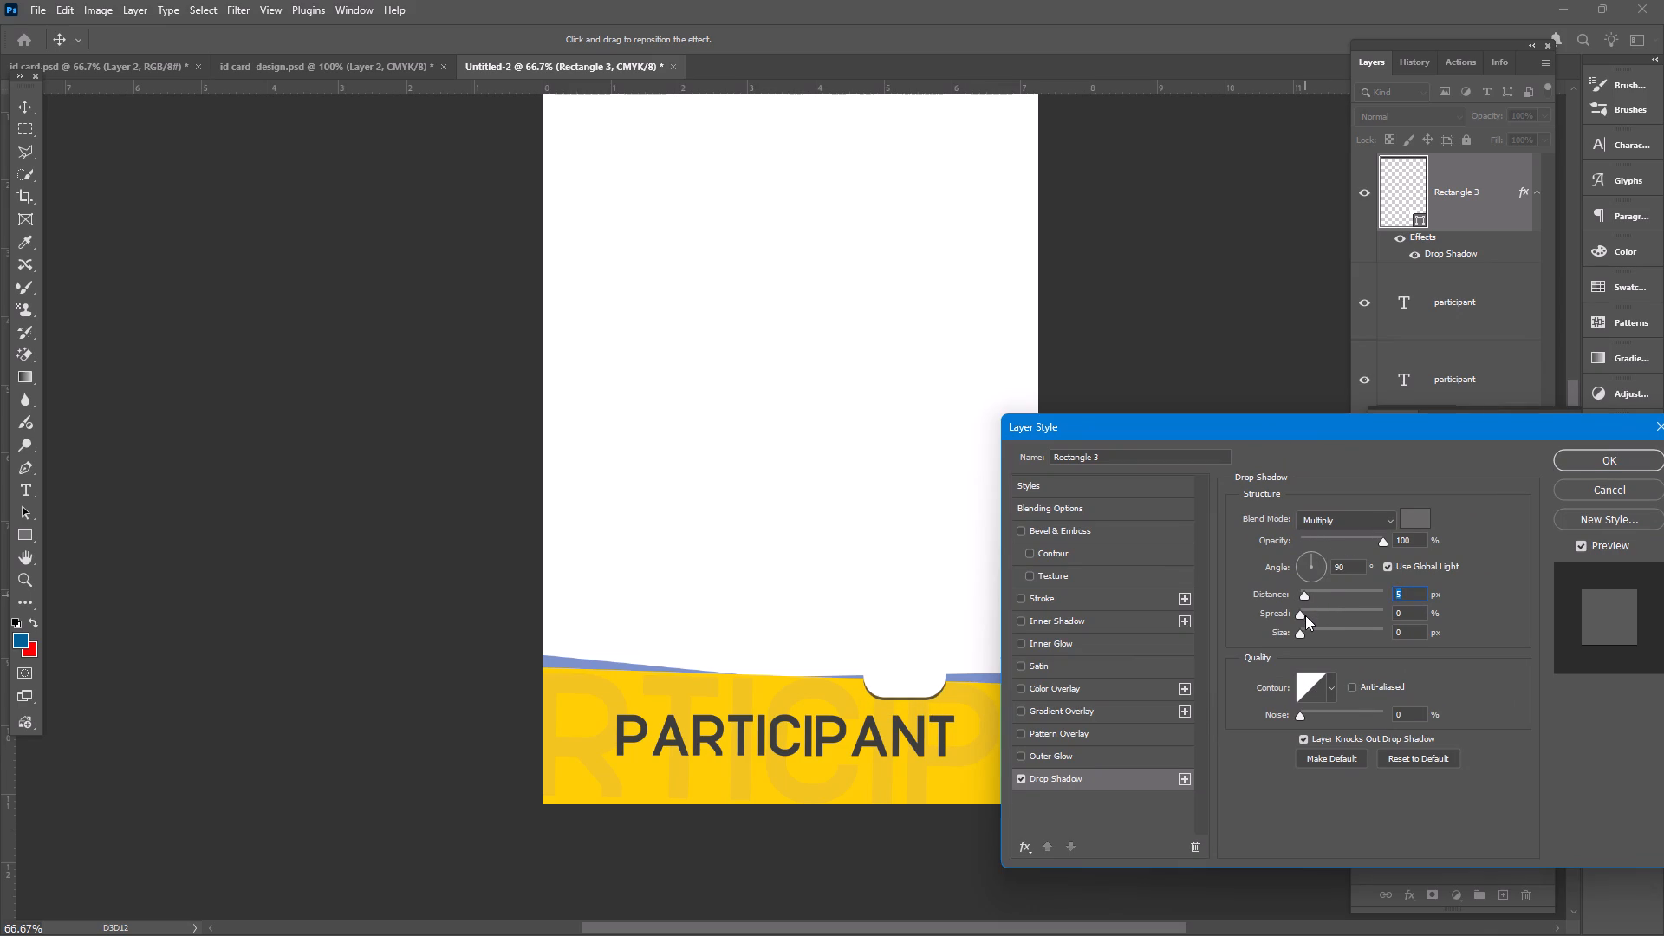
left_click_drag(1305, 615, 1297, 618)
left_click_drag(1297, 618, 1297, 618)
left_click(1315, 561)
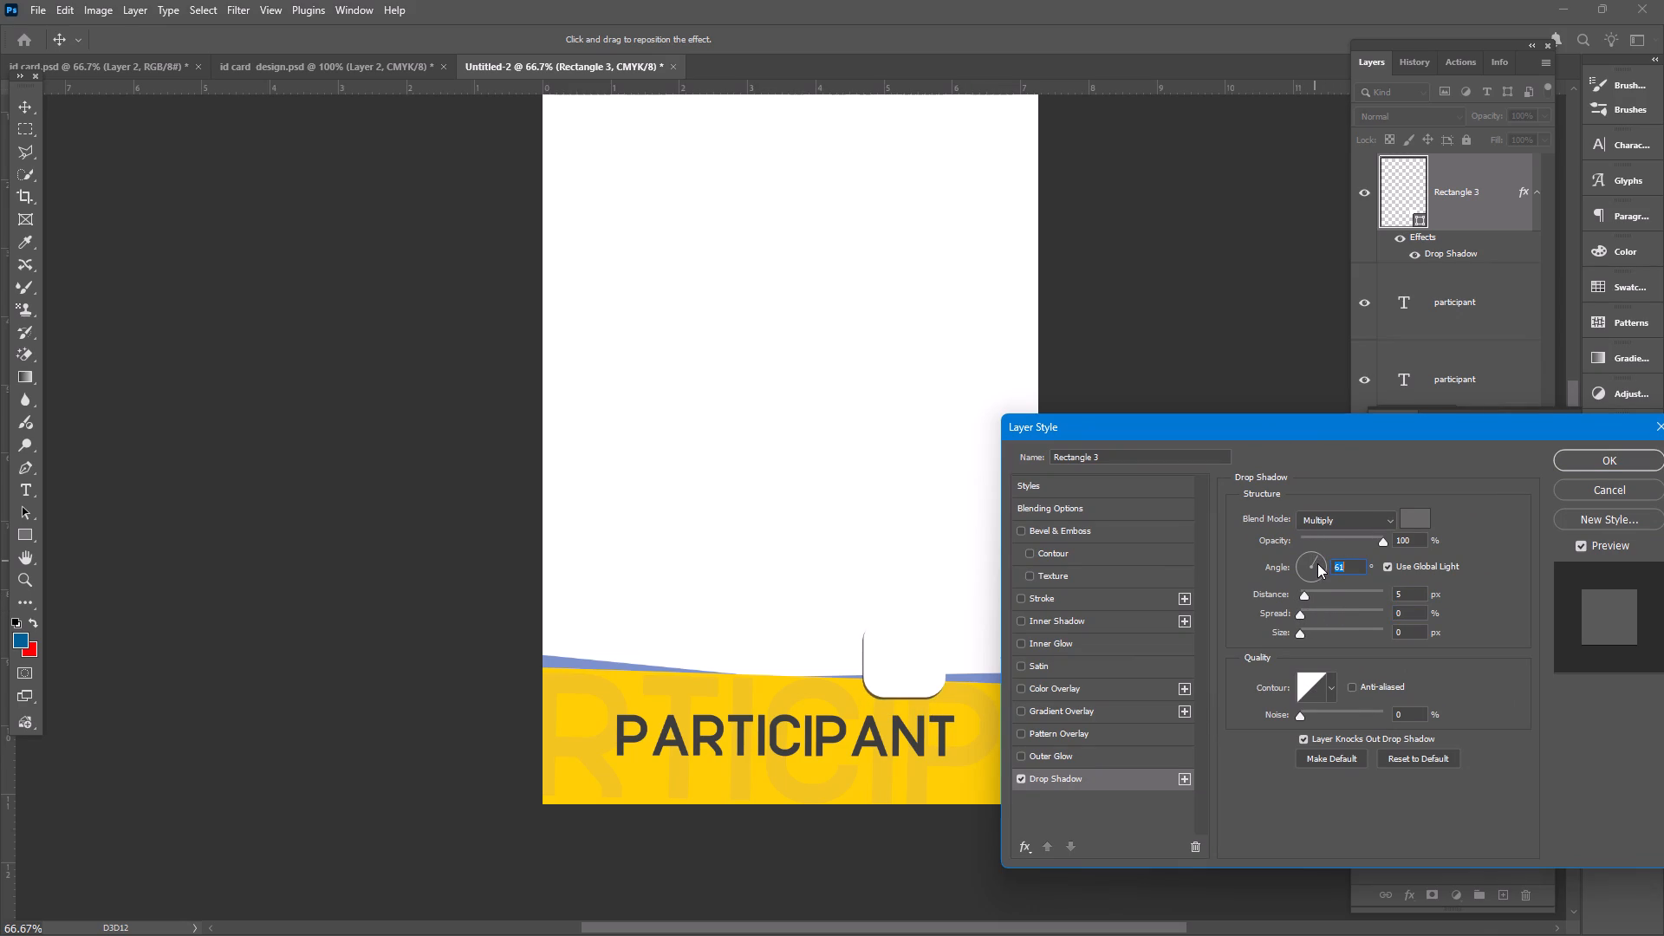
left_click(1317, 563)
left_click(1316, 570)
left_click(1583, 459)
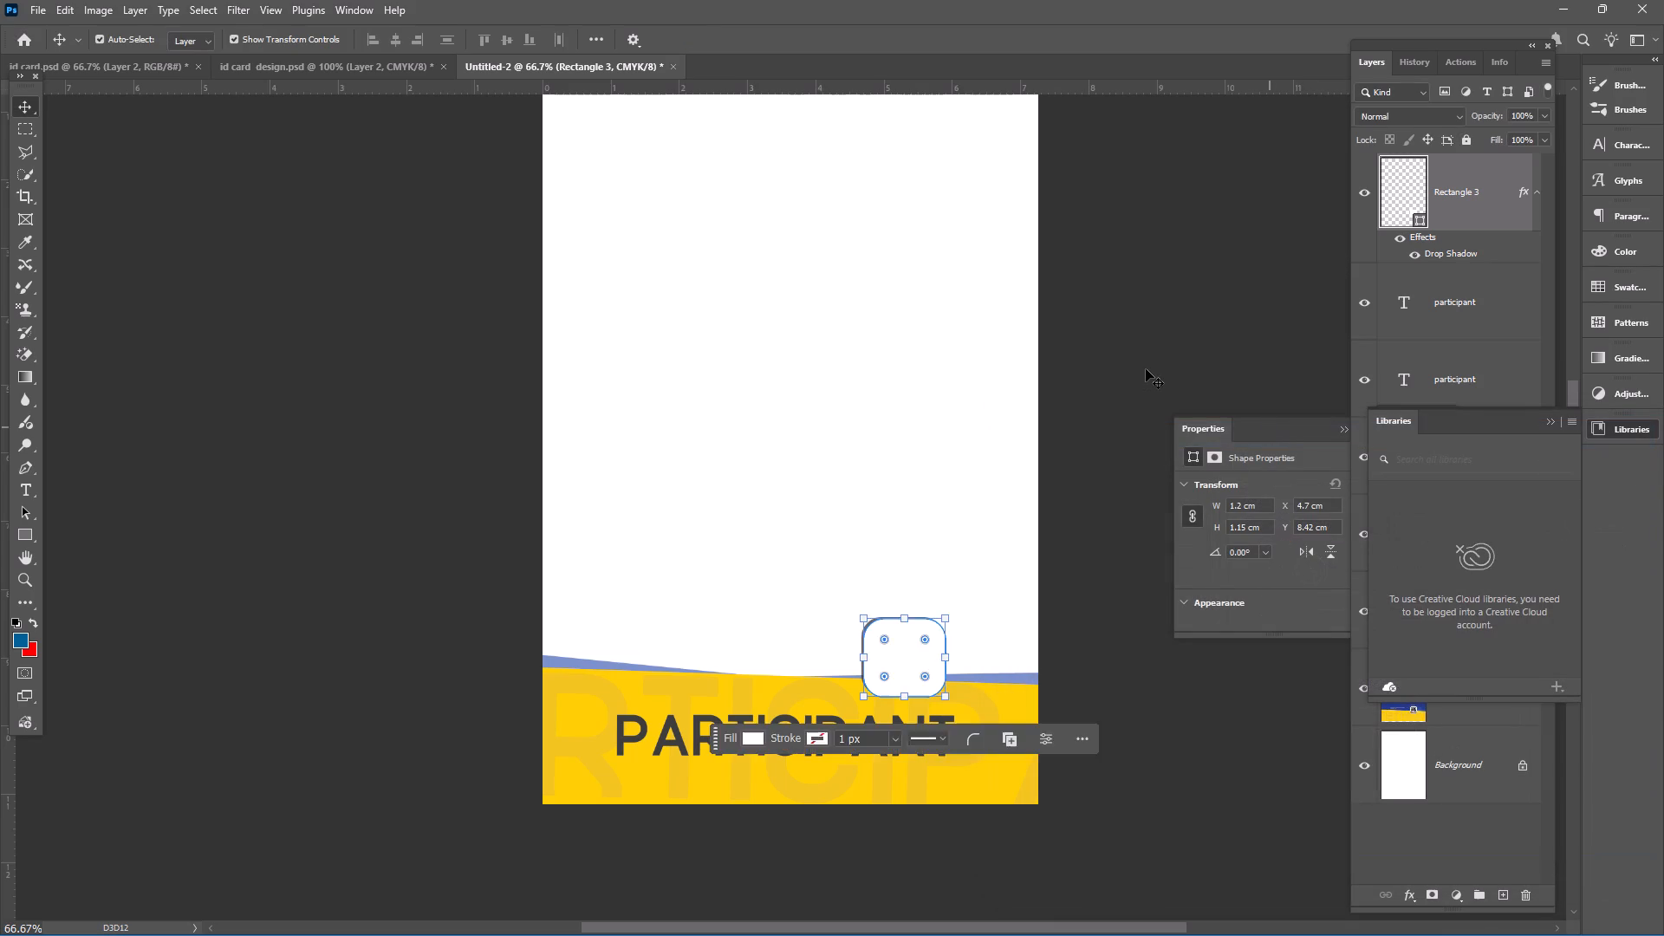
Place the QR code image 416 from the QR_Codes folder in Downloads as an embedded object on the card.
left_click(1146, 369)
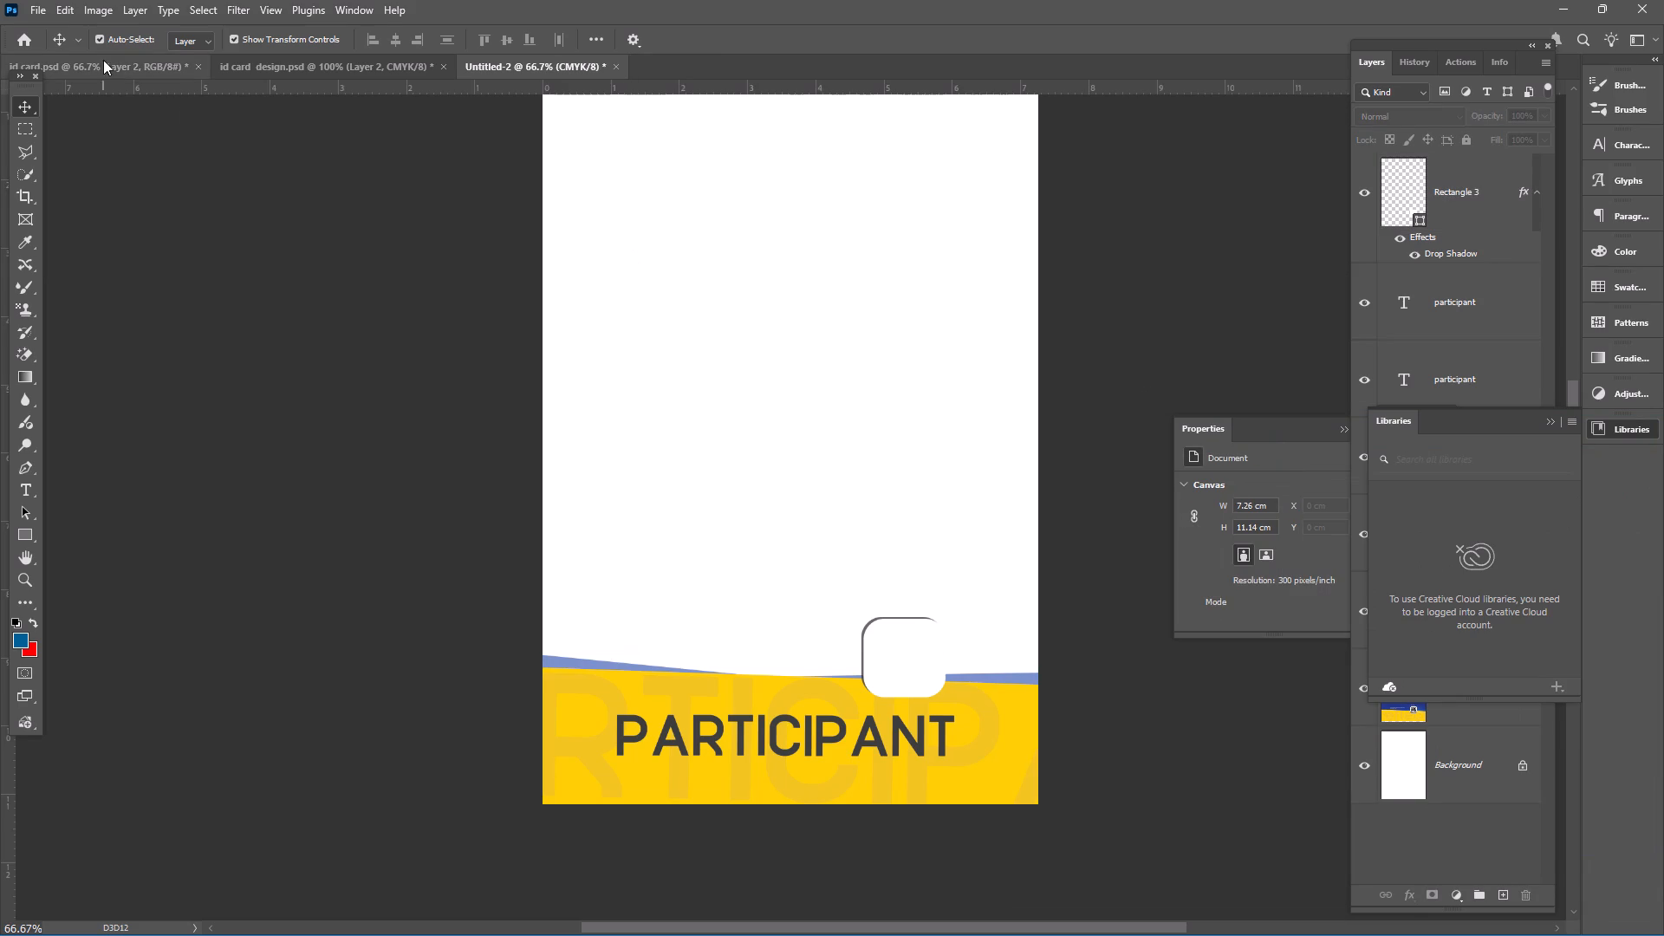
left_click(29, 3)
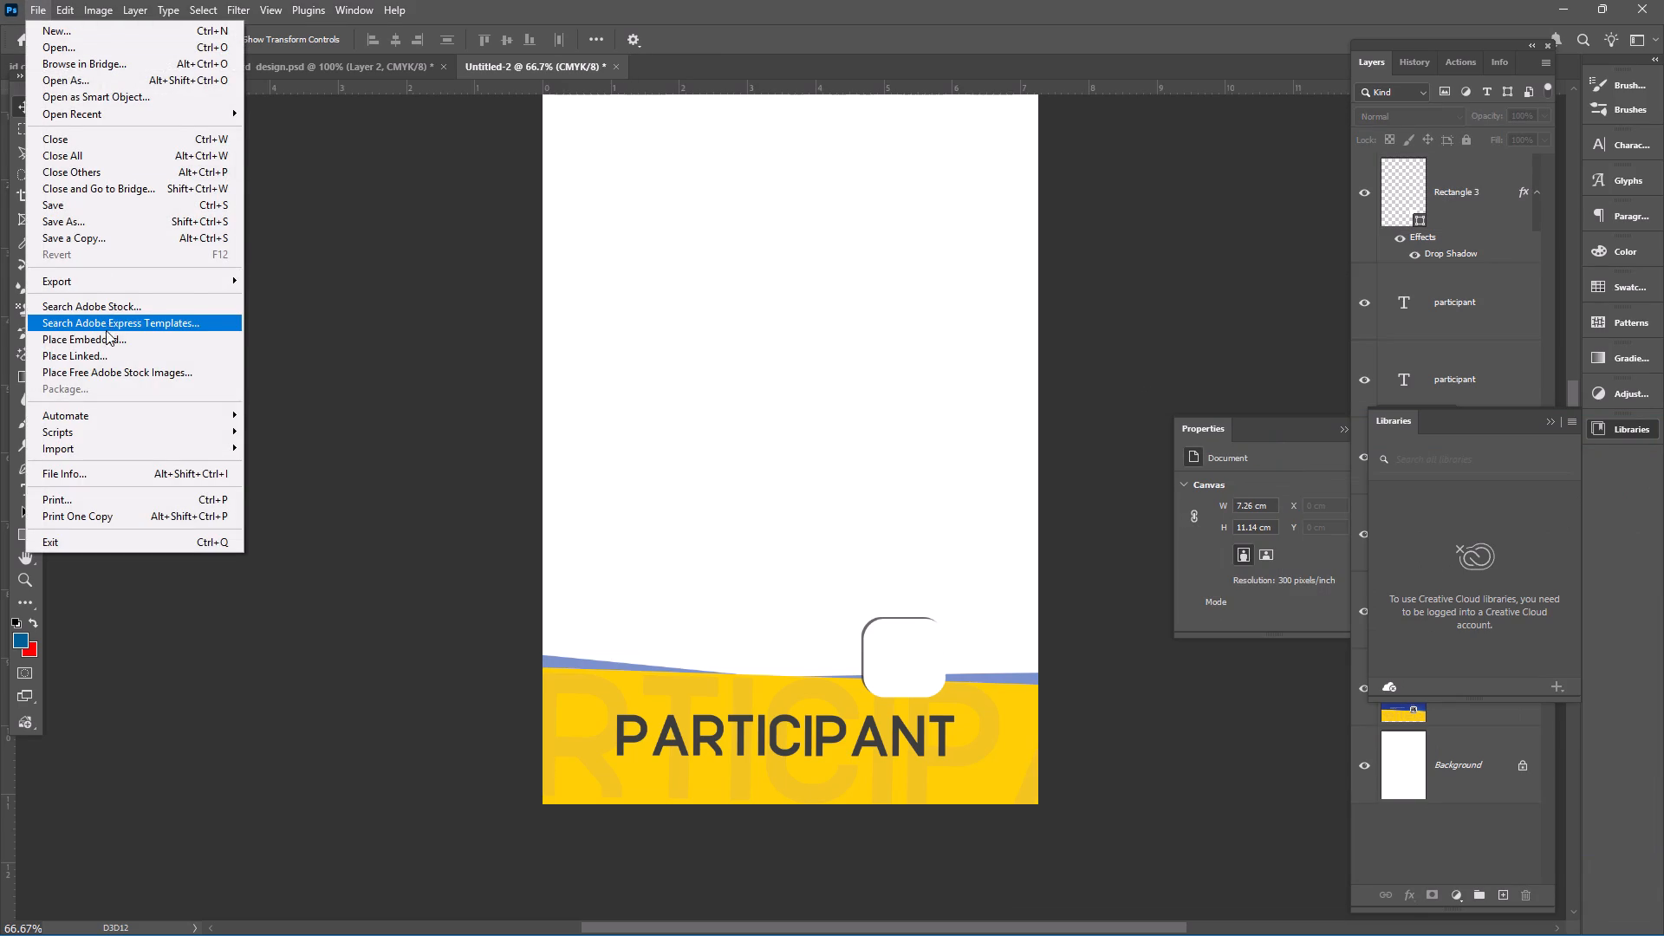
left_click(105, 340)
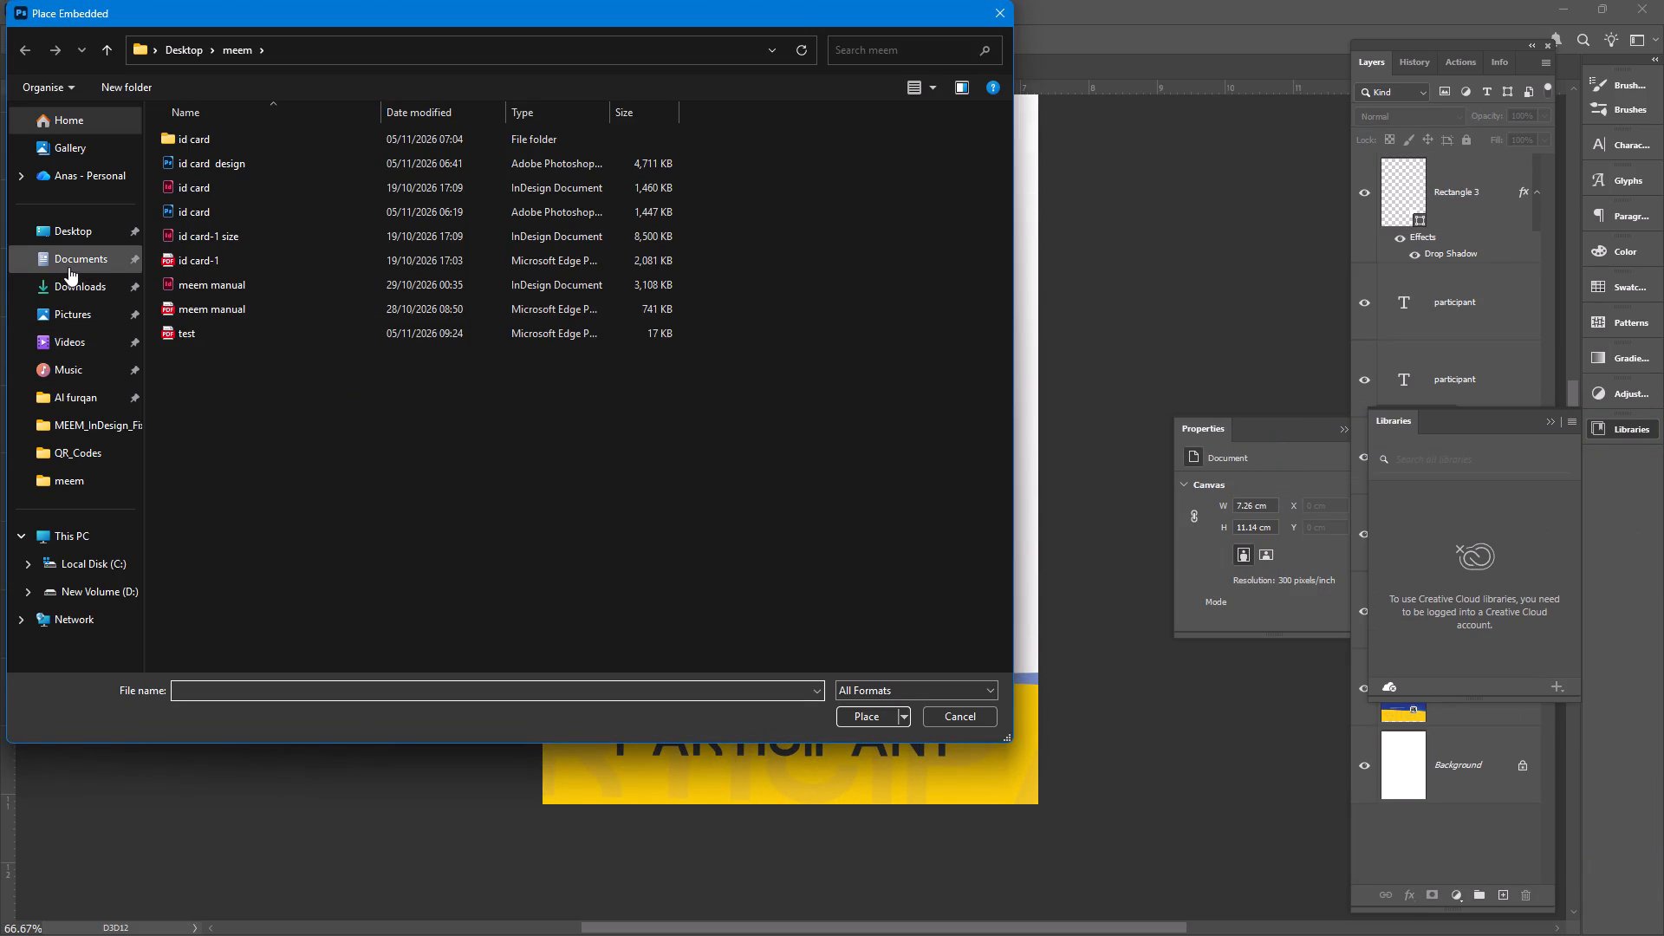
left_click(68, 266)
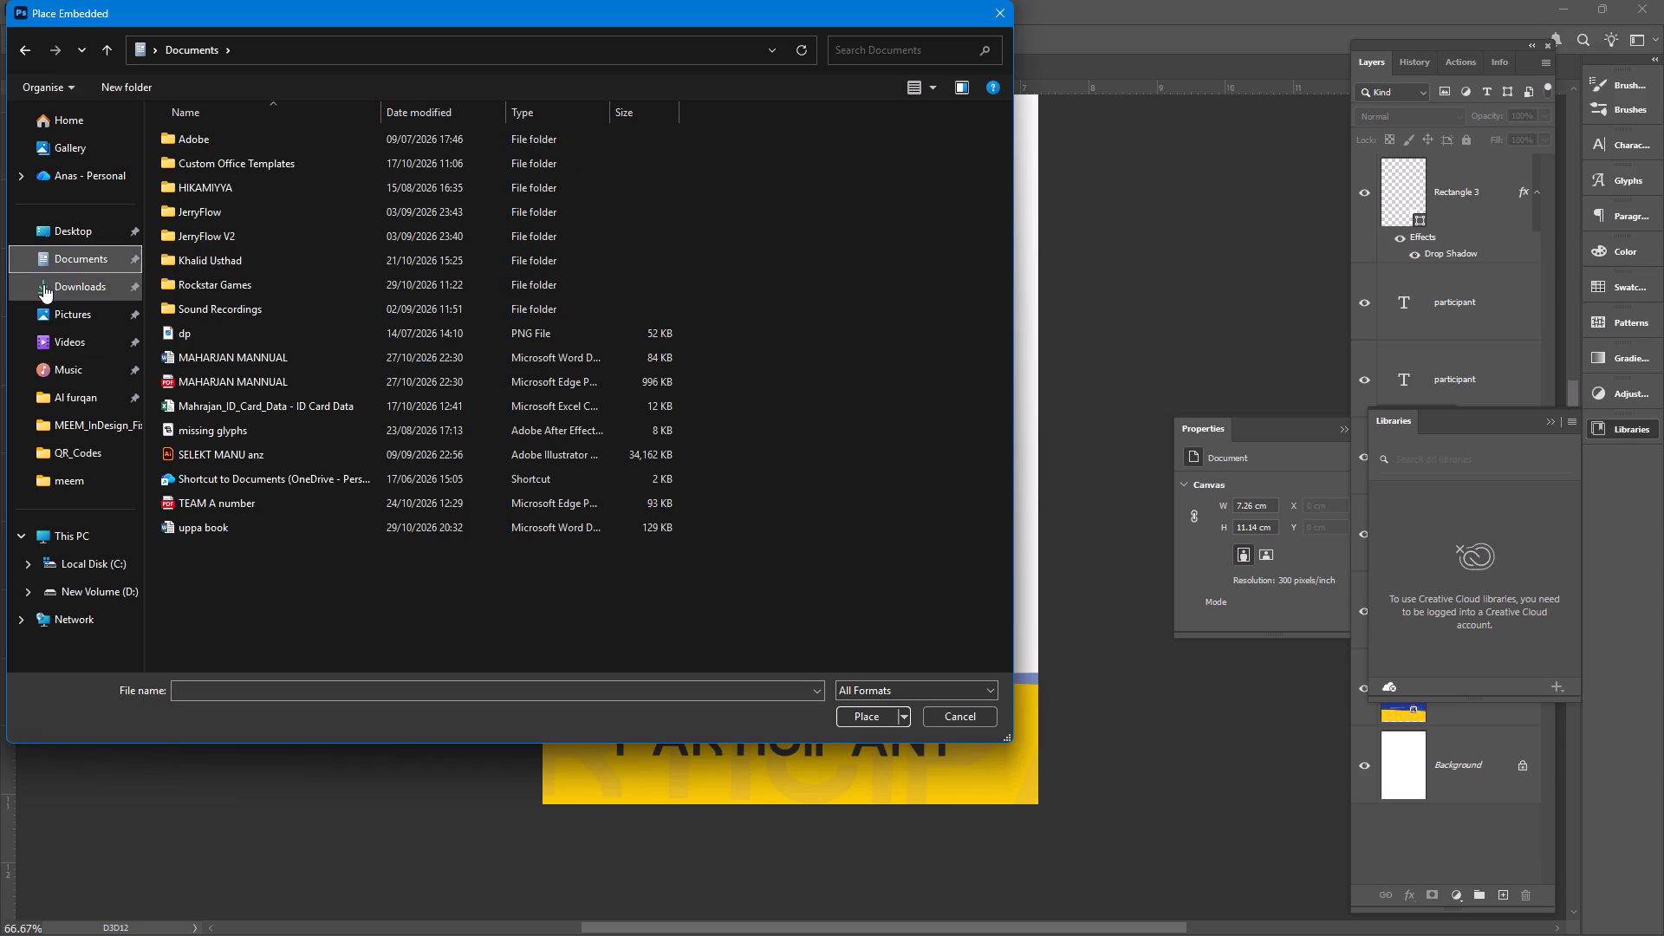
left_click(57, 281)
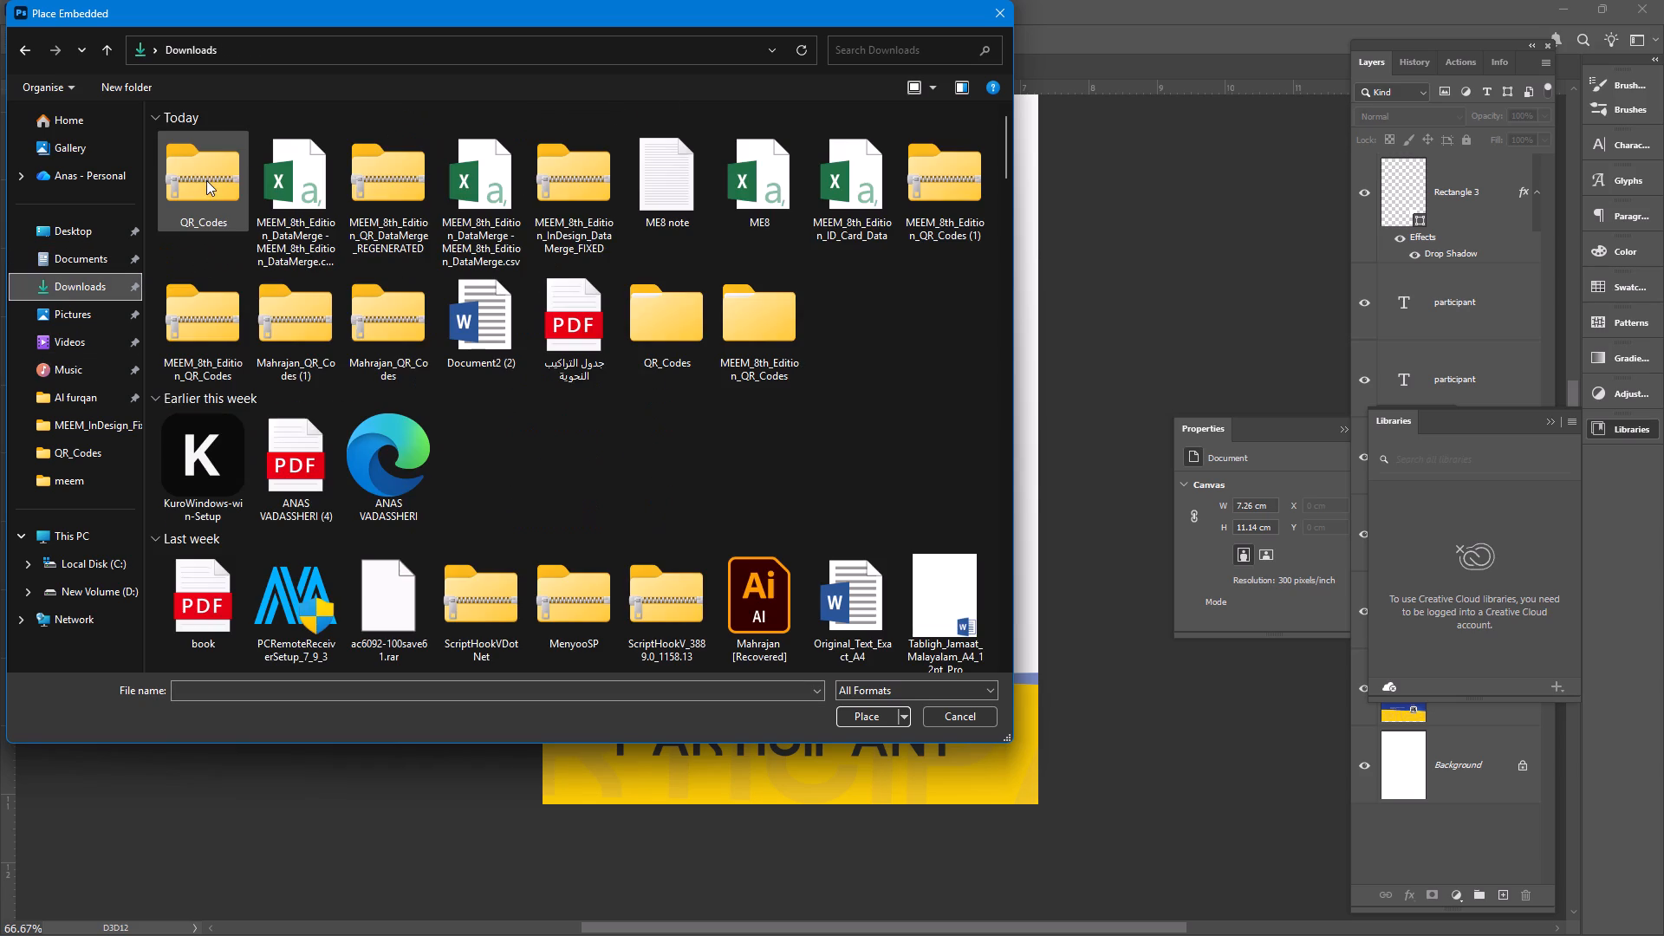
double_click(666, 341)
double_click(304, 171)
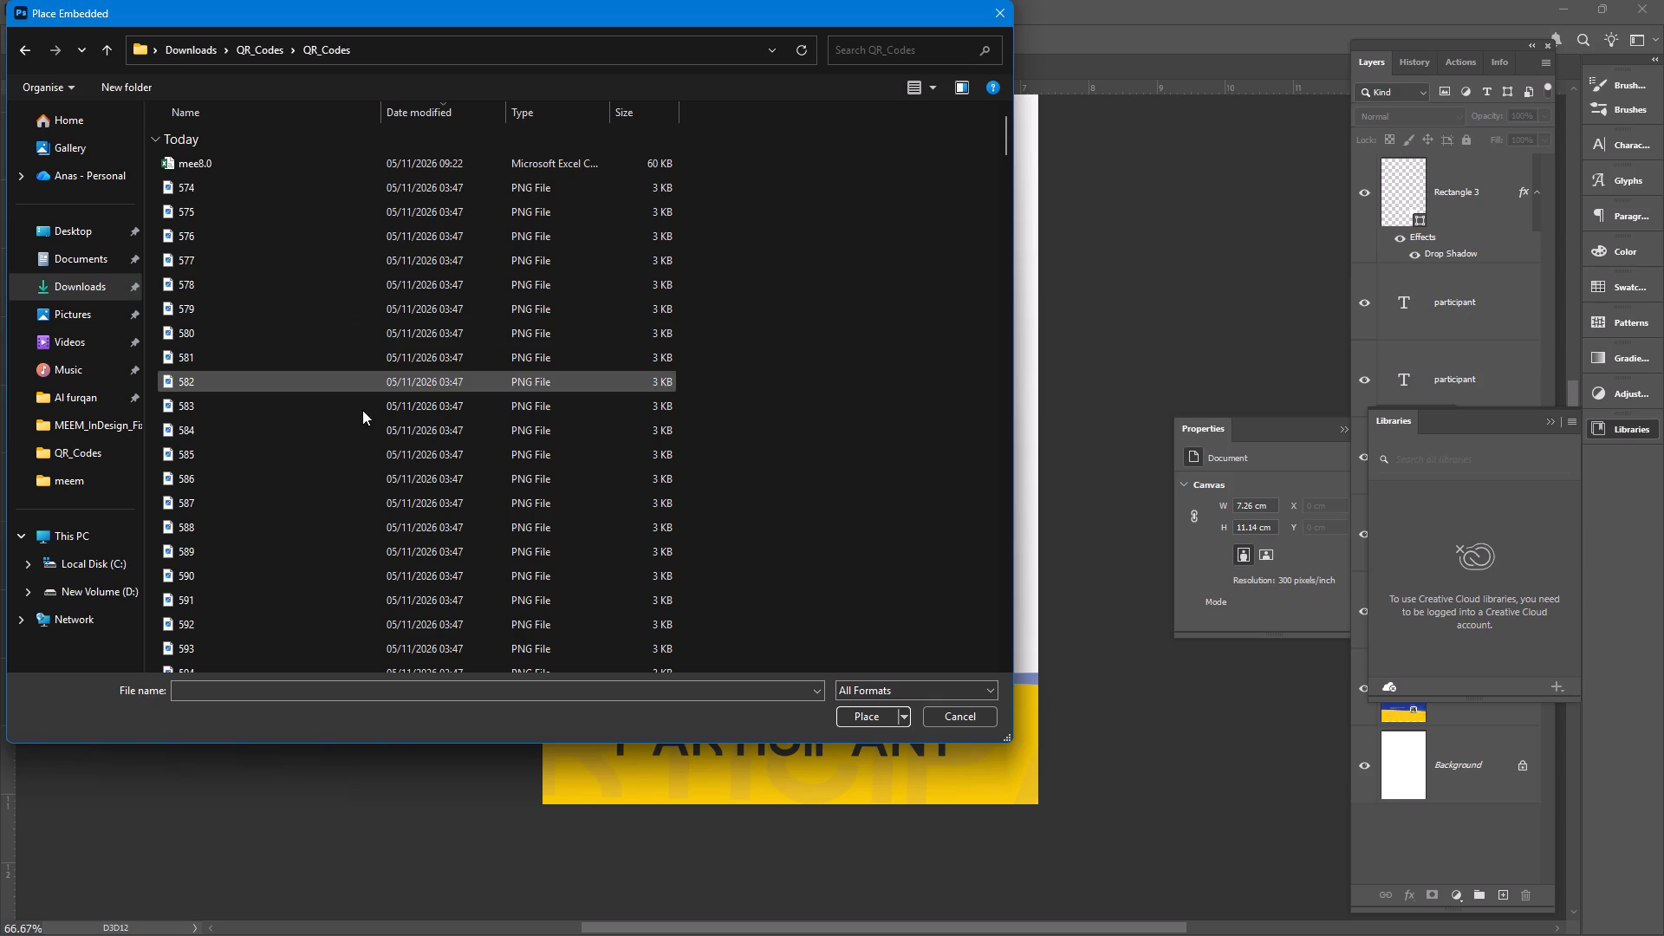
scroll(355, 469, "down", 4)
scroll(355, 469, "down", 20)
scroll(355, 469, "down", 20)
scroll(355, 469, "down", 1)
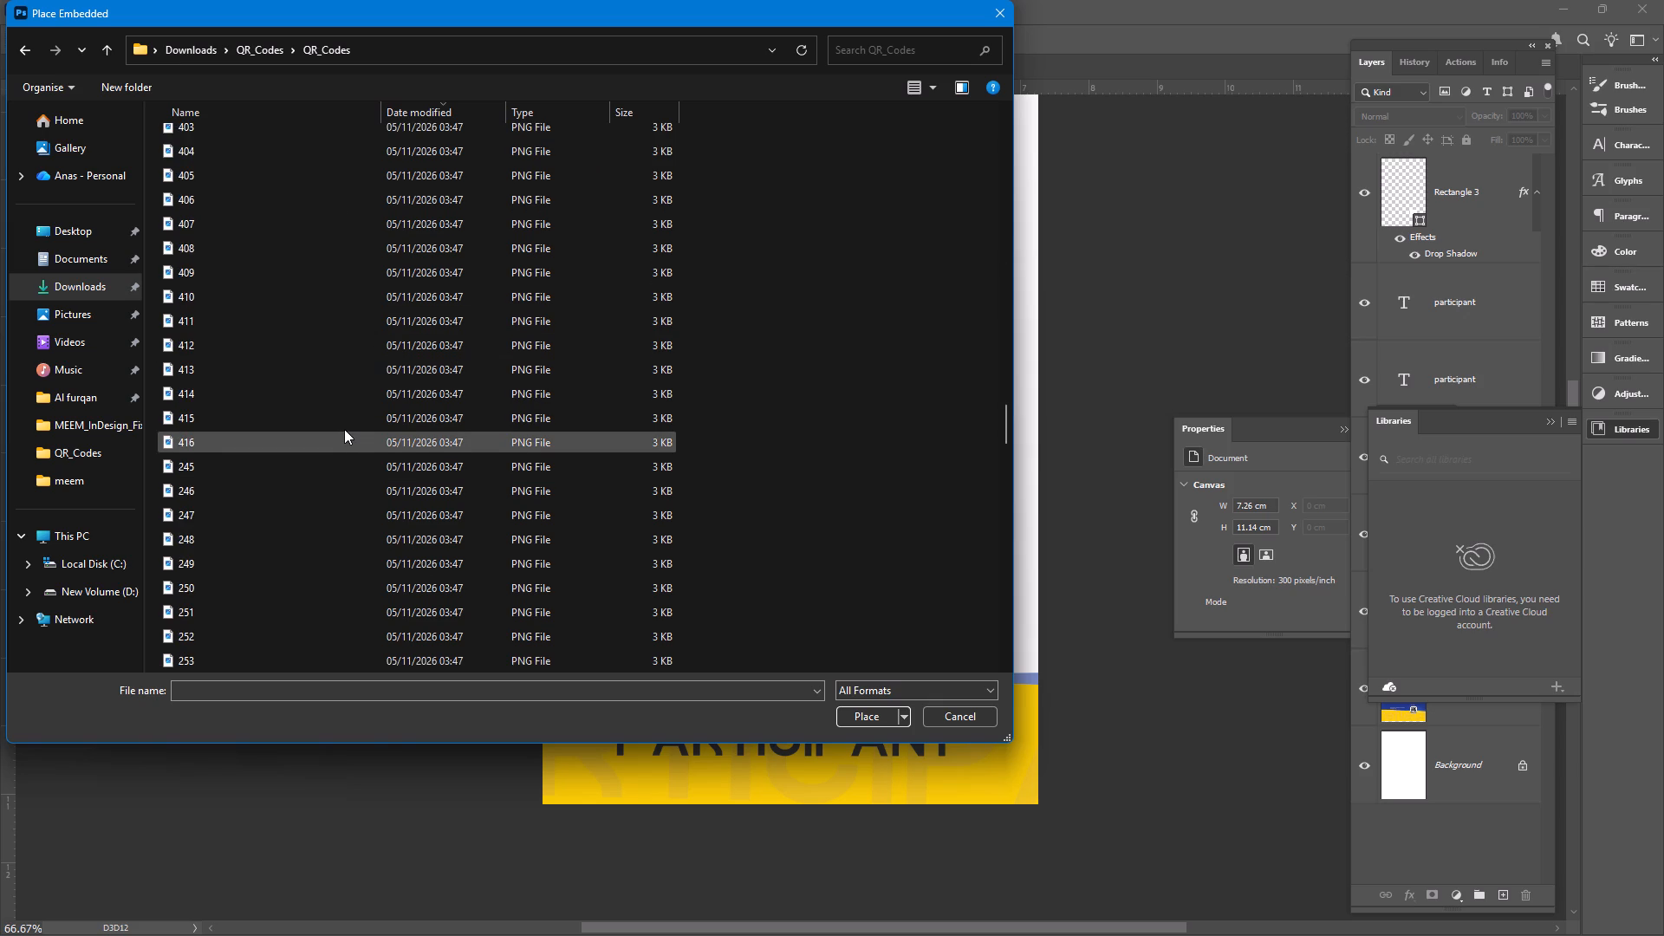
left_click(344, 429)
left_click_drag(344, 429, 298, 432)
left_click(298, 432)
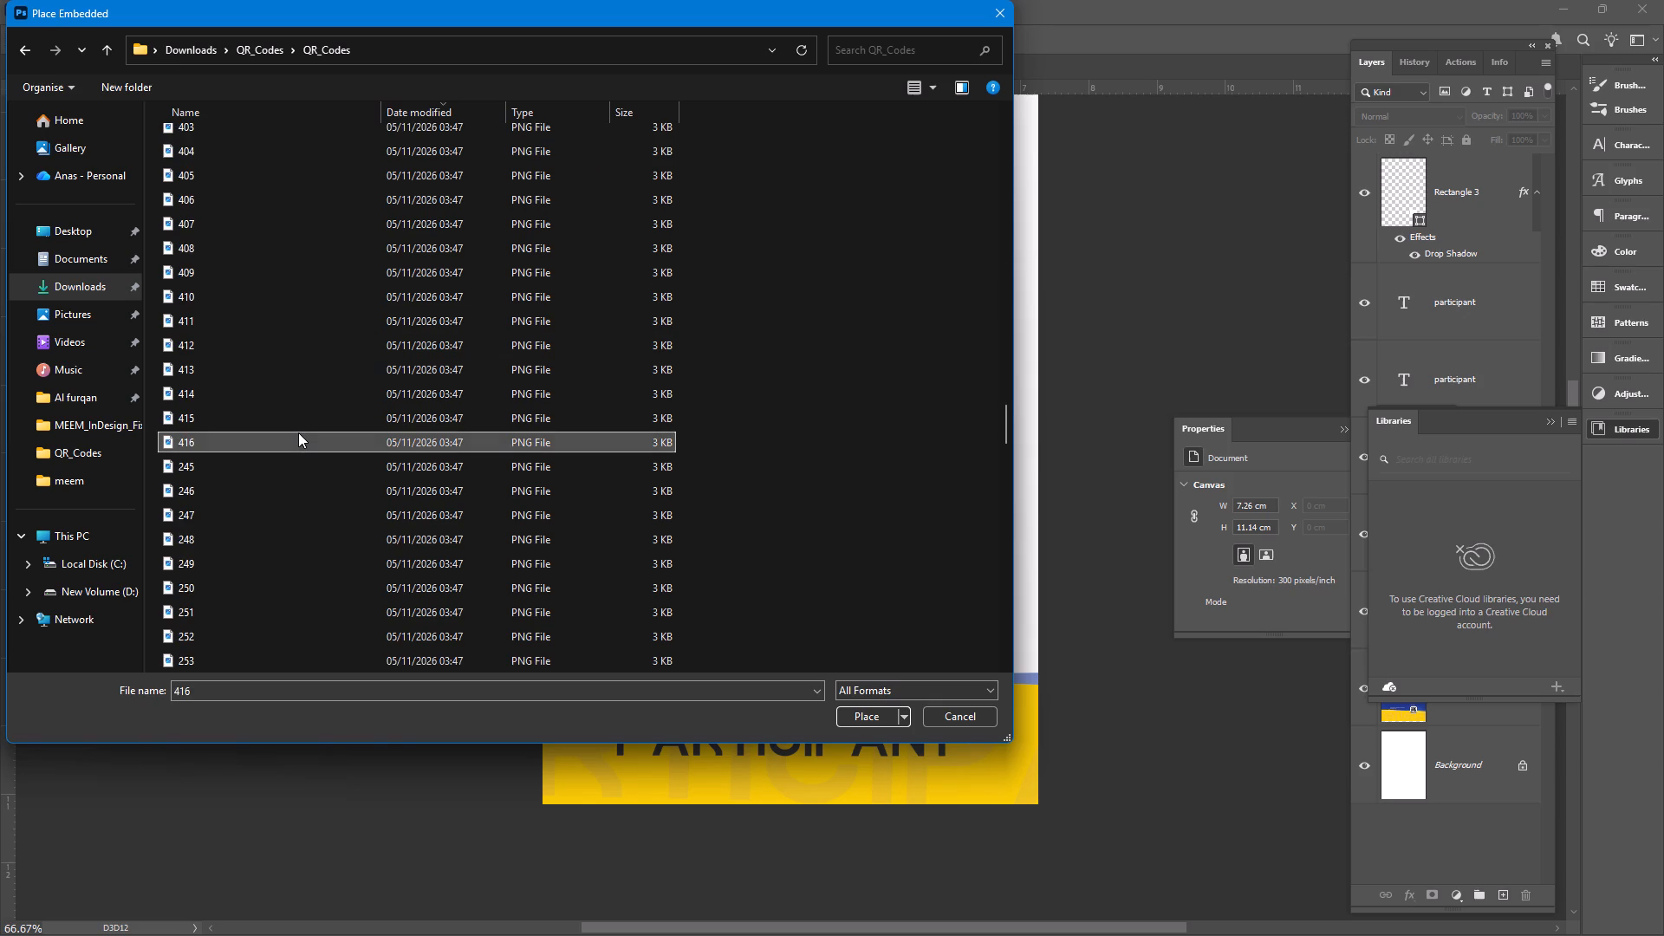
double_click(298, 432)
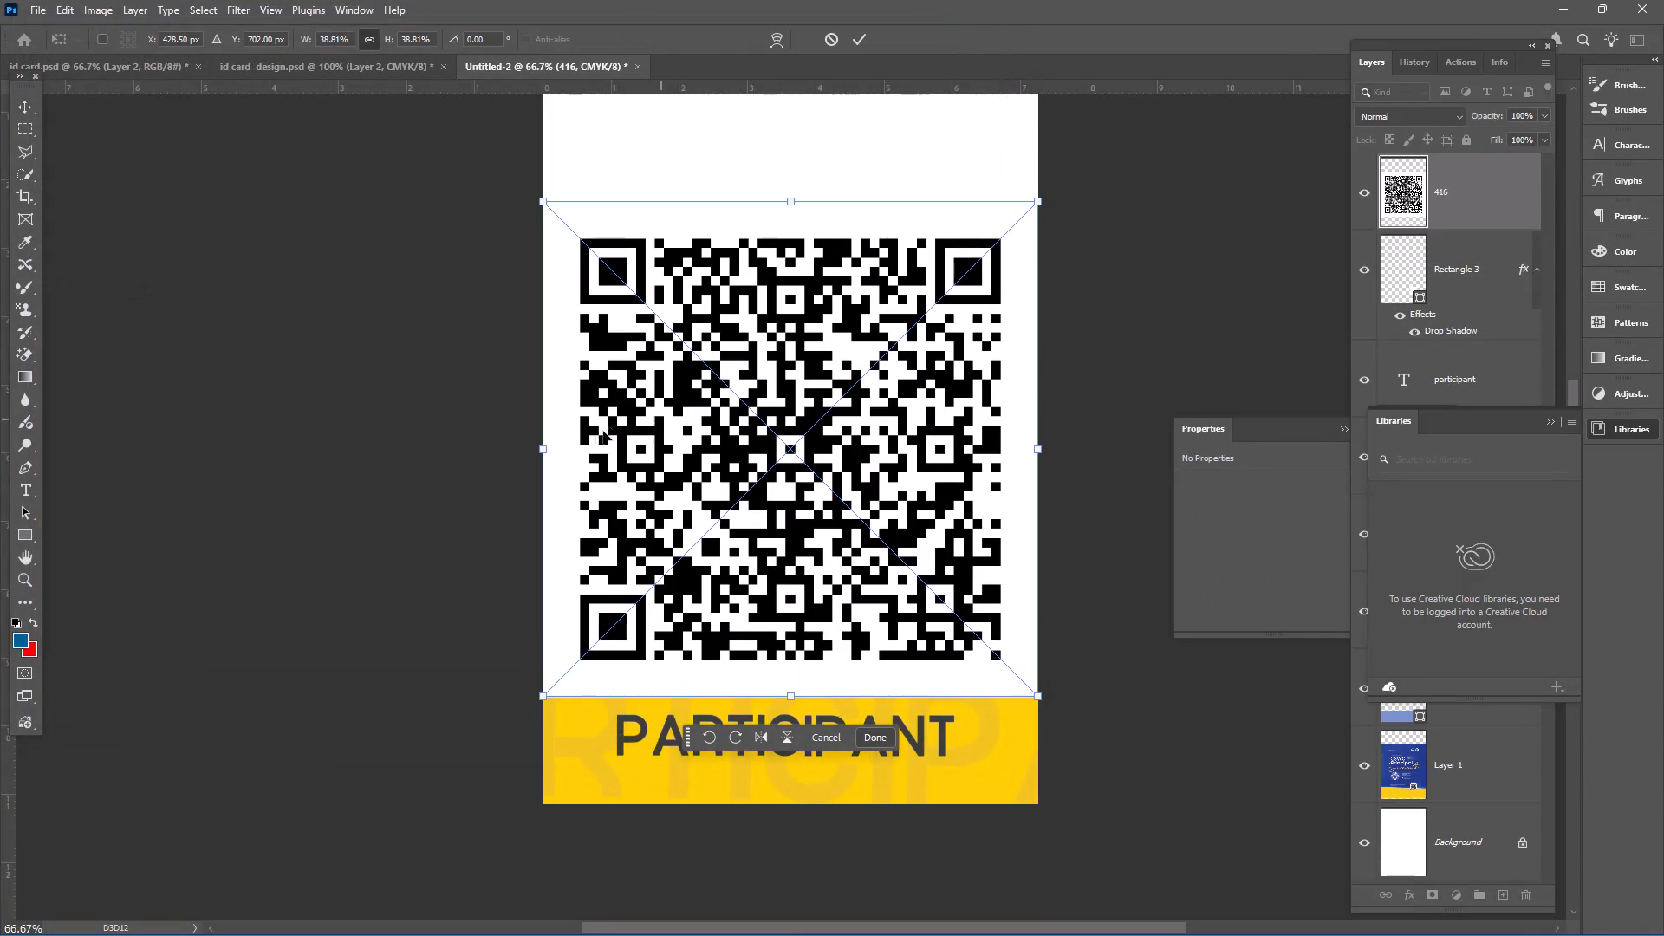
Scale the placed QR code down to about 0.73 cm square in the card's white area.
left_click_drag(543, 451, 878, 469)
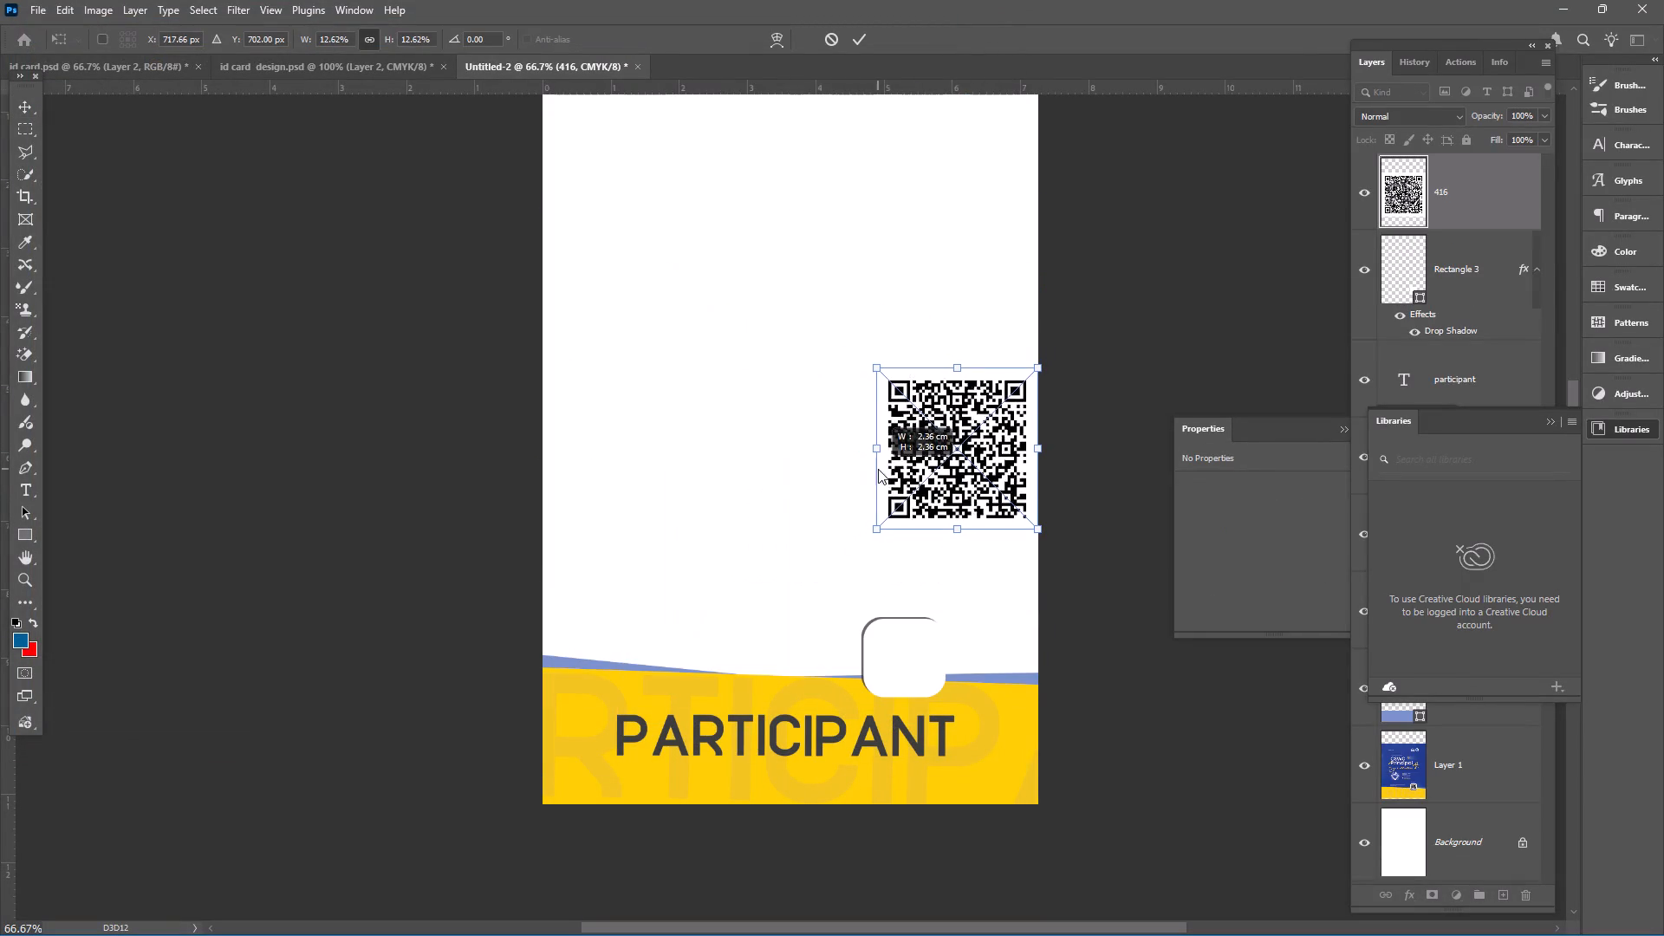
left_click_drag(878, 469, 876, 468)
left_click_drag(1038, 446, 951, 447)
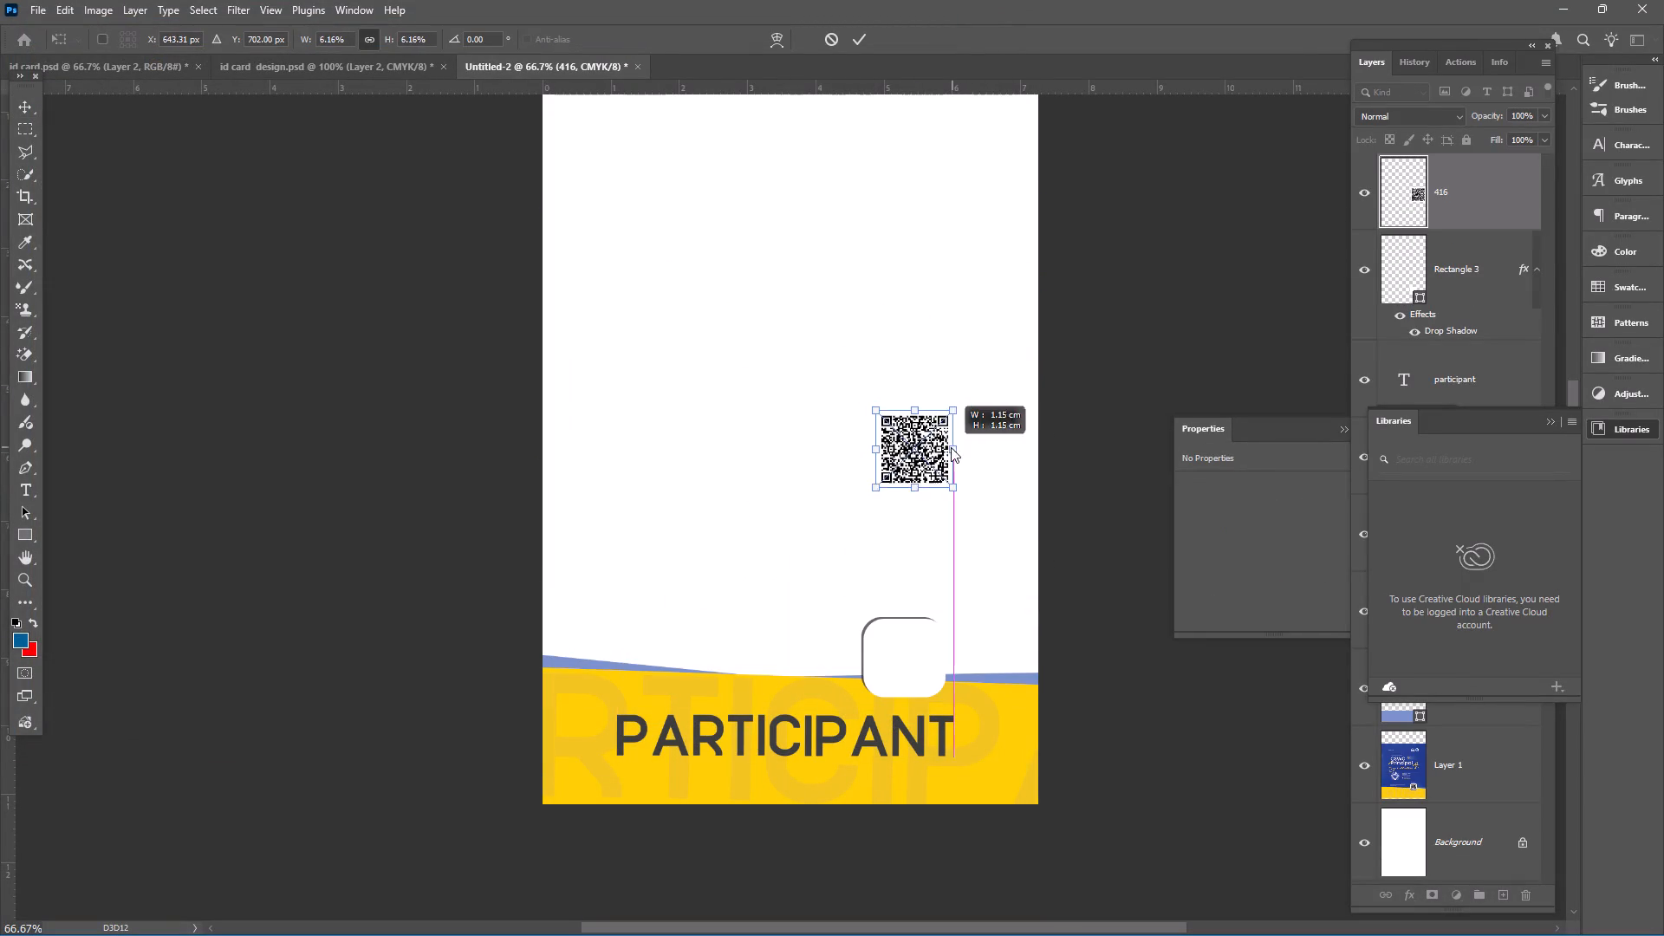
left_click_drag(951, 447, 925, 452)
left_click(866, 47)
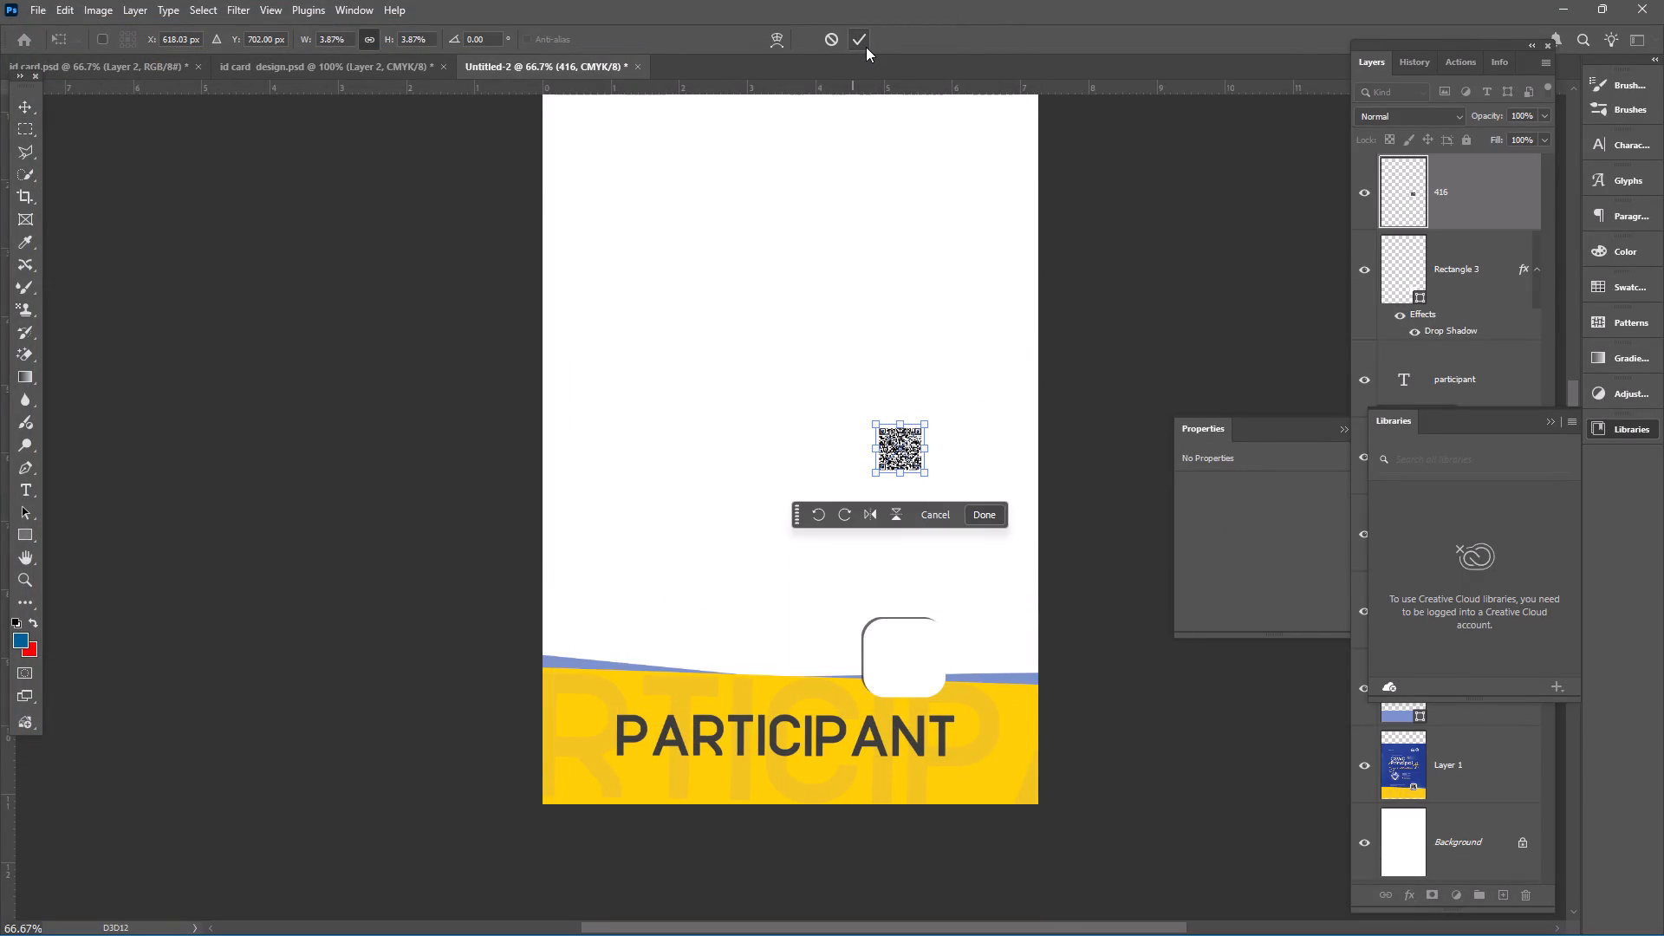
left_click(1134, 396)
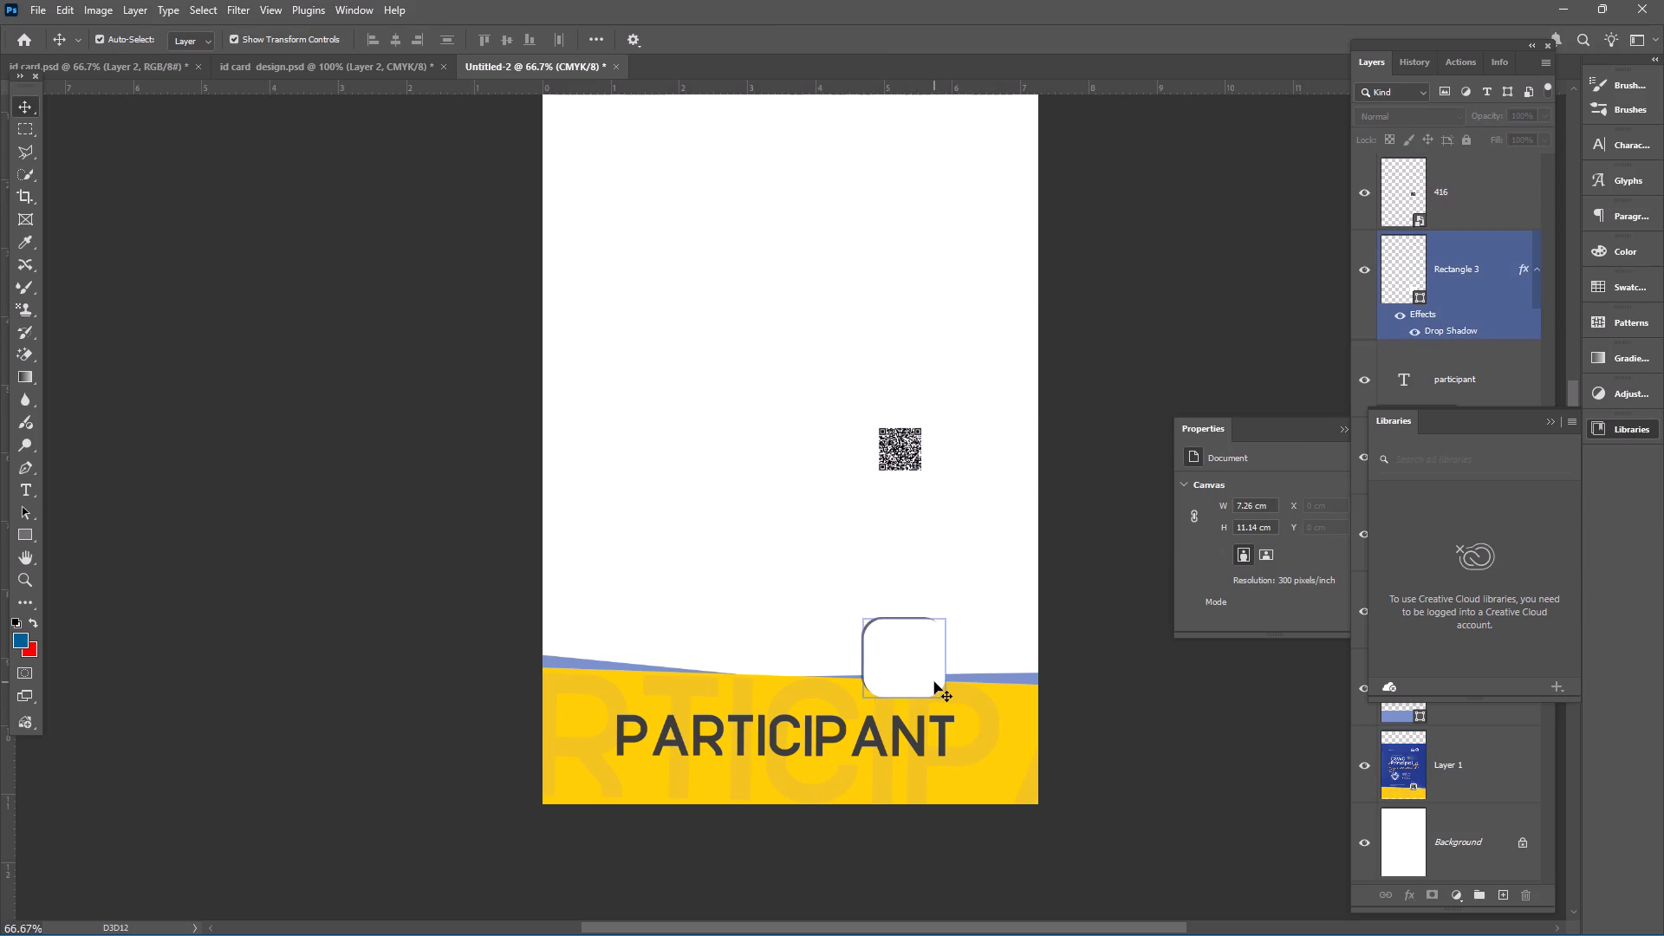
Enlarge the white rounded rectangle above the PARTICIPANT text proportionally to about 1.49 x 1.43 cm.
left_click(914, 681)
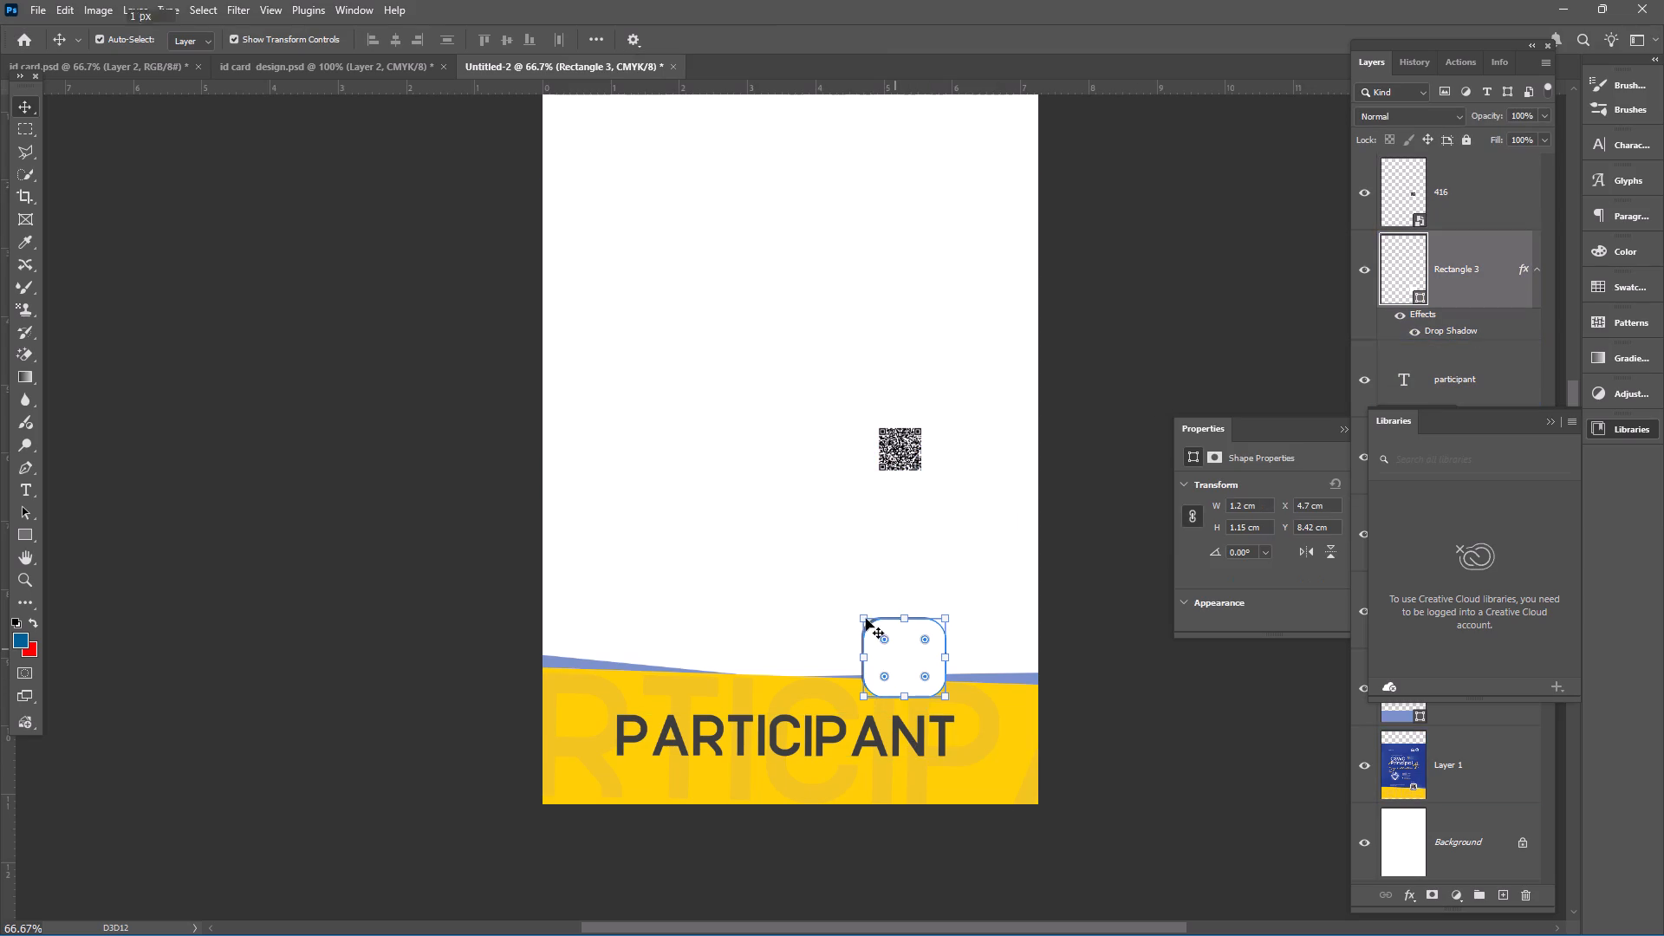
left_click_drag(861, 617, 843, 596)
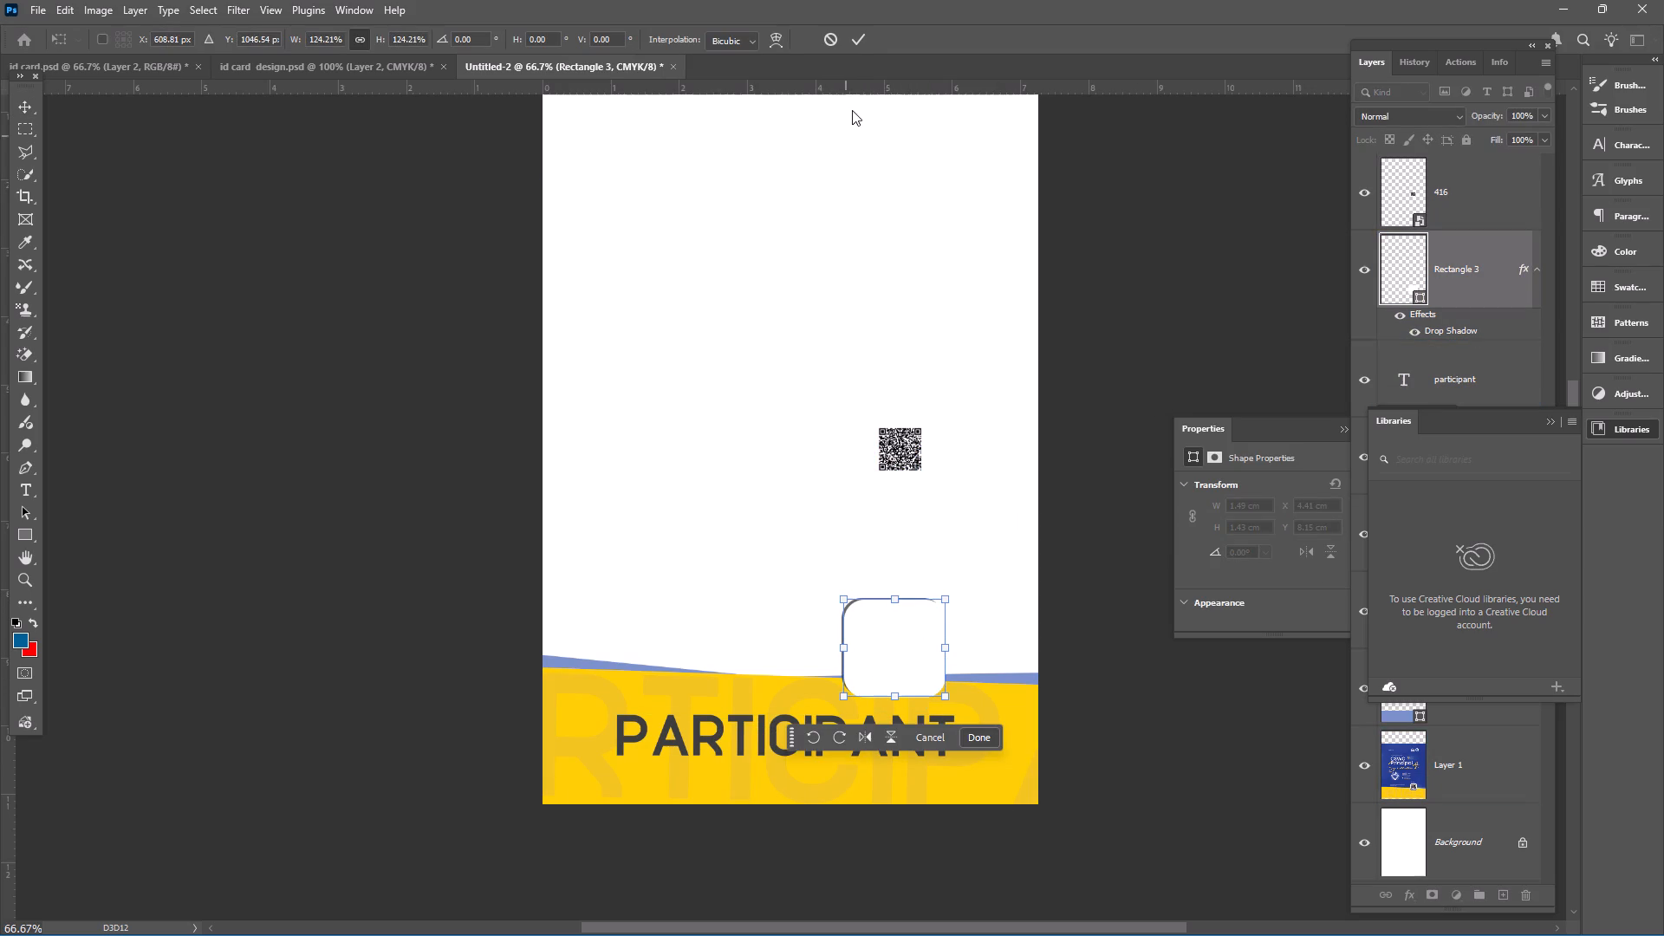
left_click(850, 42)
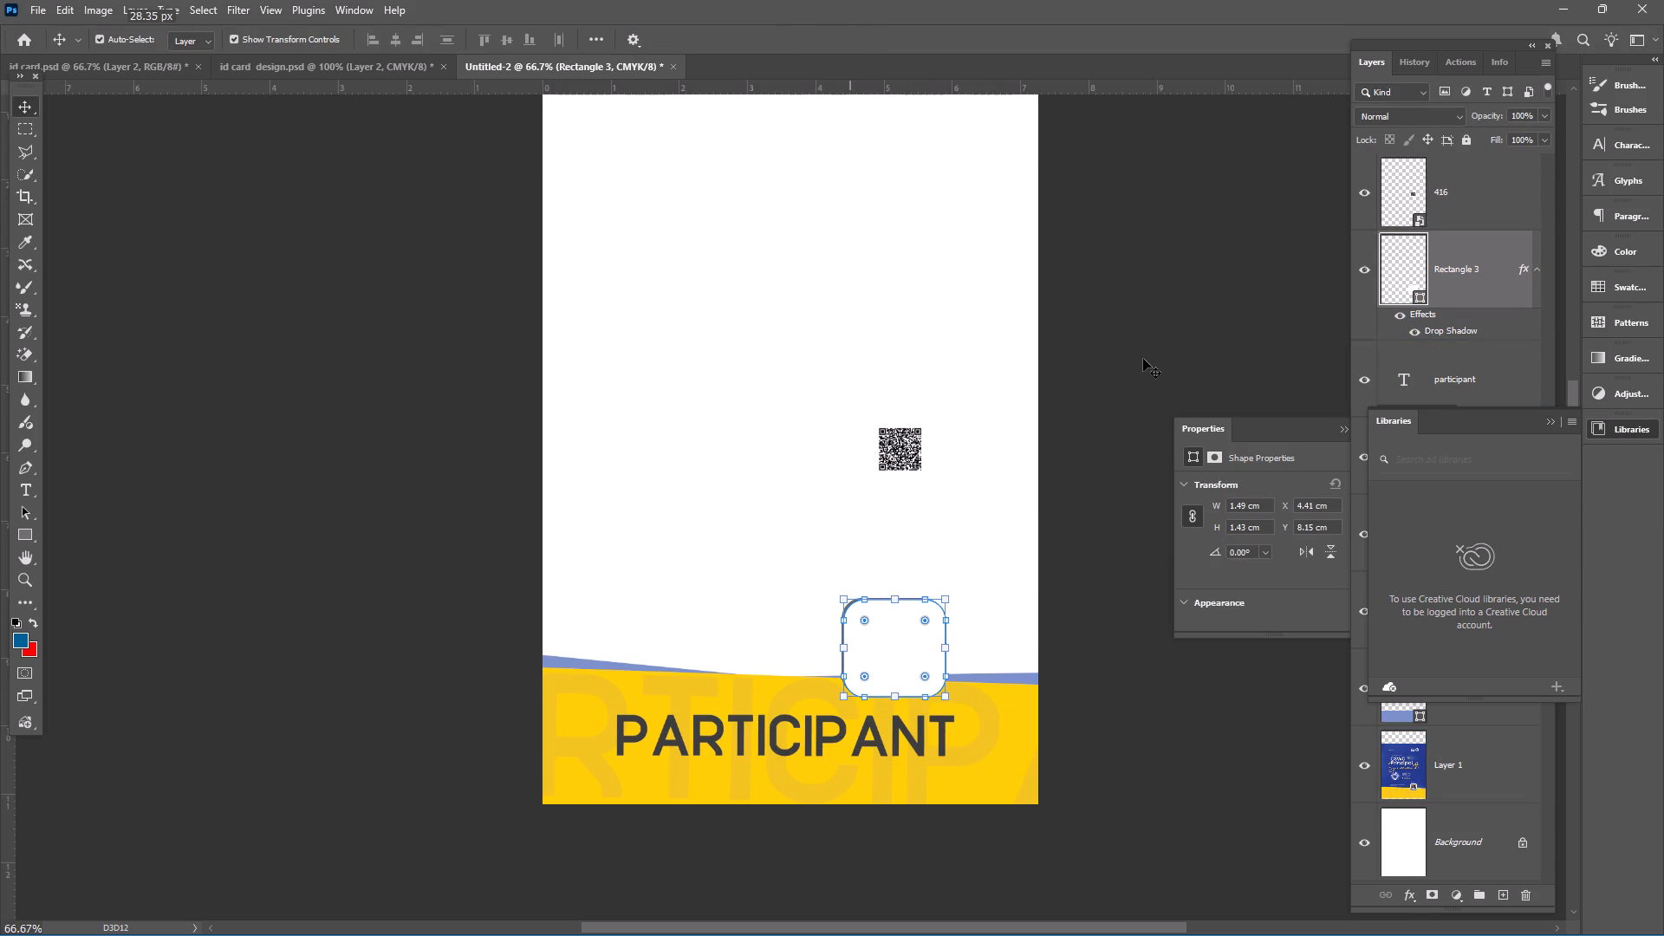
left_click(1142, 361)
Reposition the white rounded rectangle over the band's upper edge, at about X 4.7 cm and Y 8.29 cm.
left_click_drag(905, 640, 926, 651)
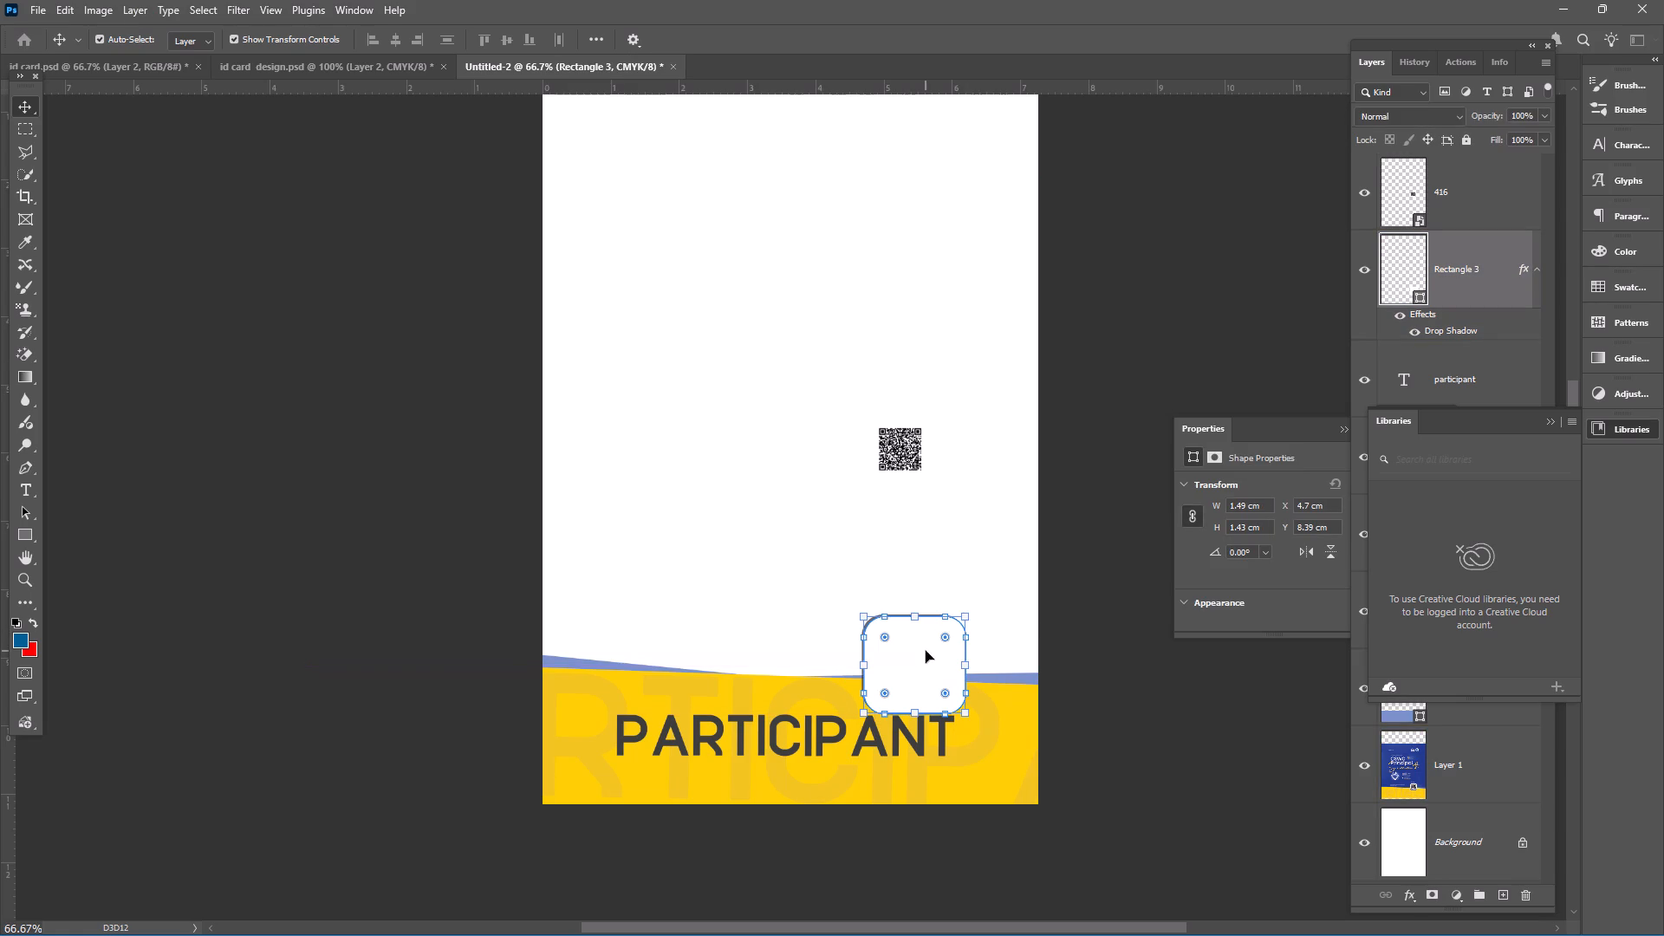
key("Up")
key("Up")
key("Up")
key("Up")
key("Up")
key("Up")
key("Up")
key("Up")
key("Up")
key("Up")
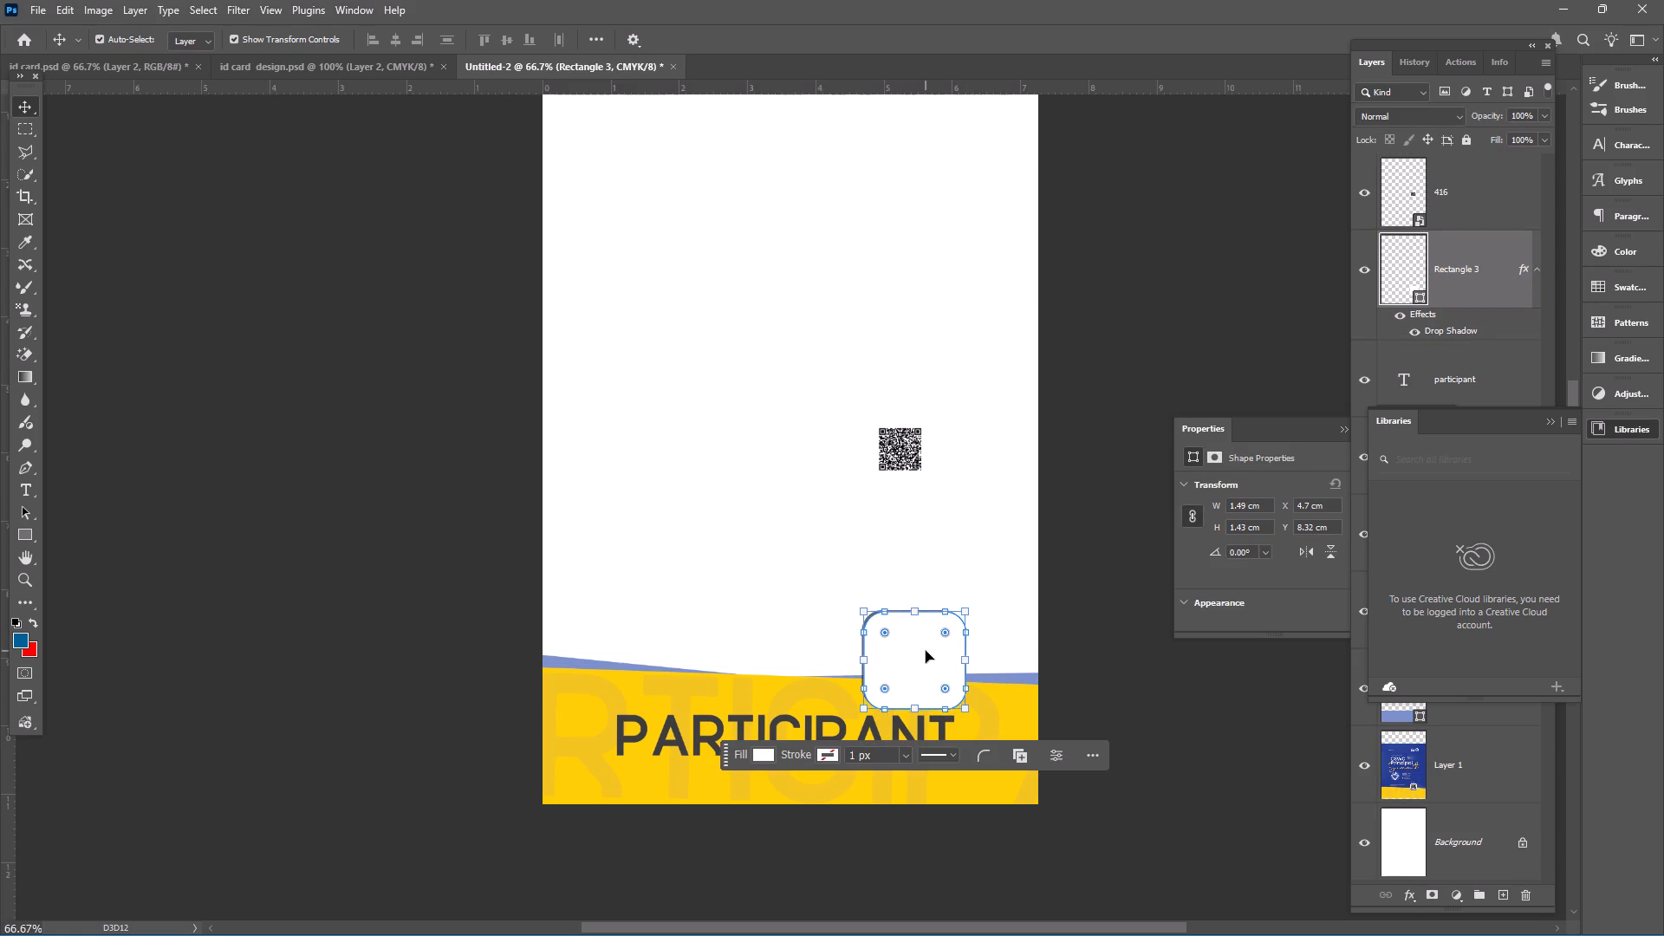
key("Up")
Scale the white rounded rectangle down proportionally to about 1.27 x 1.22 cm, keeping its lower-right corner in place.
left_click_drag(866, 611, 872, 618)
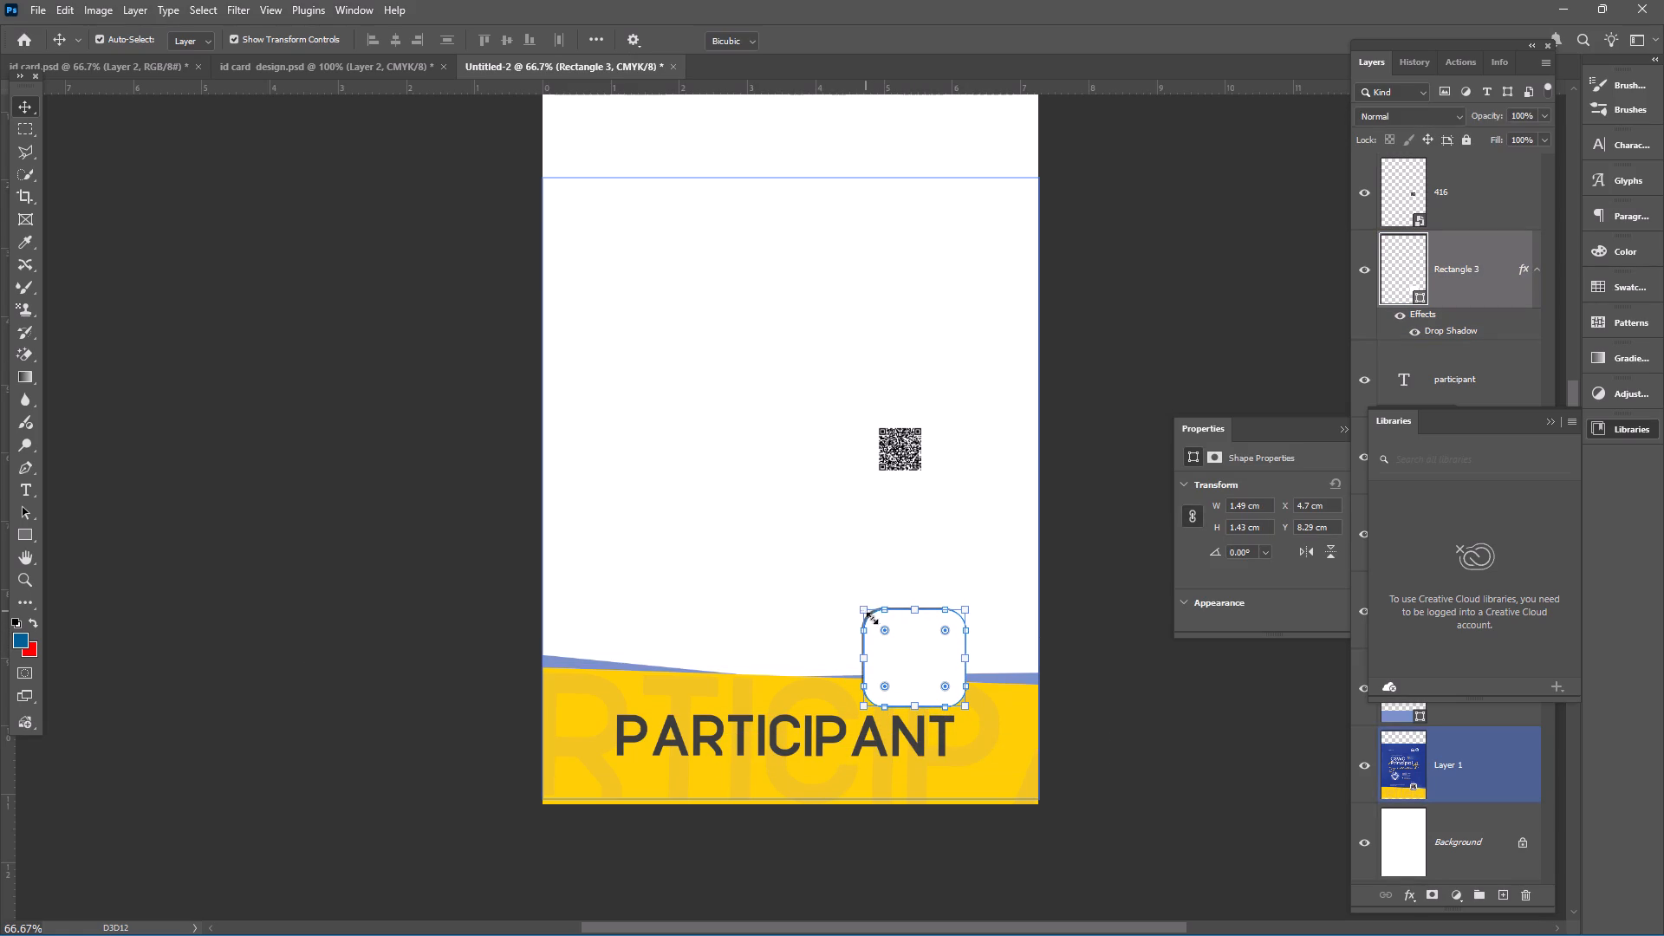
left_click_drag(872, 618, 881, 626)
left_click(1078, 316)
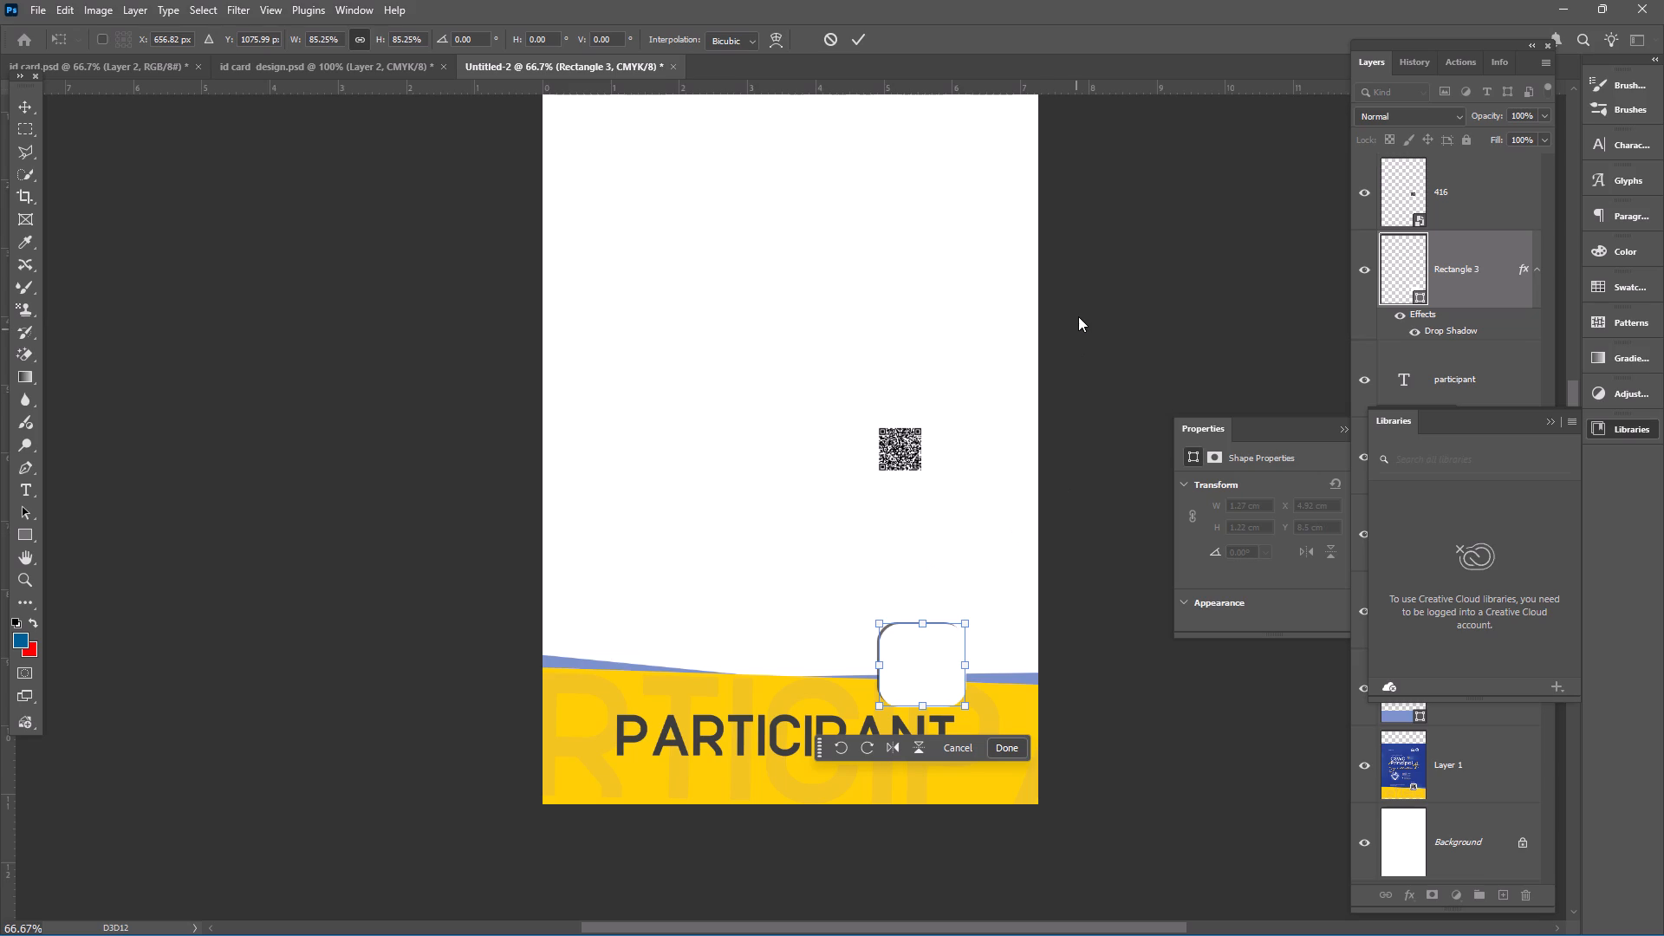
key("Return")
left_click(1125, 362)
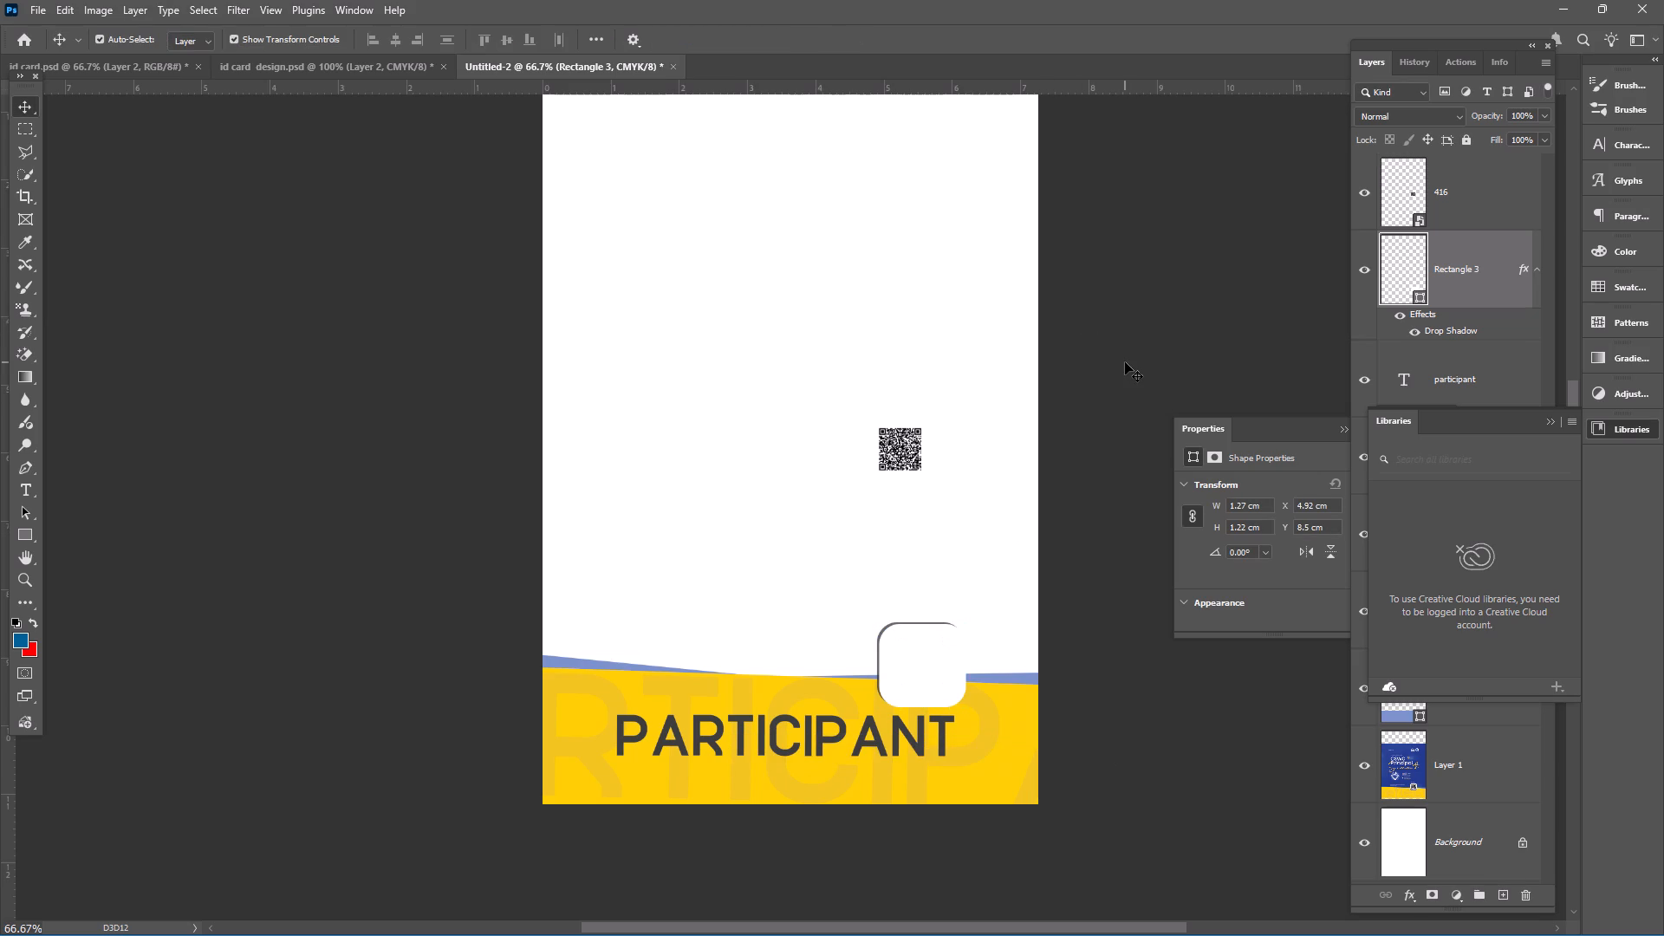
Move the QR code onto the white rounded rectangle and enlarge it to about 1.07 cm square, fitted inside the shape.
left_click(907, 448)
left_click_drag(907, 448, 938, 647)
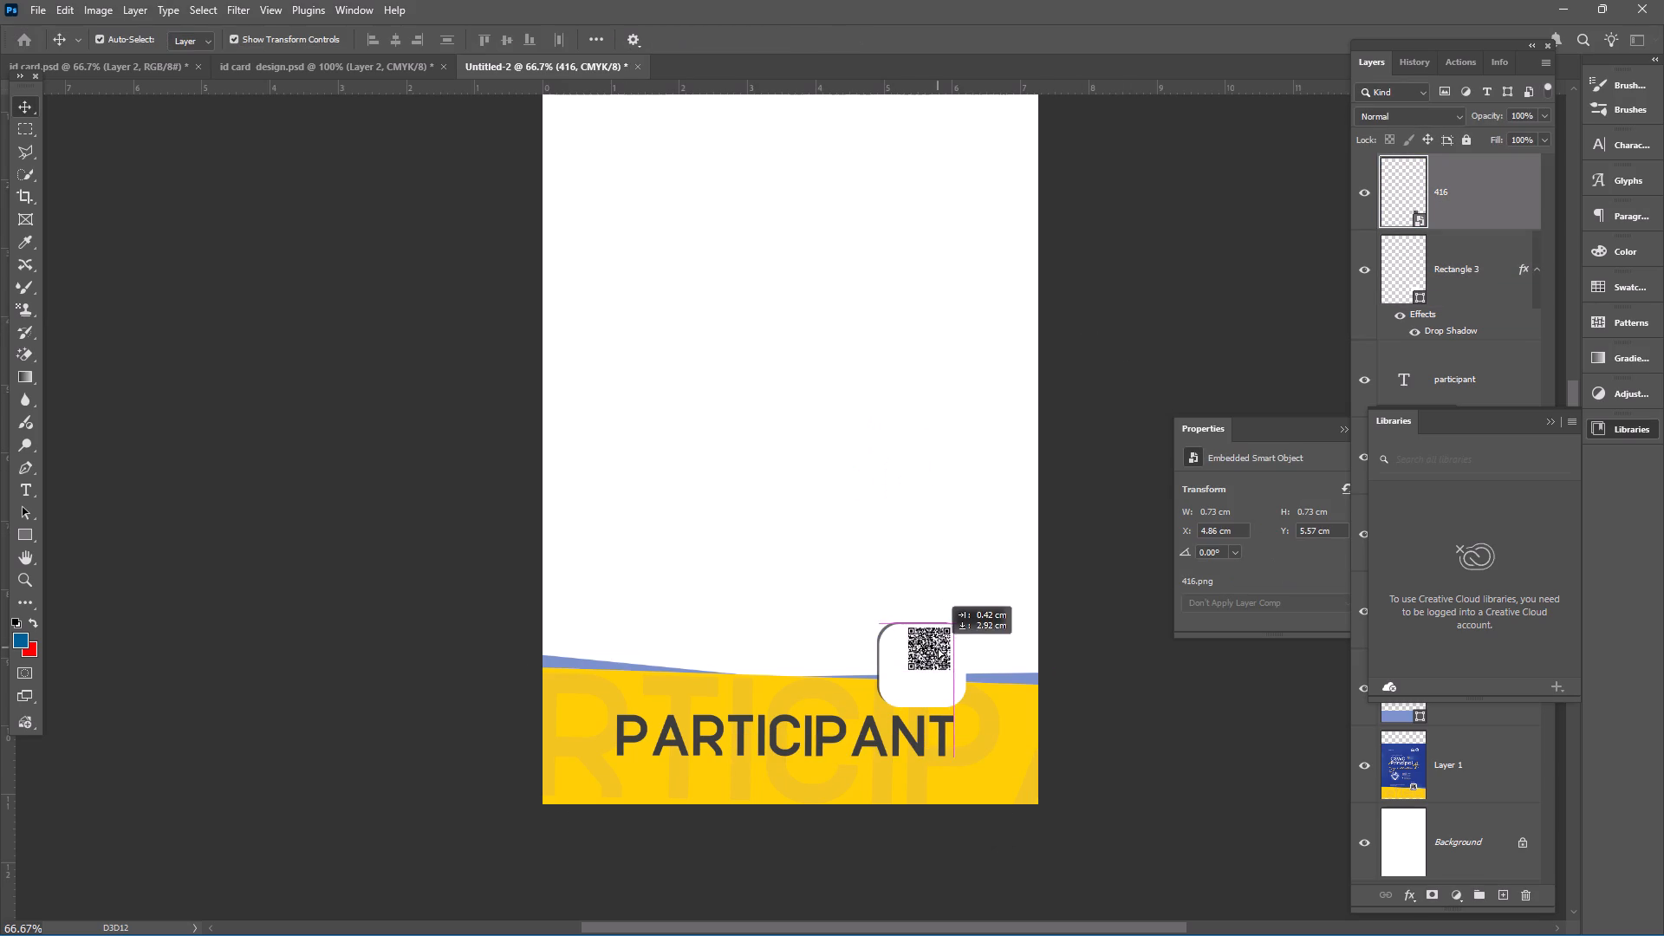
left_click_drag(938, 647, 932, 666)
left_click_drag(924, 650, 923, 632)
left_click_drag(922, 645, 922, 660)
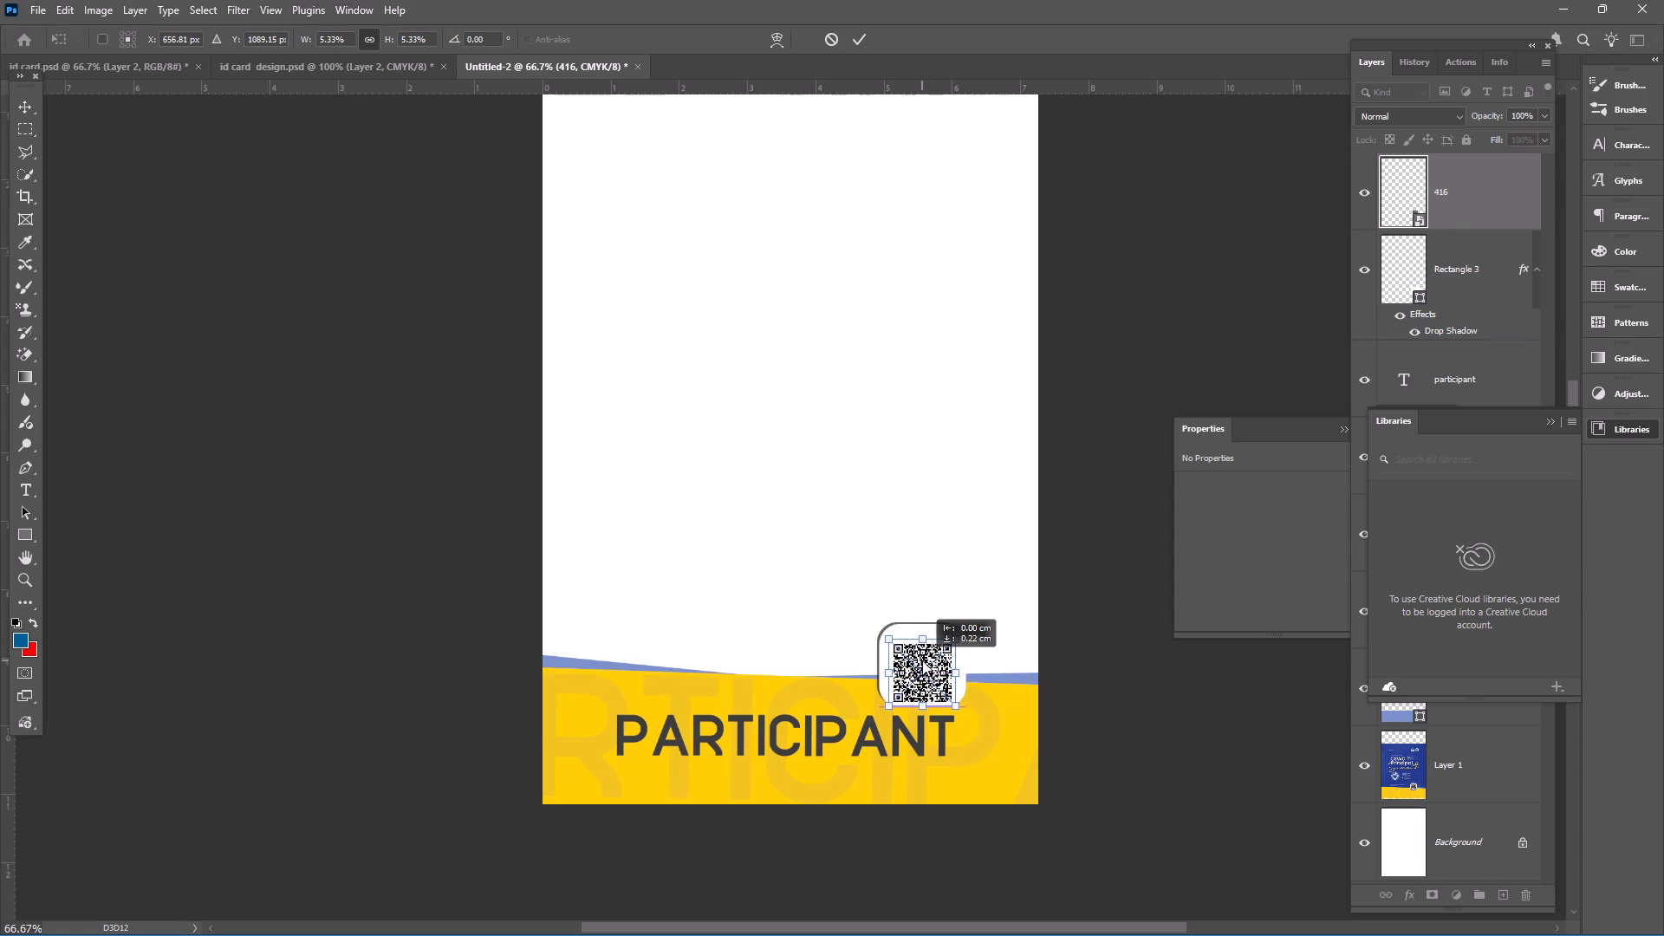
left_click_drag(922, 660, 923, 654)
left_click(959, 627)
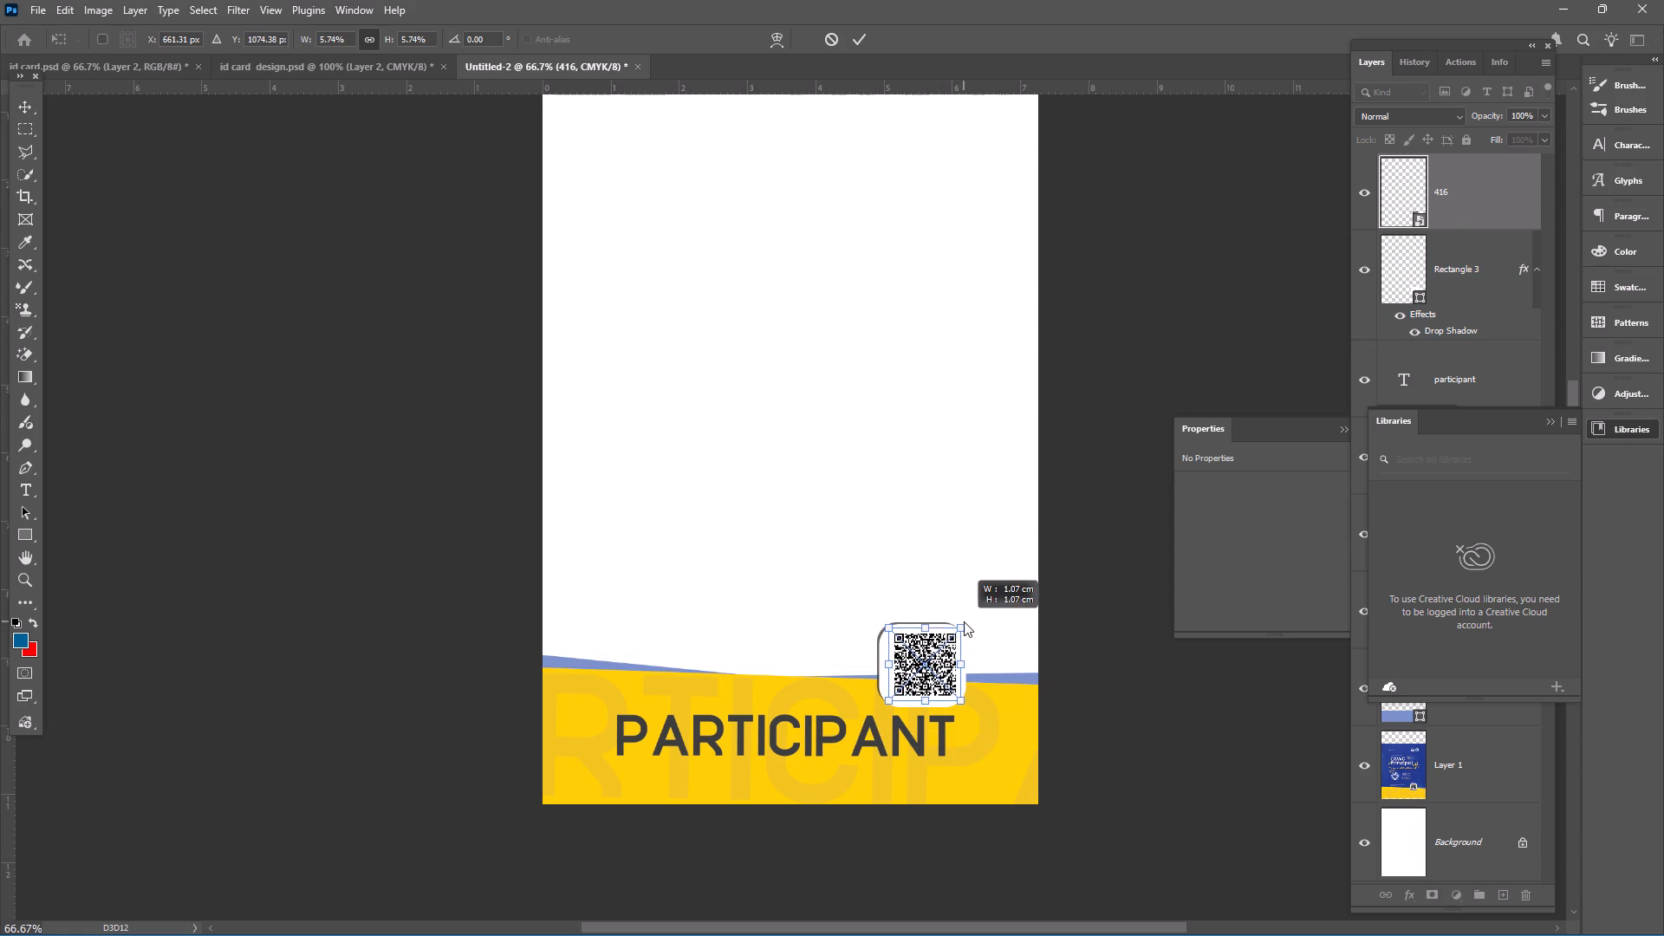
left_click(854, 42)
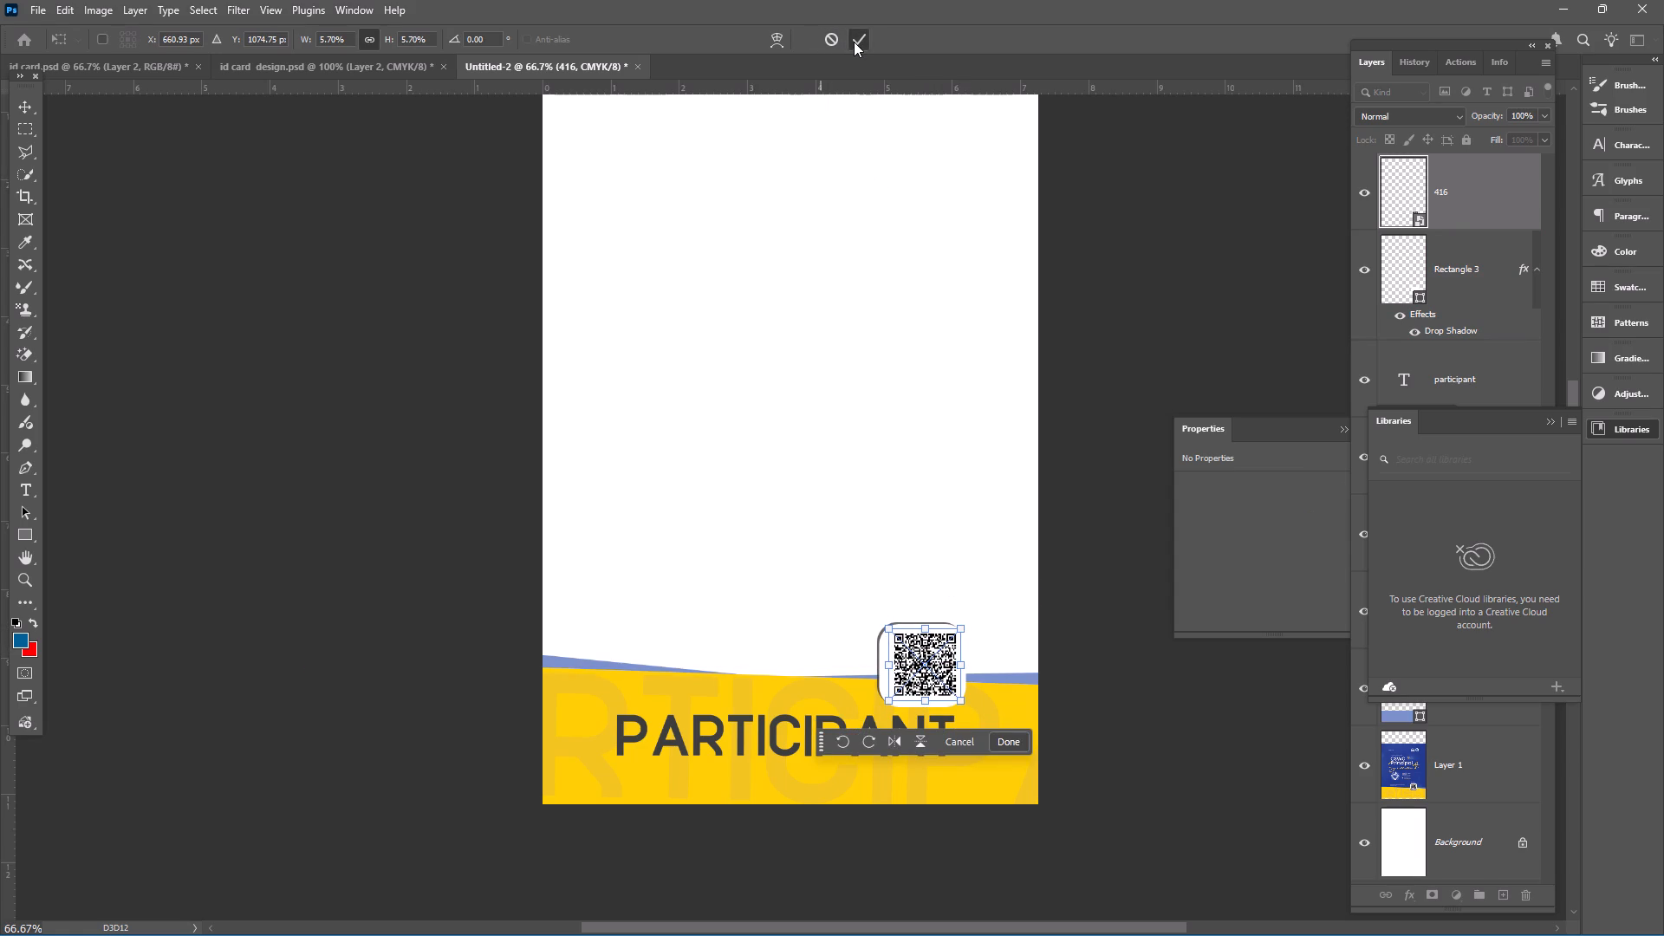
left_click(1123, 329)
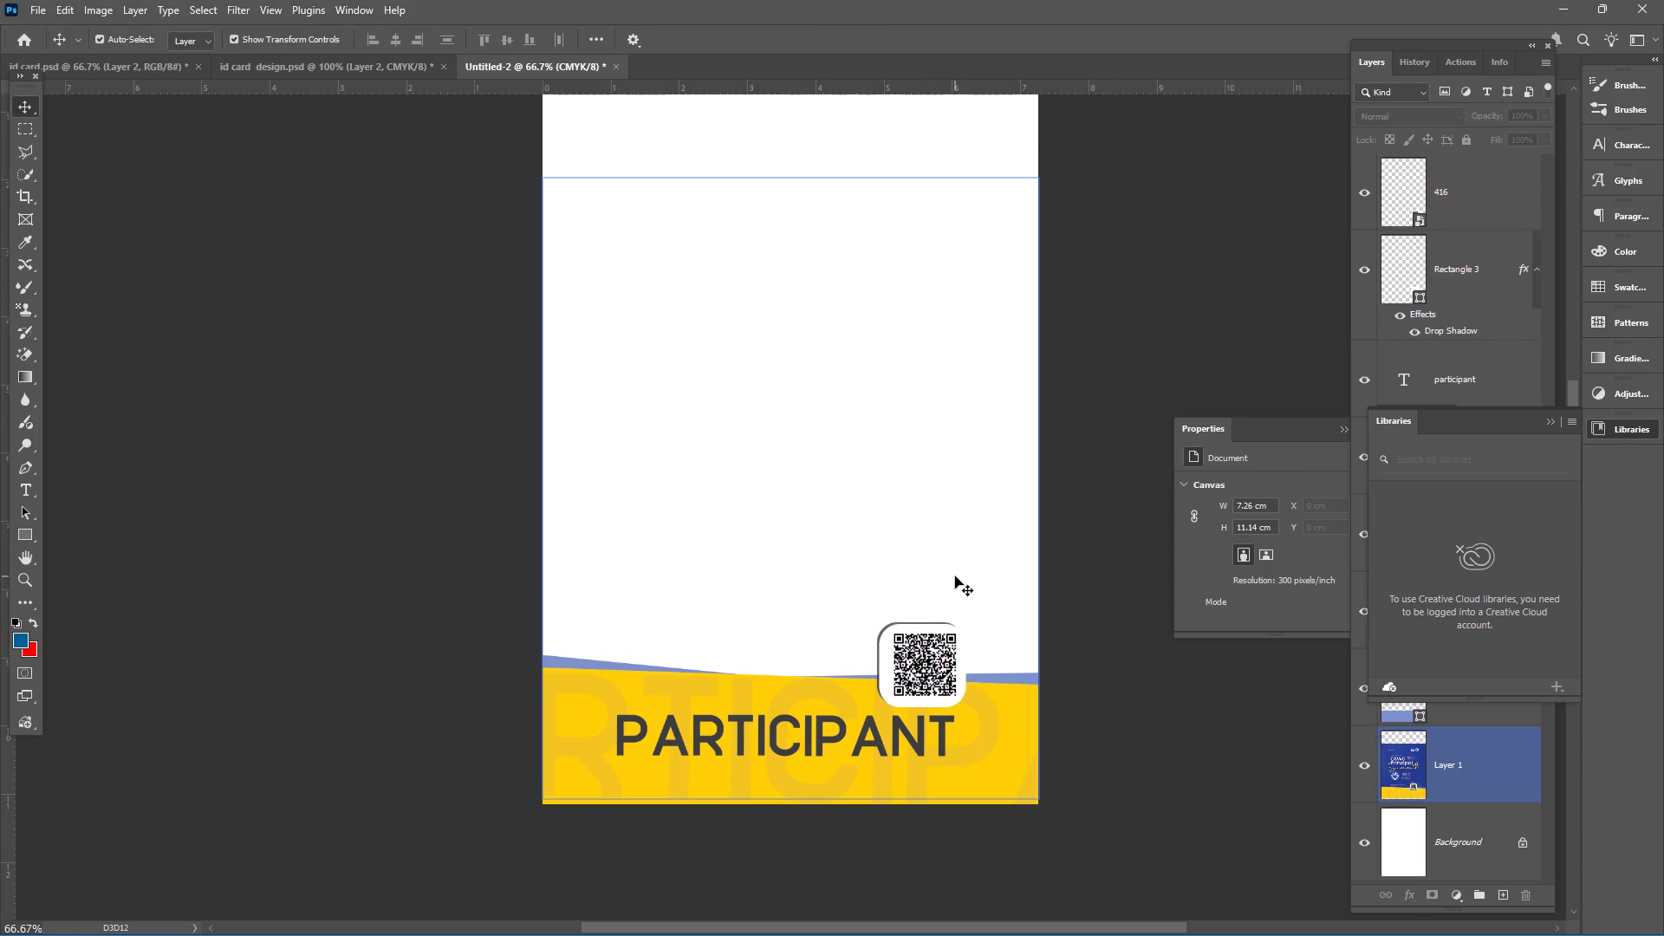
Examine how the QR code sits inside the white rounded rectangle, both close up and against the lower part of the card.
scroll(955, 576, "up", 2, "alt")
scroll(955, 576, "down", 2)
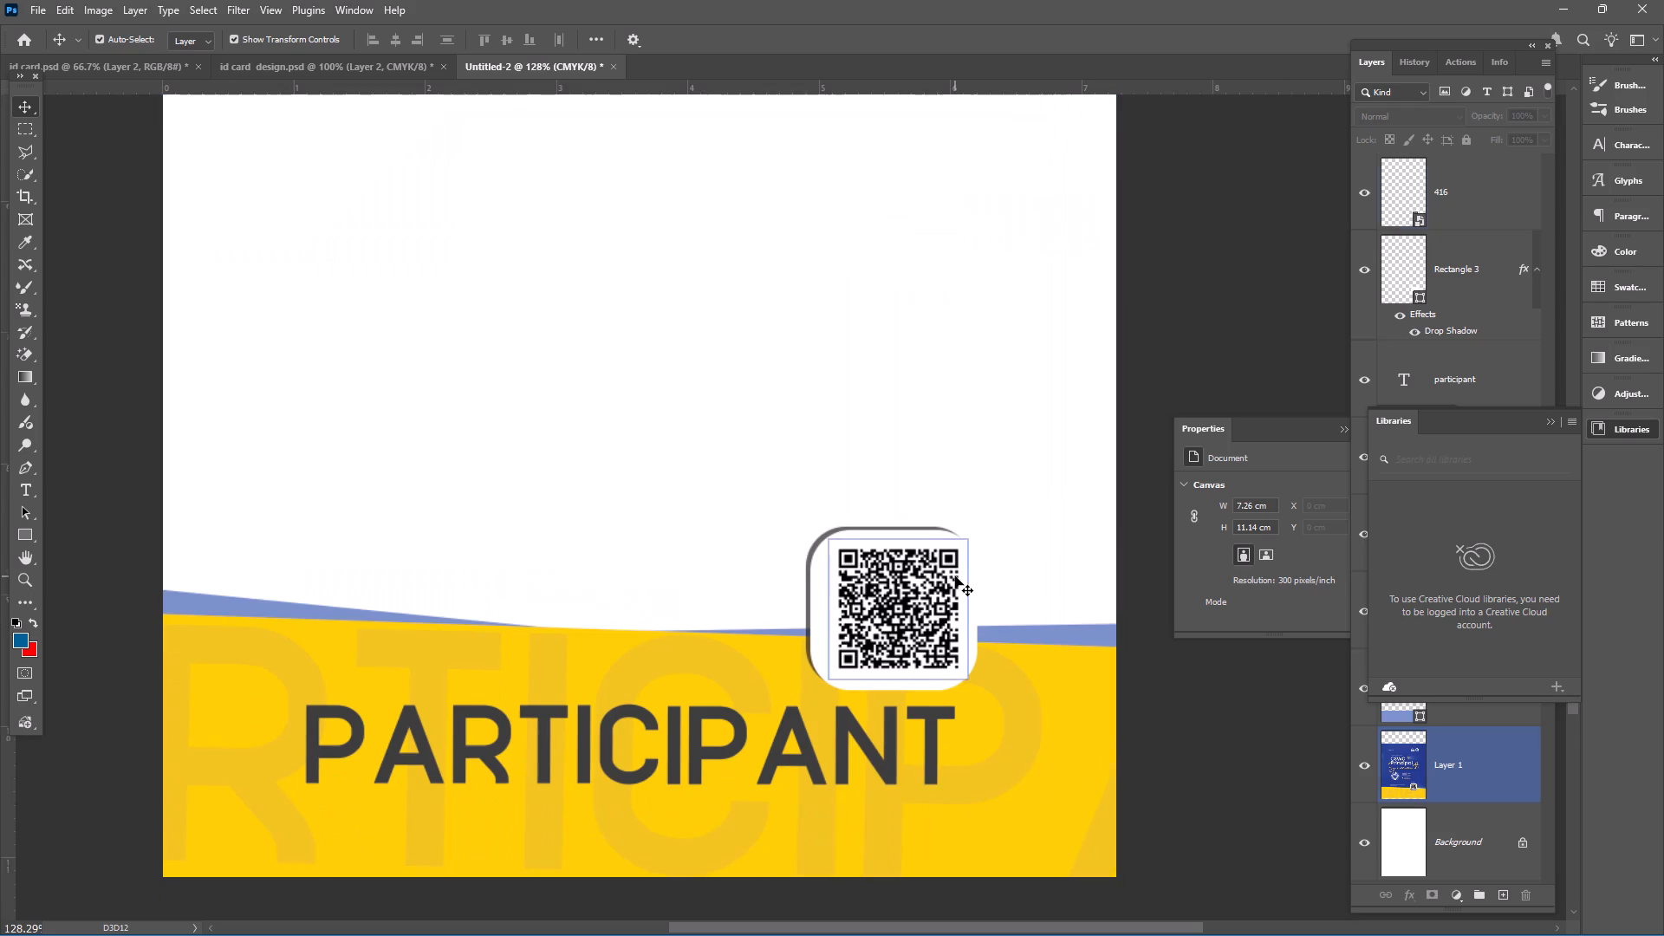
scroll(955, 576, "down", 1)
scroll(955, 576, "up", 1, "alt")
left_click(906, 512)
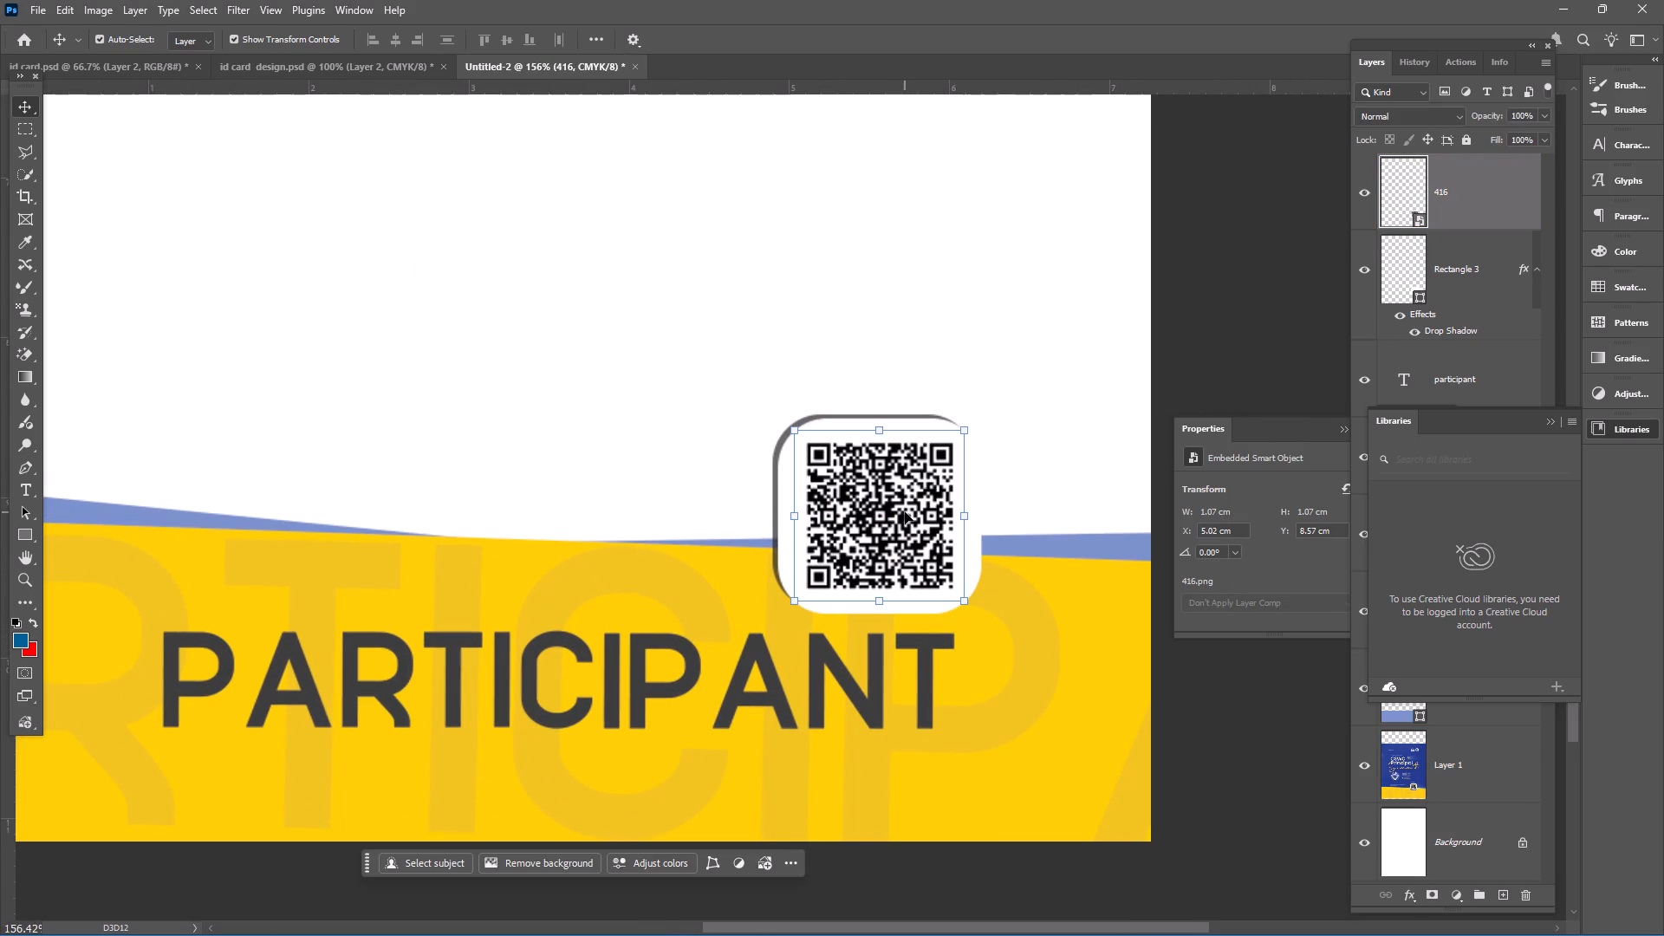
left_click(1248, 339)
scroll(891, 523, "up", 3, "alt")
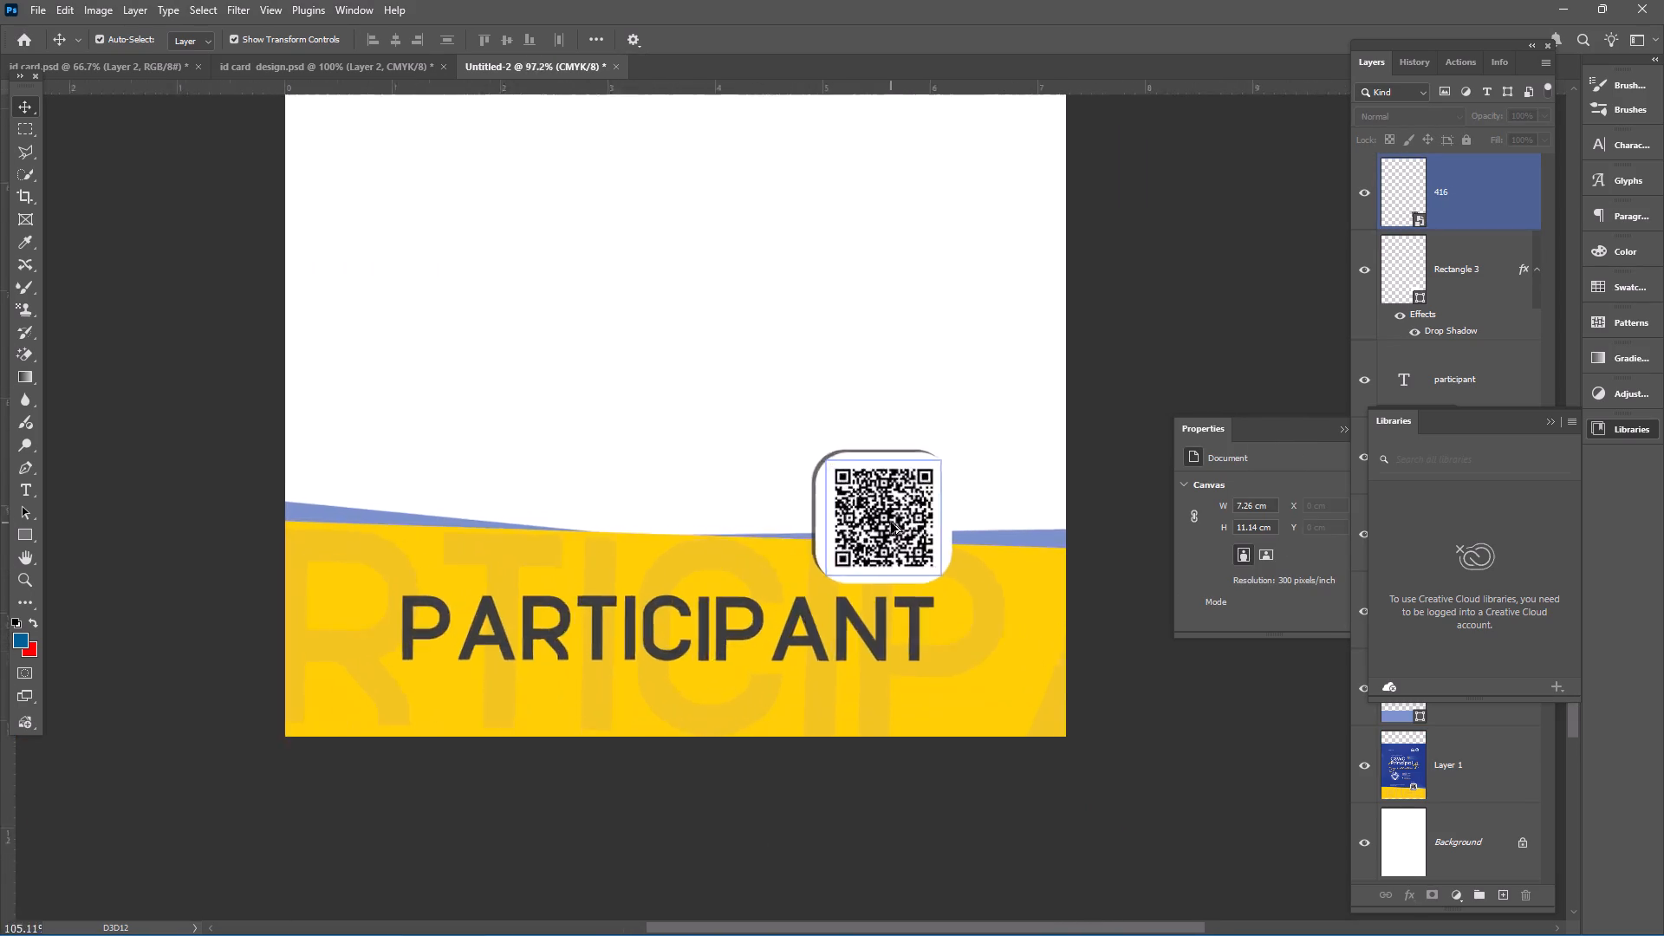
scroll(891, 523, "up", 2, "alt")
scroll(891, 523, "down", 5, "alt")
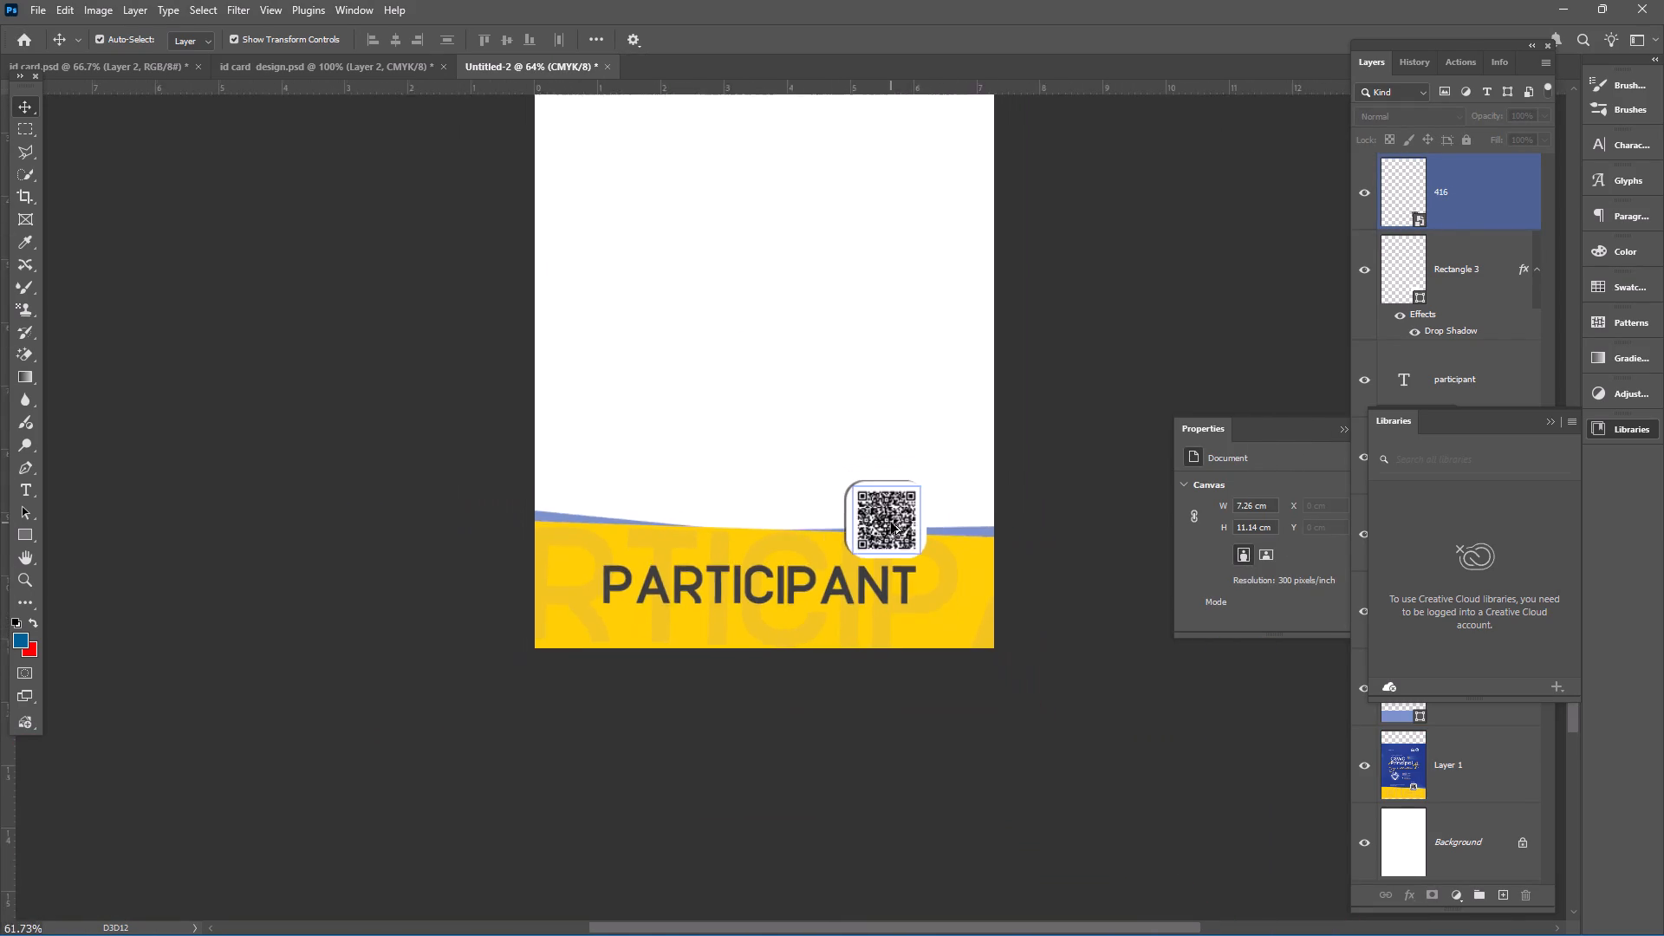
scroll(891, 523, "down", 5, "alt")
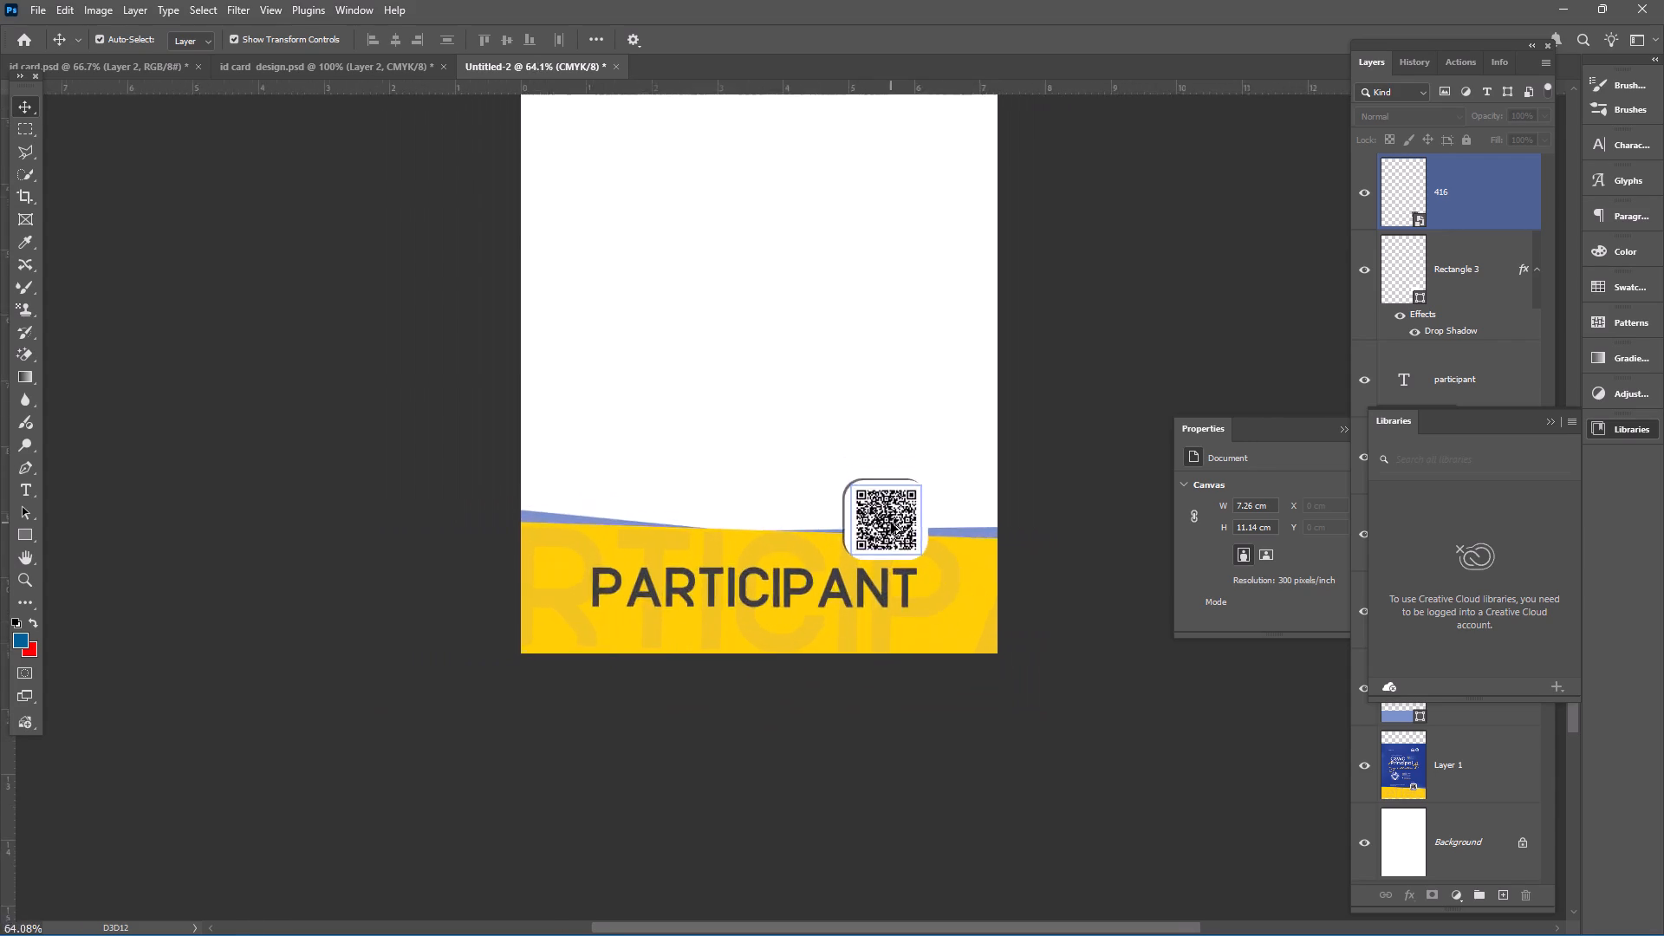
scroll(891, 523, "down", 6, "alt")
scroll(891, 523, "up", 14, "alt")
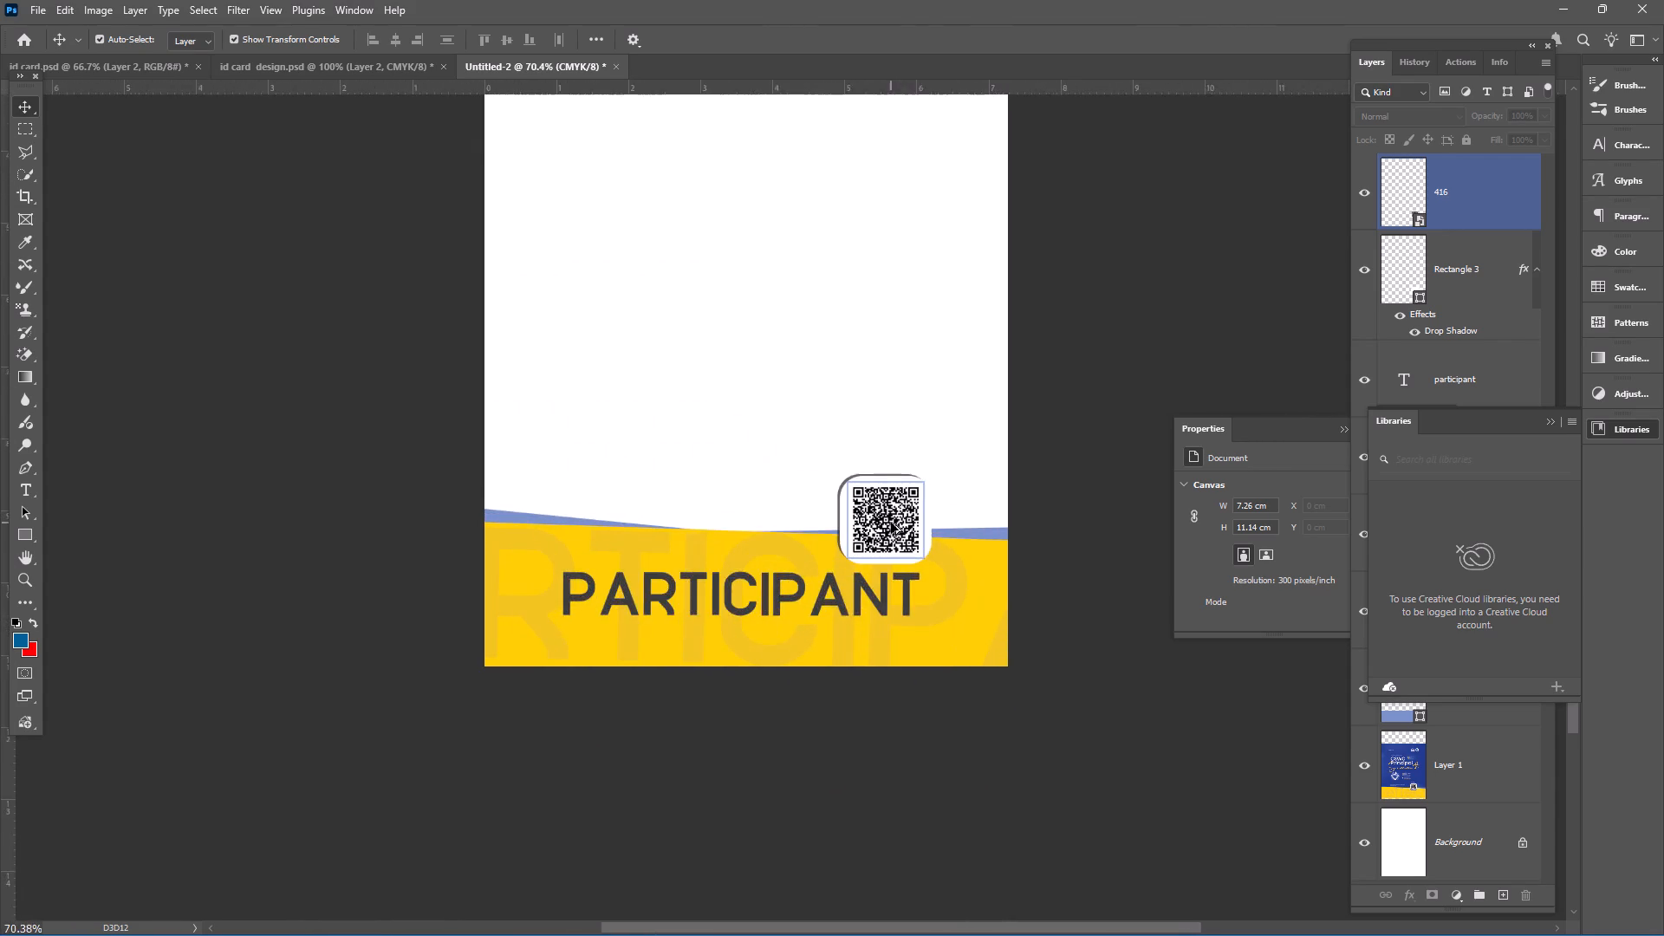
scroll(891, 523, "up", 4, "alt")
scroll(891, 523, "down", 1, "alt")
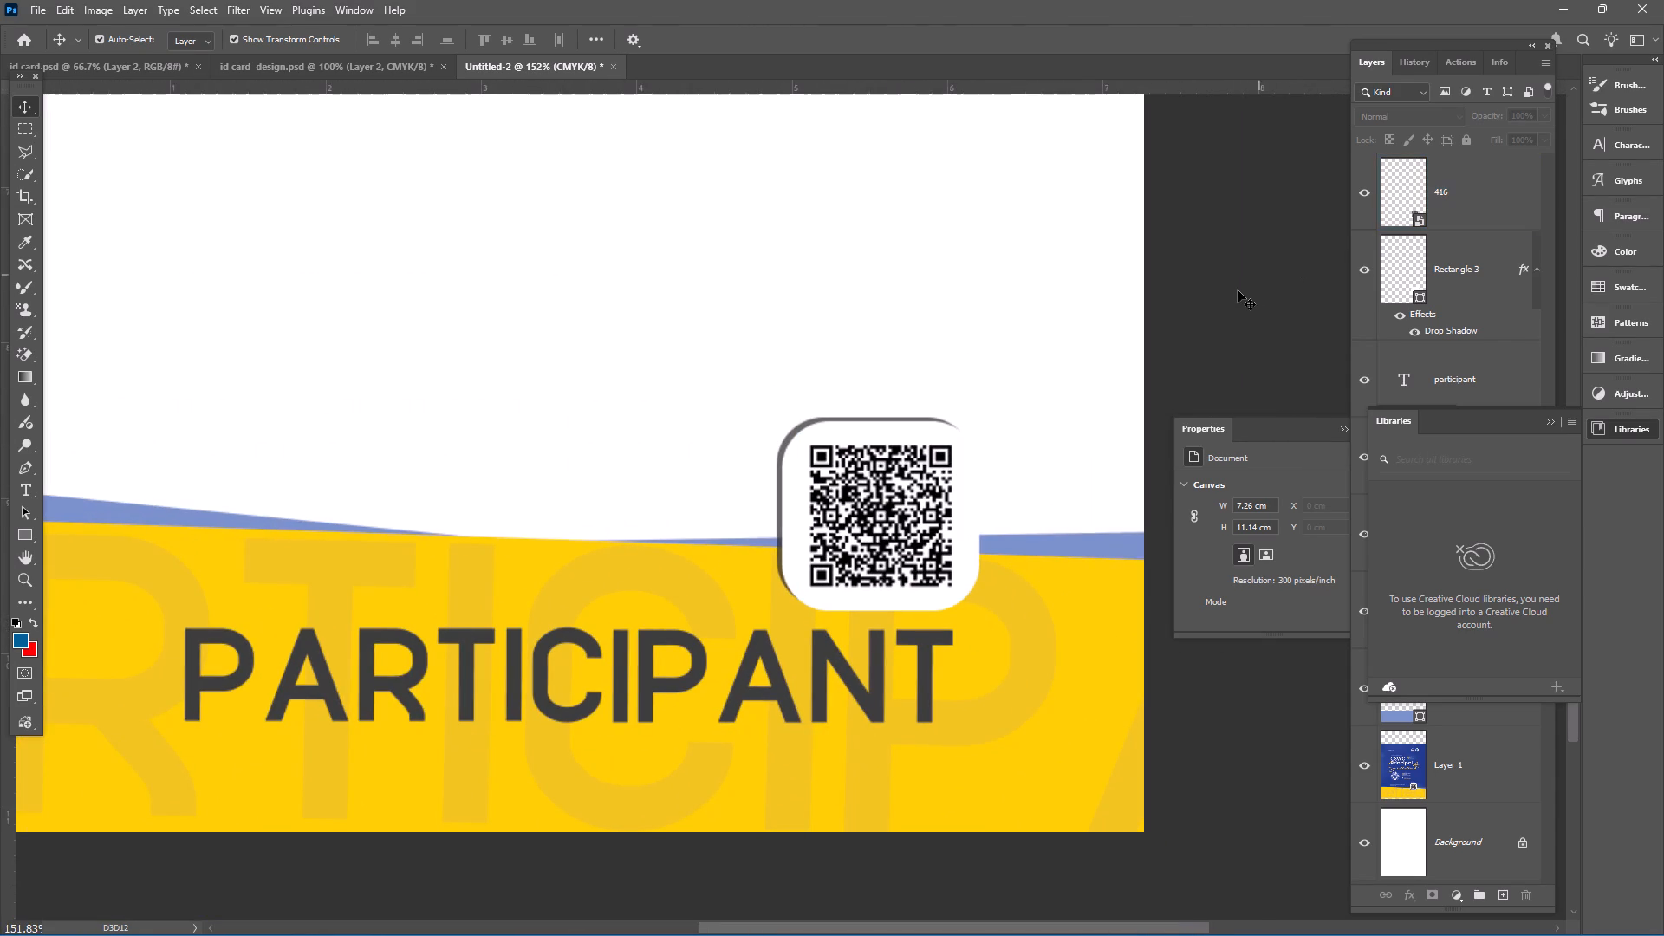
left_click(1237, 291)
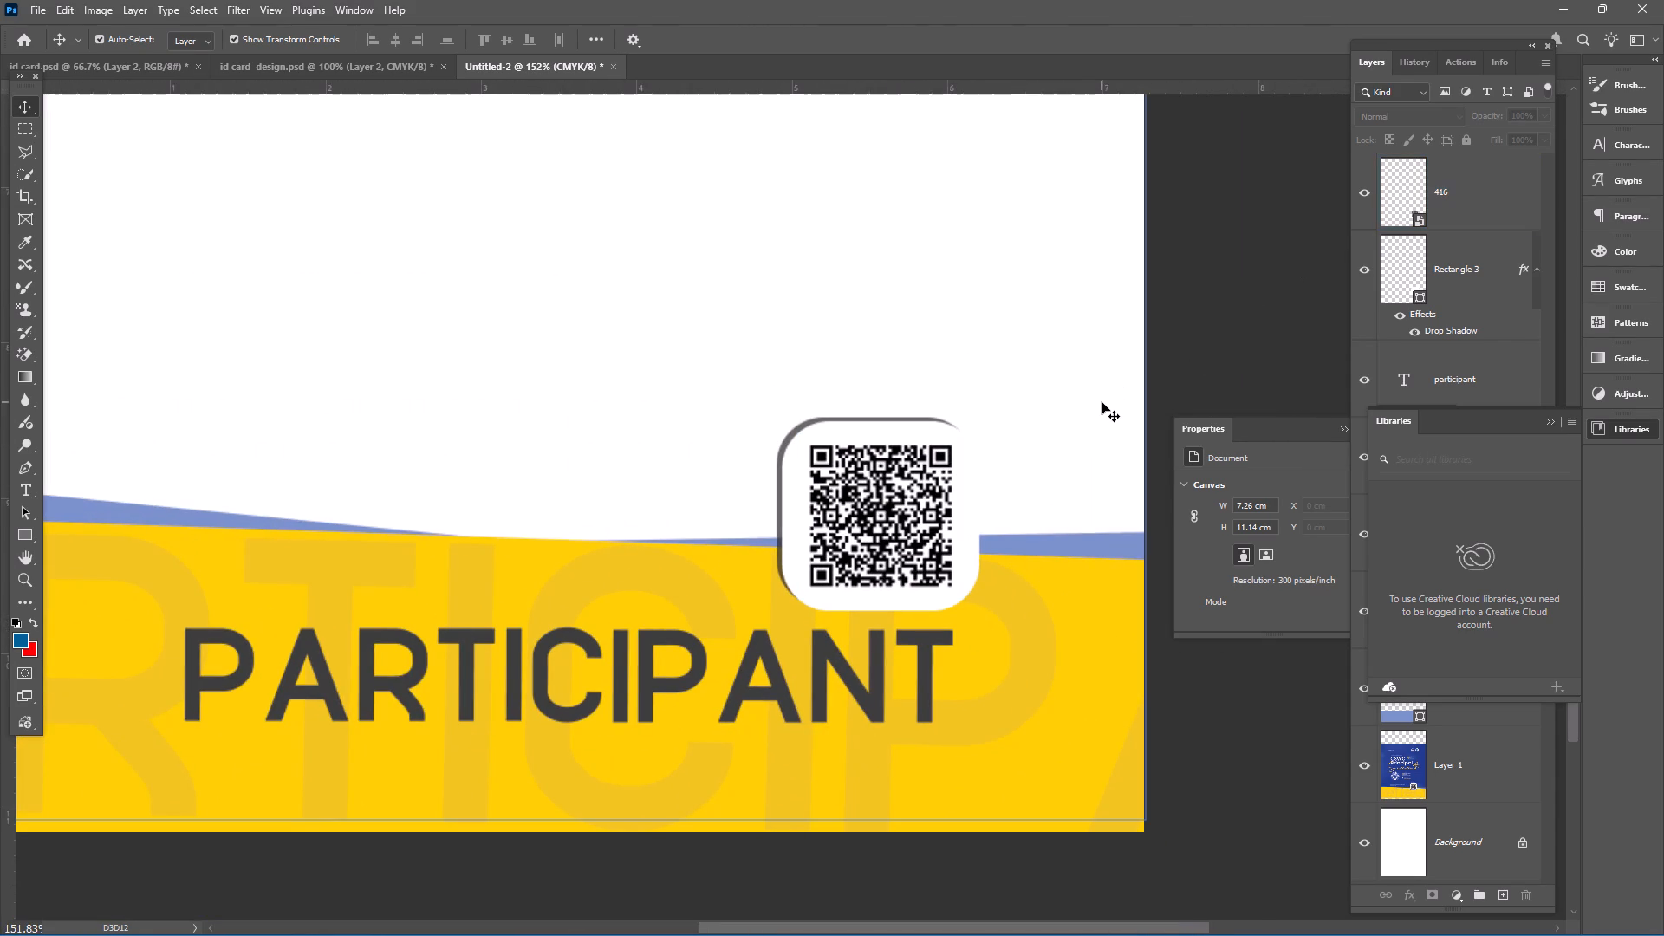
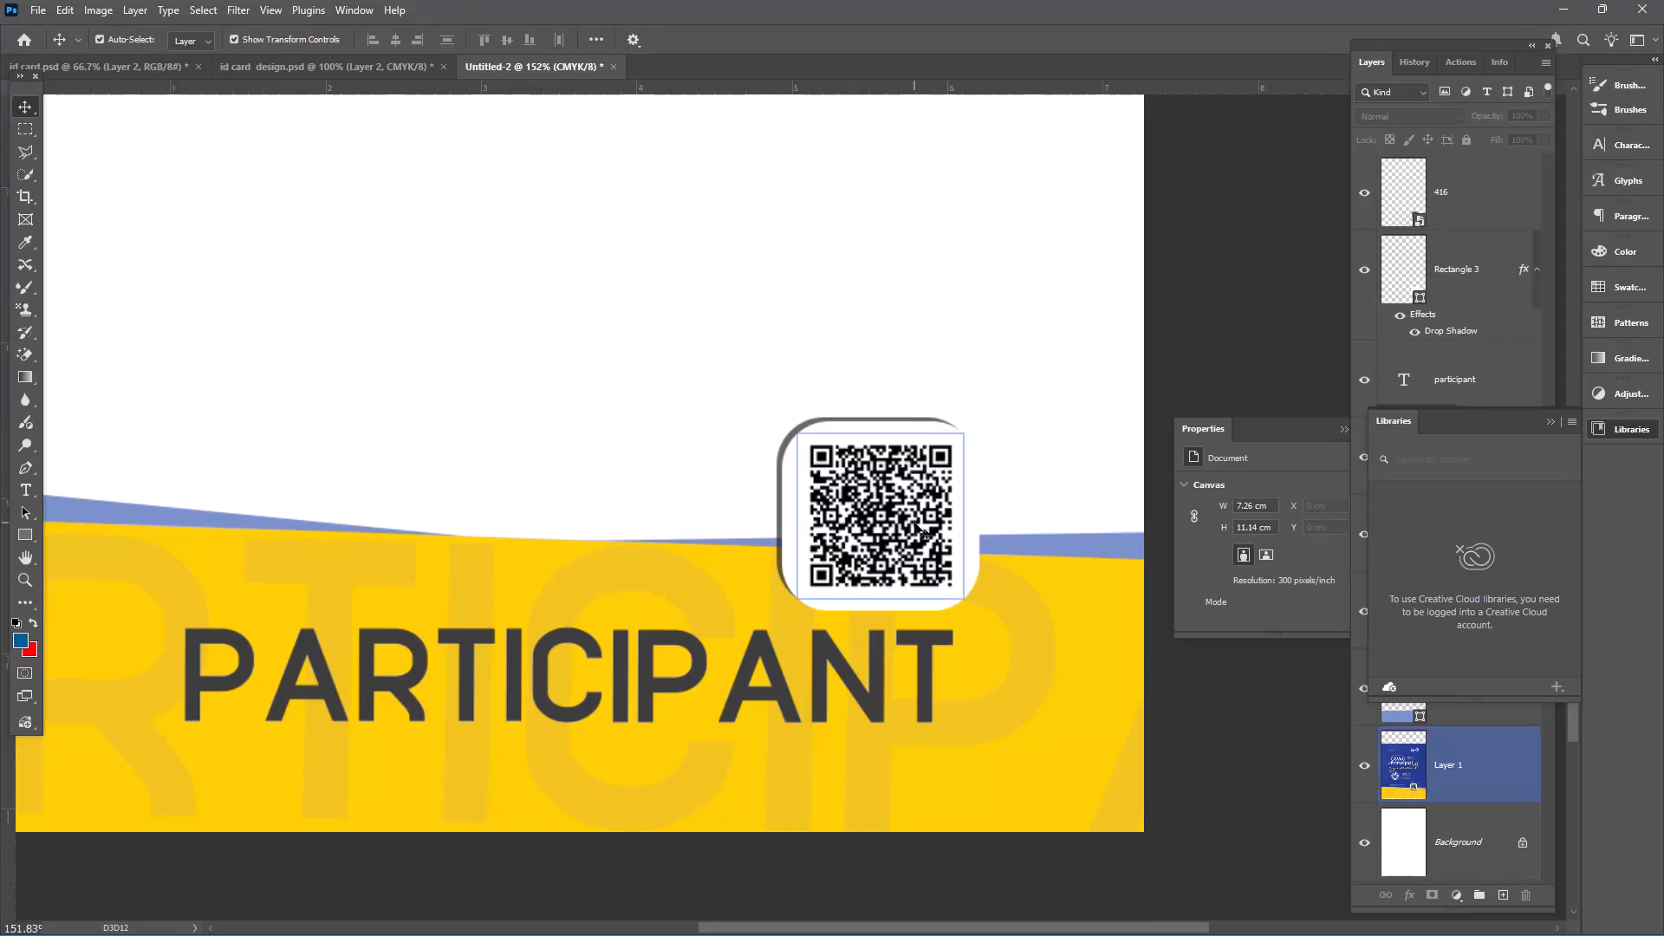
Move the transparent Layer 1 artwork so it lines up with the card's width, at about X 0.03 cm and Y 2.4 cm.
left_click(1308, 274)
scroll(1037, 358, "up", 1)
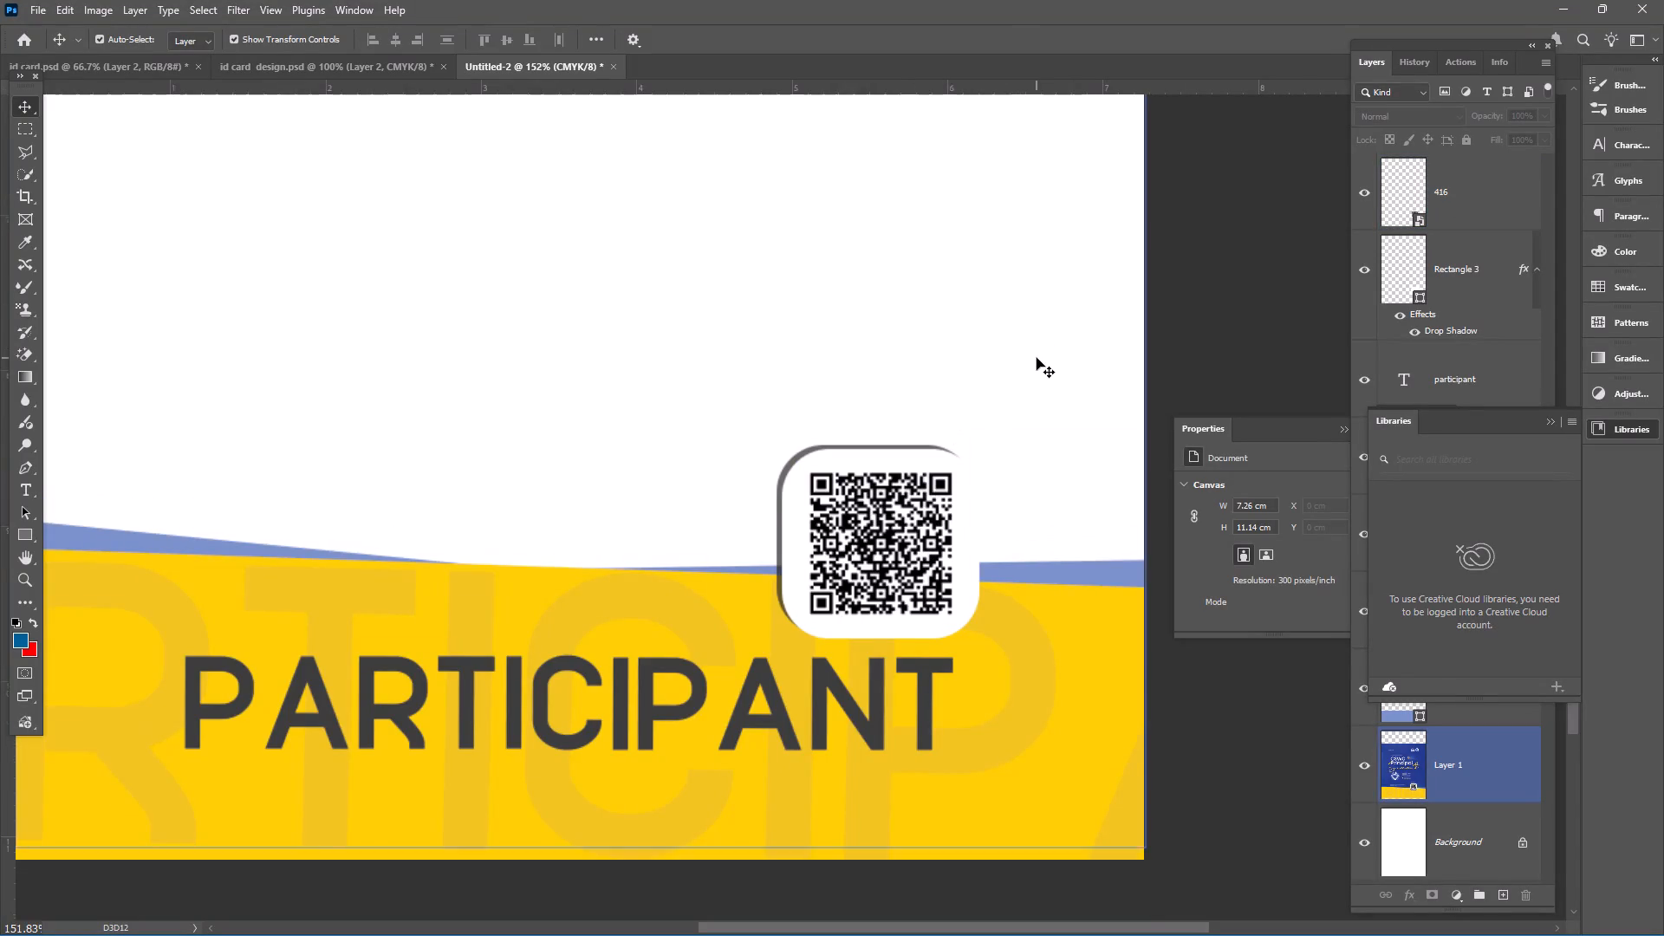
scroll(1037, 358, "up", 5)
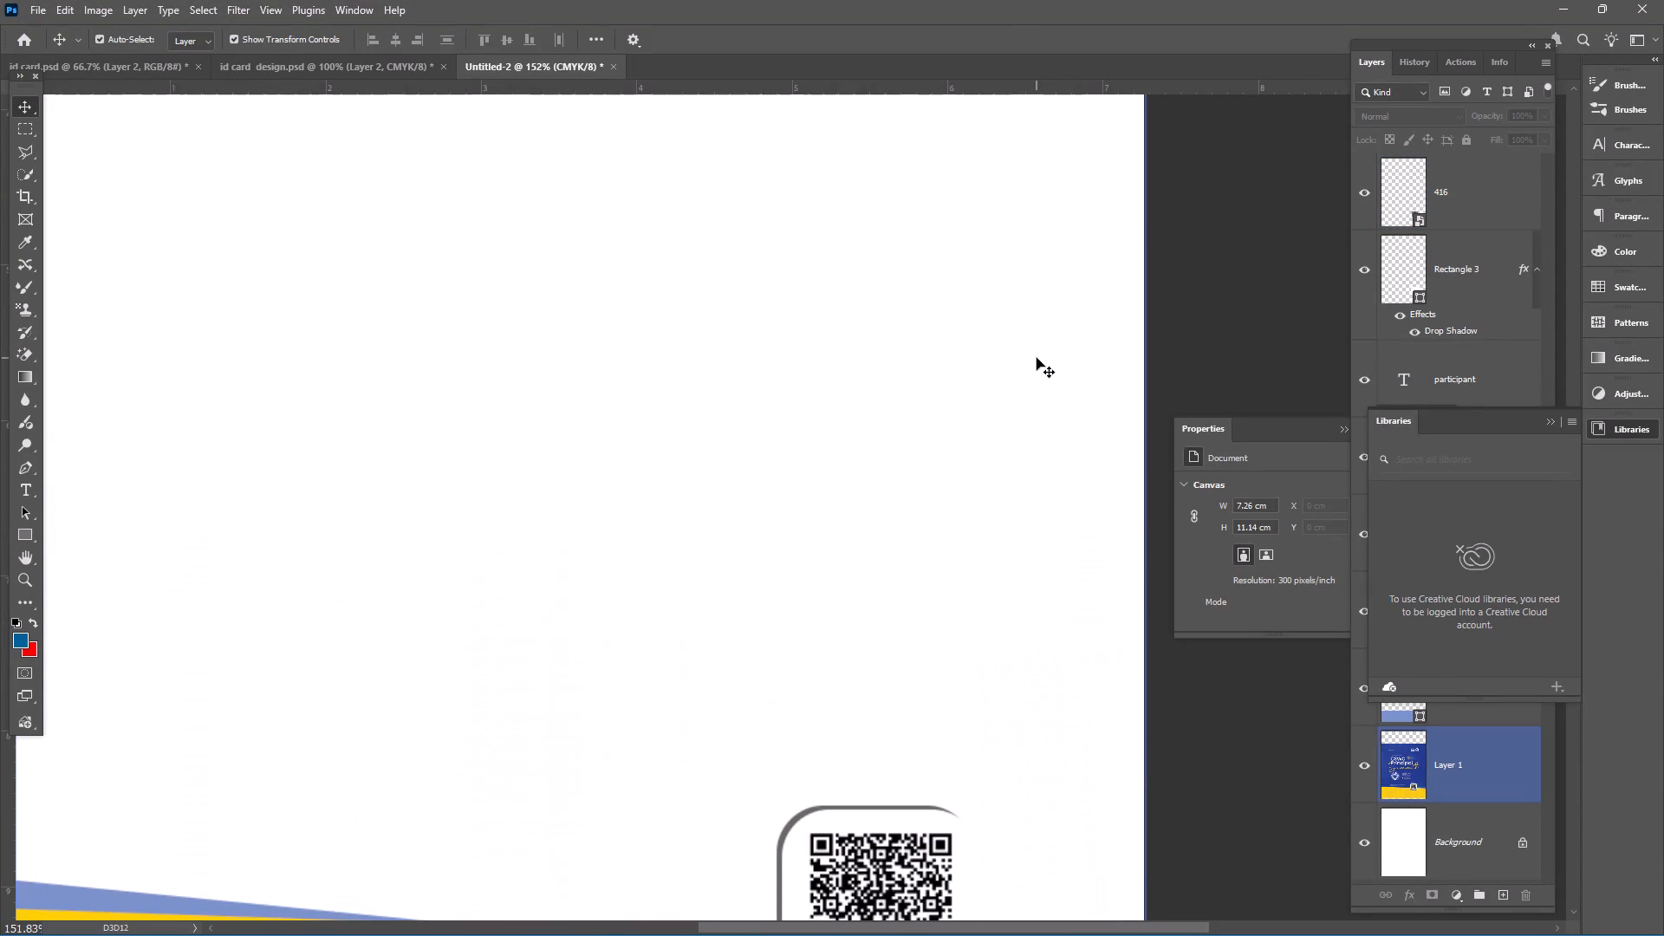
scroll(1037, 358, "down", 2, "alt")
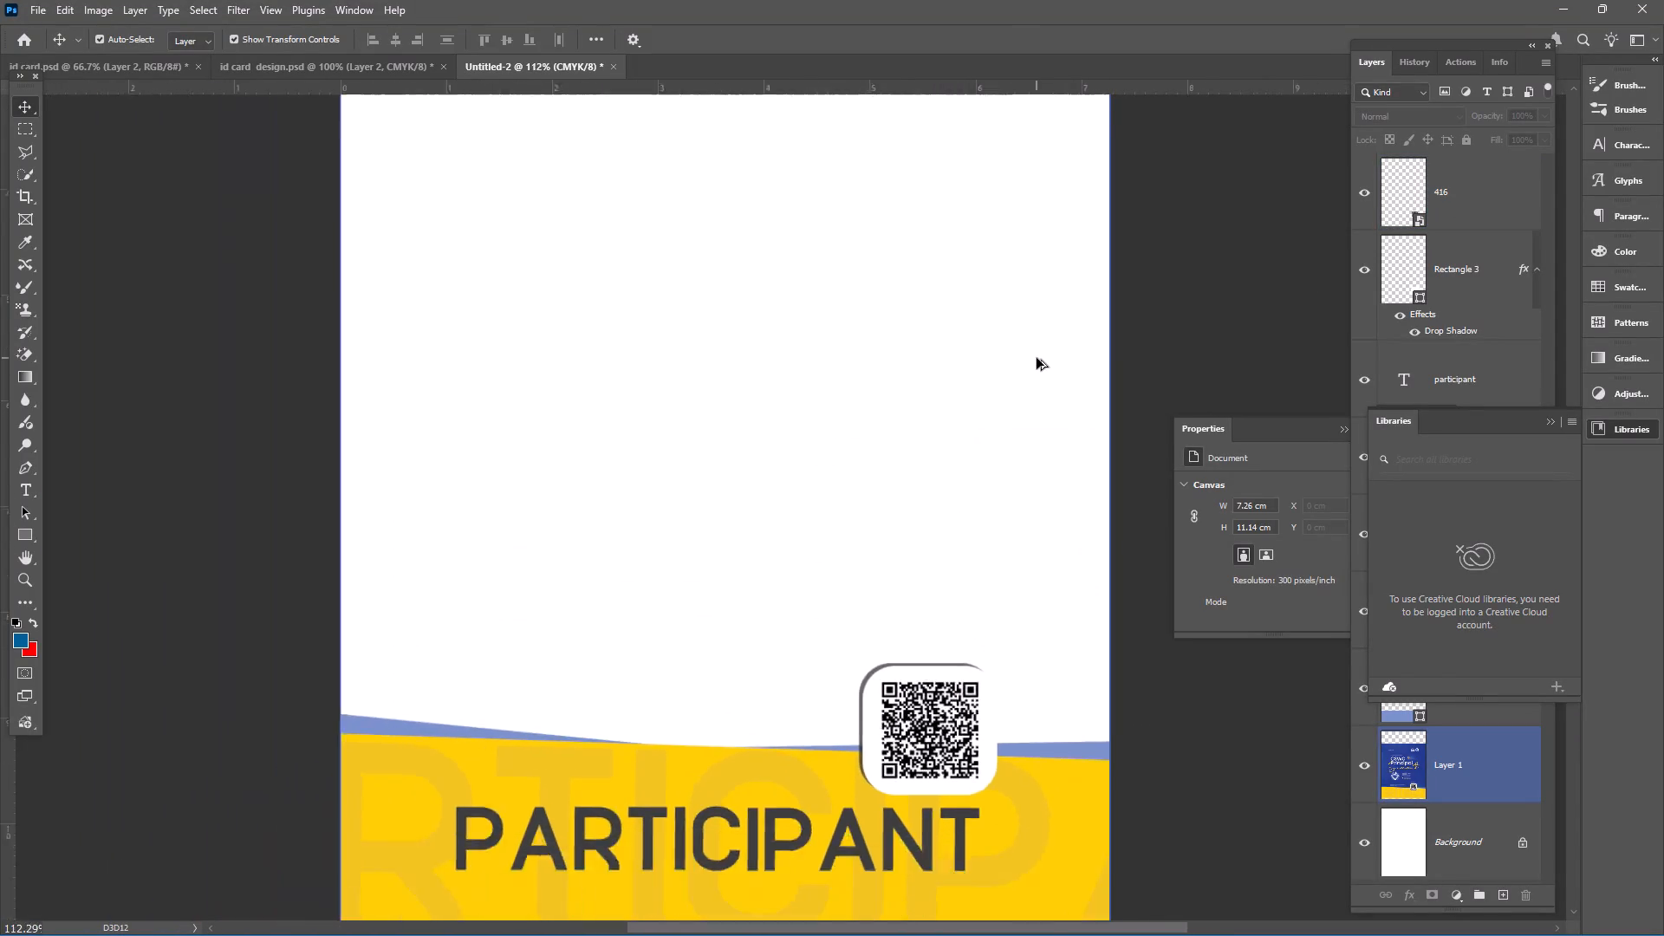
scroll(1037, 358, "down", 1, "alt")
scroll(1037, 358, "up", 2)
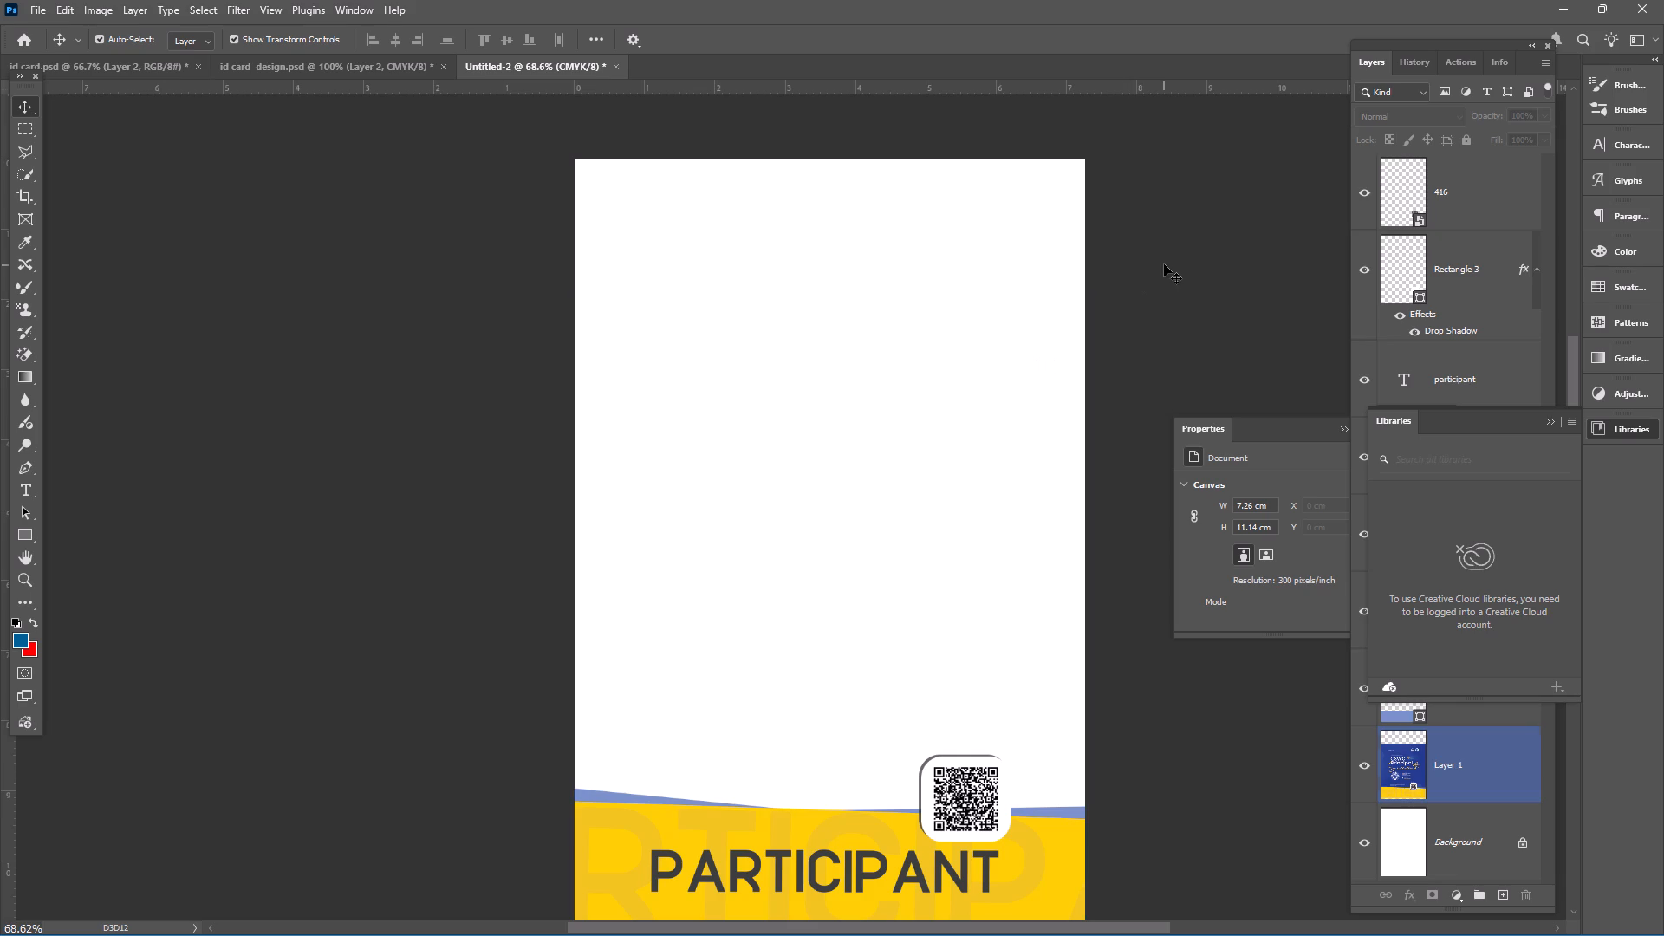
left_click(1164, 264)
left_click_drag(914, 380, 974, 472)
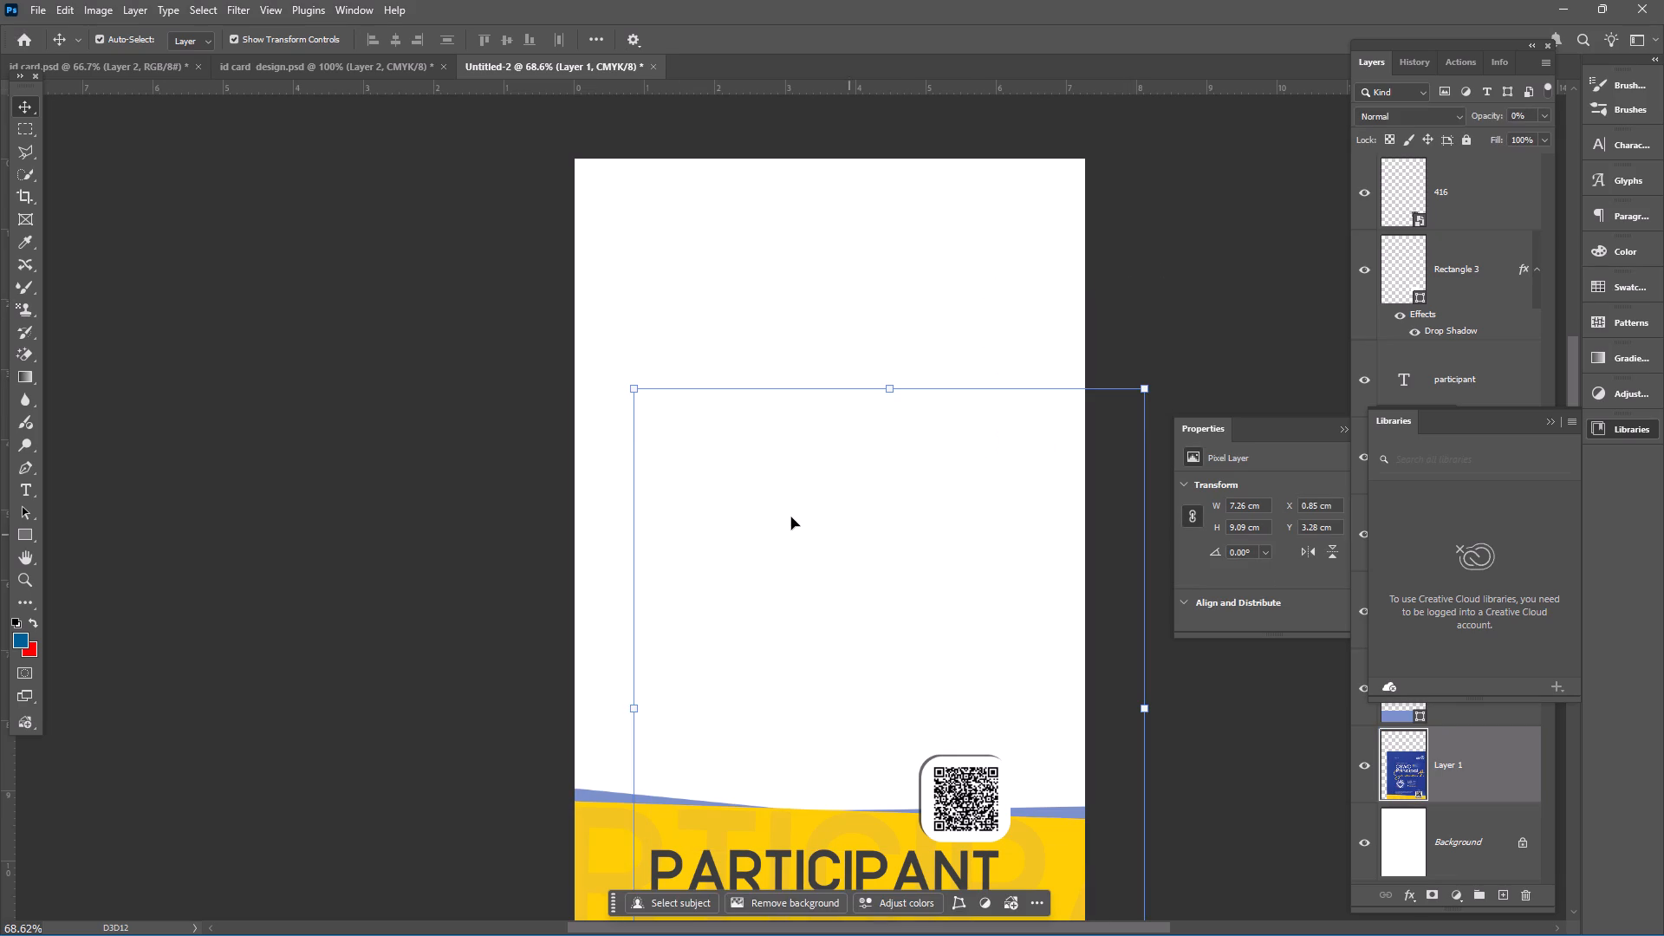
left_click(1145, 313)
left_click(762, 430)
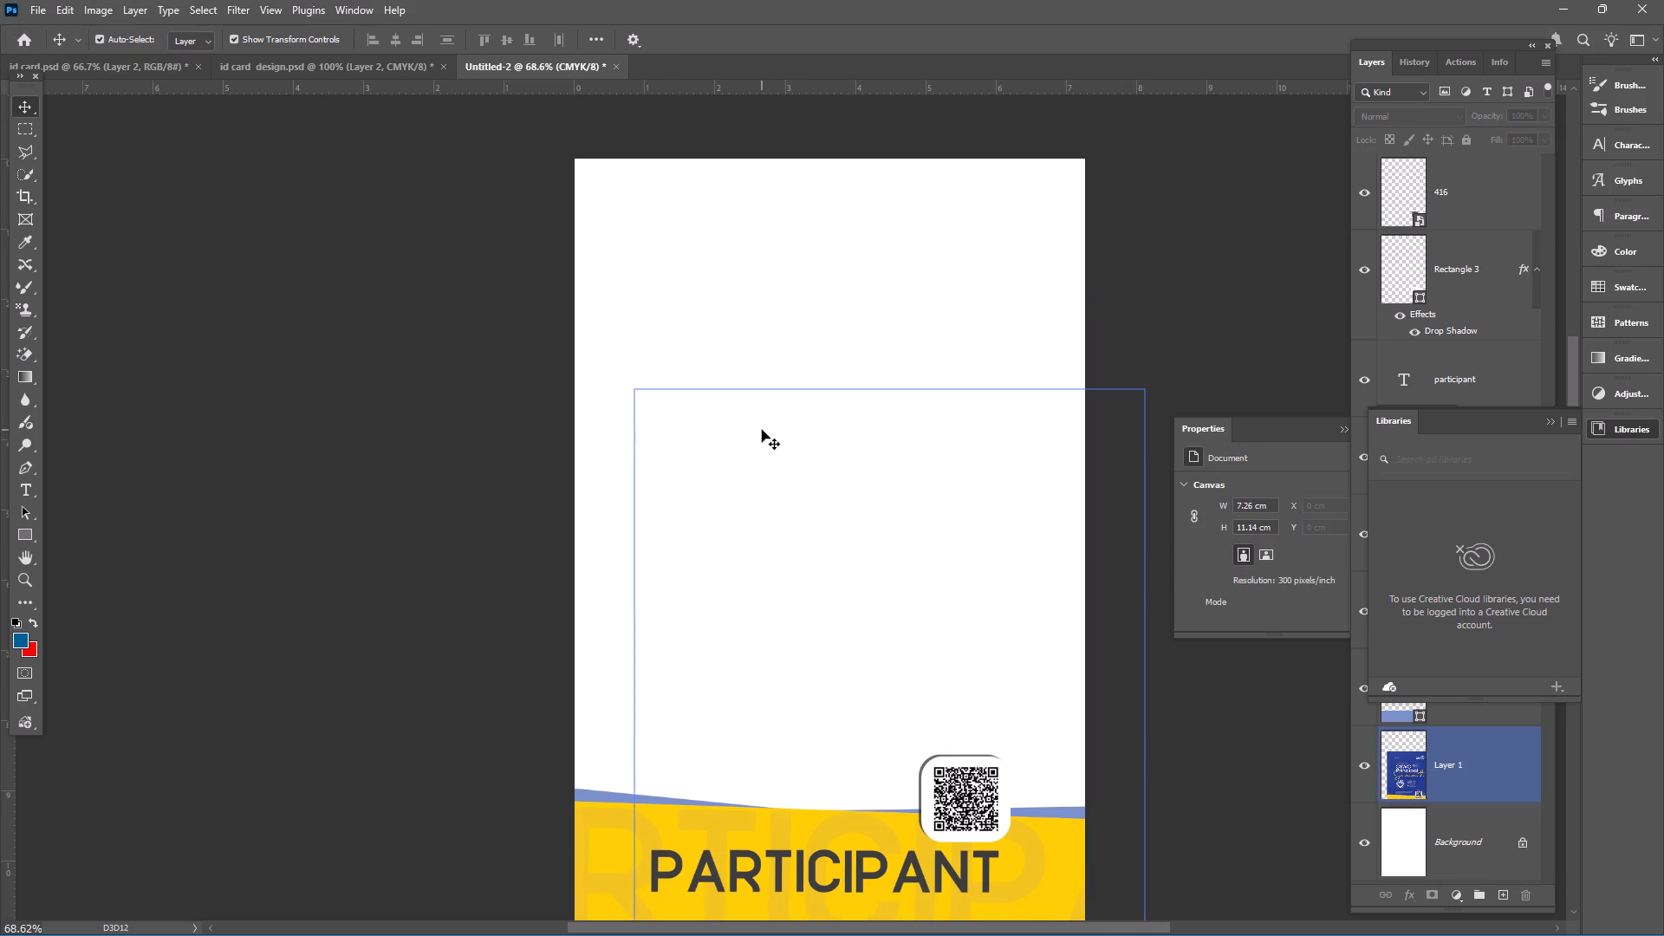
triple_click(762, 430)
left_click_drag(762, 430, 679, 368)
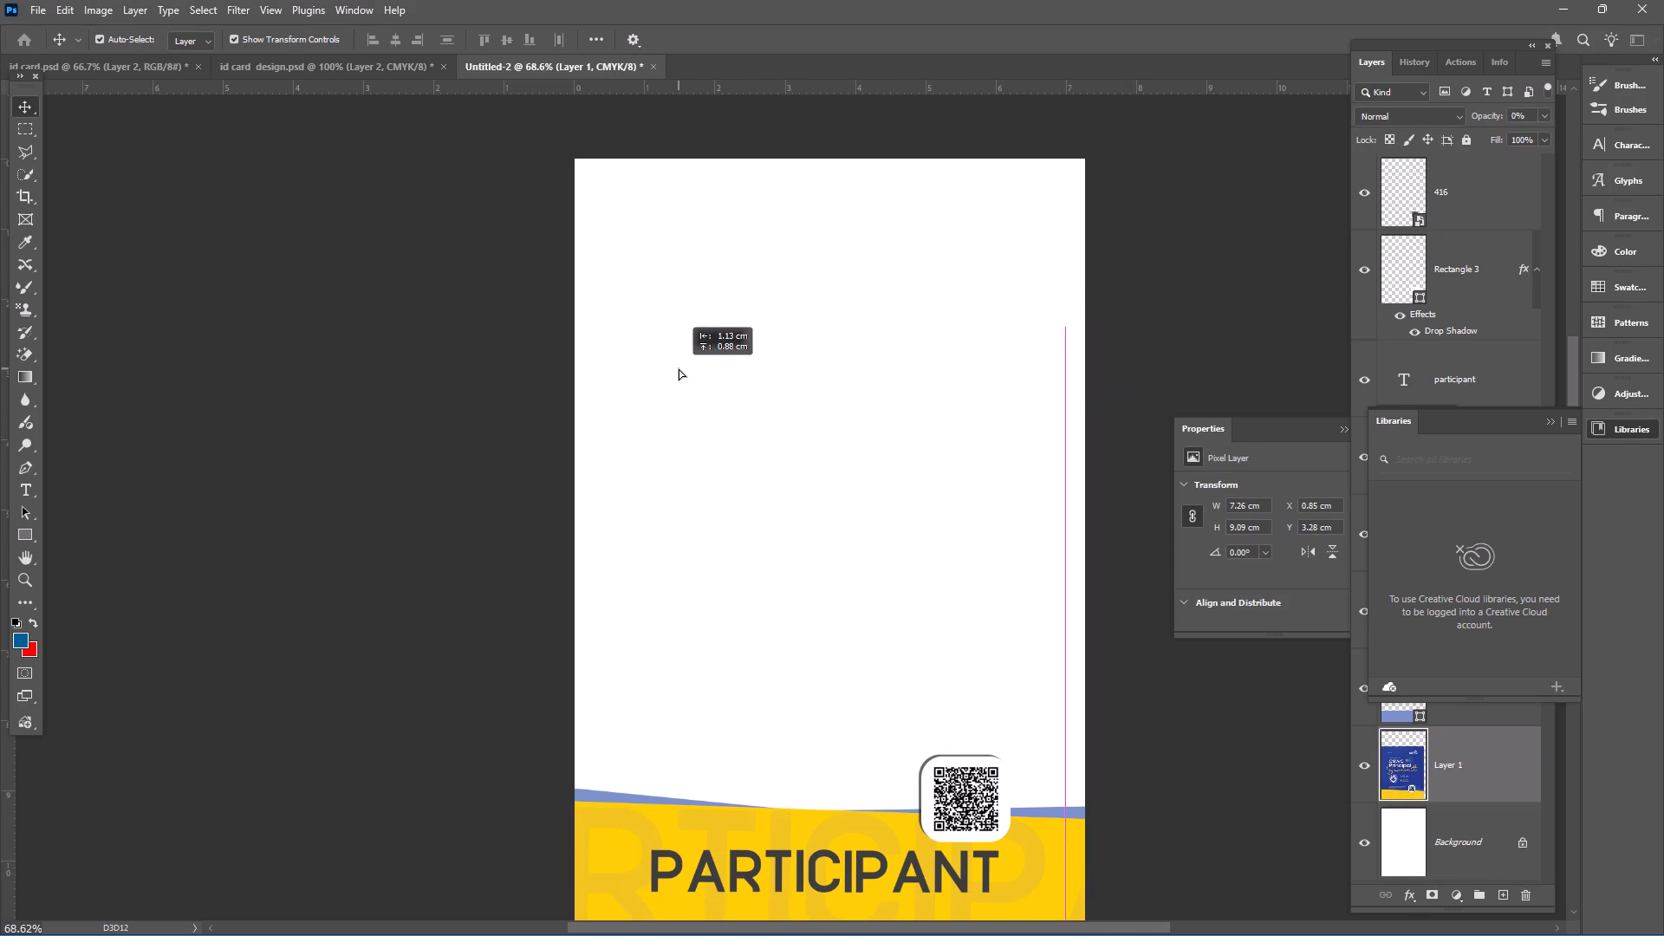
left_click_drag(679, 368, 705, 369)
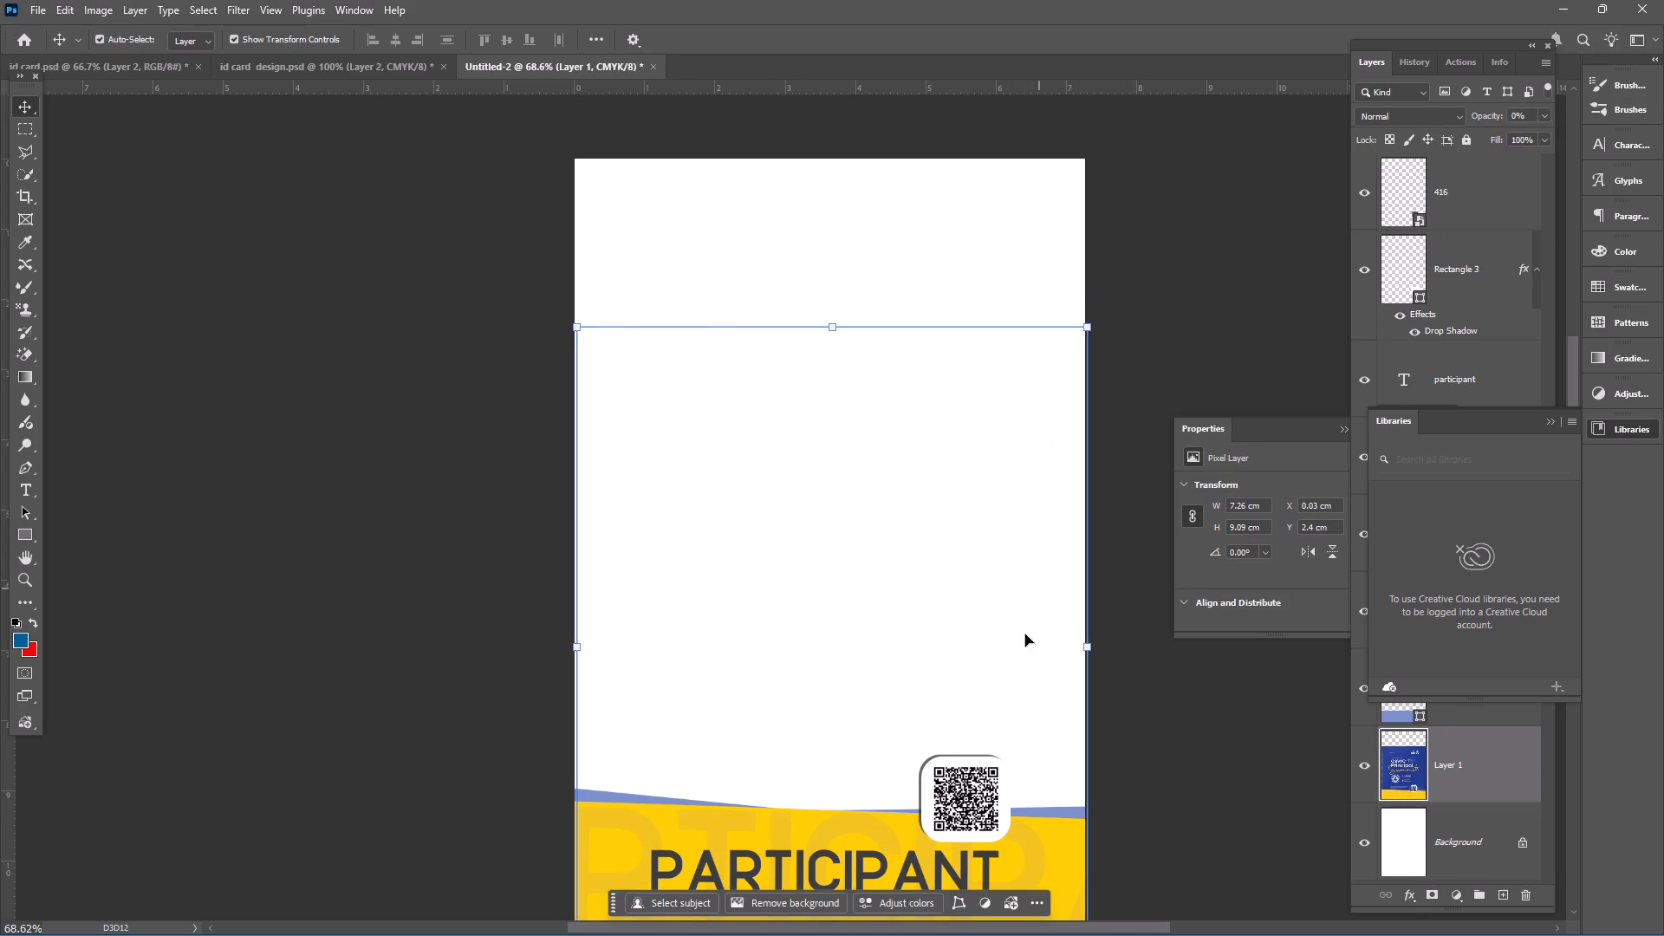
Scale Layer 1 up proportionally to 100.47%, about 7.3 x 9.14 cm, so its left edge meets the card's edge.
left_click(583, 643)
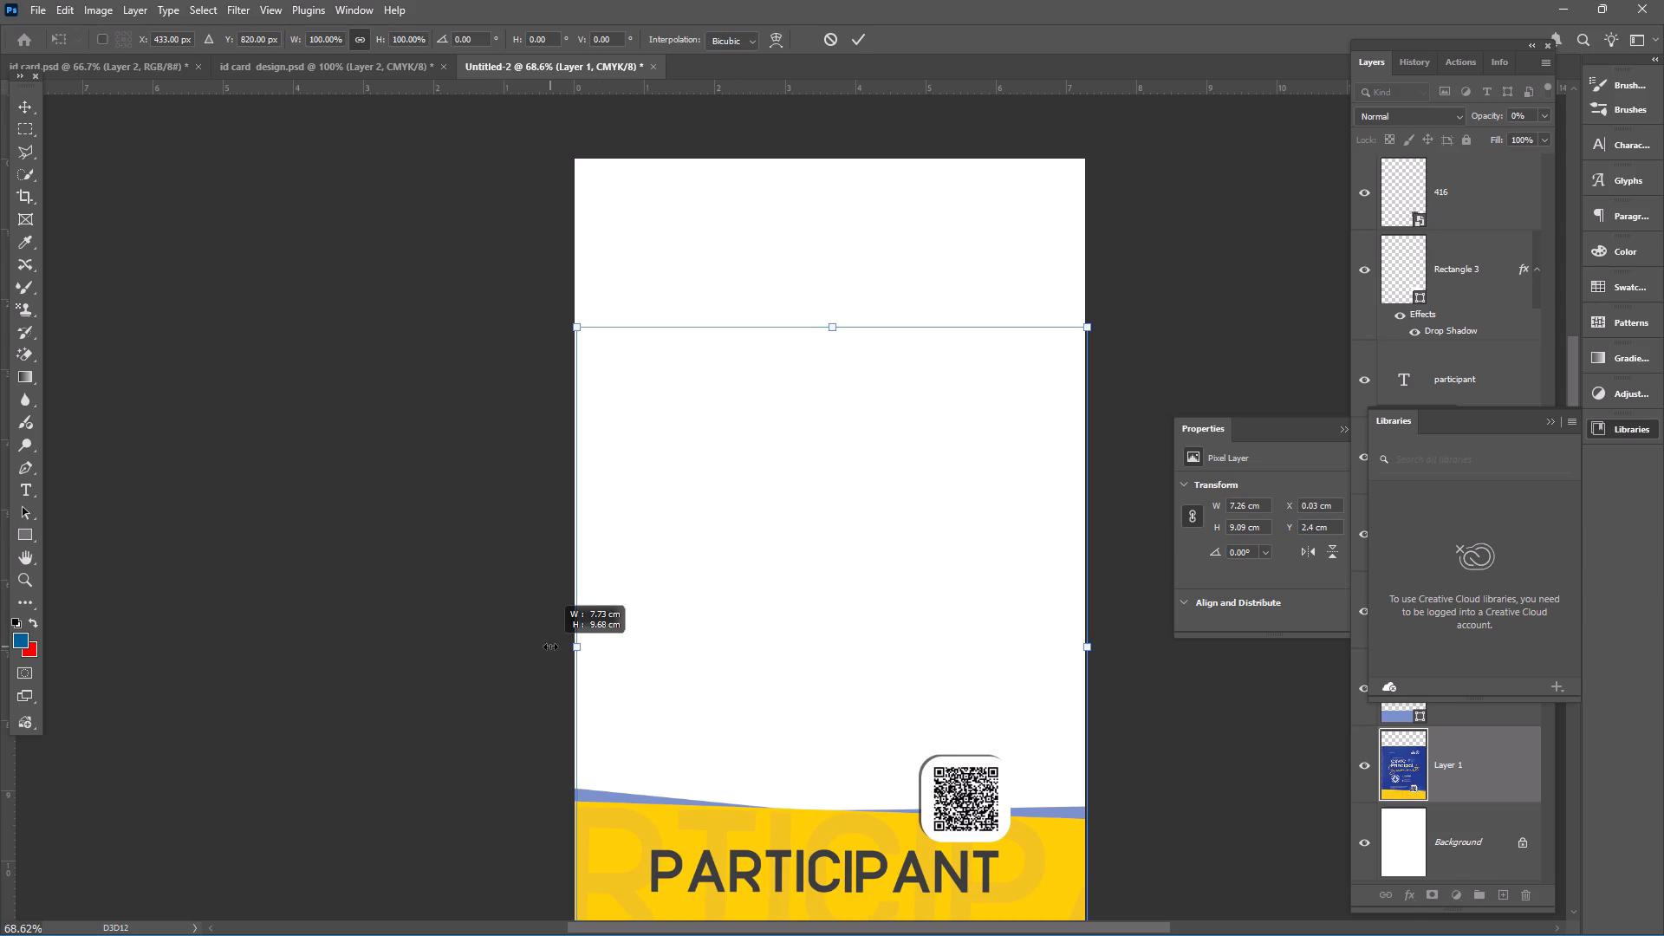
left_click(1143, 350)
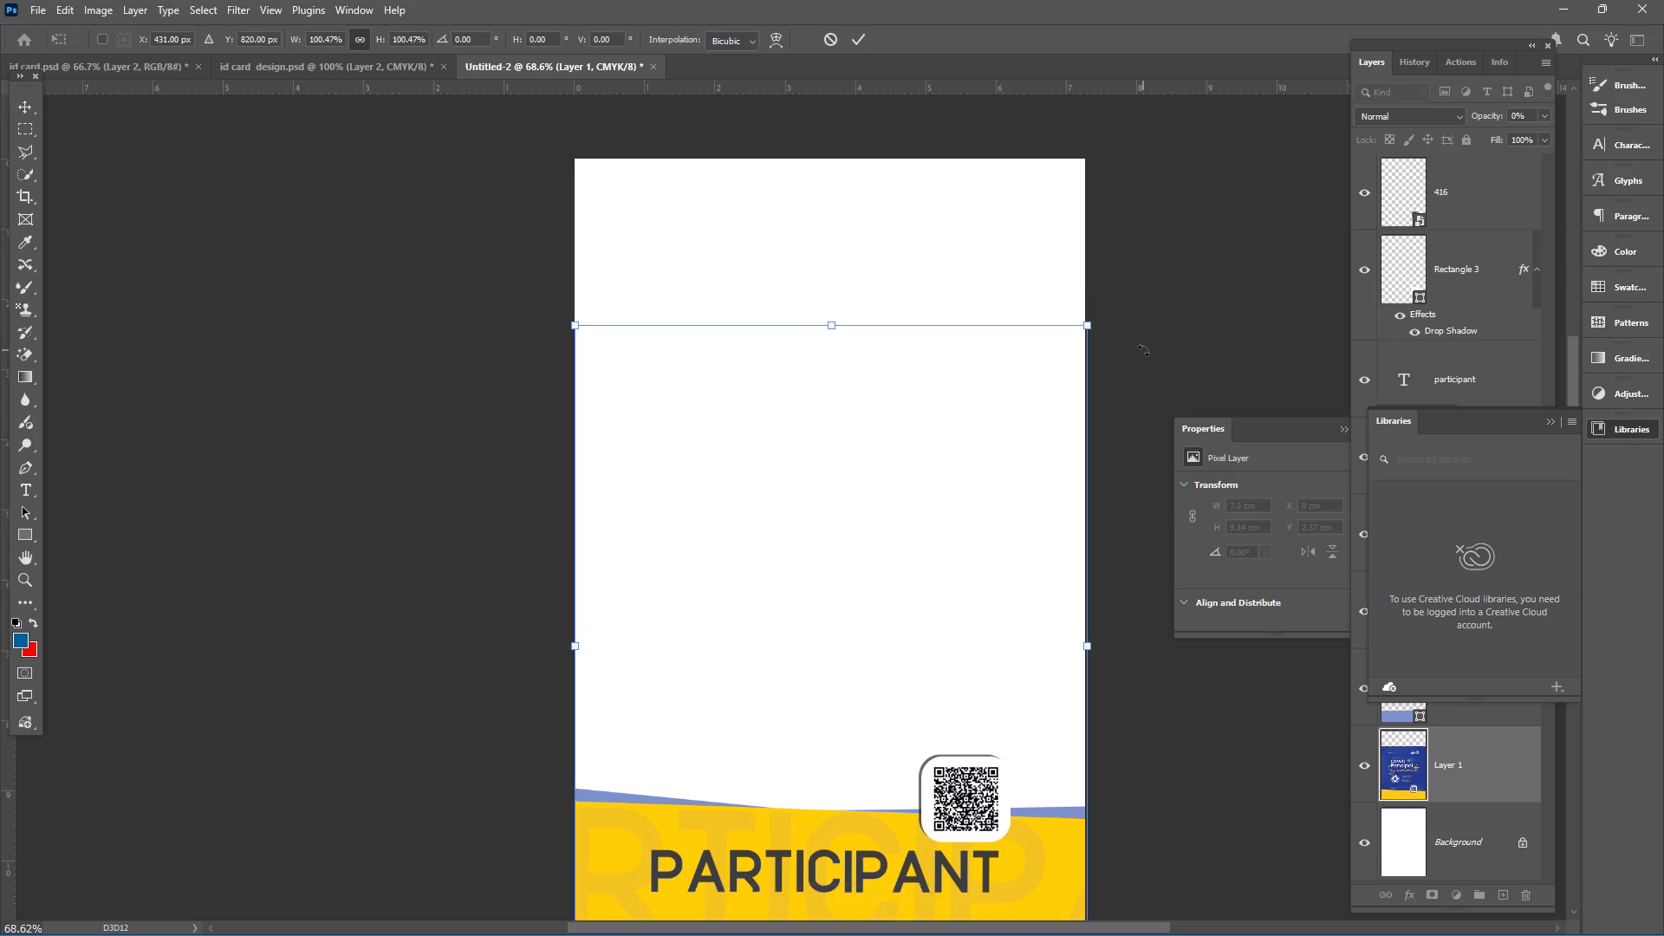
left_click(863, 36)
left_click(434, 466)
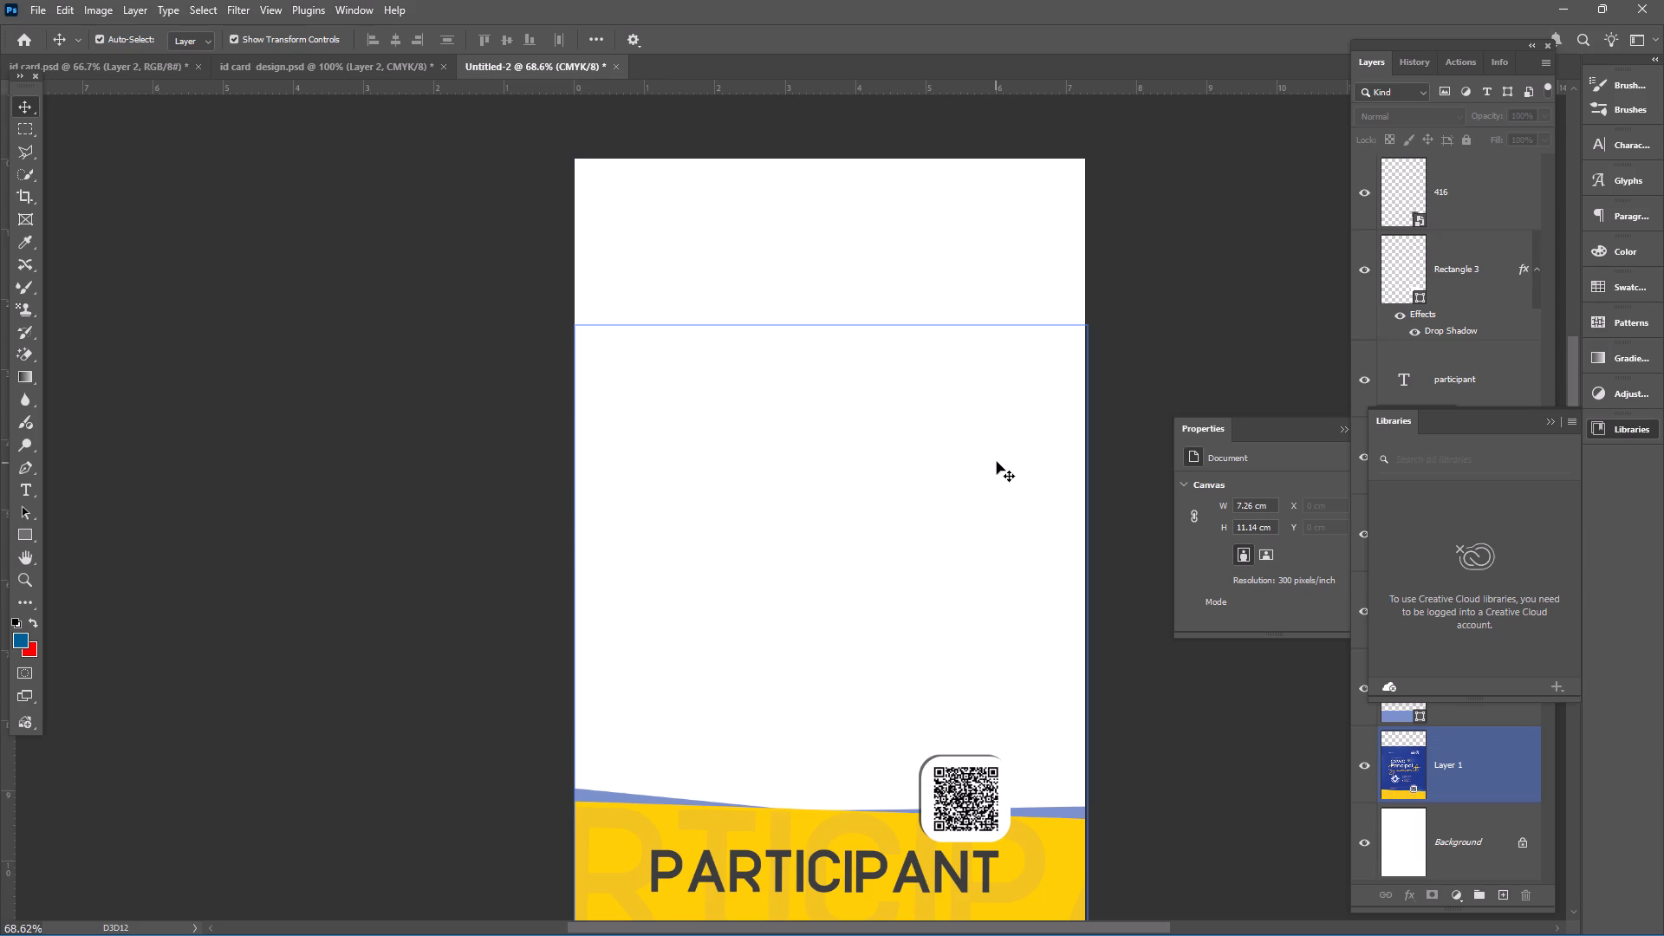
Examine the white QR code box and its shadow, both close up and against the whole lower part of the card.
left_click(1115, 405)
scroll(1012, 514, "down", 1)
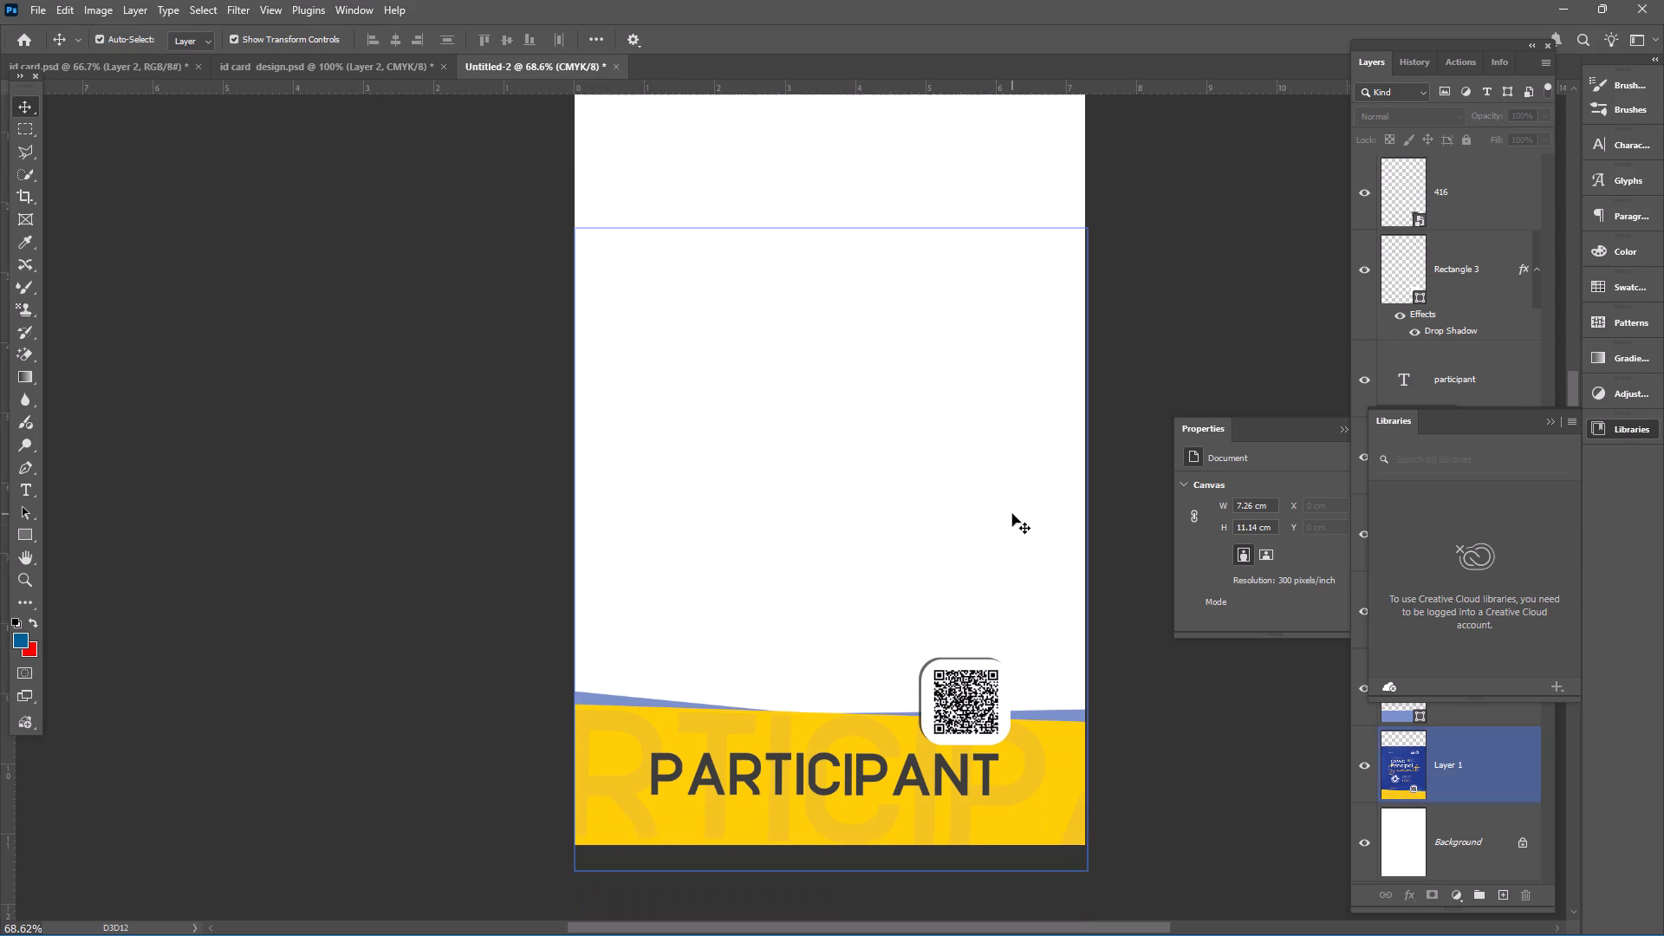
scroll(1012, 514, "down", 1)
scroll(1012, 514, "up", 2, "alt")
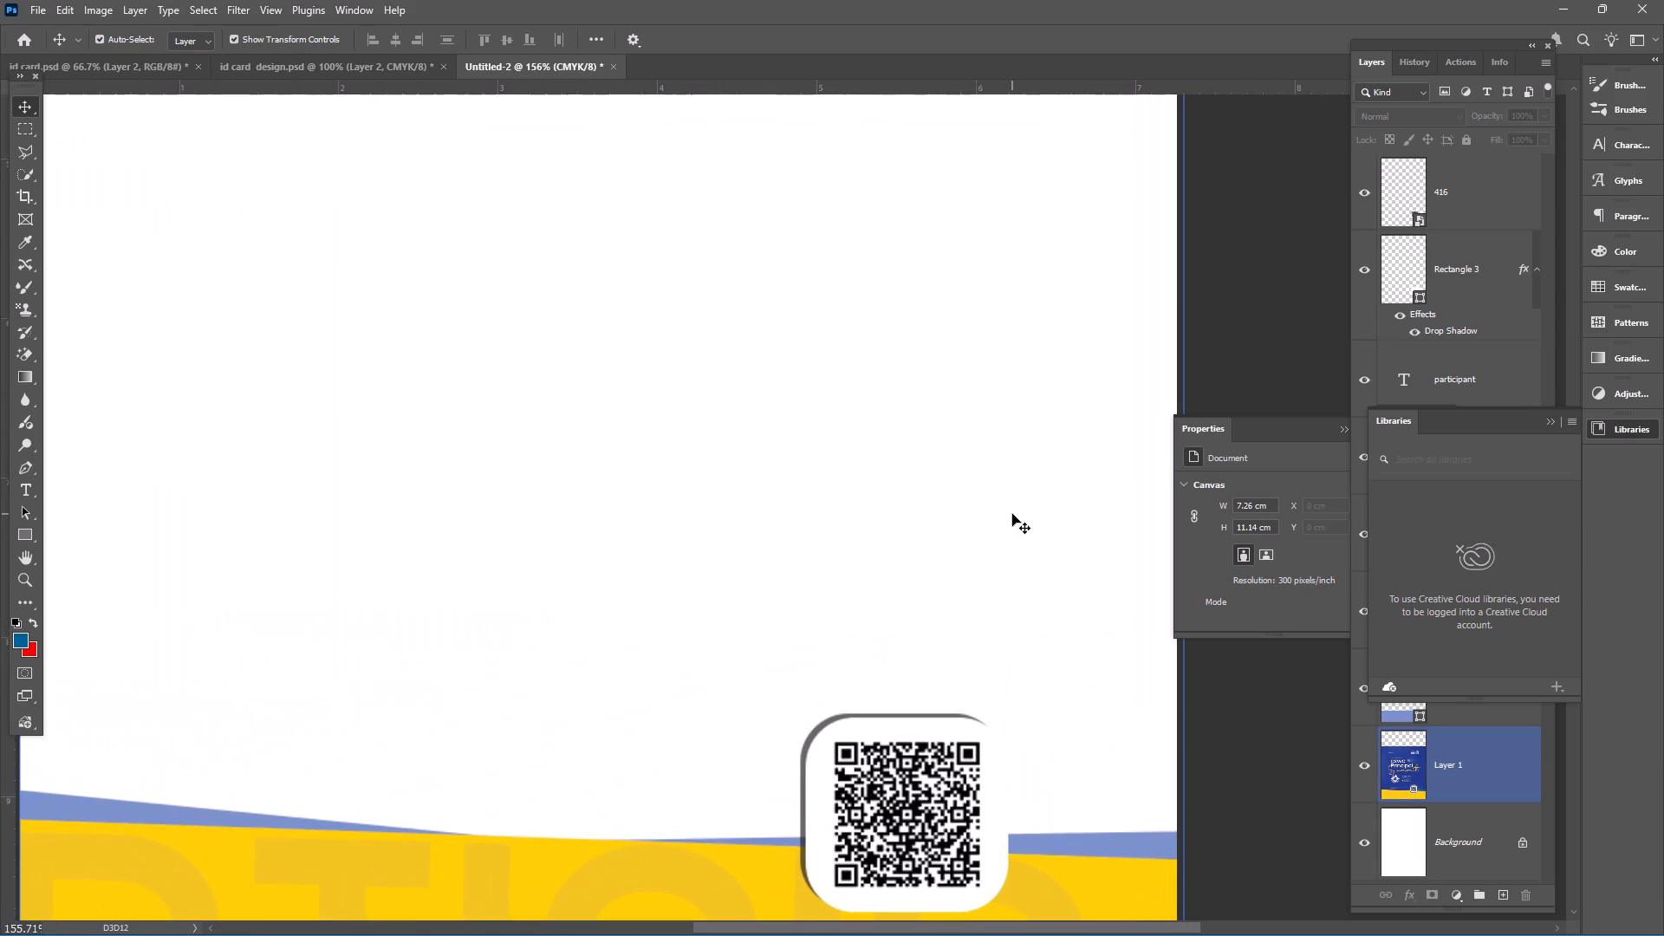
scroll(1012, 514, "down", 2)
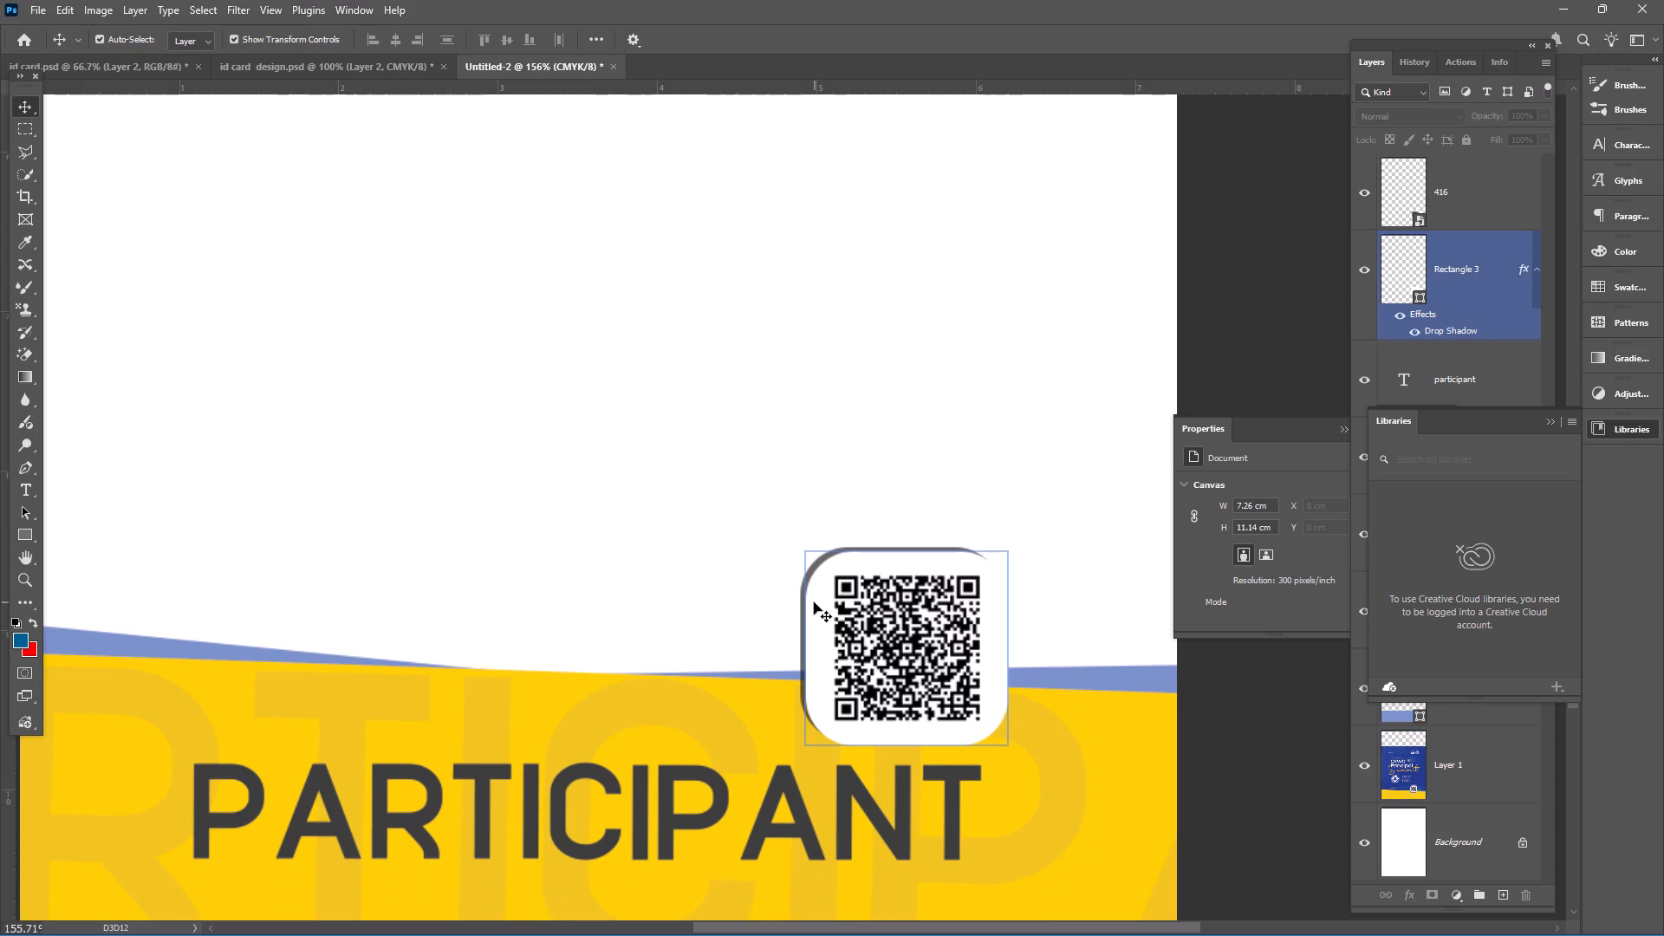
left_click(814, 602)
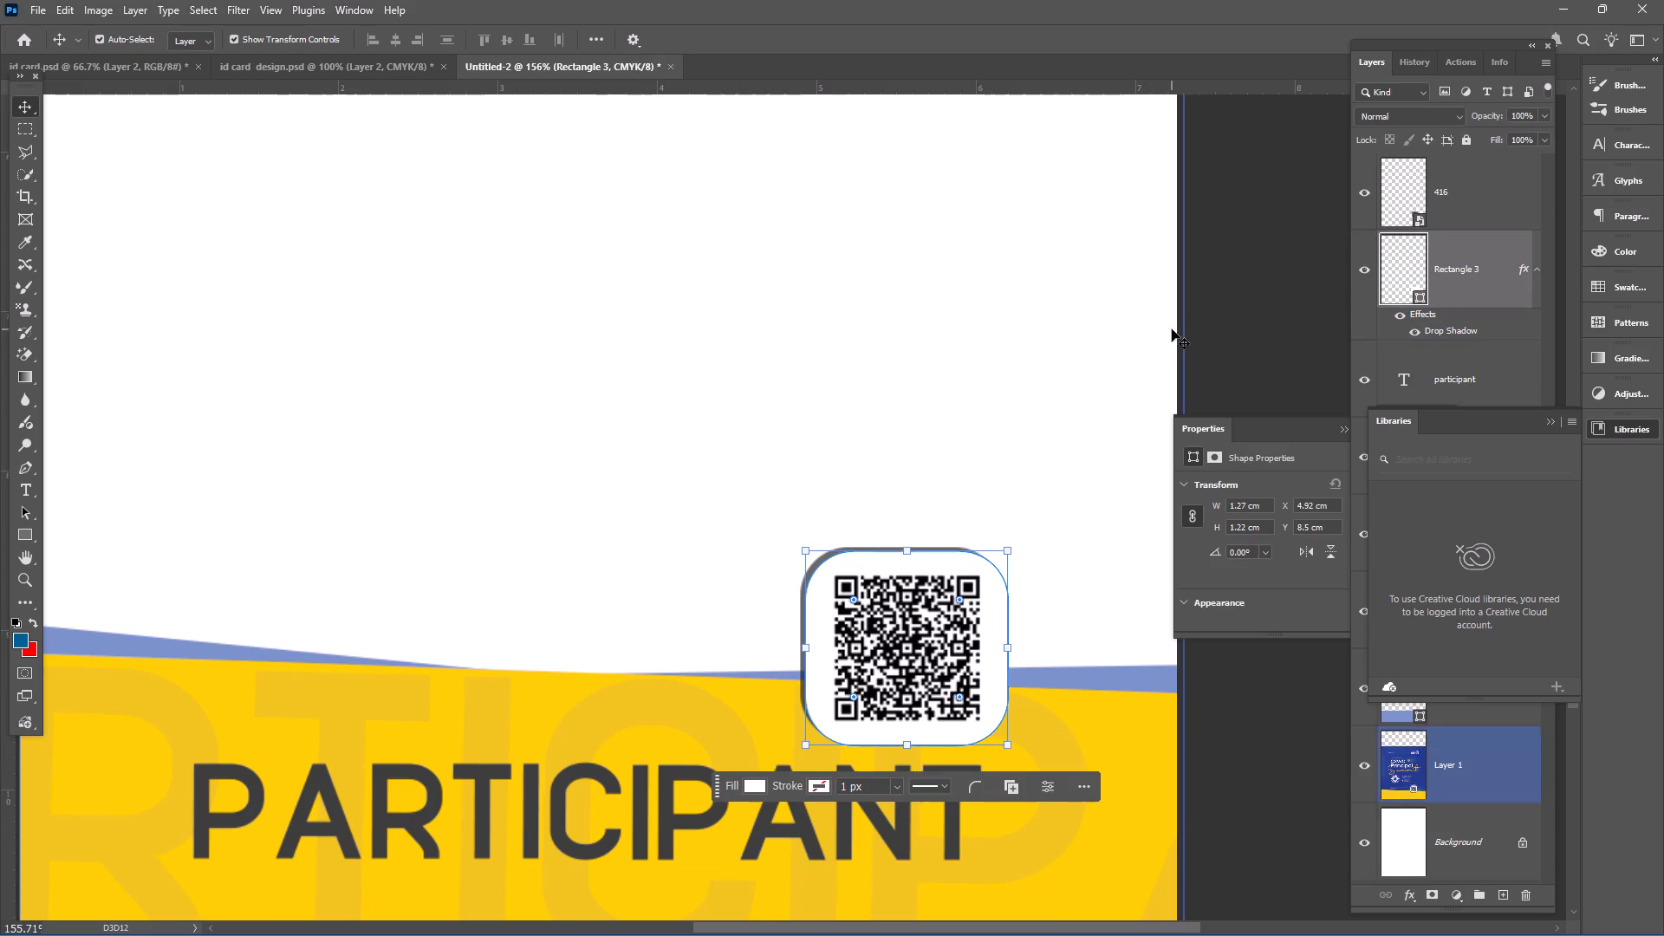
left_click(1236, 332)
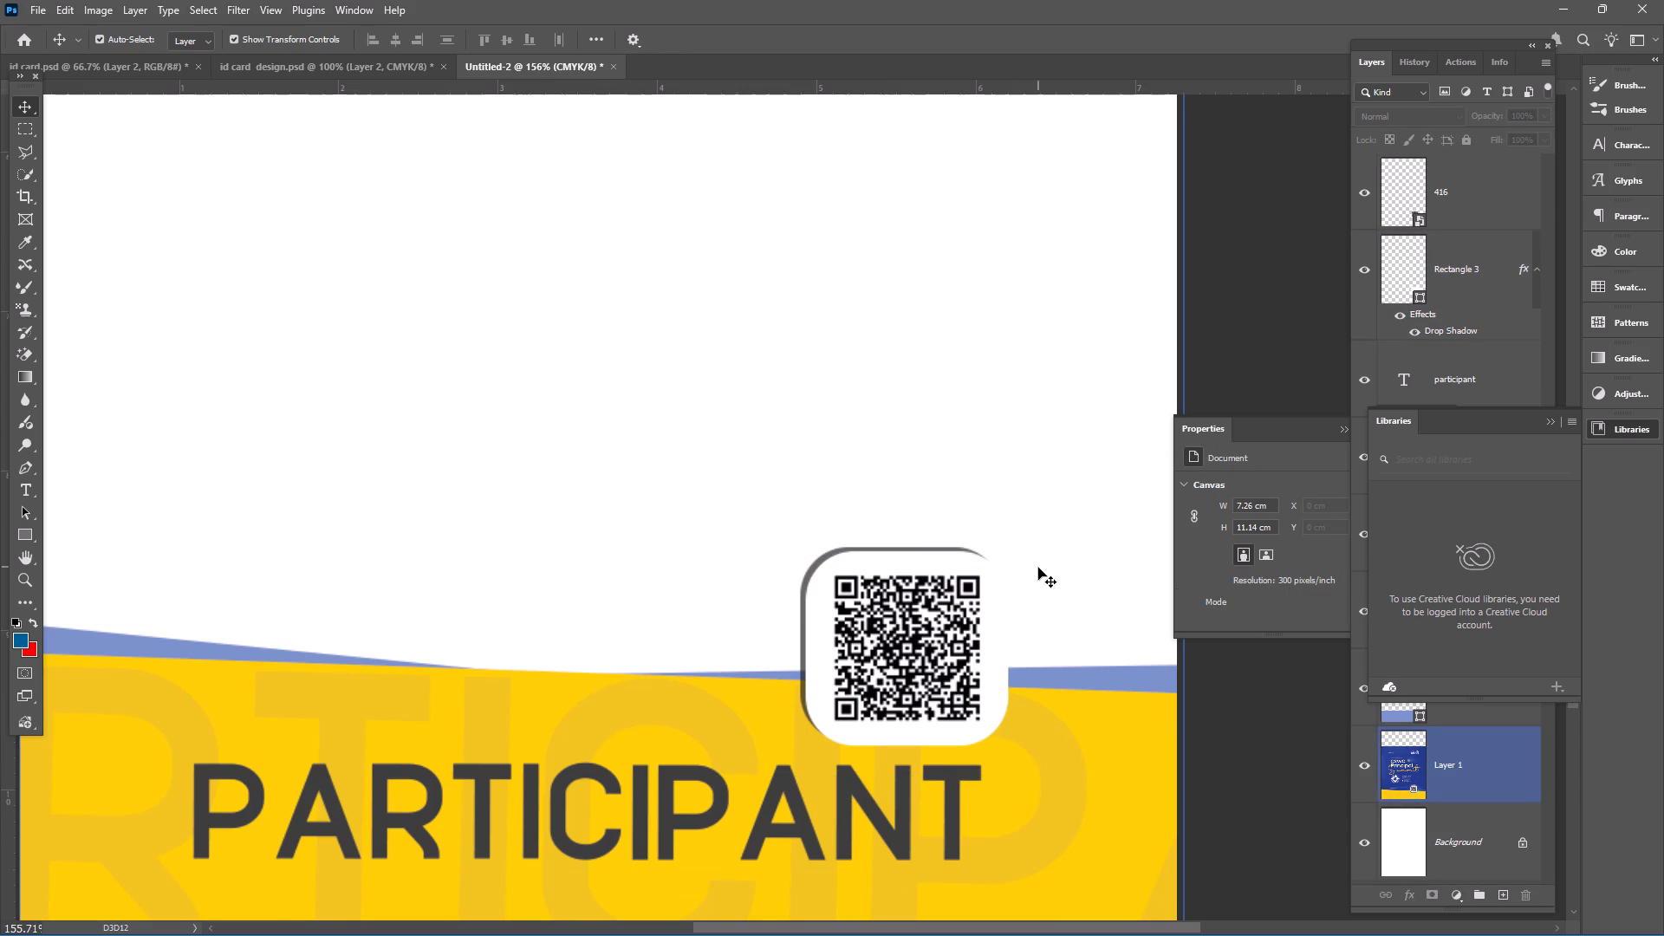
scroll(1038, 568, "up", 1, "alt")
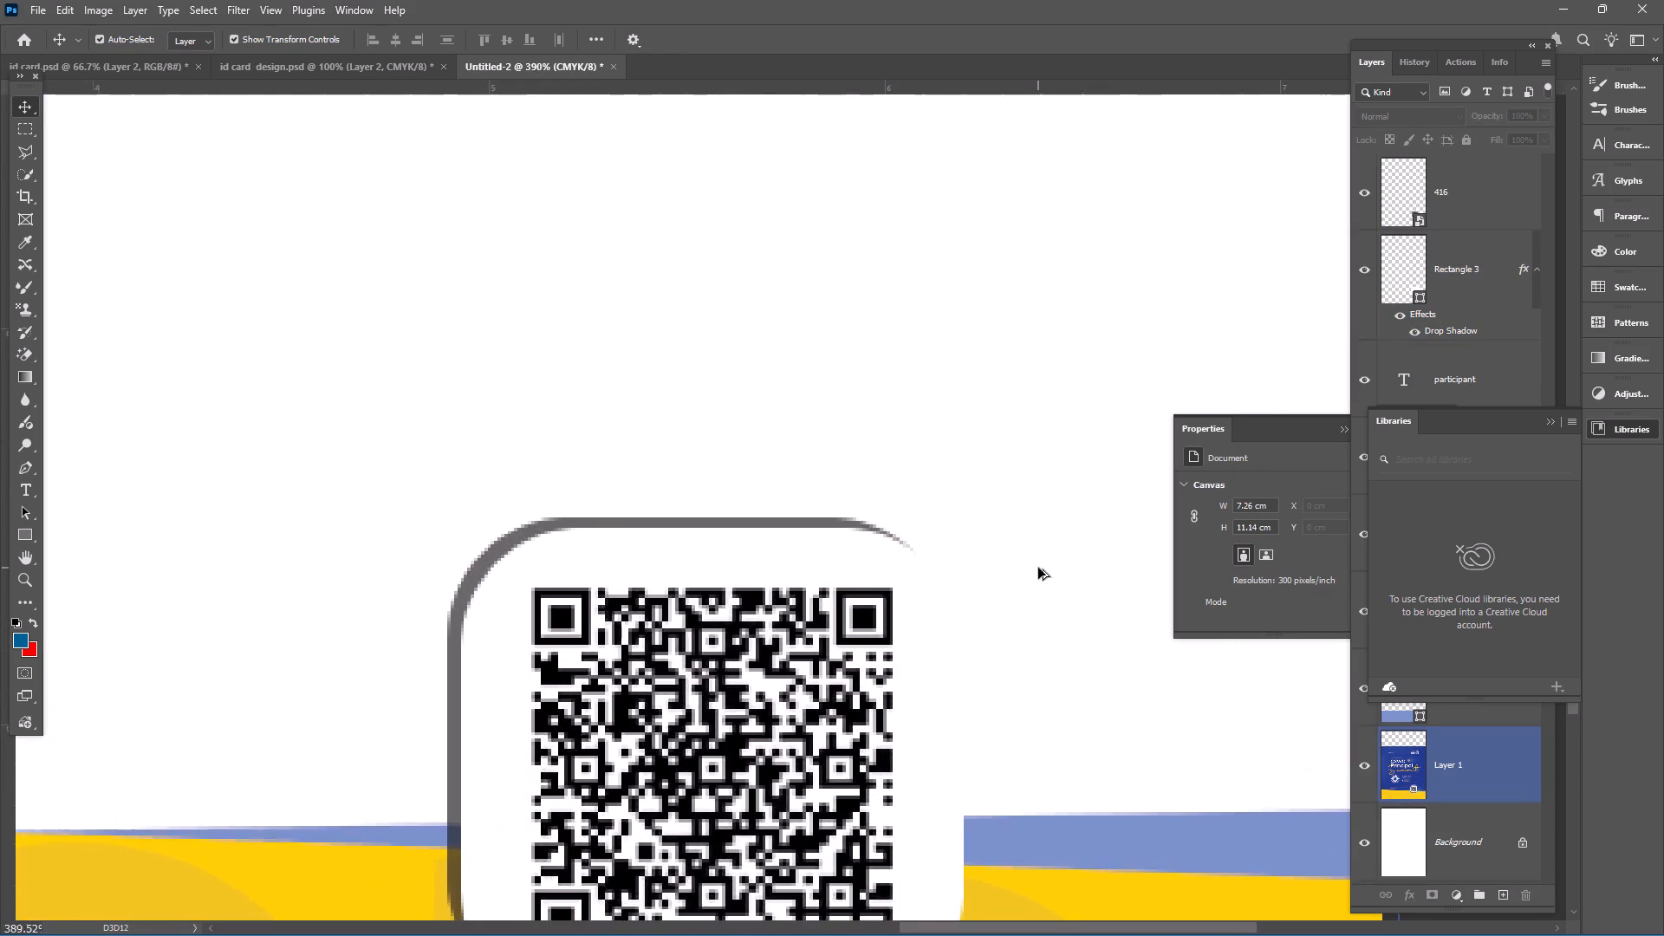
scroll(1038, 568, "down", 4, "alt")
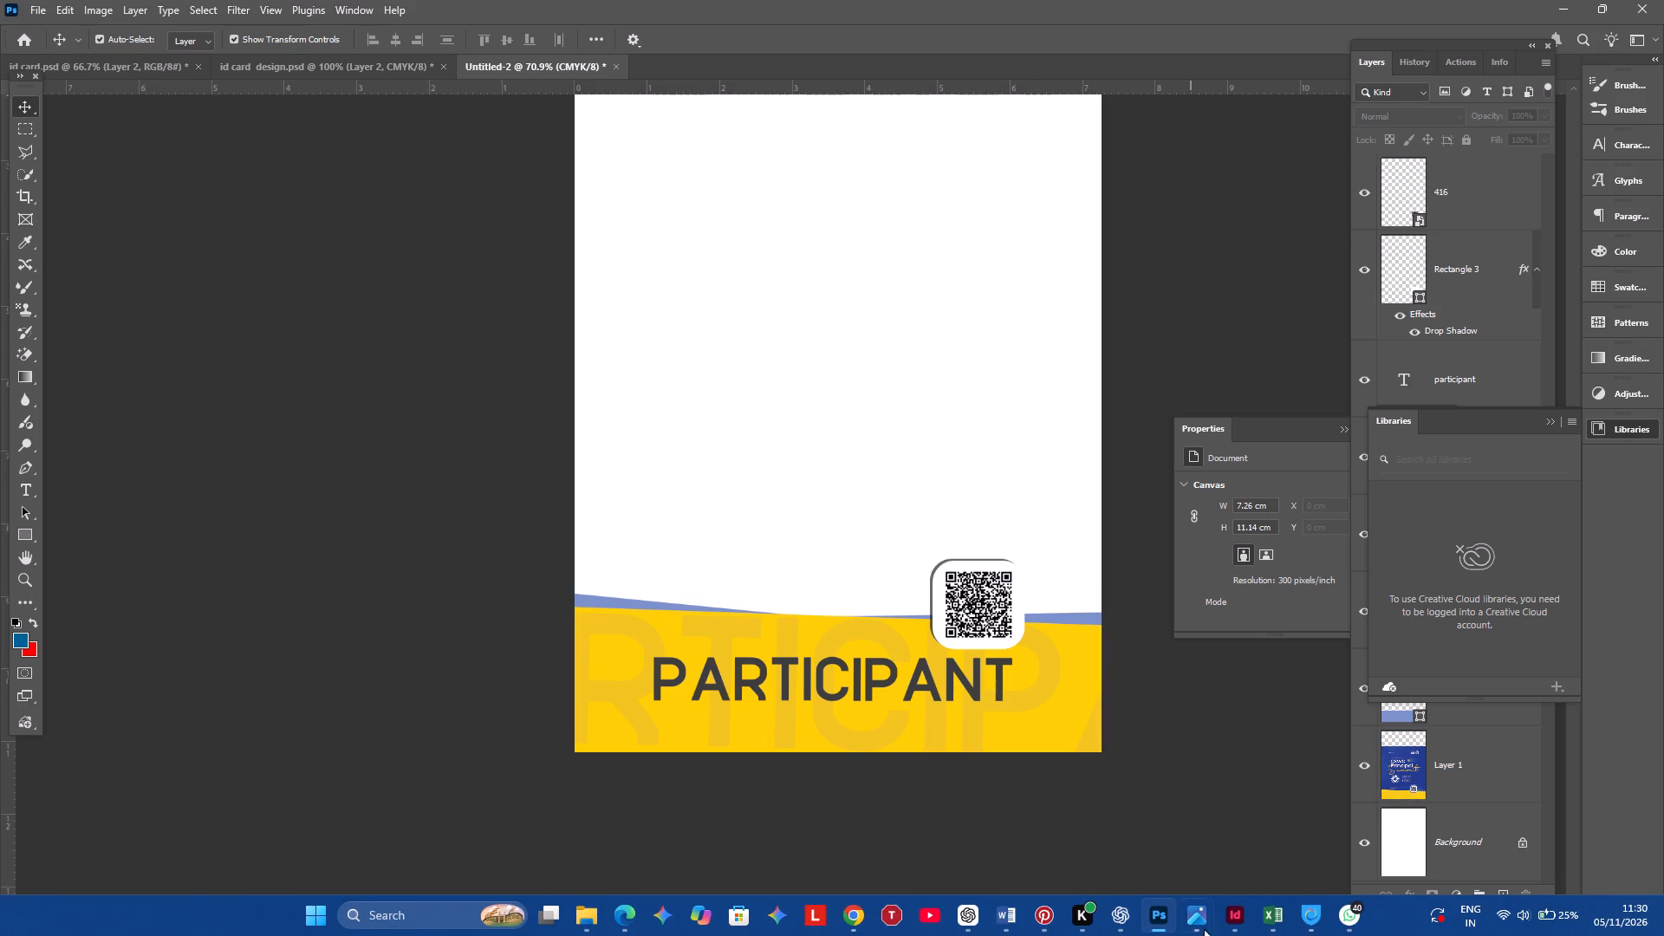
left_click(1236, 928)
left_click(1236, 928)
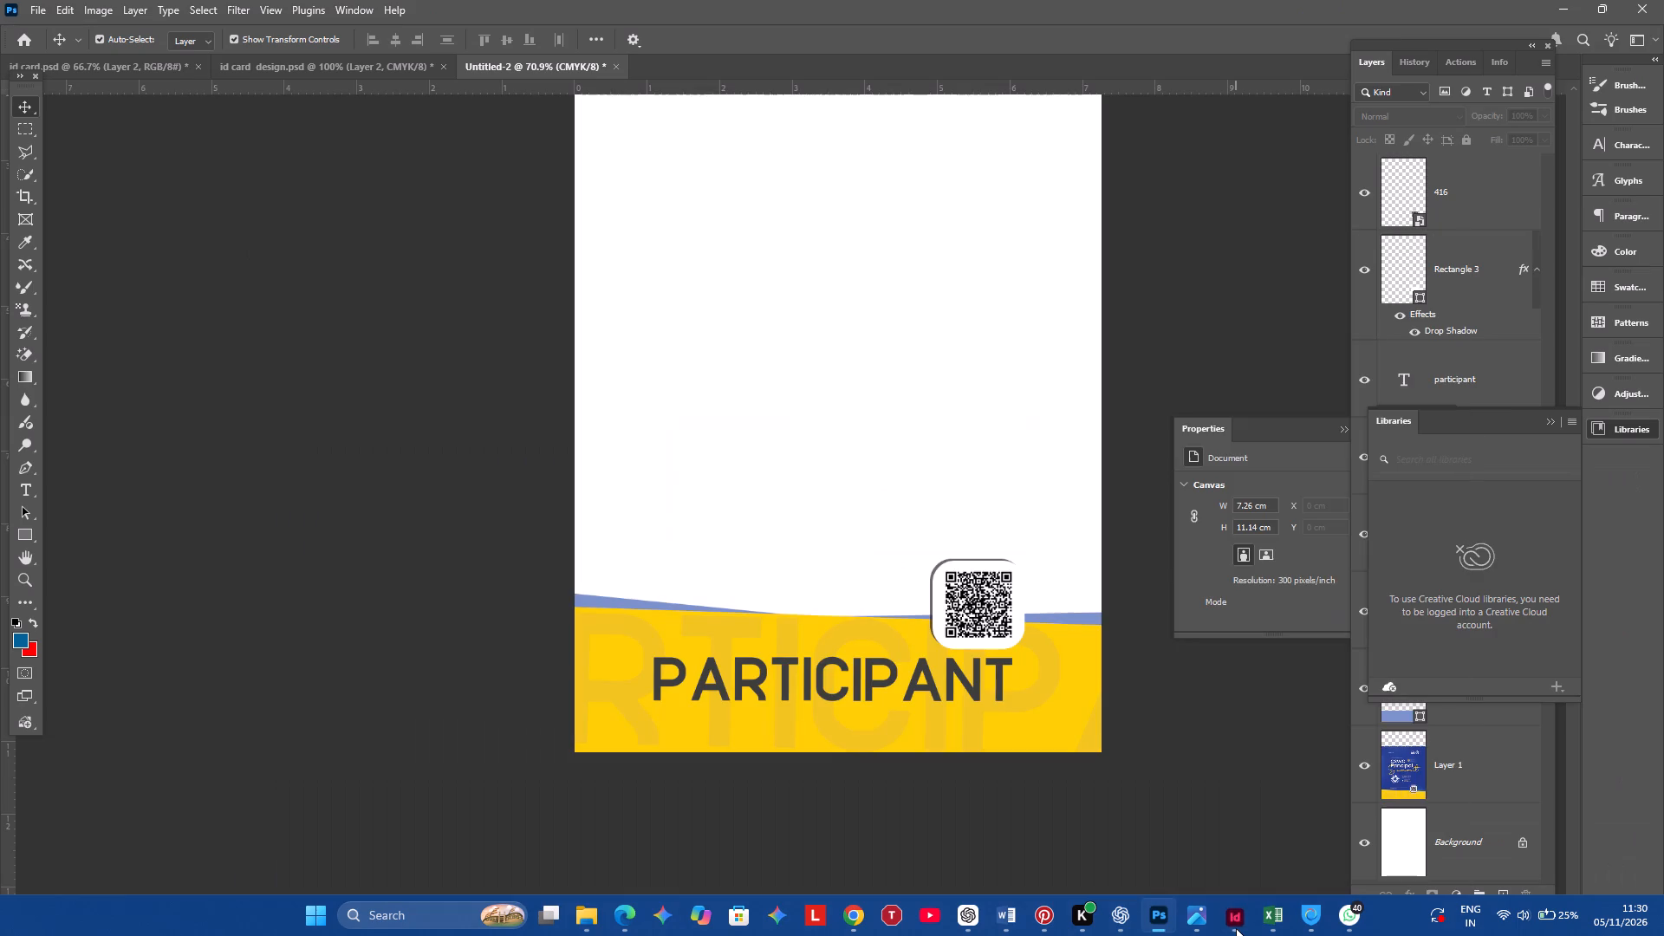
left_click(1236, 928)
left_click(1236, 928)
Switch to Word and maximize the window of the nahvu document.
left_click(1002, 918)
left_click(1012, 919)
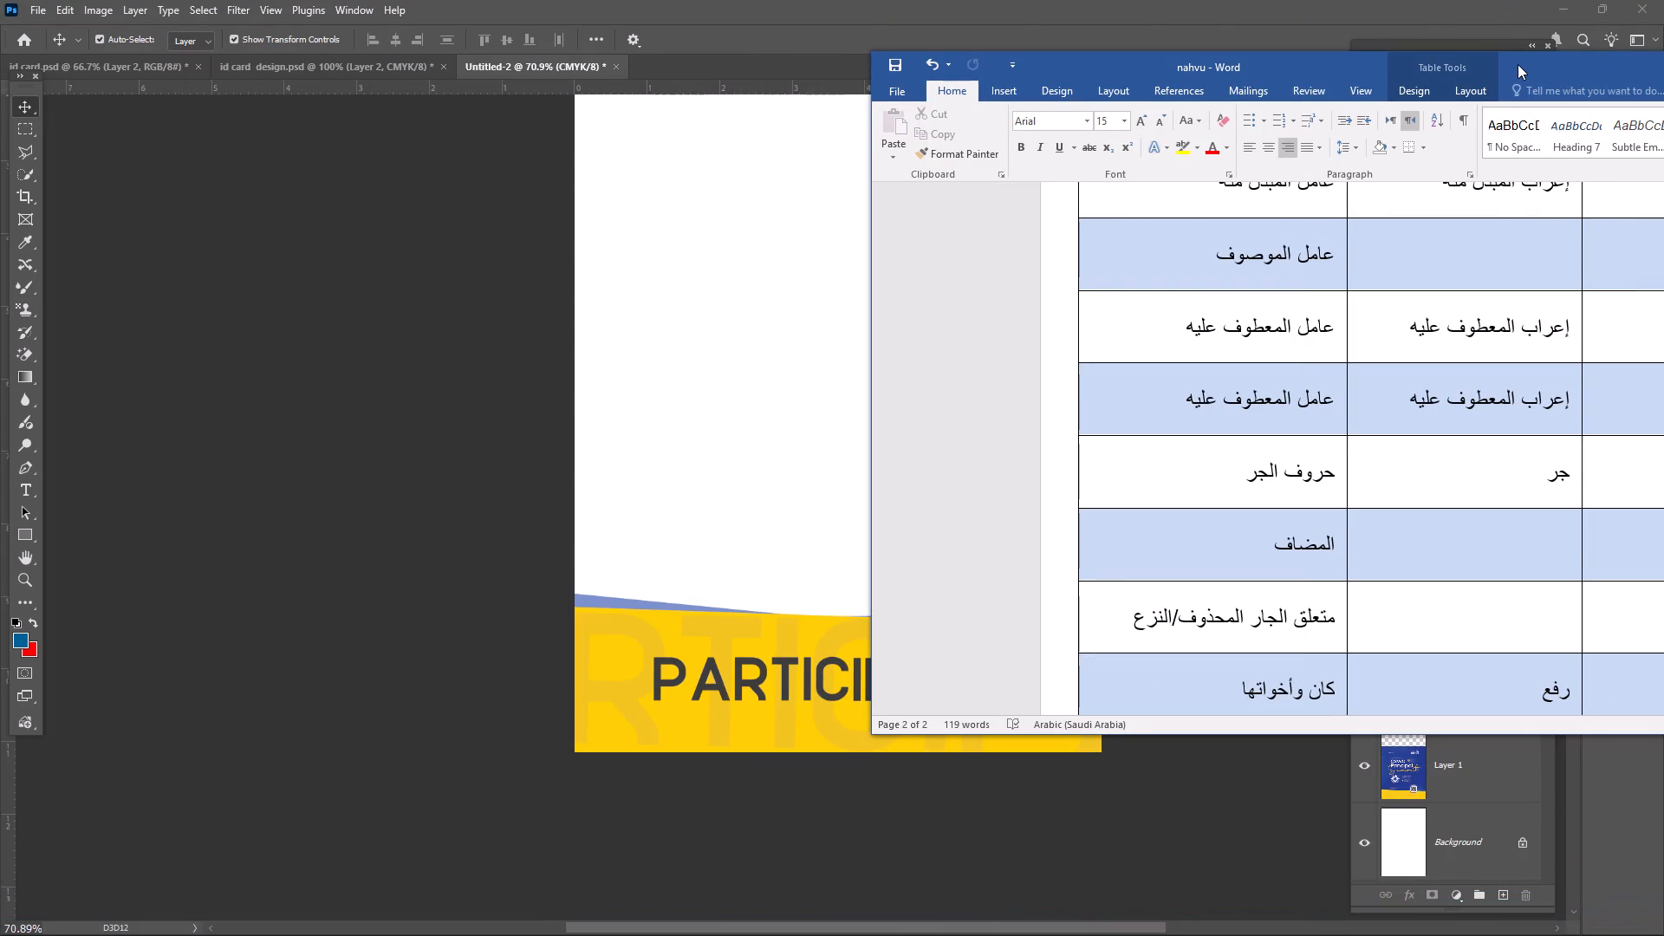
left_click_drag(1524, 62, 1325, 76)
left_click_drag(1558, 82, 1304, 81)
left_click(1603, 72)
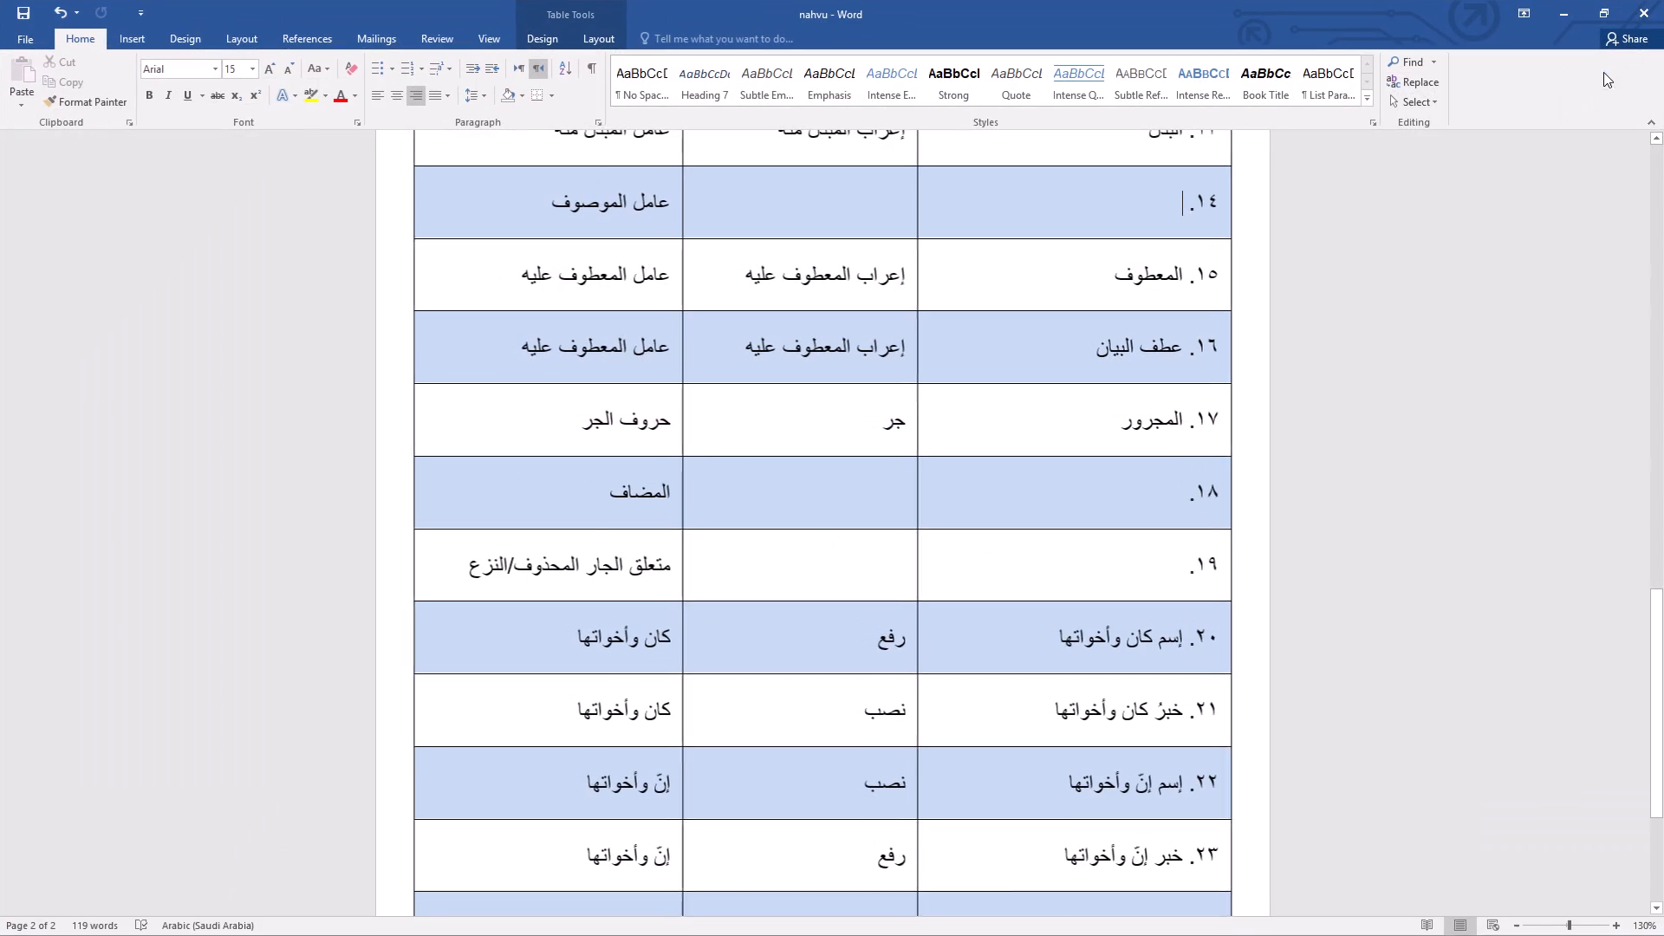
Open the recent document TEAM A MEEM 2027 UN from the Downloads folder.
left_click(25, 35)
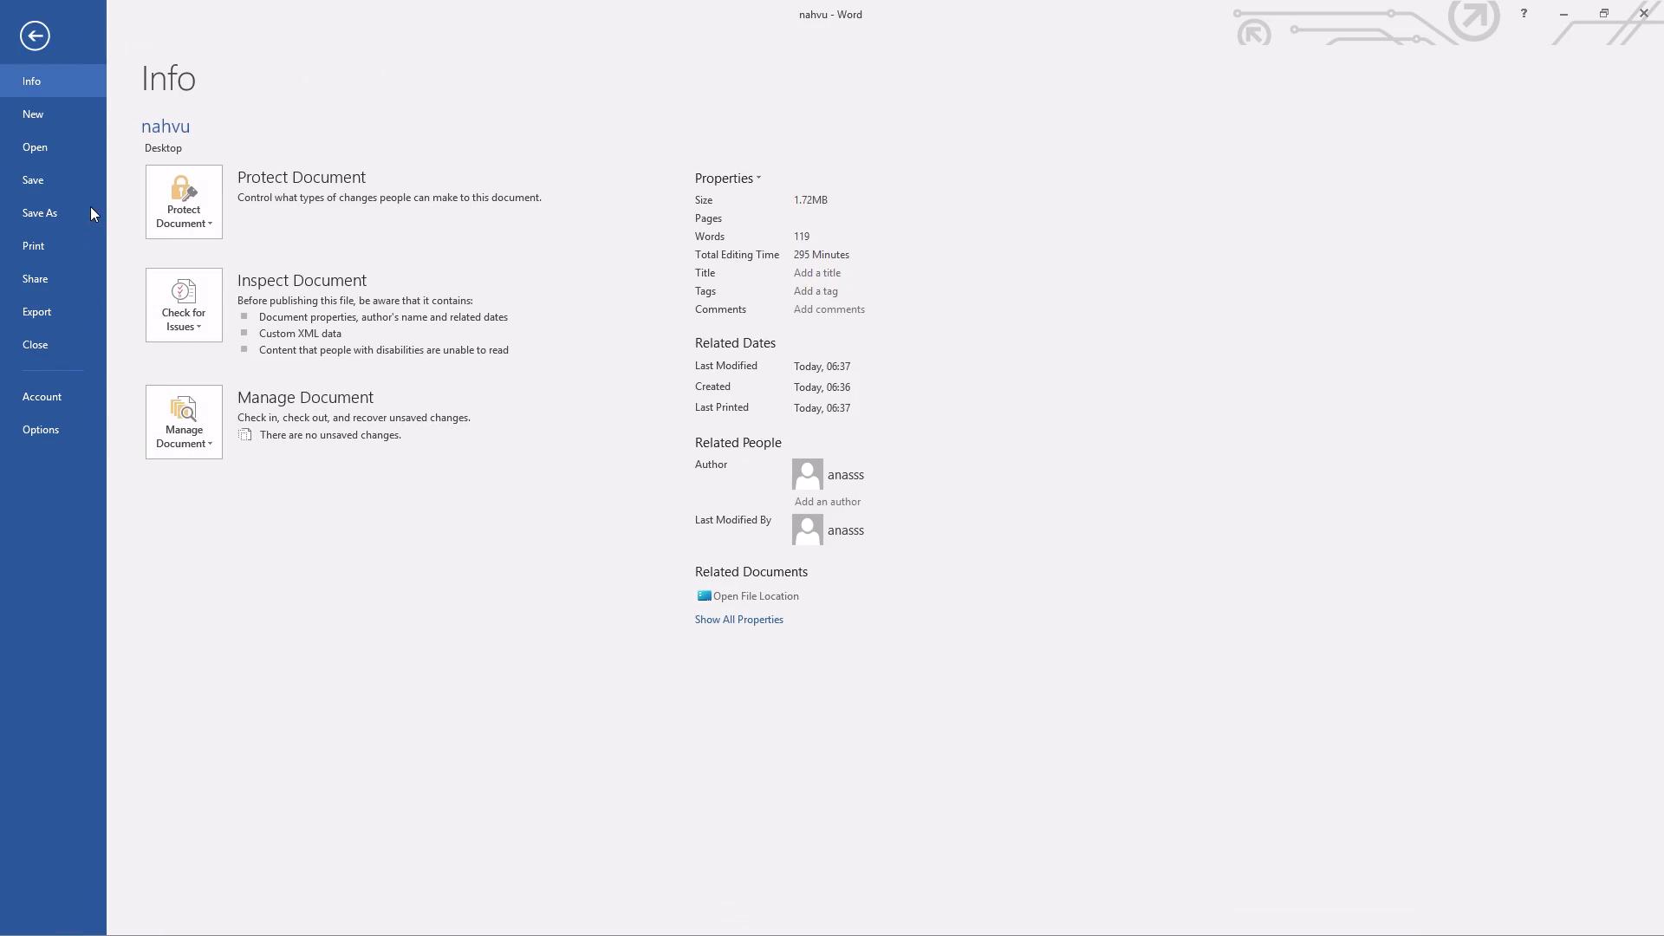
left_click(77, 156)
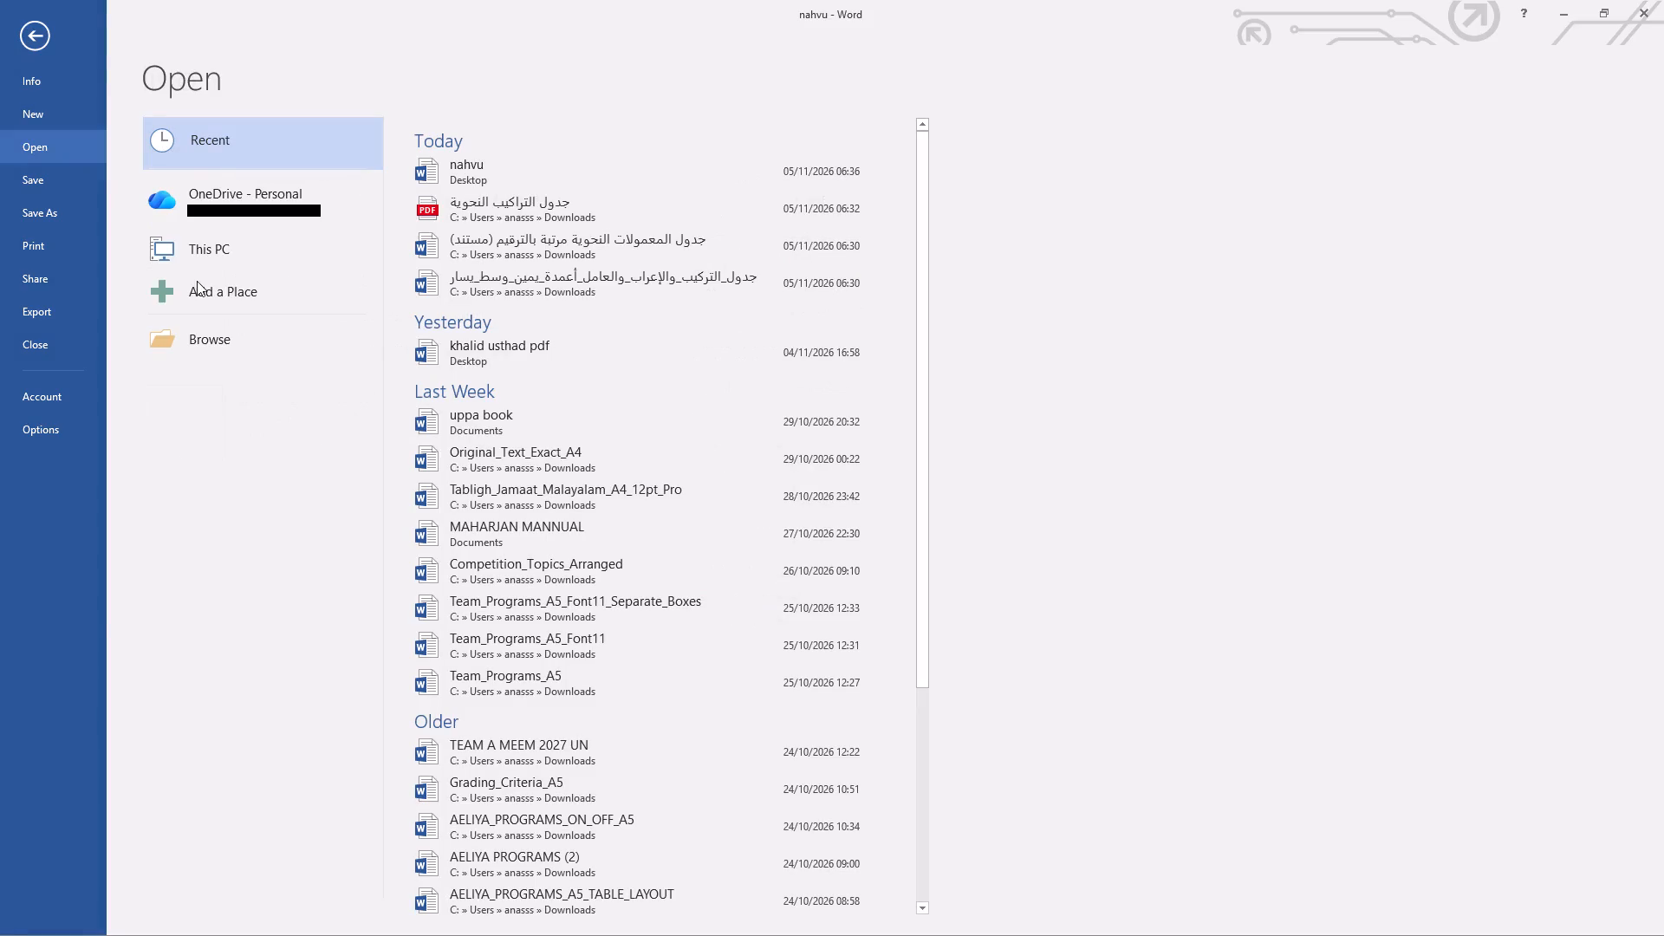
scroll(676, 542, "down", 2)
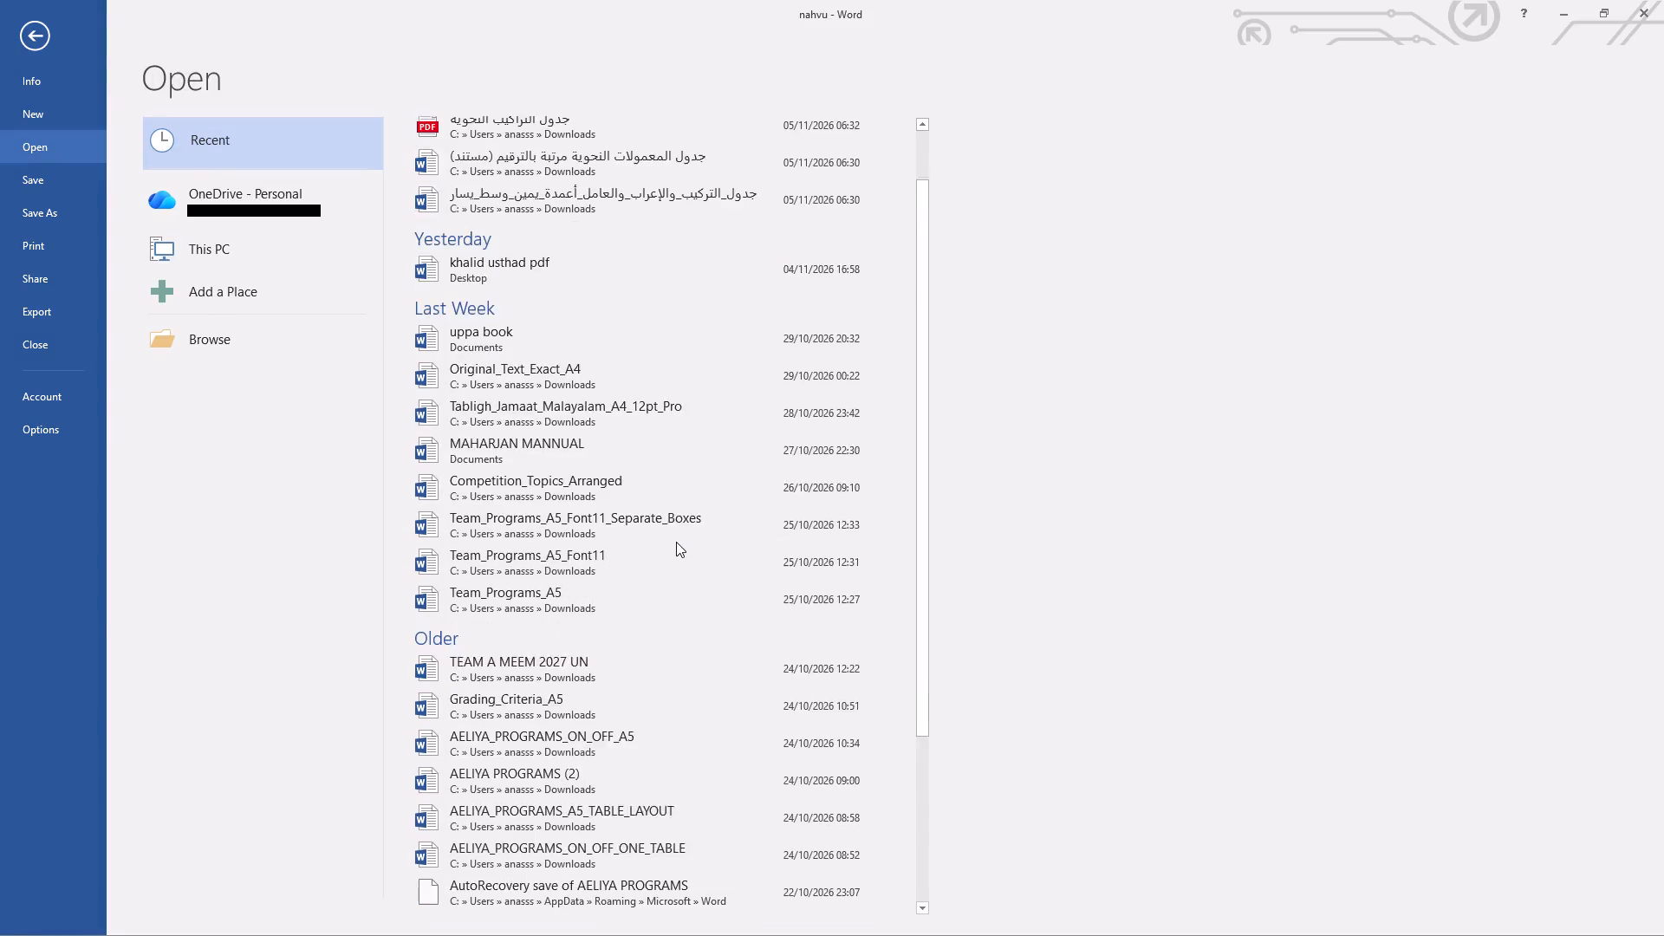
scroll(676, 542, "down", 2)
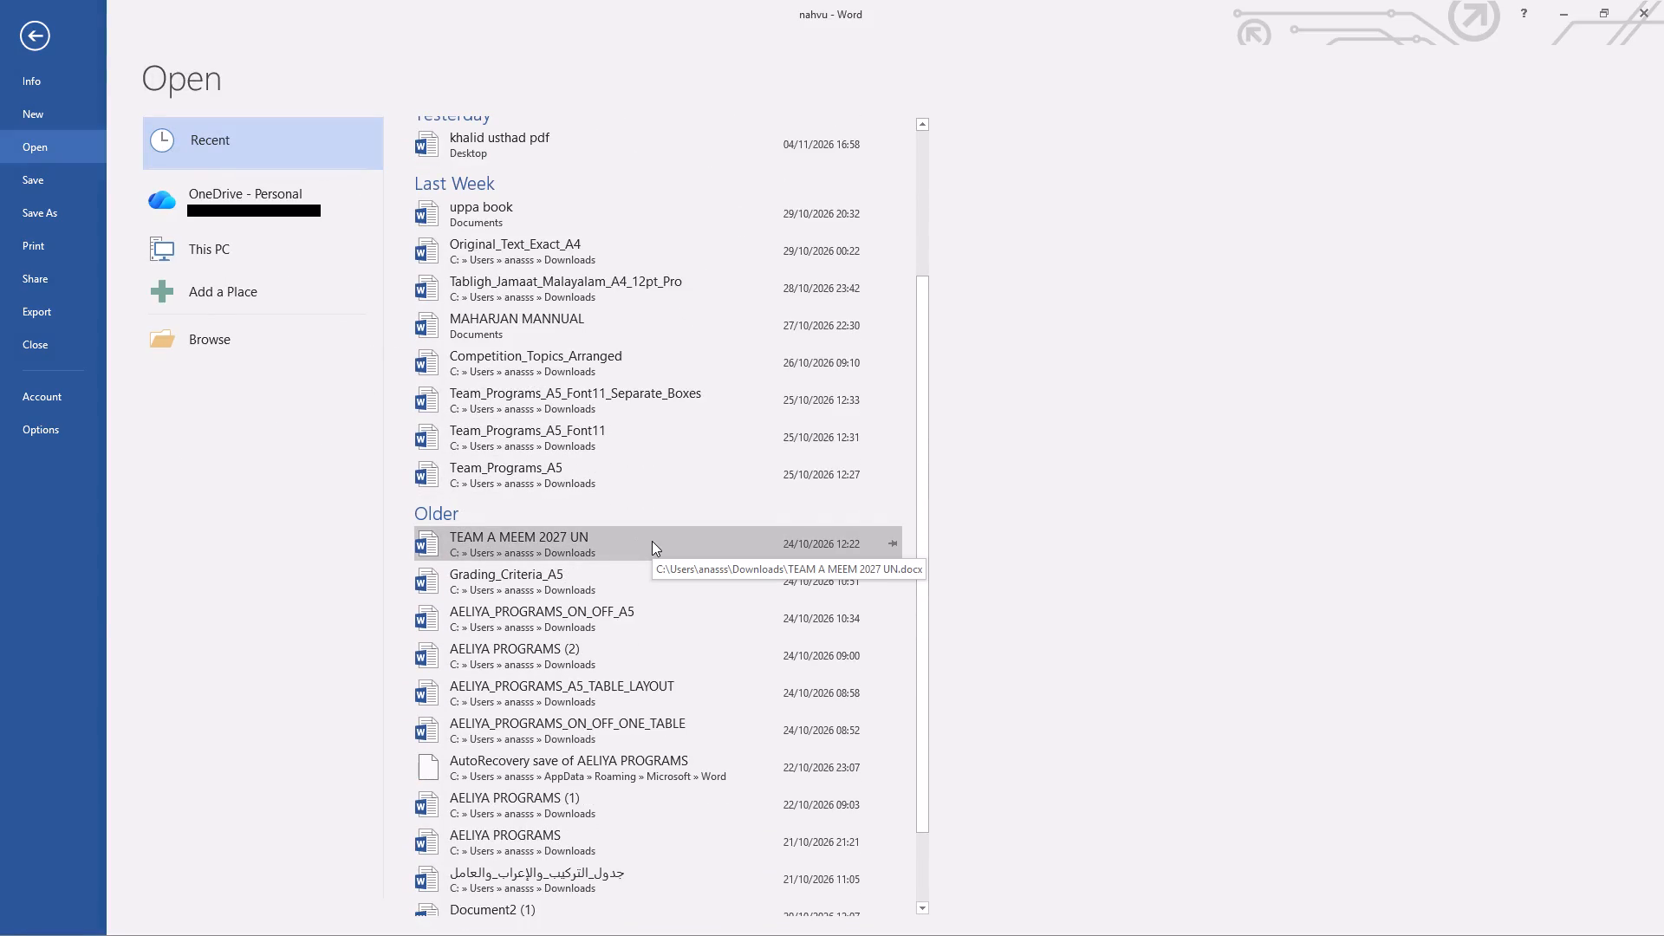
left_click(652, 541)
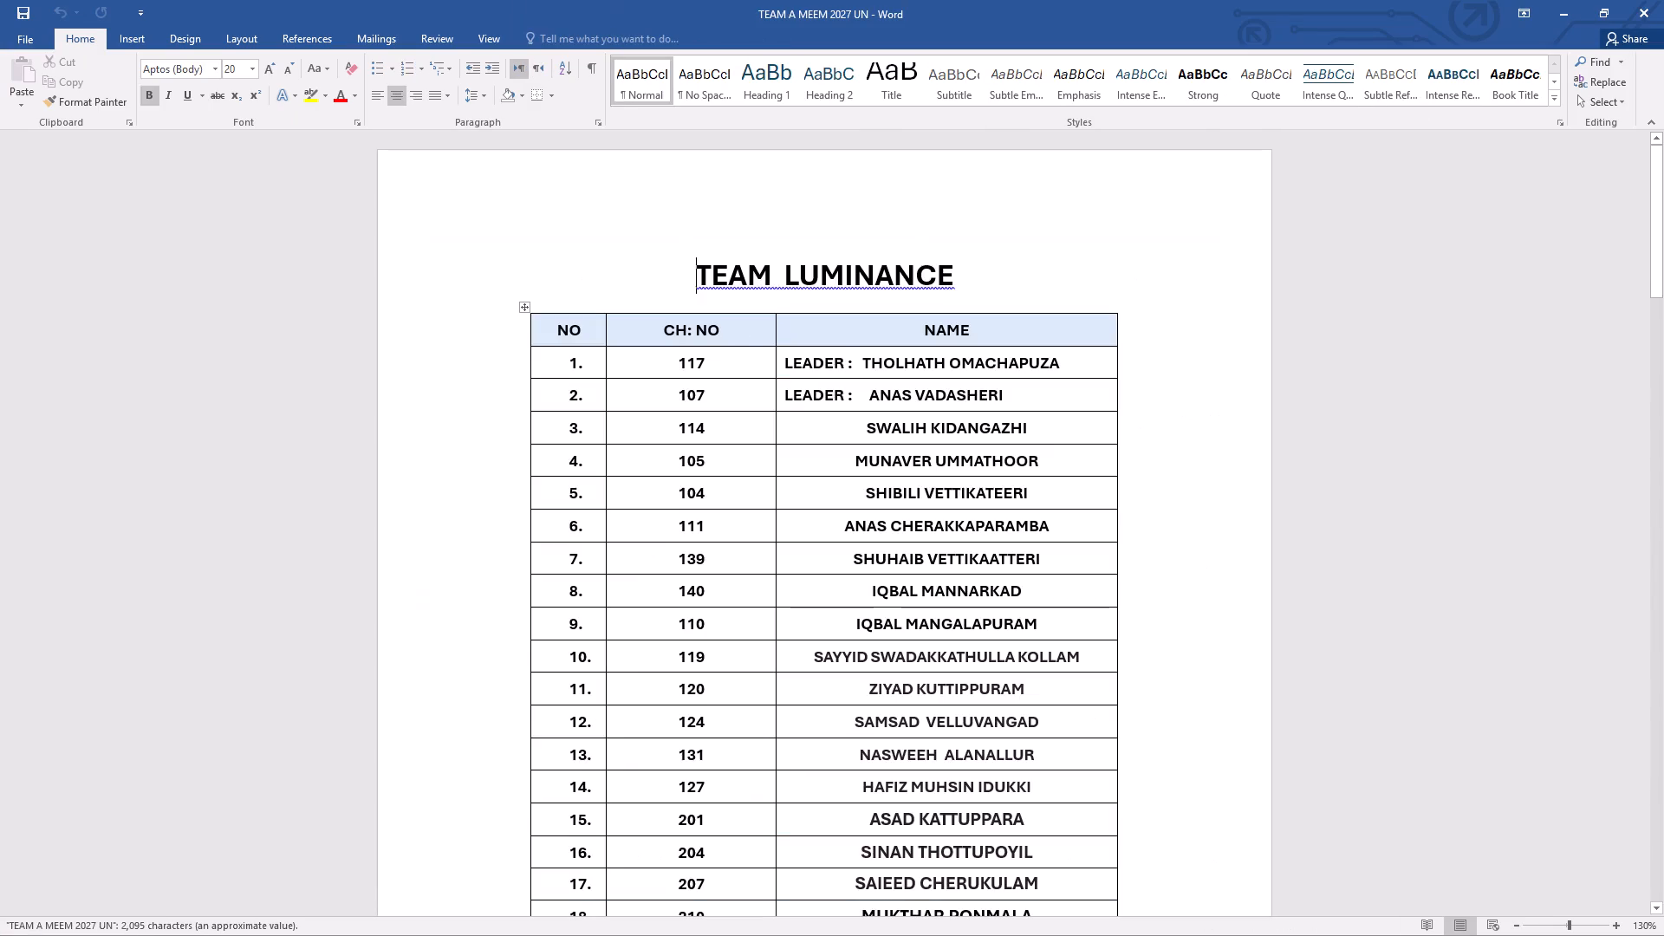
Examine the Team Luminance member table through to its last row and return to the beginning.
scroll(985, 552, "down", 11)
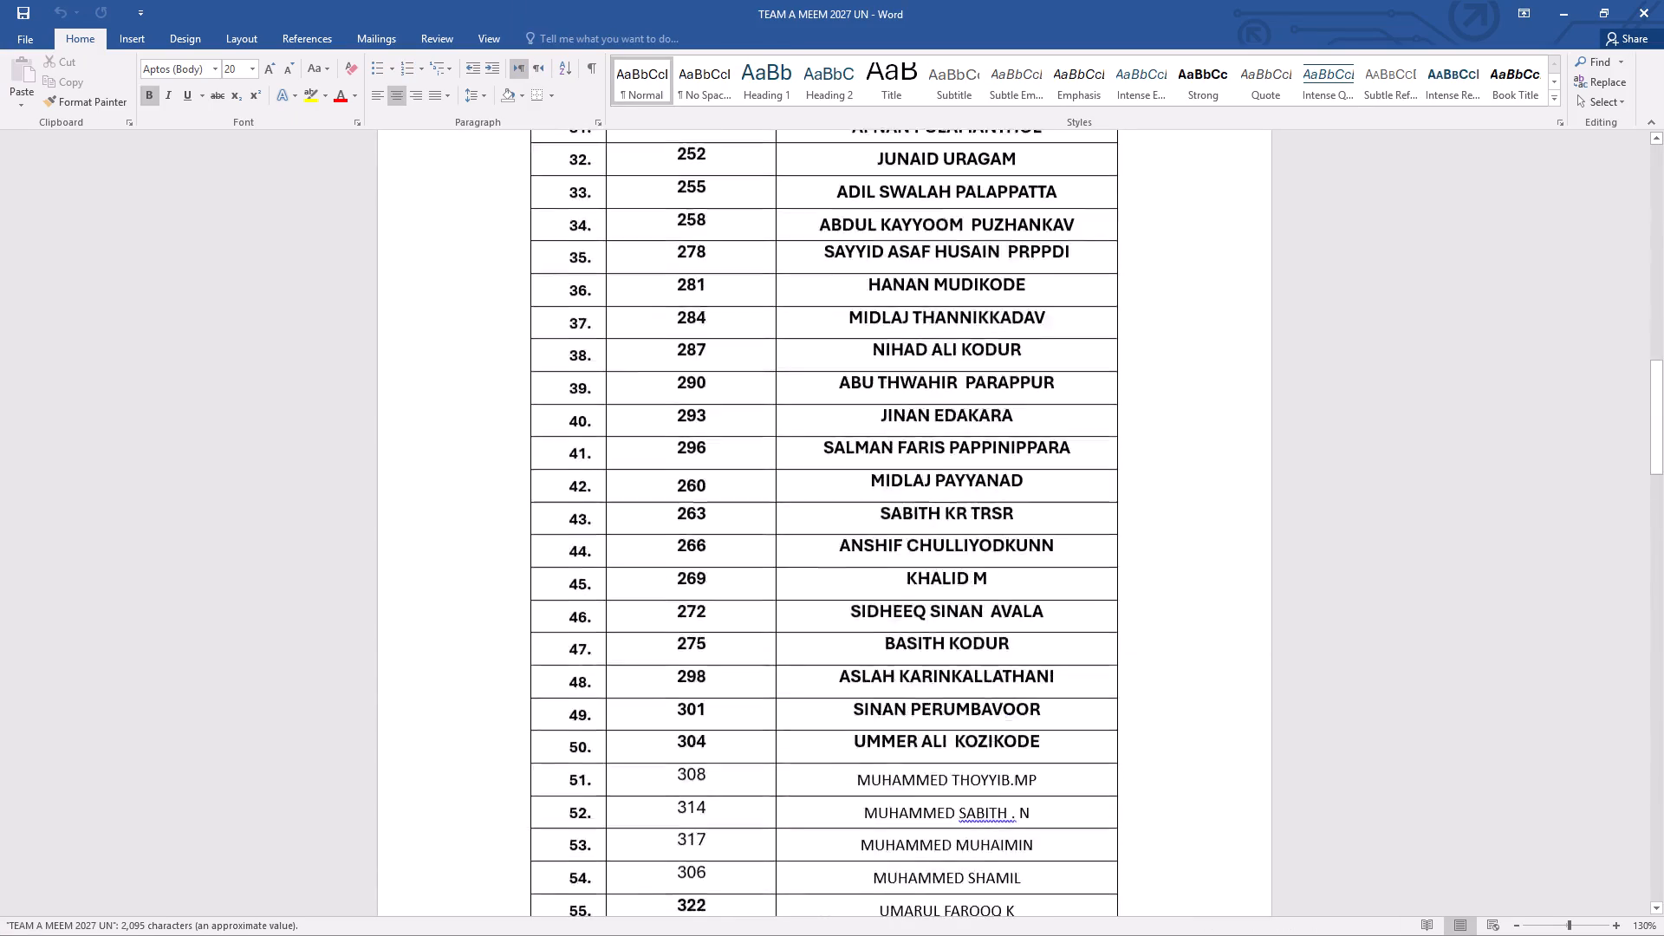
scroll(985, 552, "down", 18)
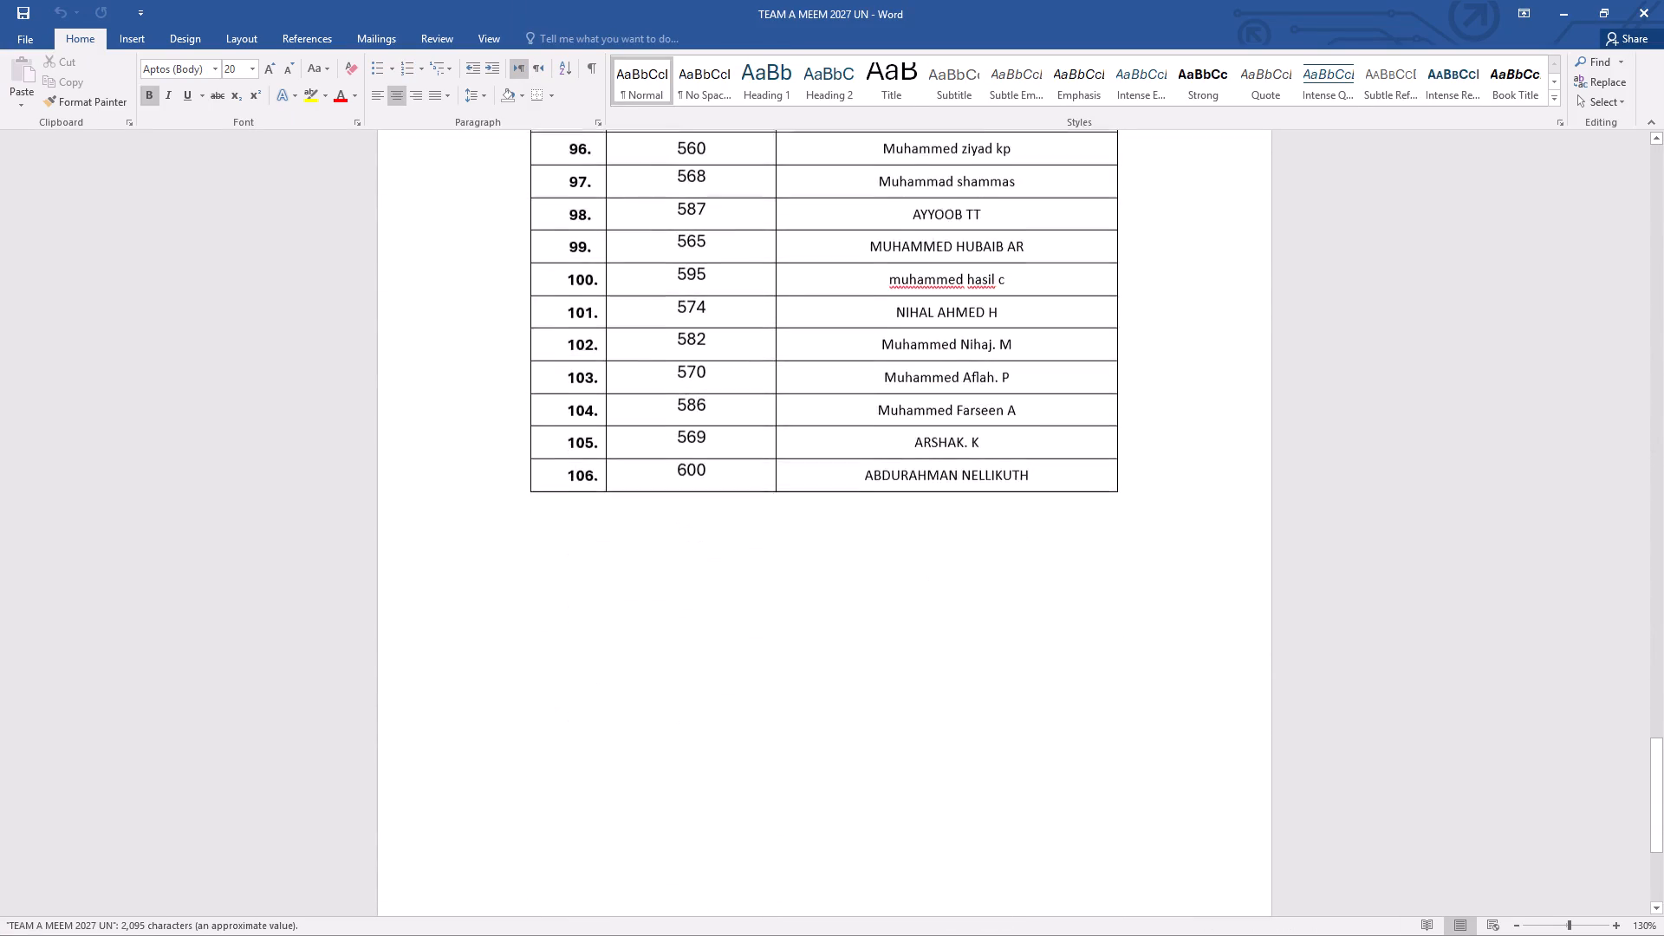
scroll(985, 552, "down", 1)
scroll(985, 552, "up", 13)
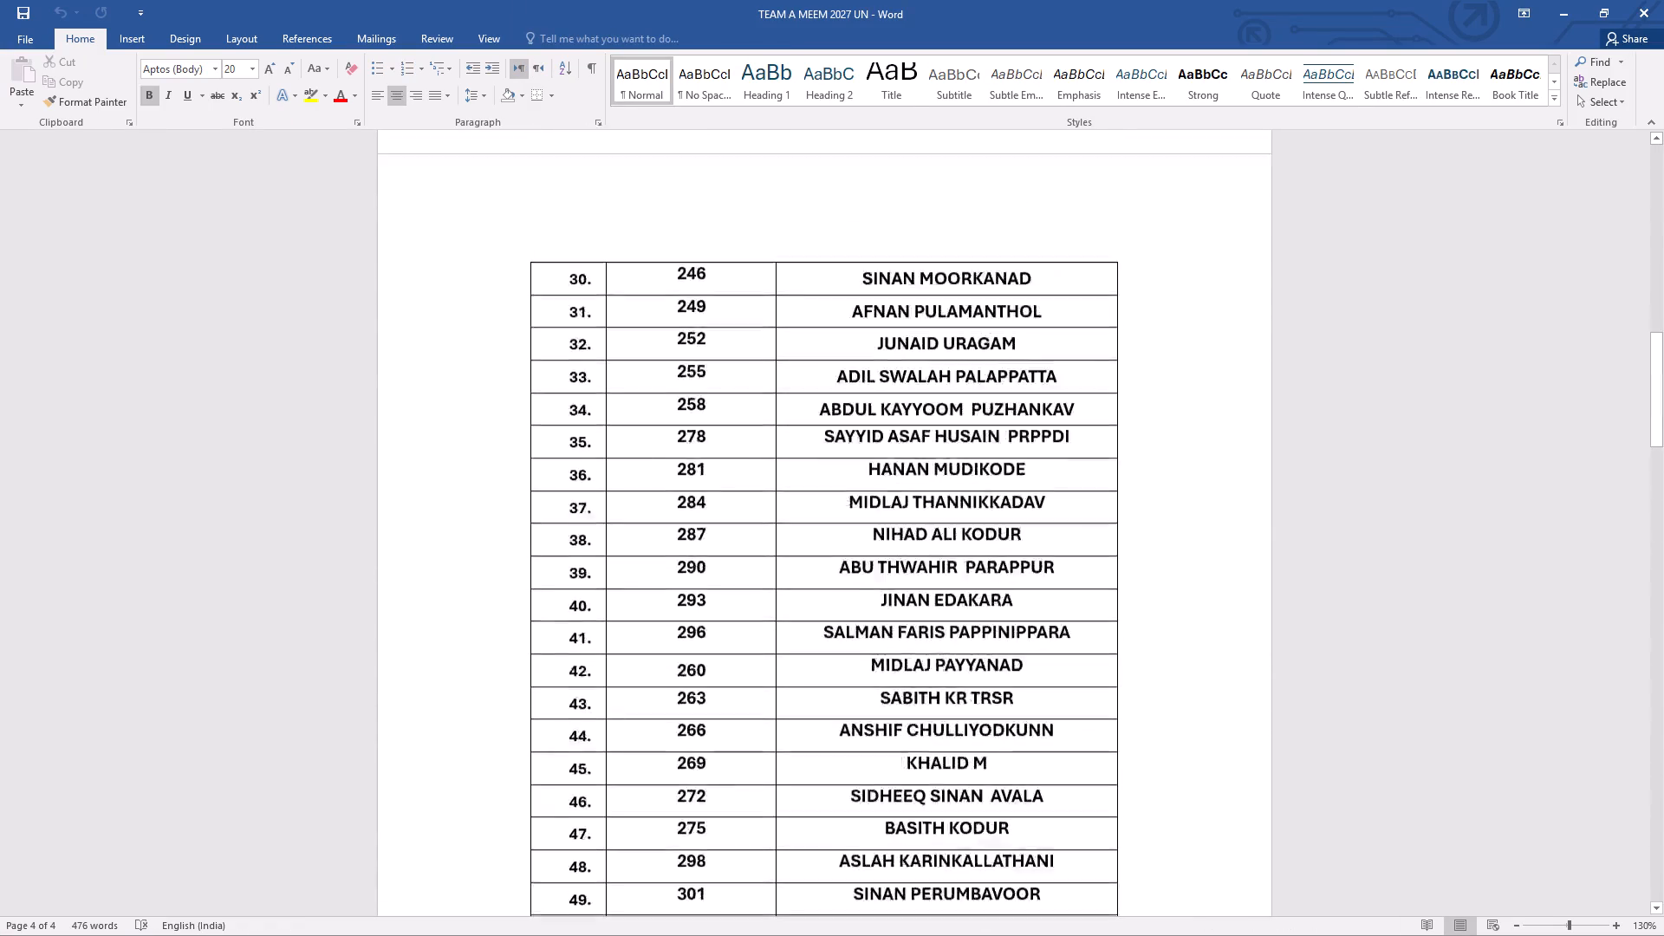
scroll(985, 552, "up", 10)
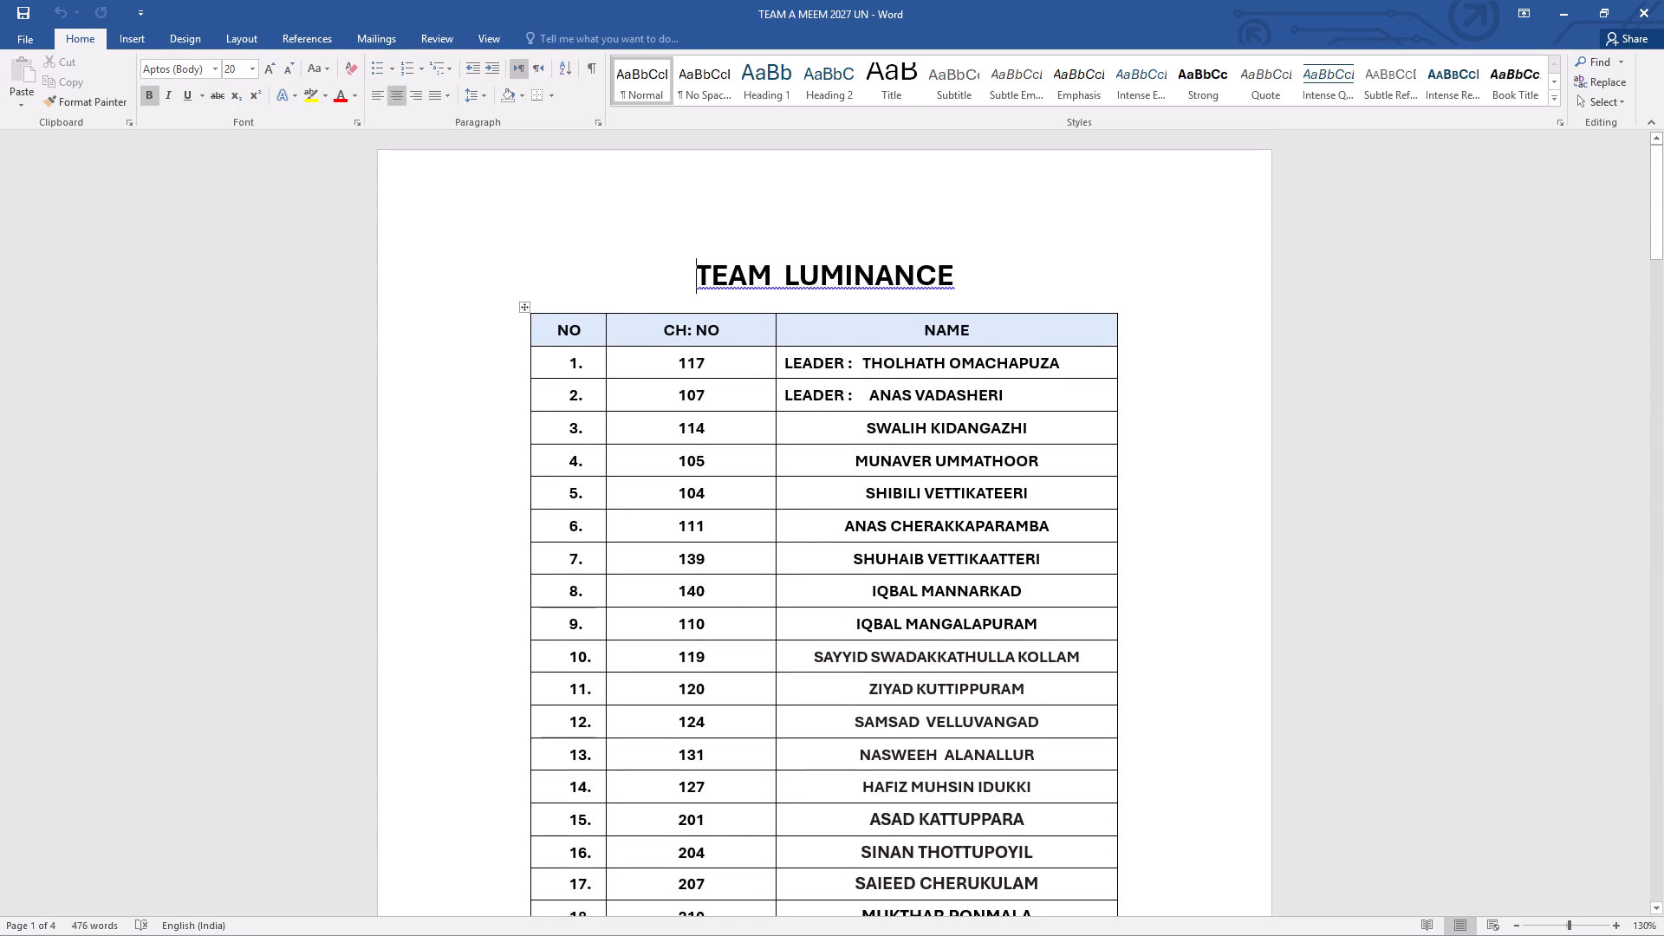
Examine the recent documents list down to its oldest entries and back to the beginning for other team lists.
left_click(19, 37)
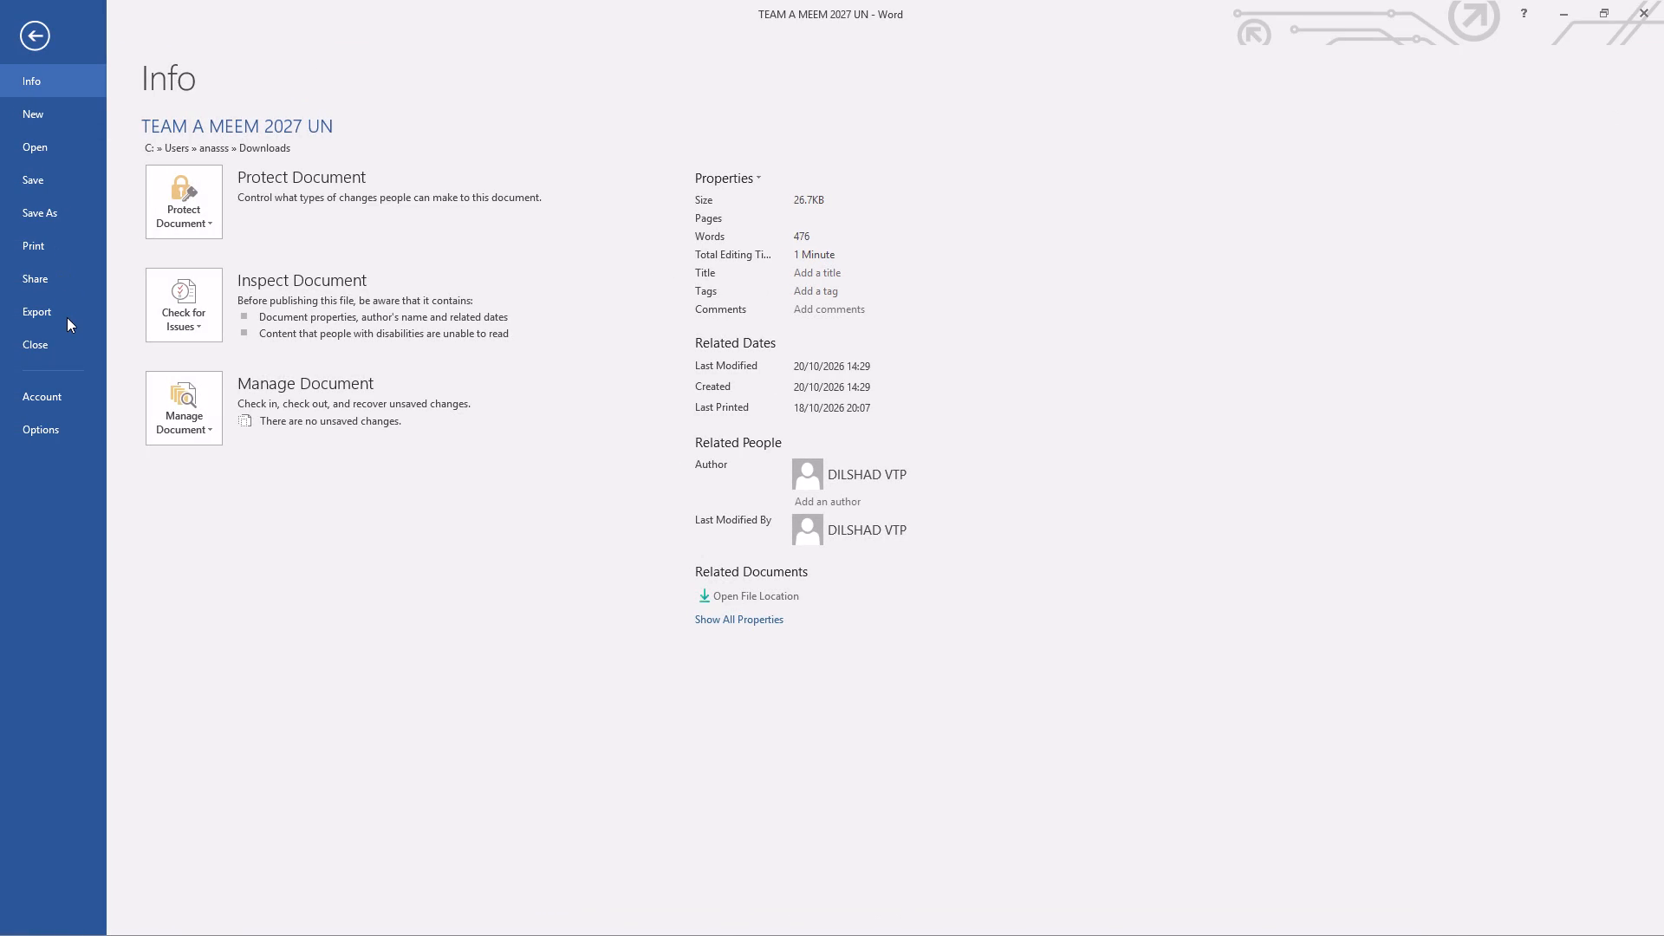
left_click(69, 148)
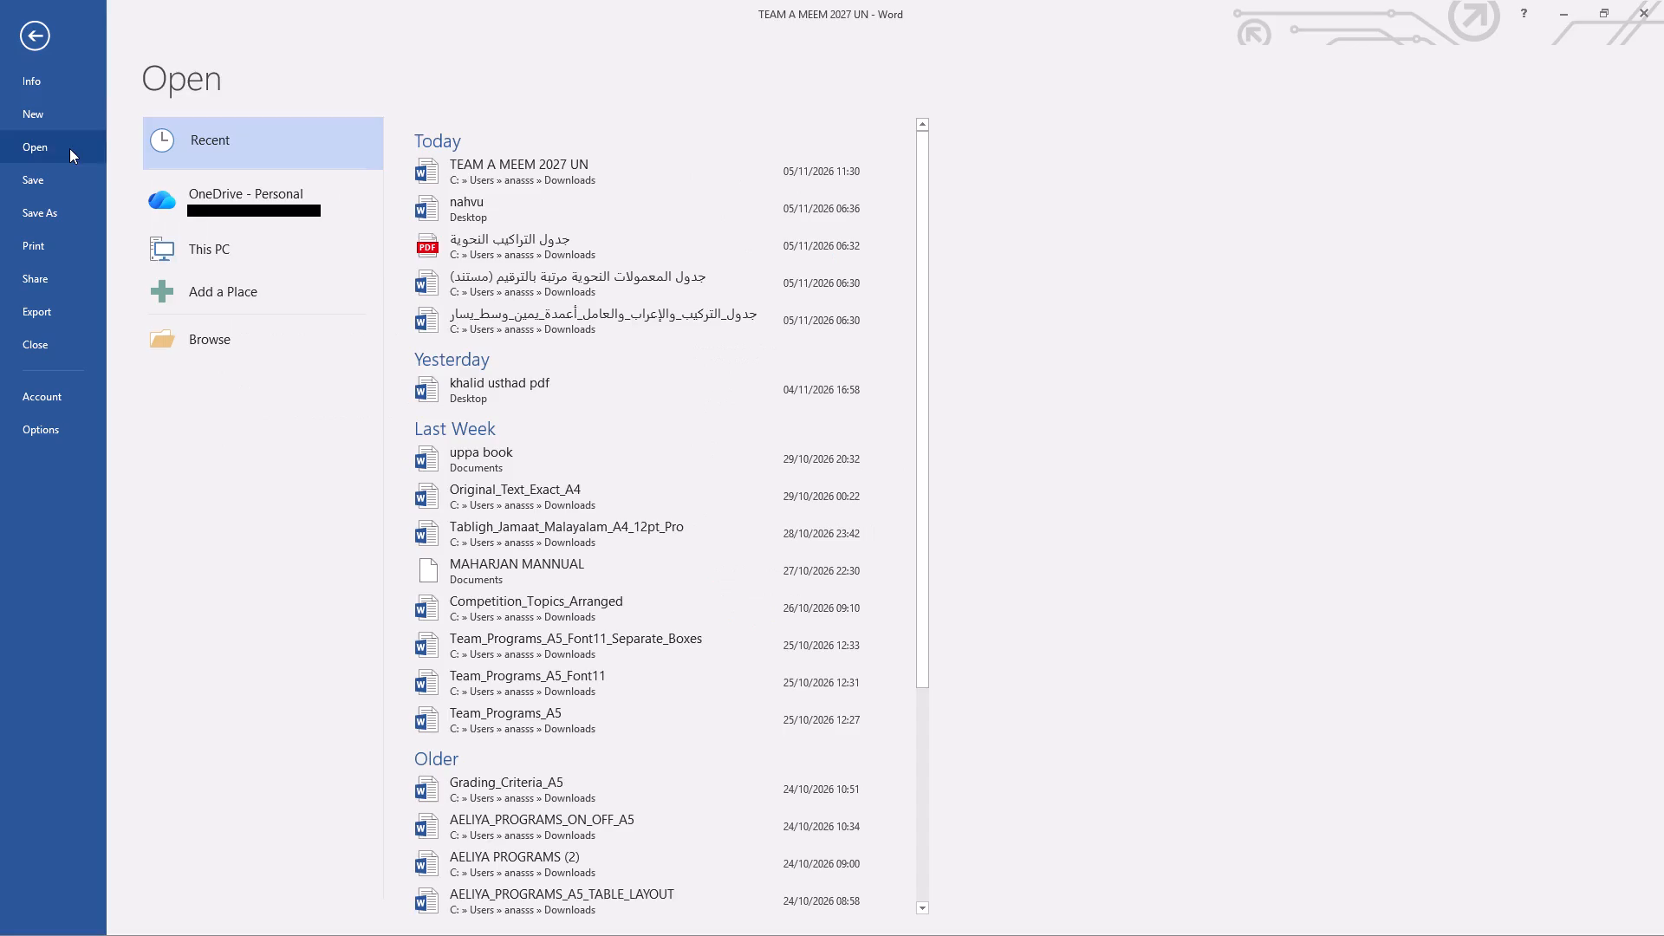
scroll(679, 699, "down", 1)
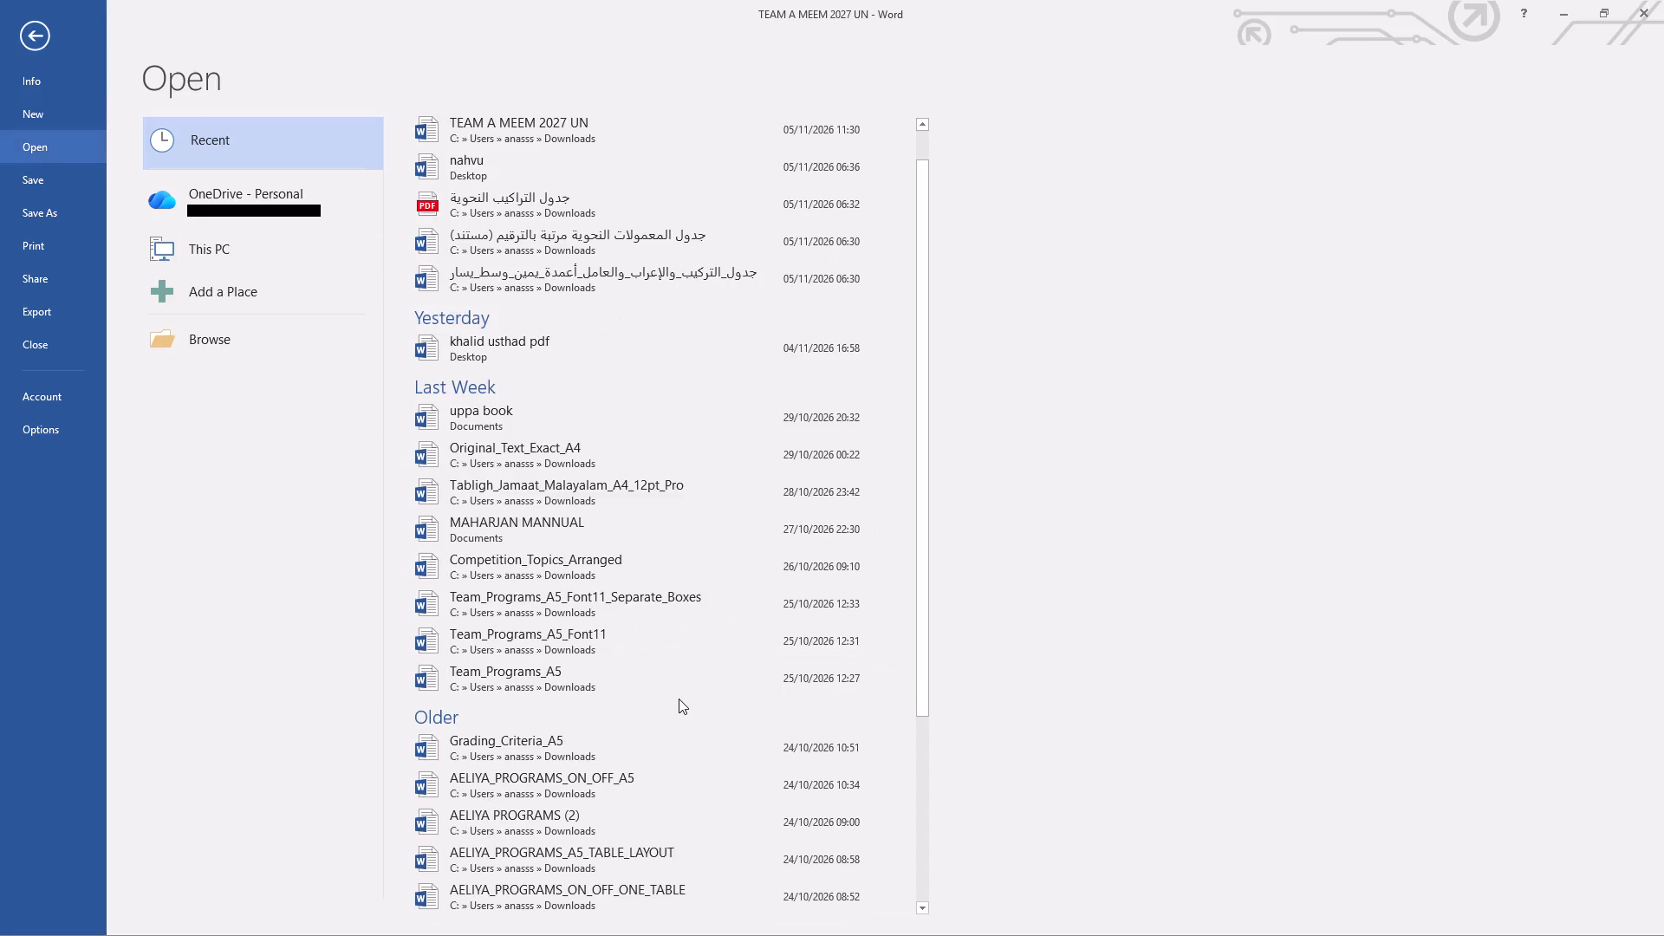
scroll(679, 699, "down", 6)
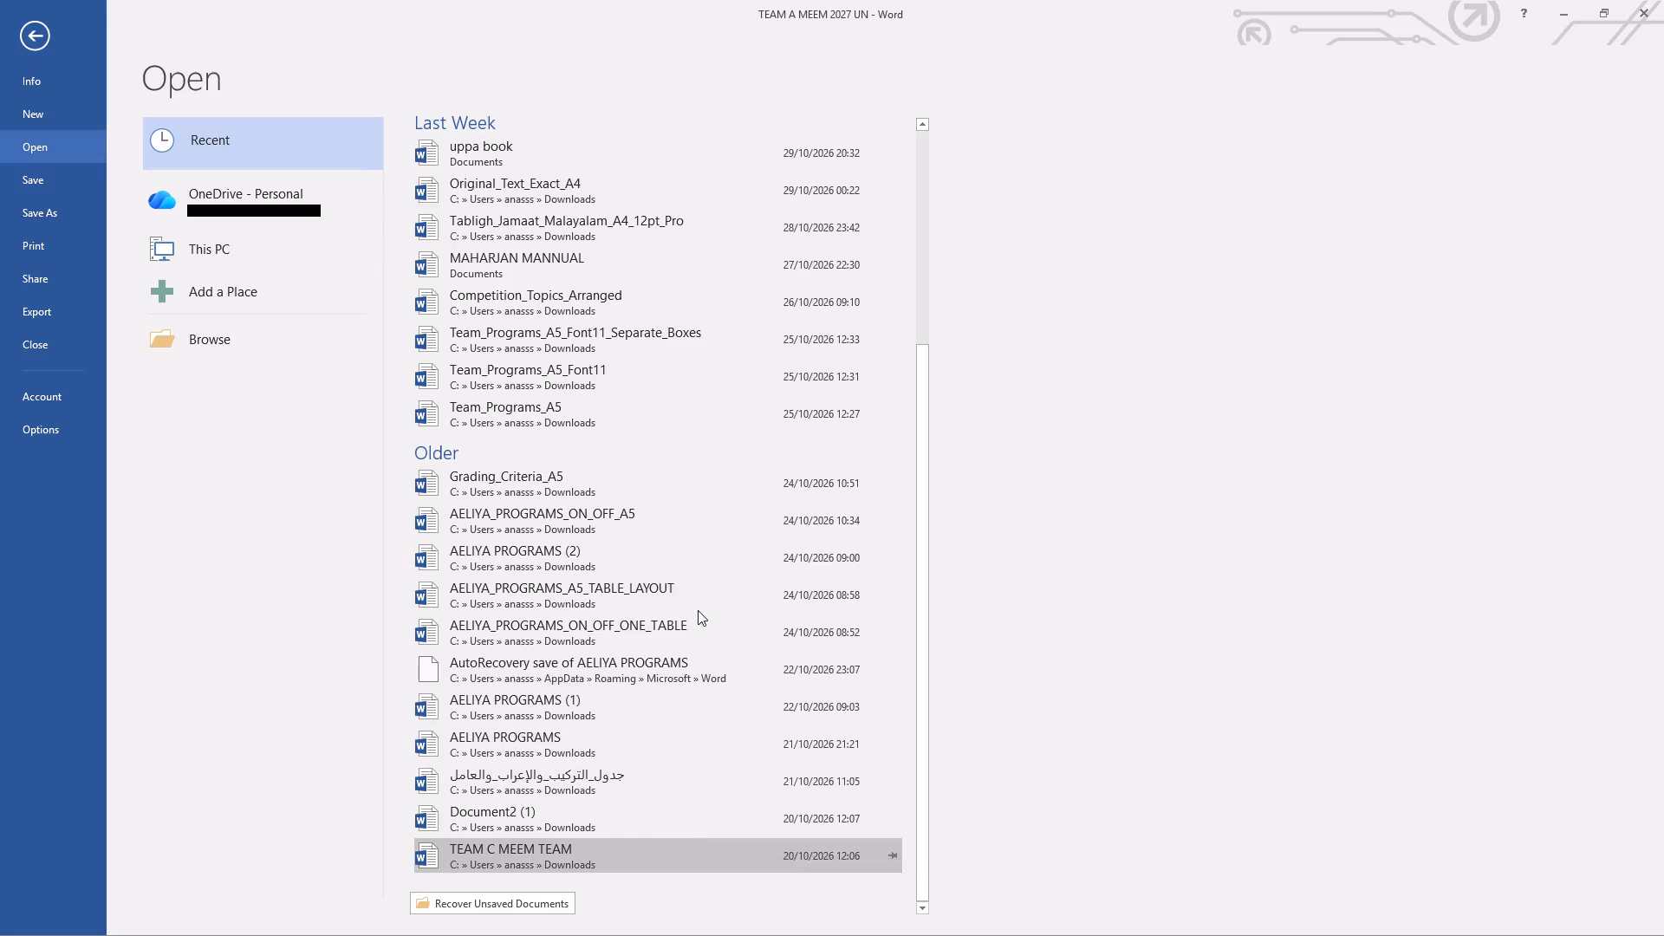
scroll(697, 601, "up", 1)
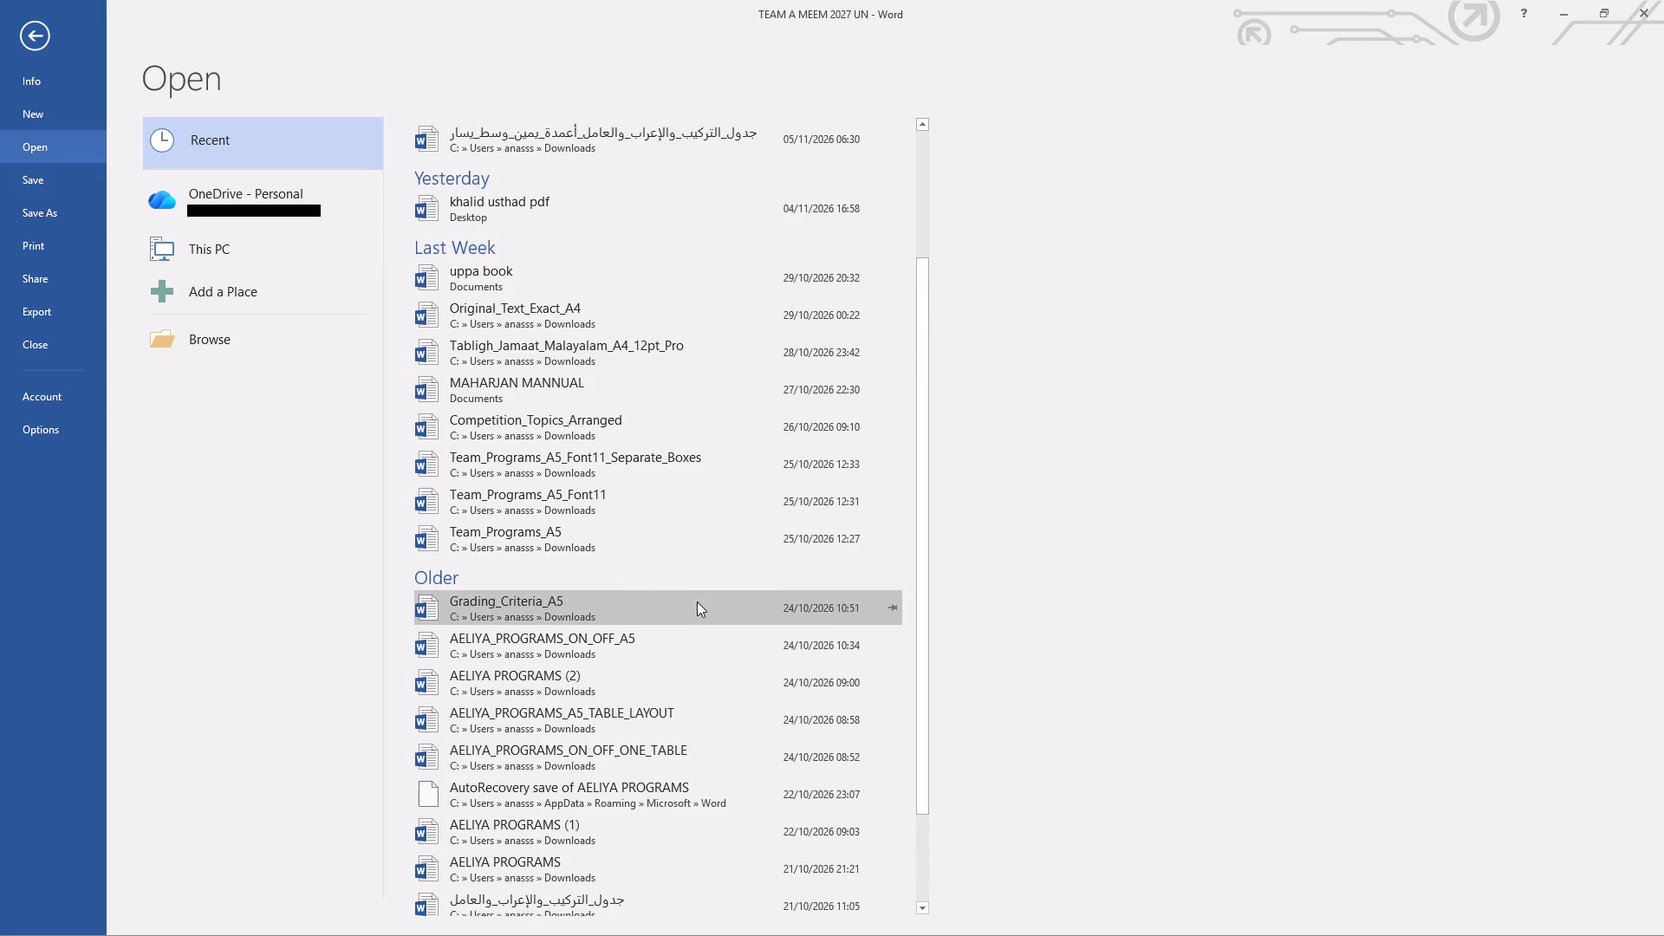
scroll(697, 601, "down", 1)
scroll(731, 498, "up", 2)
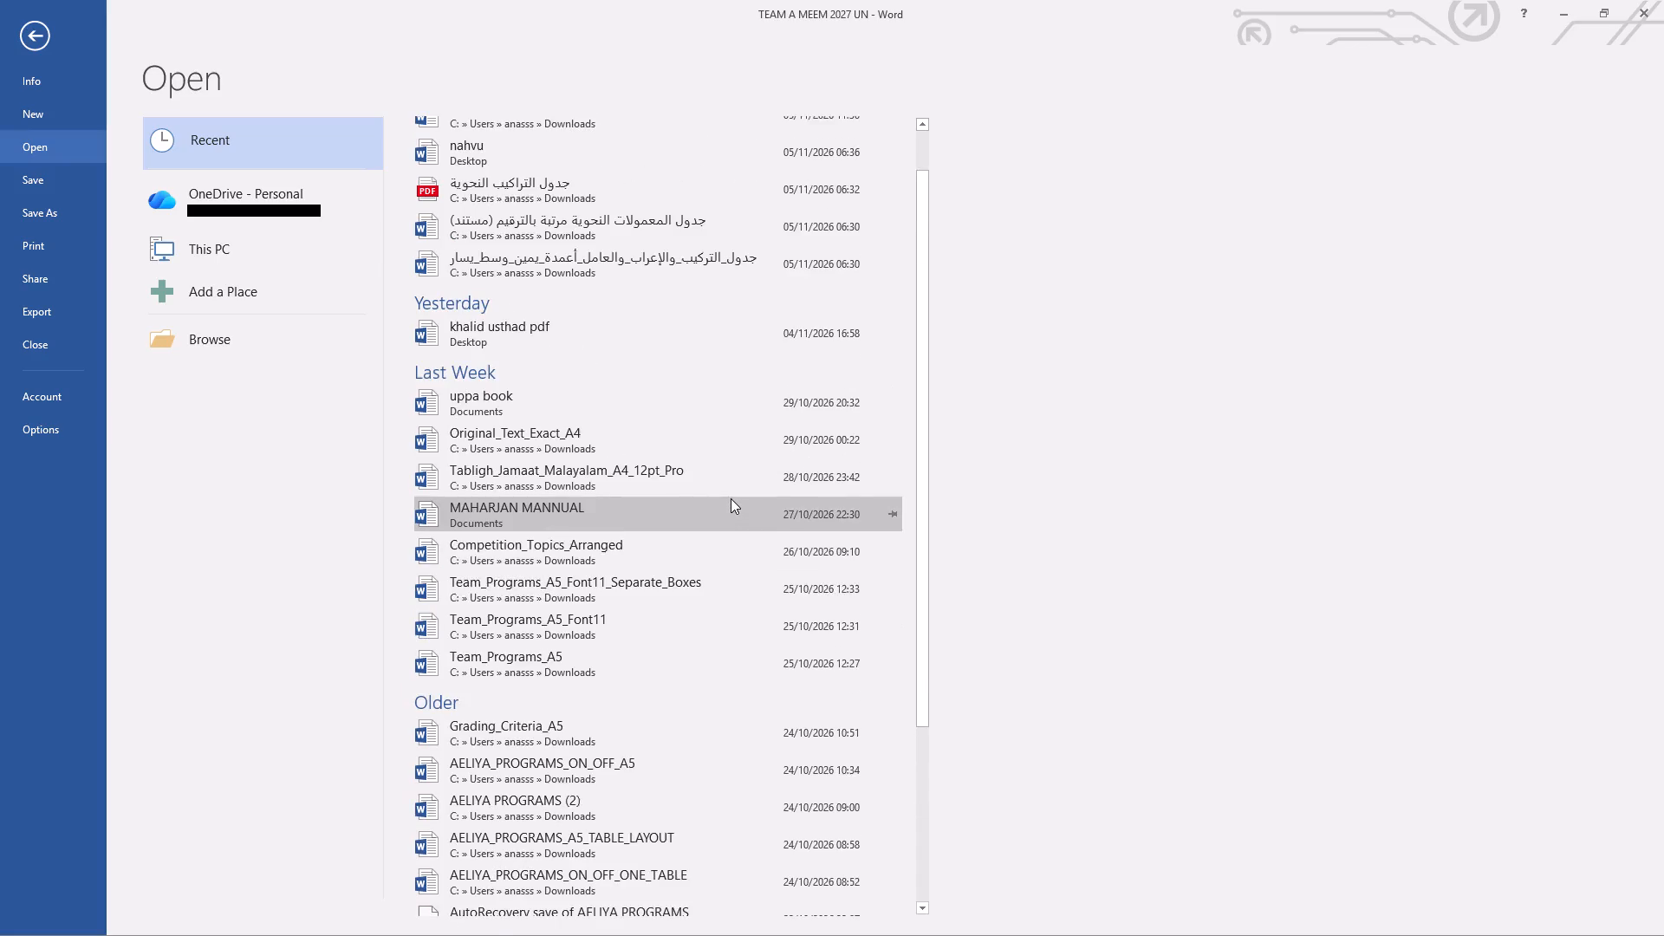
scroll(731, 498, "up", 3)
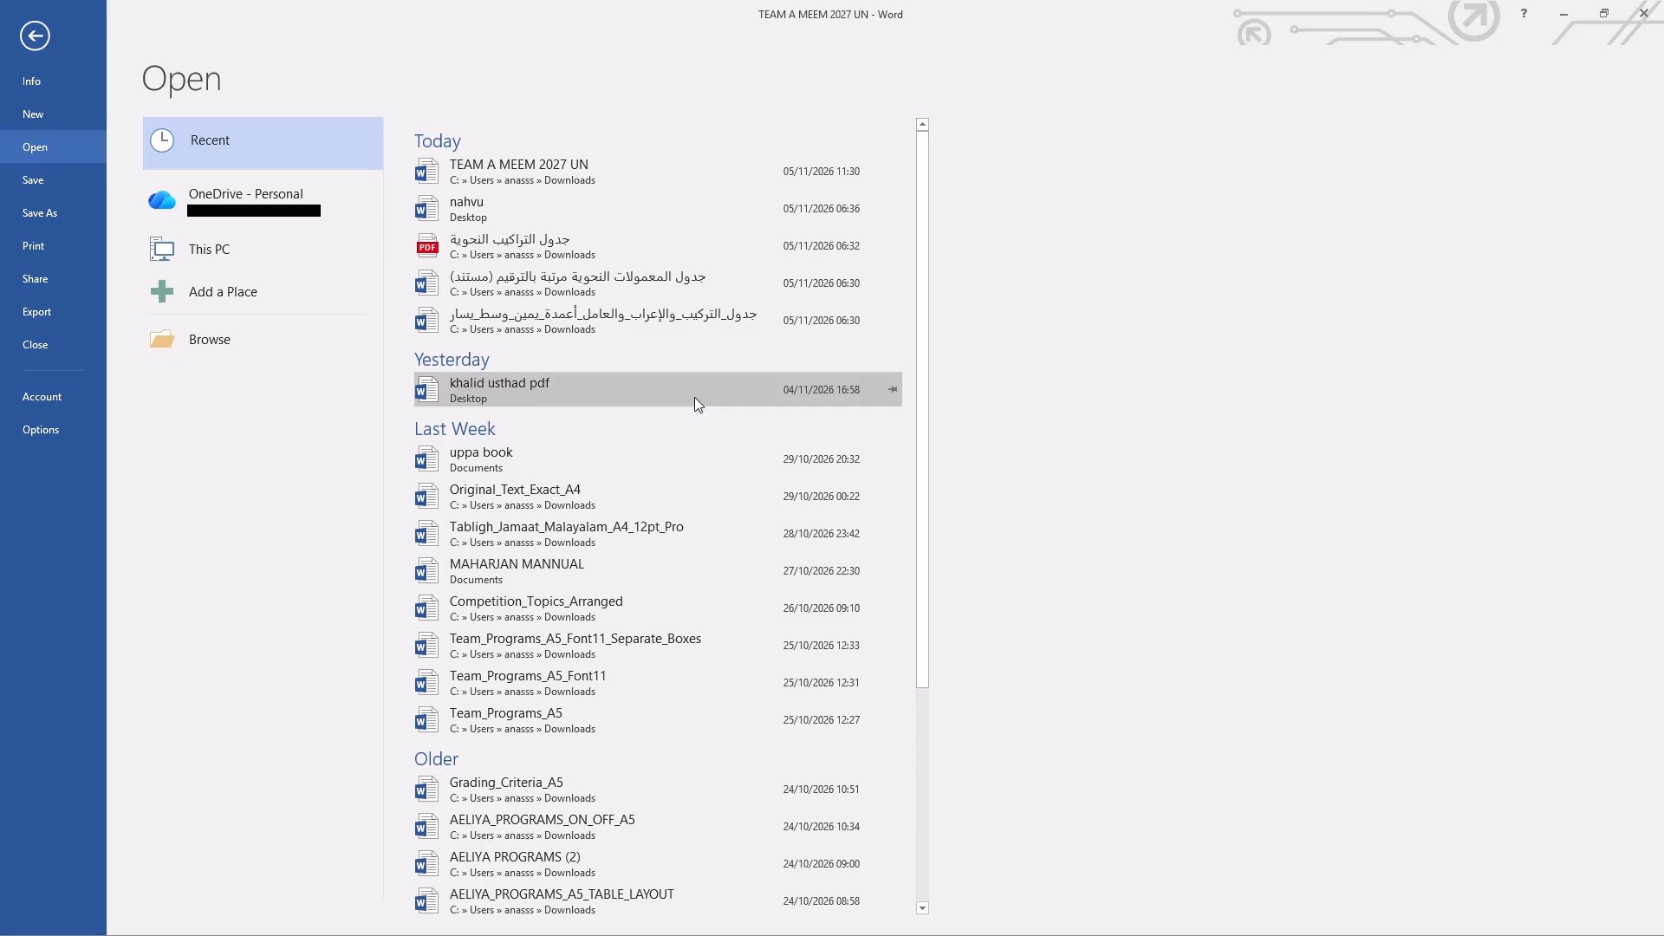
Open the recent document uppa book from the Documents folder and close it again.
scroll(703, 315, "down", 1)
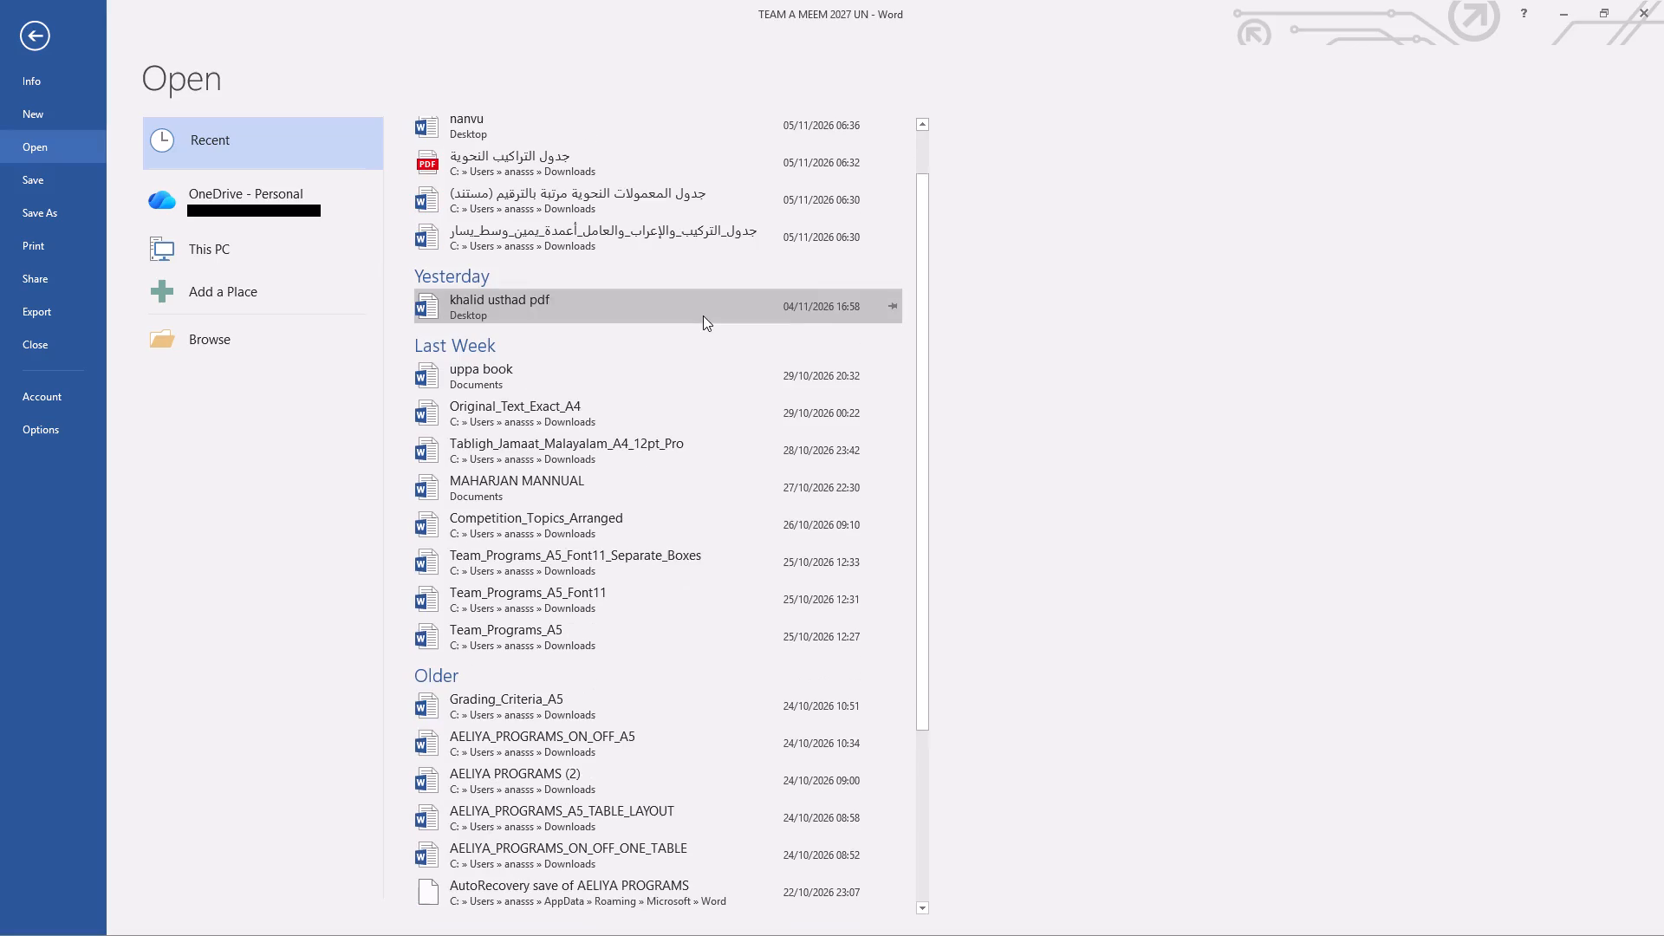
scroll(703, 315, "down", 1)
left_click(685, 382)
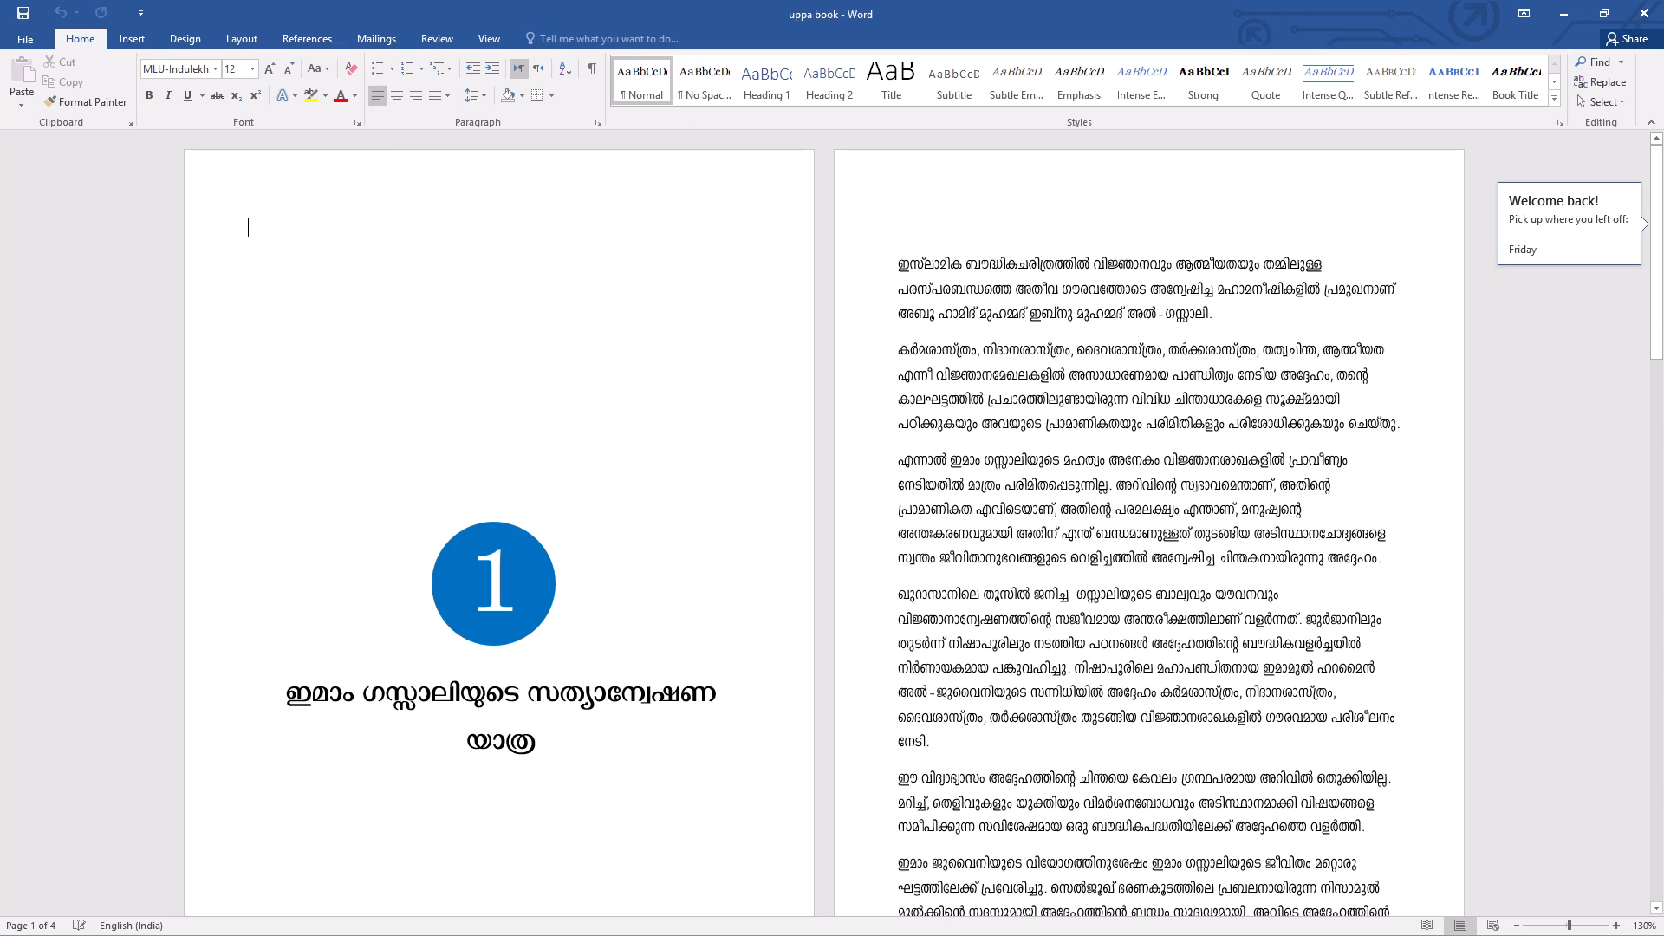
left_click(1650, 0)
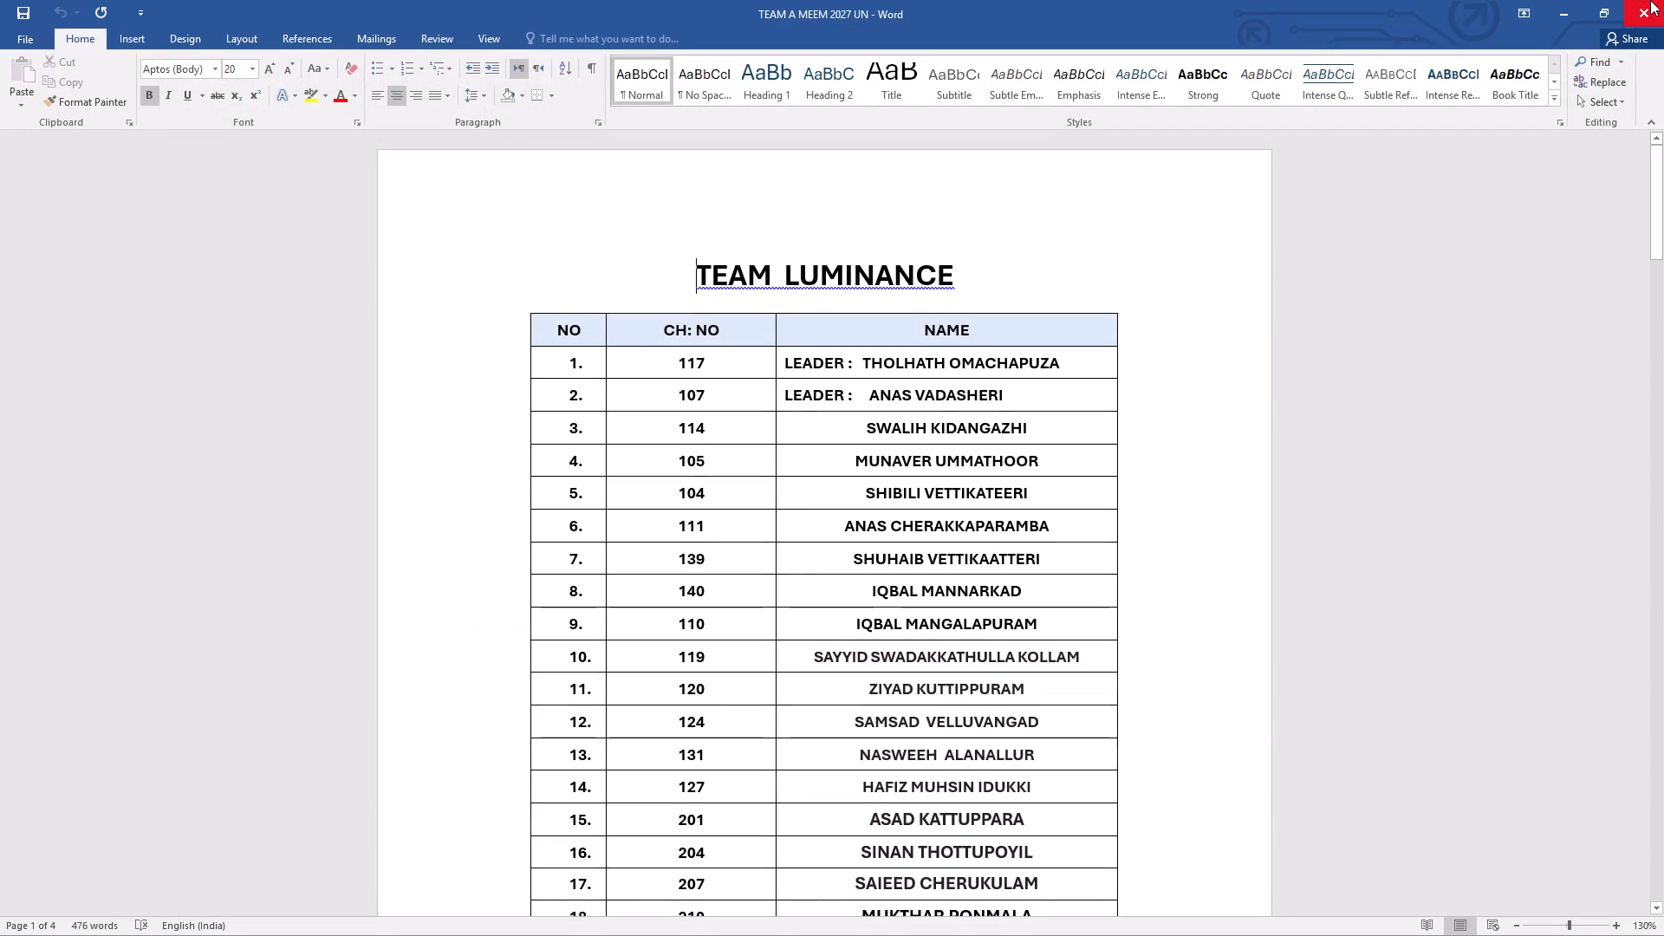
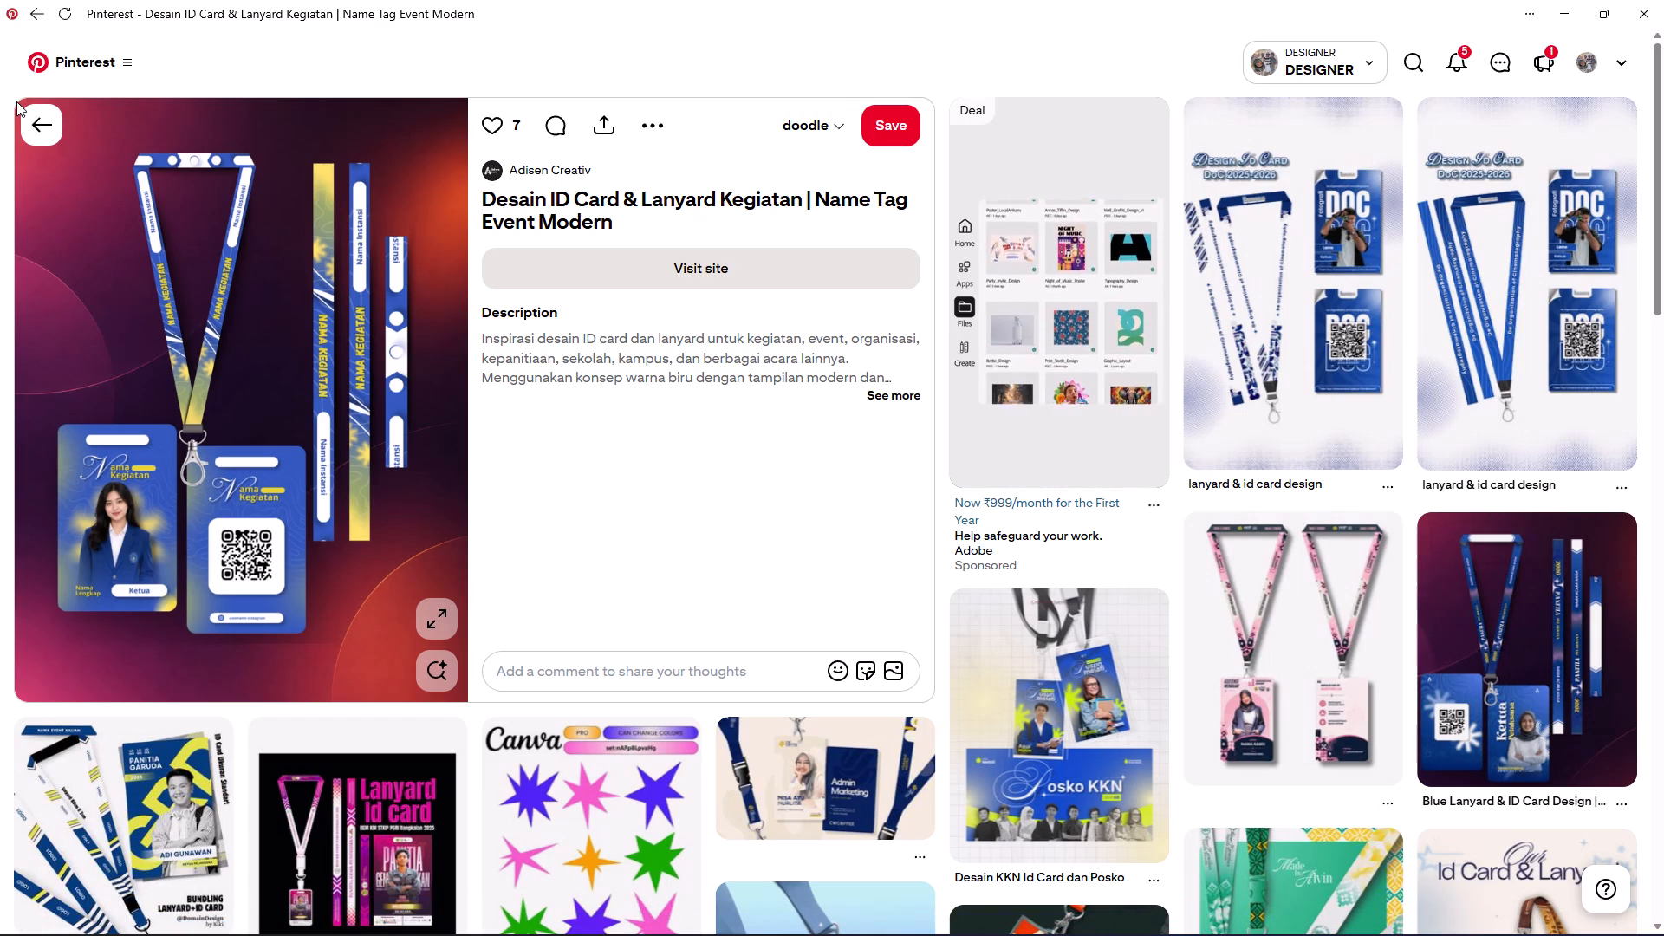
Return to the ID card size results and replace that search with the recent search "design elements graphic".
left_click(29, 113)
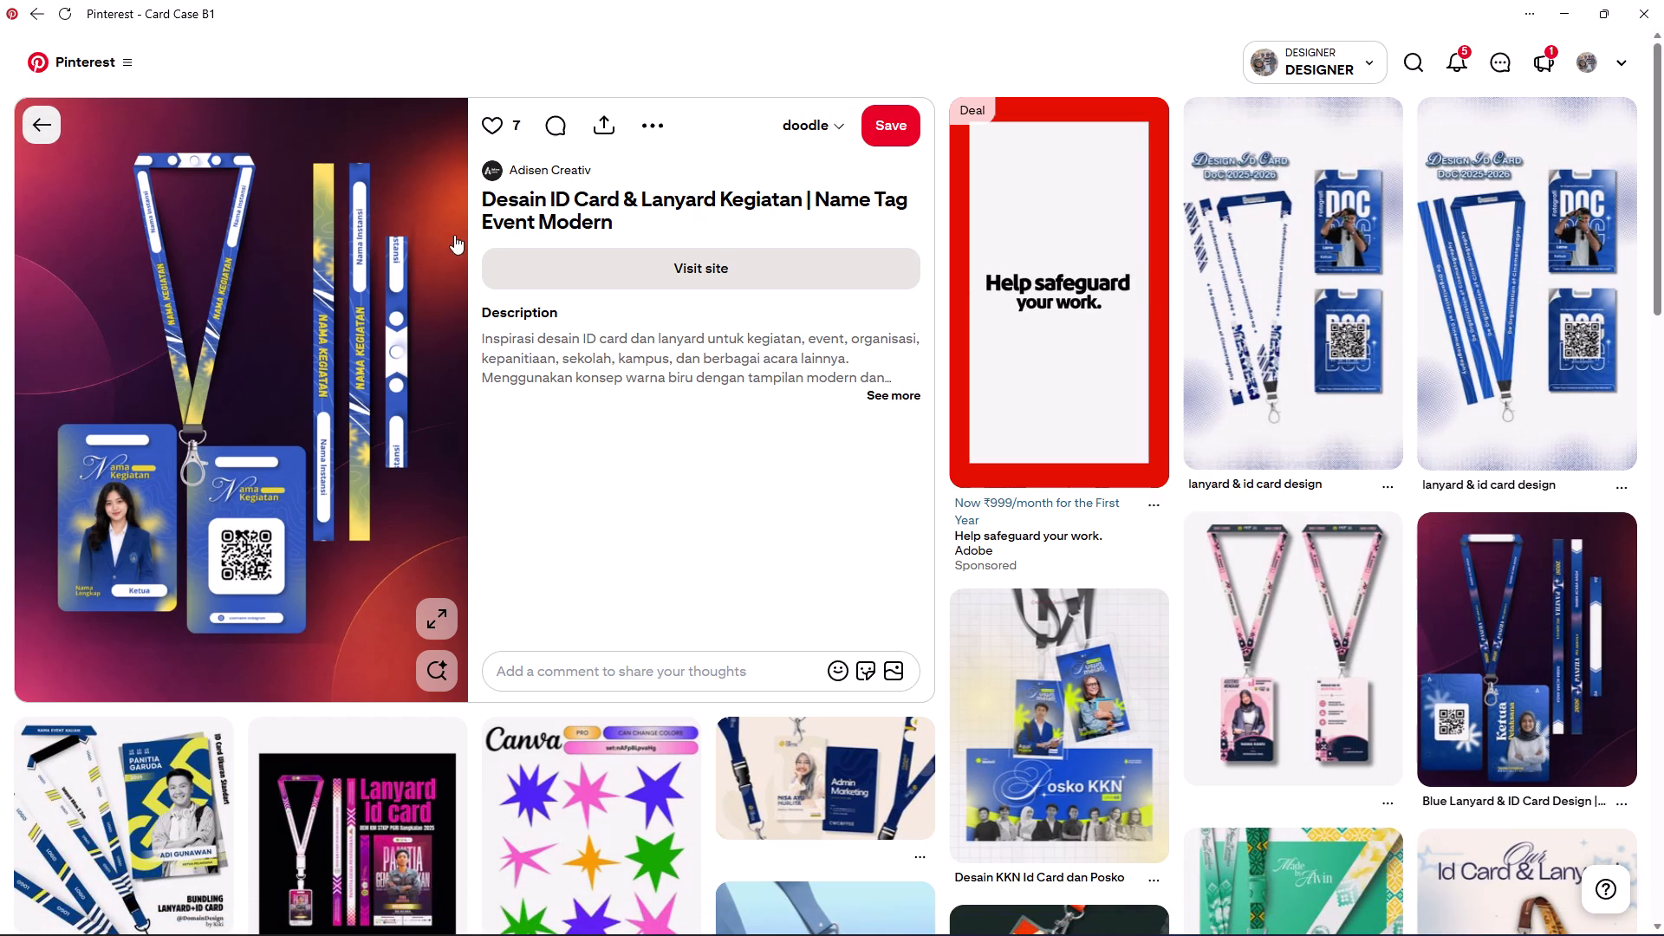
scroll(275, 100, "up", 6)
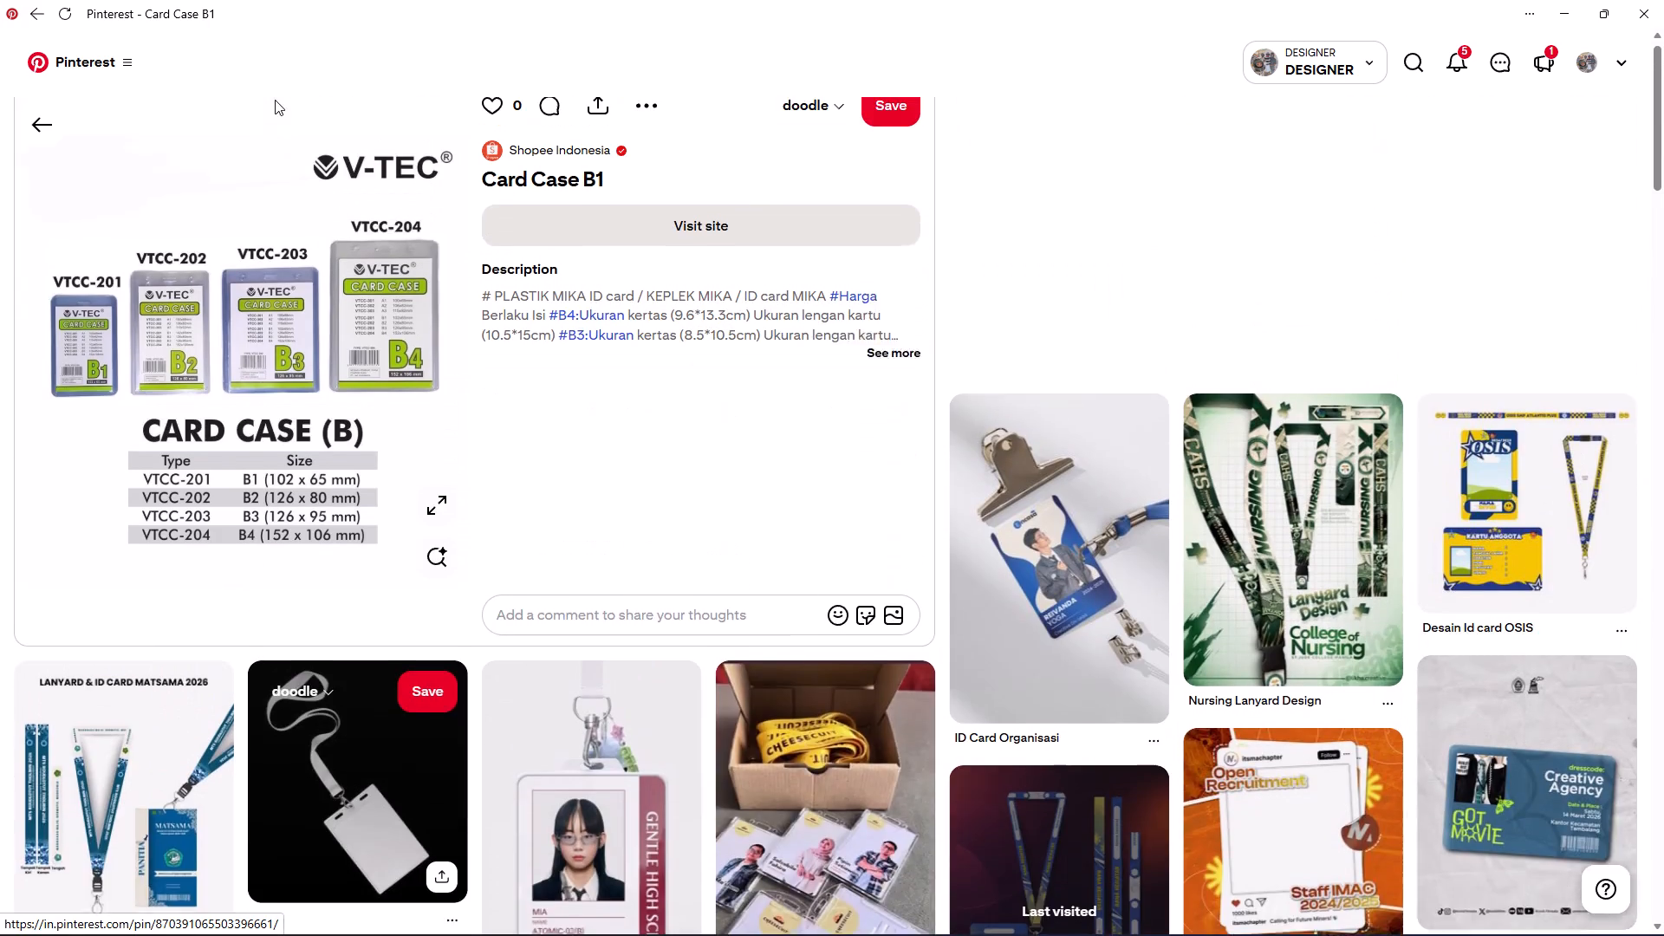
left_click(42, 125)
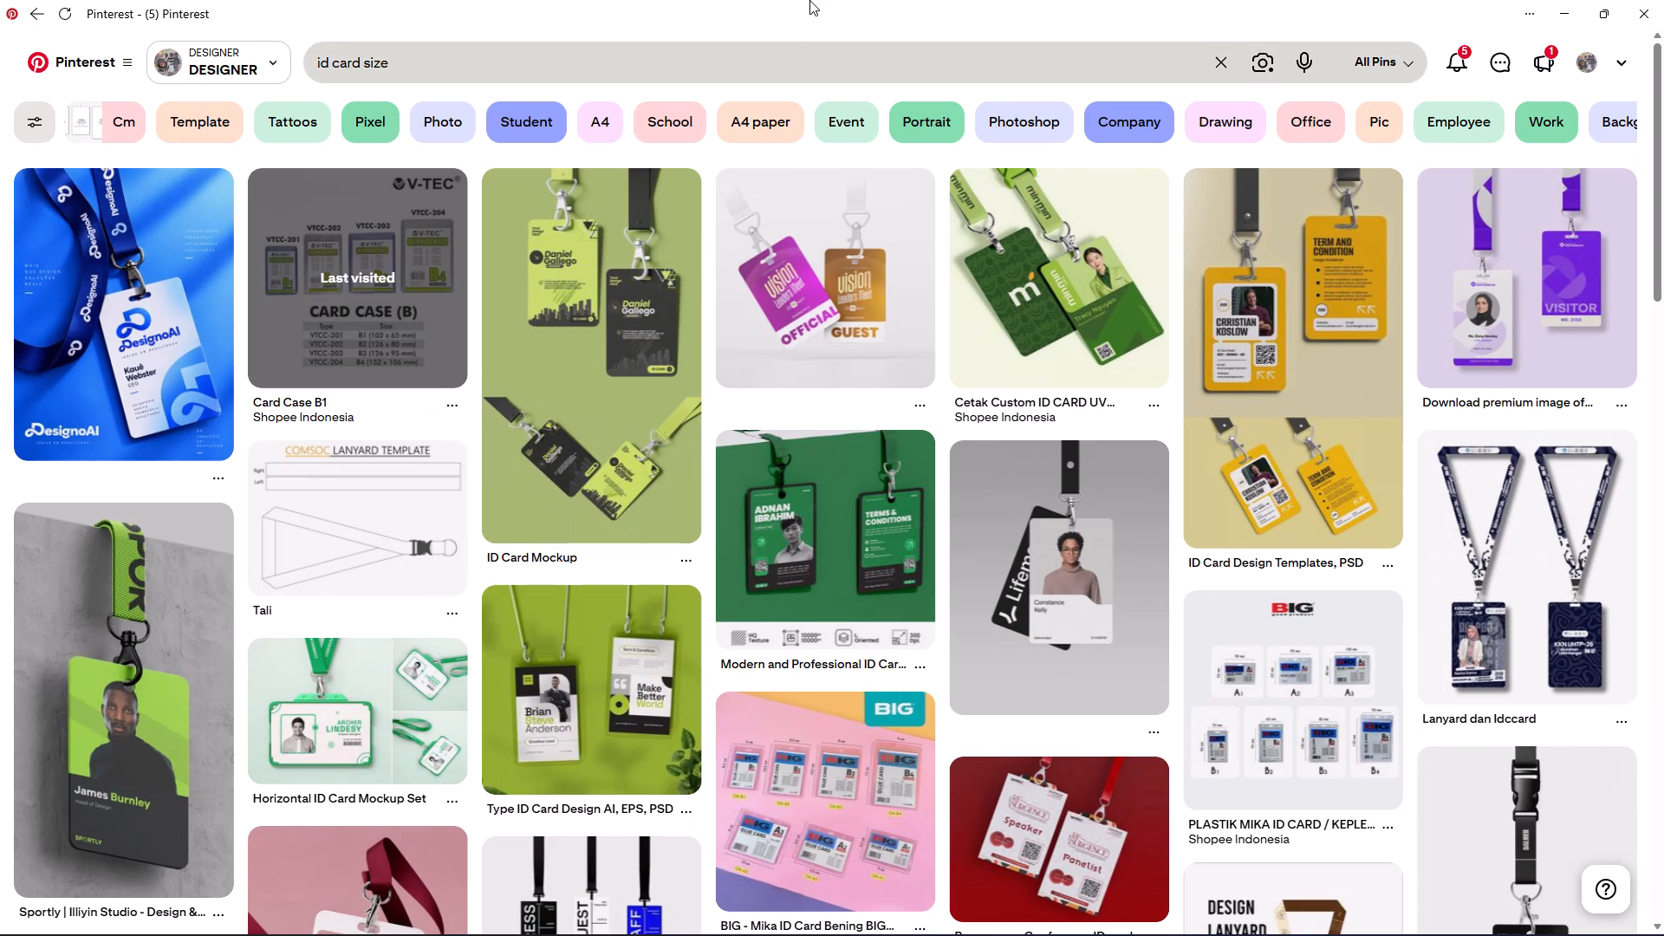
left_click(666, 62)
key("BackSpace")
key("BackSpace")
key("BackSpace")
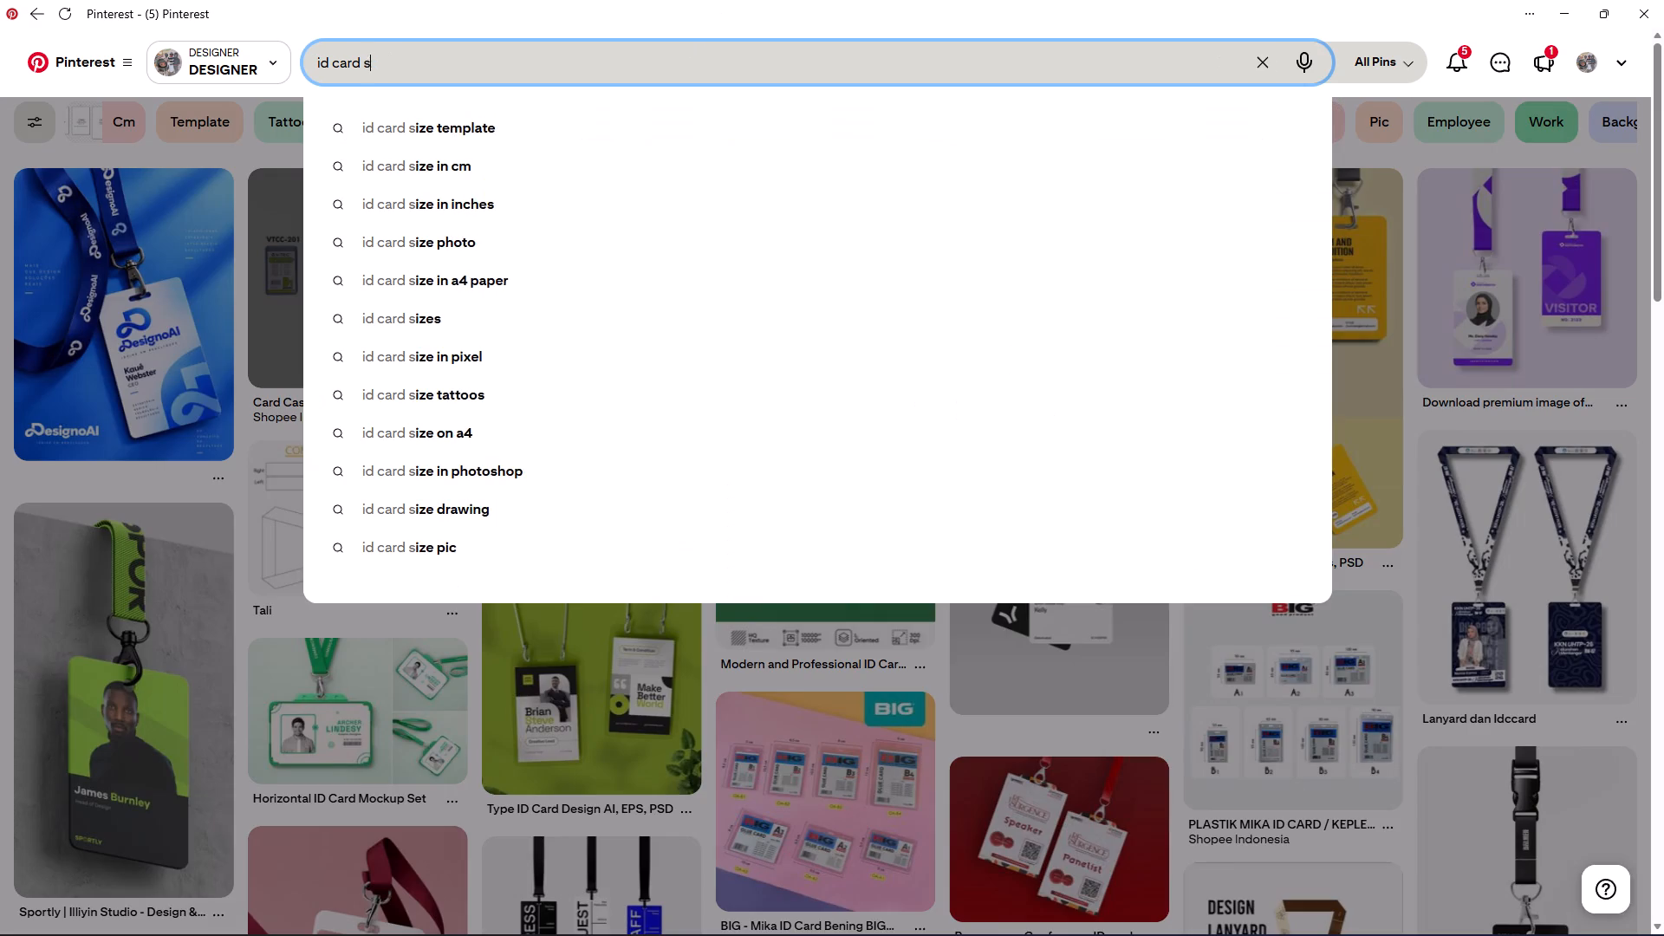
key("BackSpace")
key("BackSpace")
key("BackSpace")
key("BackSpace")
key("BackSpace")
key("BackSpace")
key("BackSpace")
key("BackSpace")
key("BackSpace")
key("BackSpace")
key("BackSpace")
key("BackSpace")
key("BackSpace")
key("BackSpace")
key("BackSpace")
key("BackSpace")
key("BackSpace")
key("BackSpace")
key("BackSpace")
key("BackSpace")
key("BackSpace")
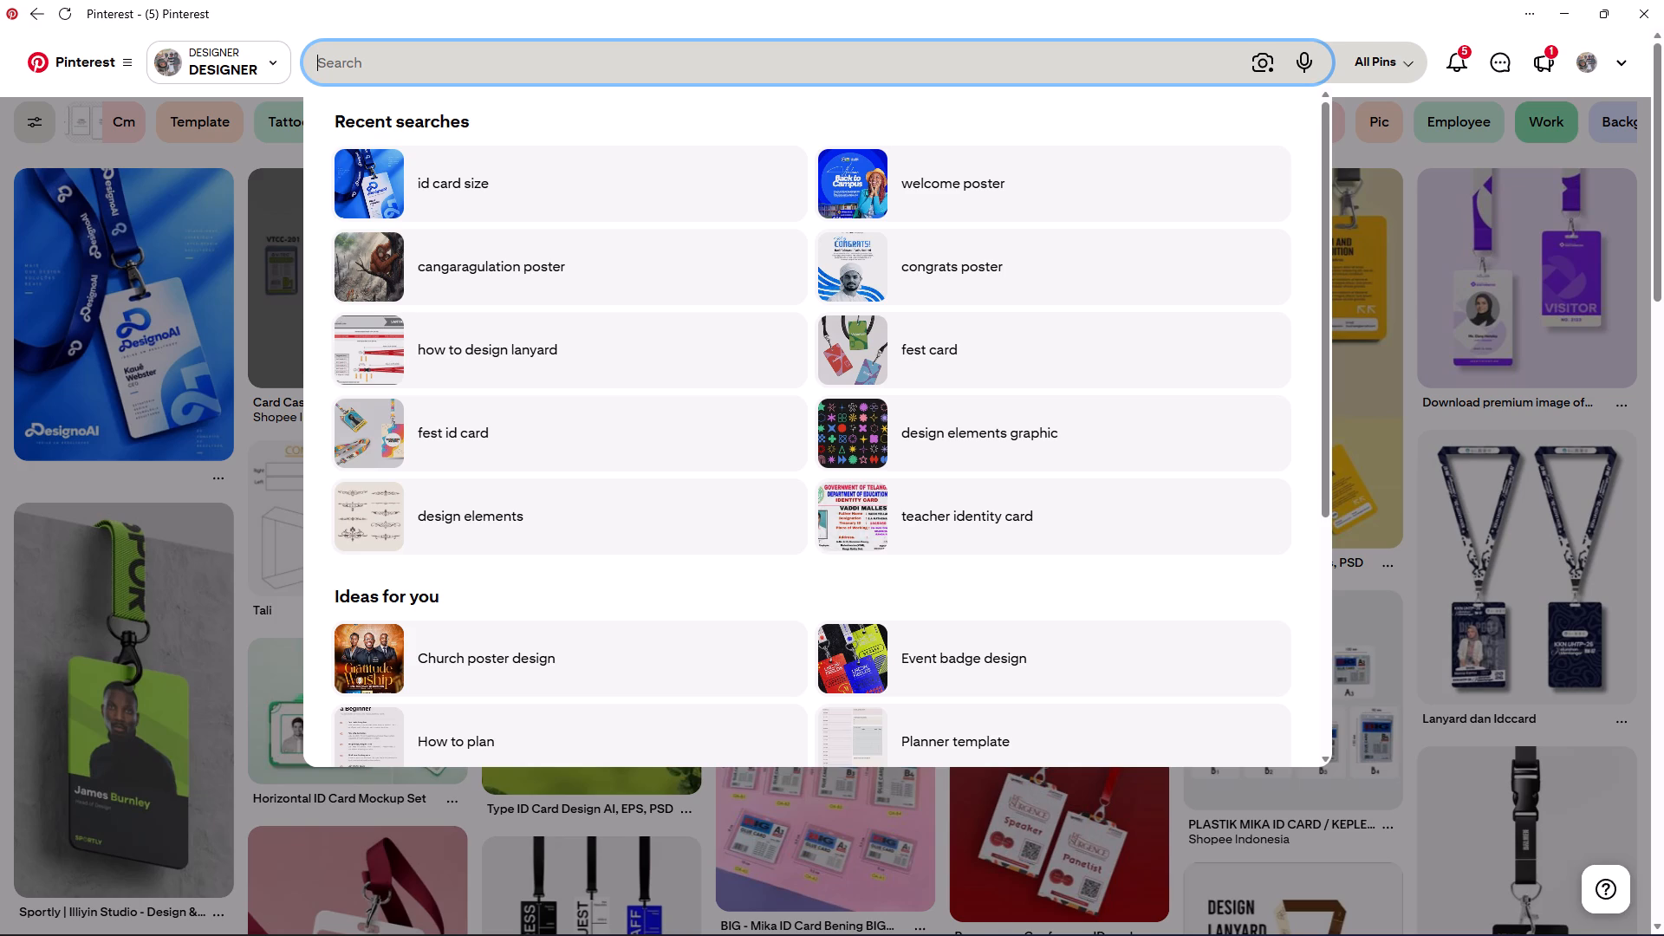
left_click(1019, 438)
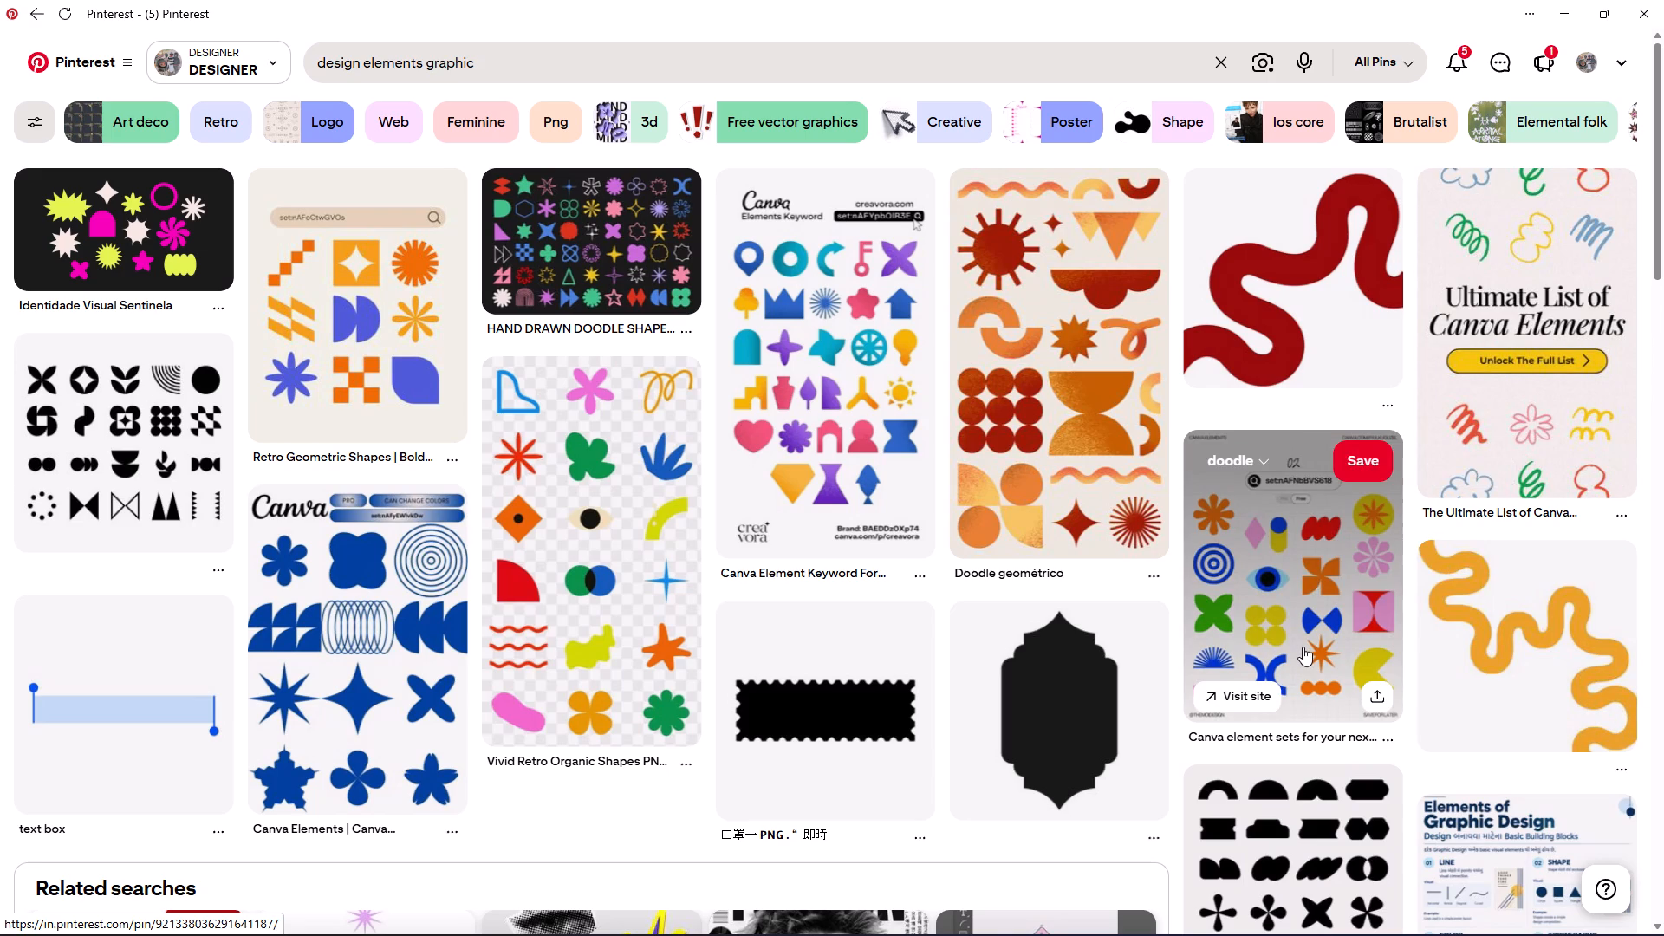
Open the black geometric shapes pin, open its related pin with twelve black shapes including star, eye and heart, and copy that image.
left_click(85, 455)
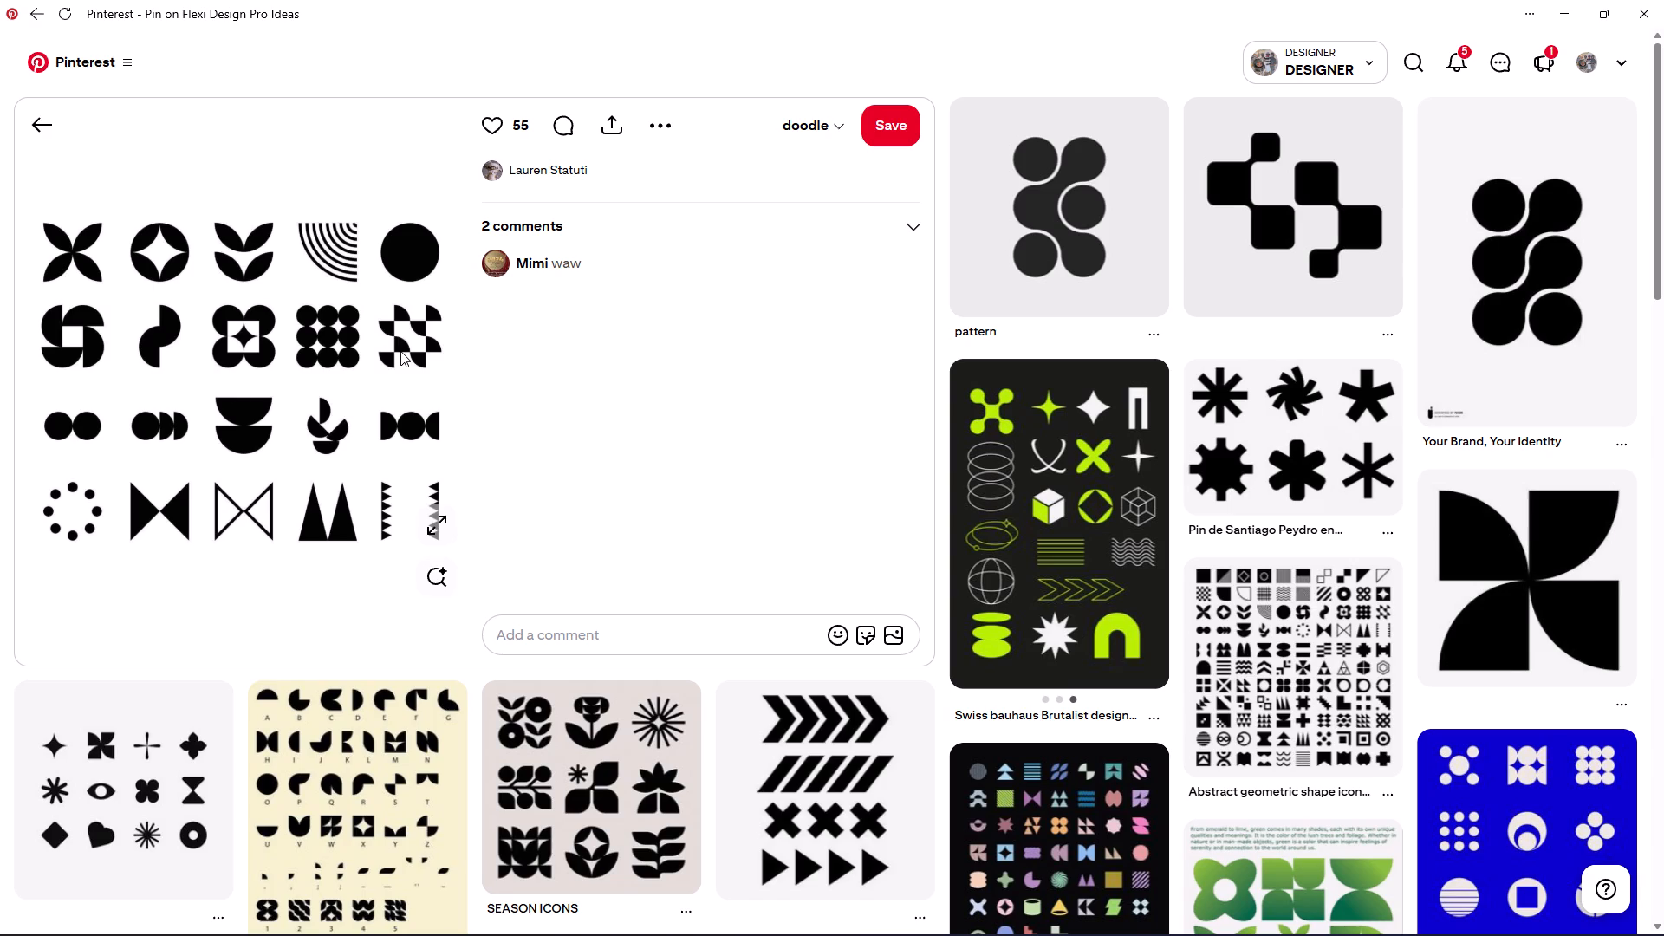
left_click(156, 808)
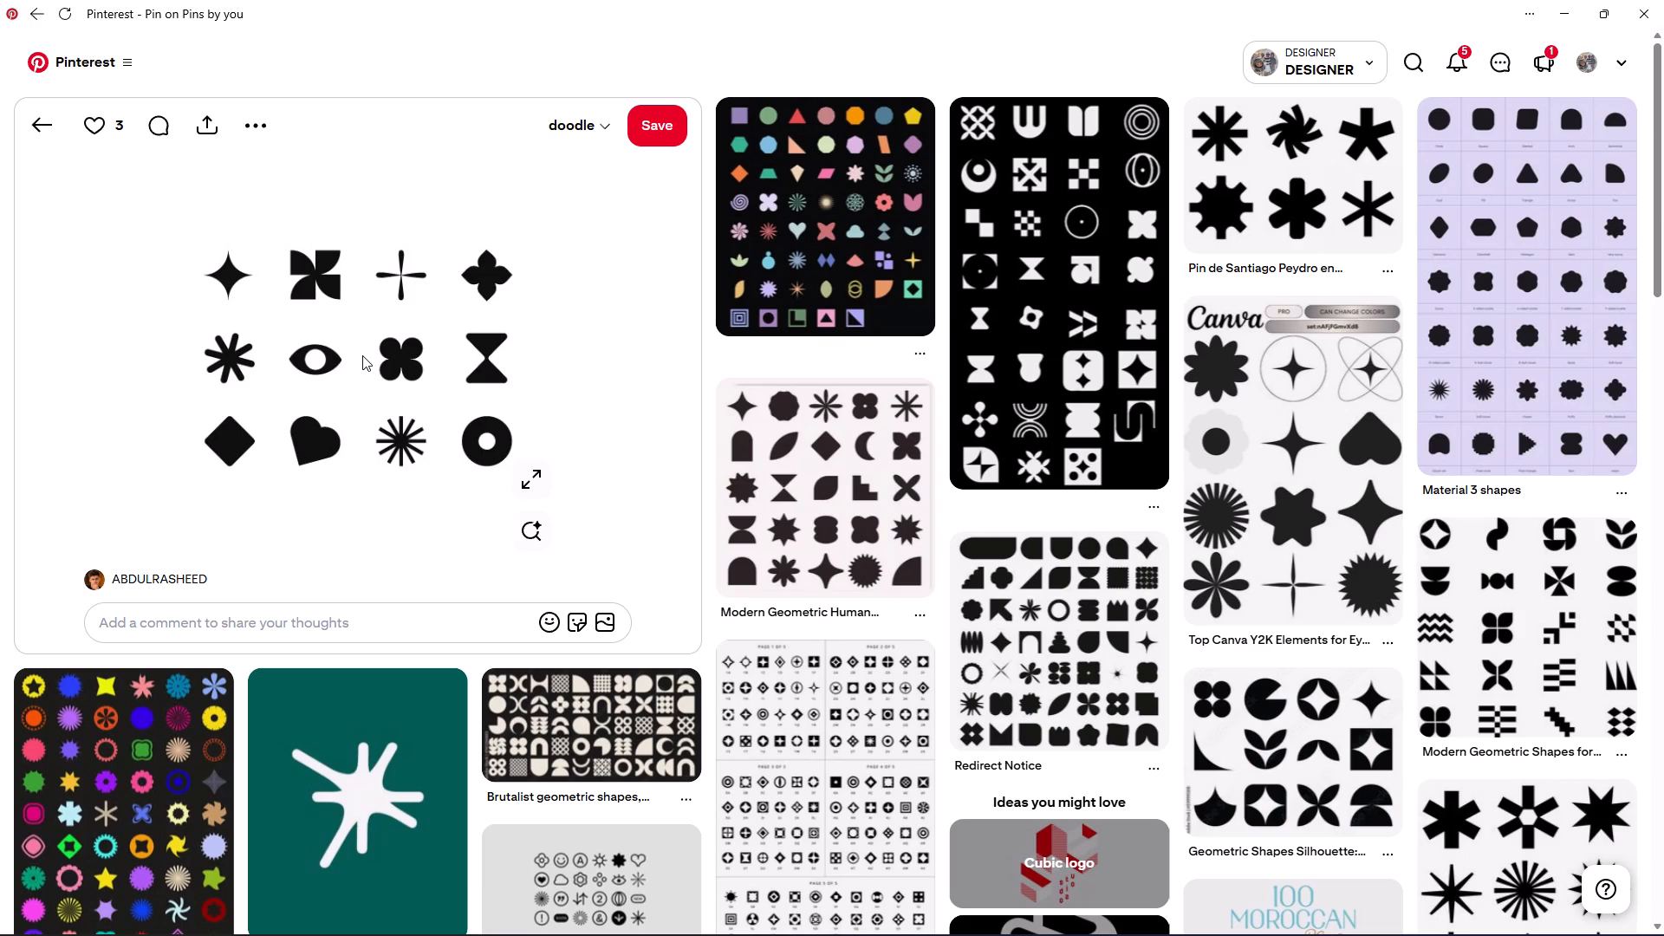
key("v")
right_click(441, 338)
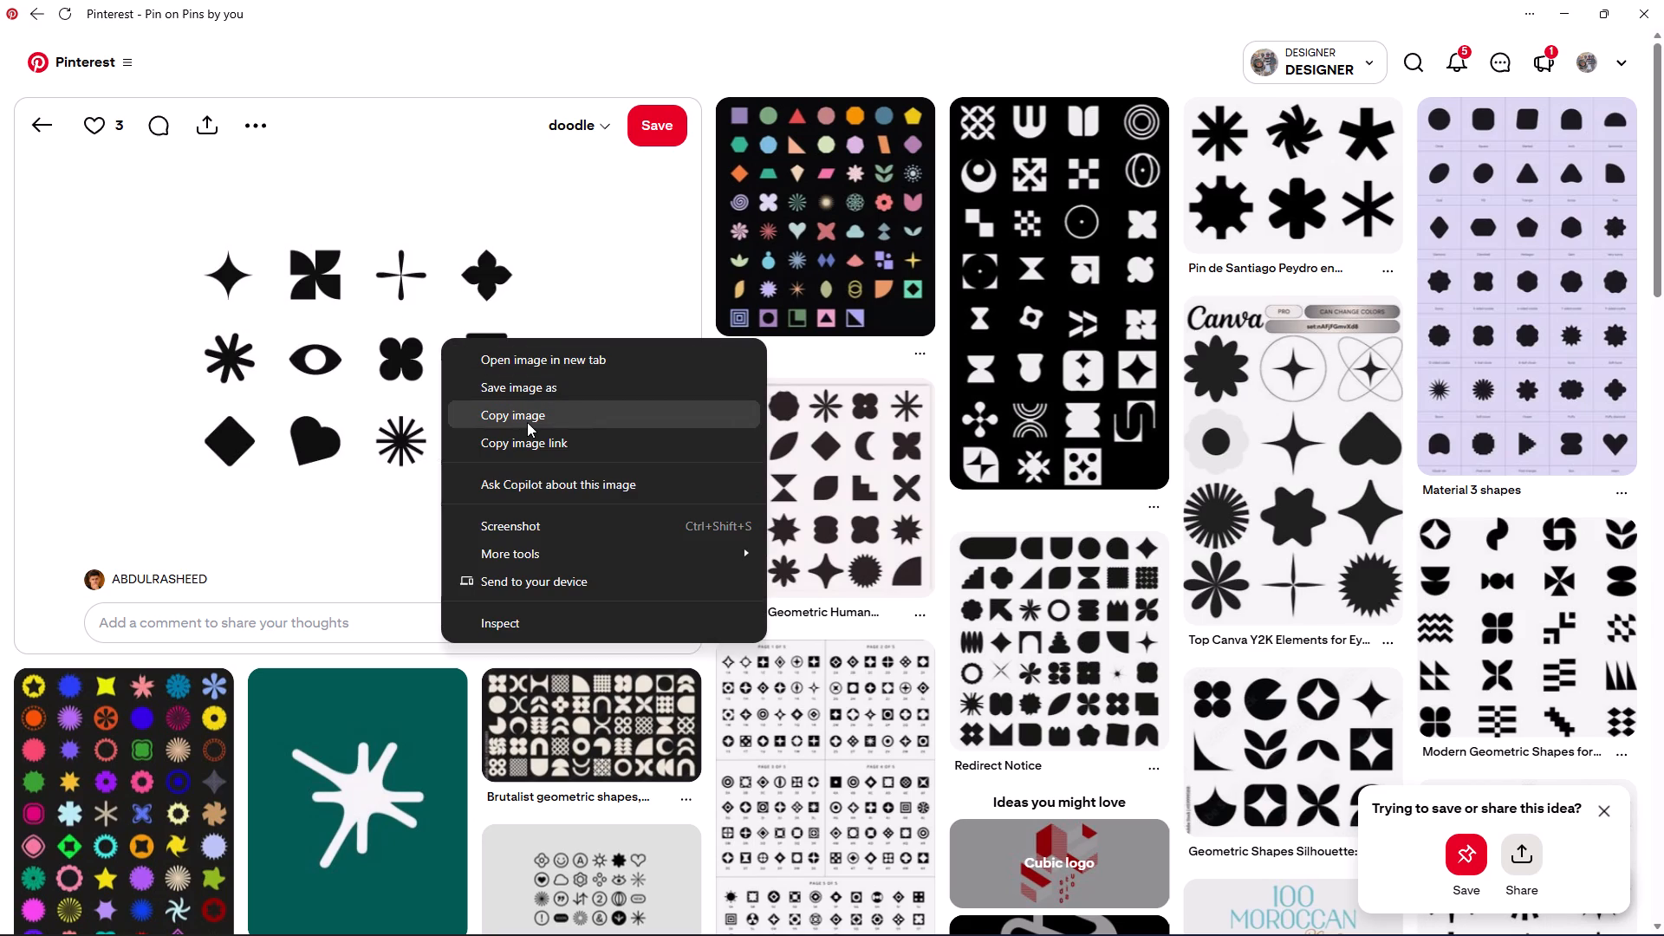
left_click(527, 422)
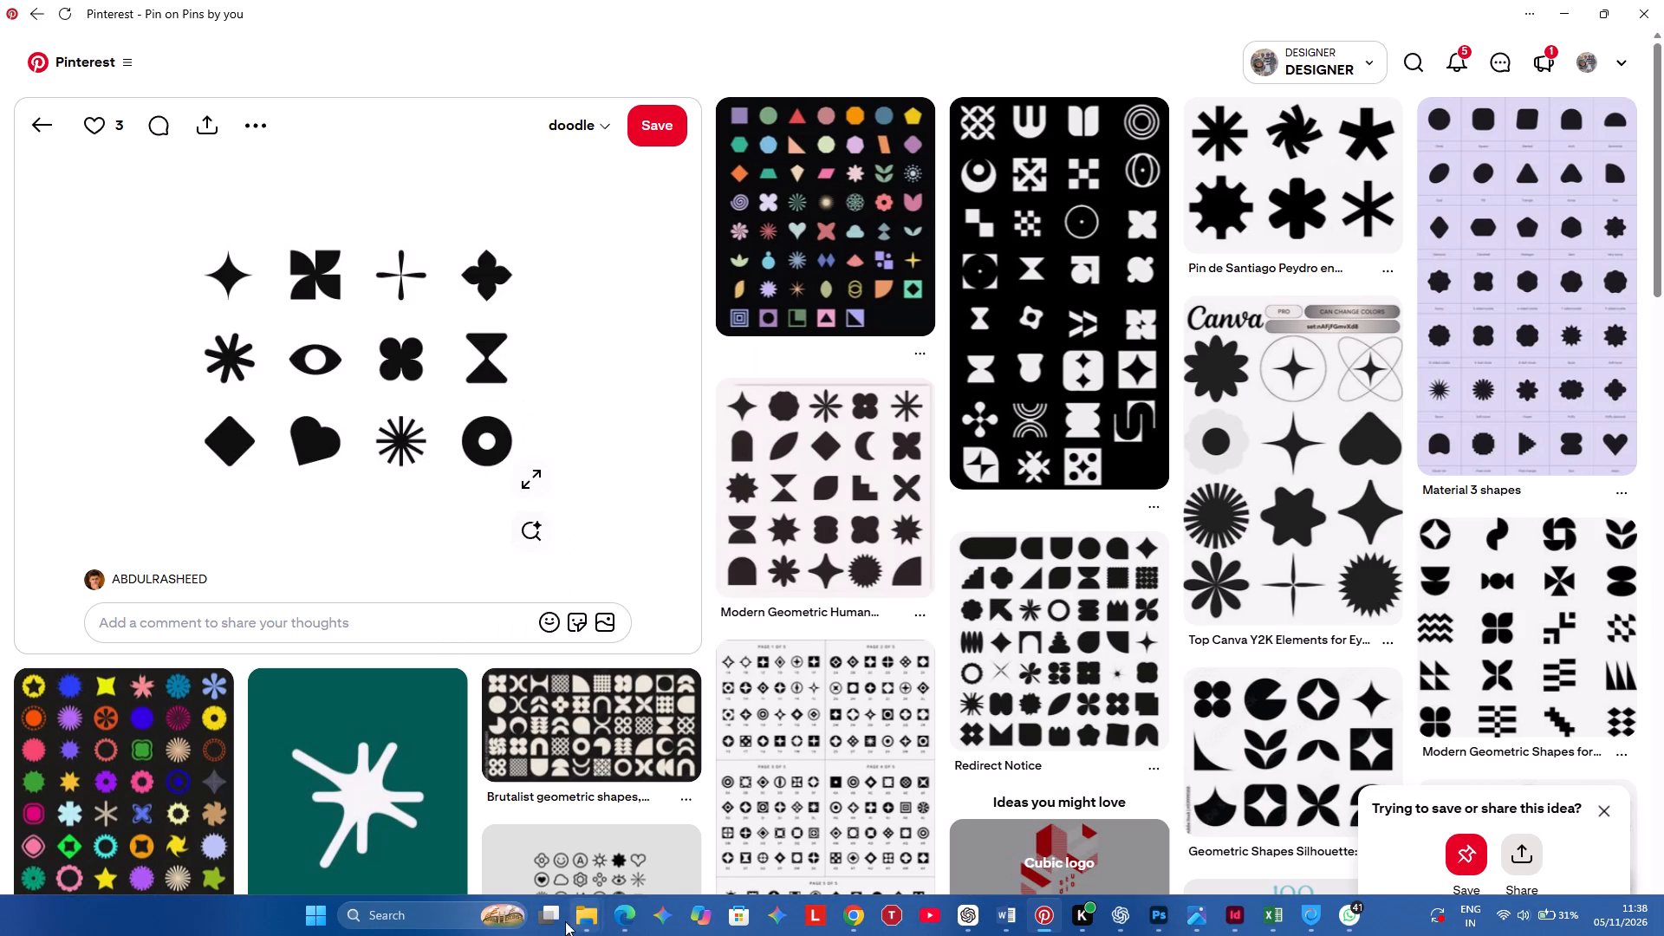
Find Adobe Illustrator 2026 through the Windows search and launch it.
left_click(426, 918)
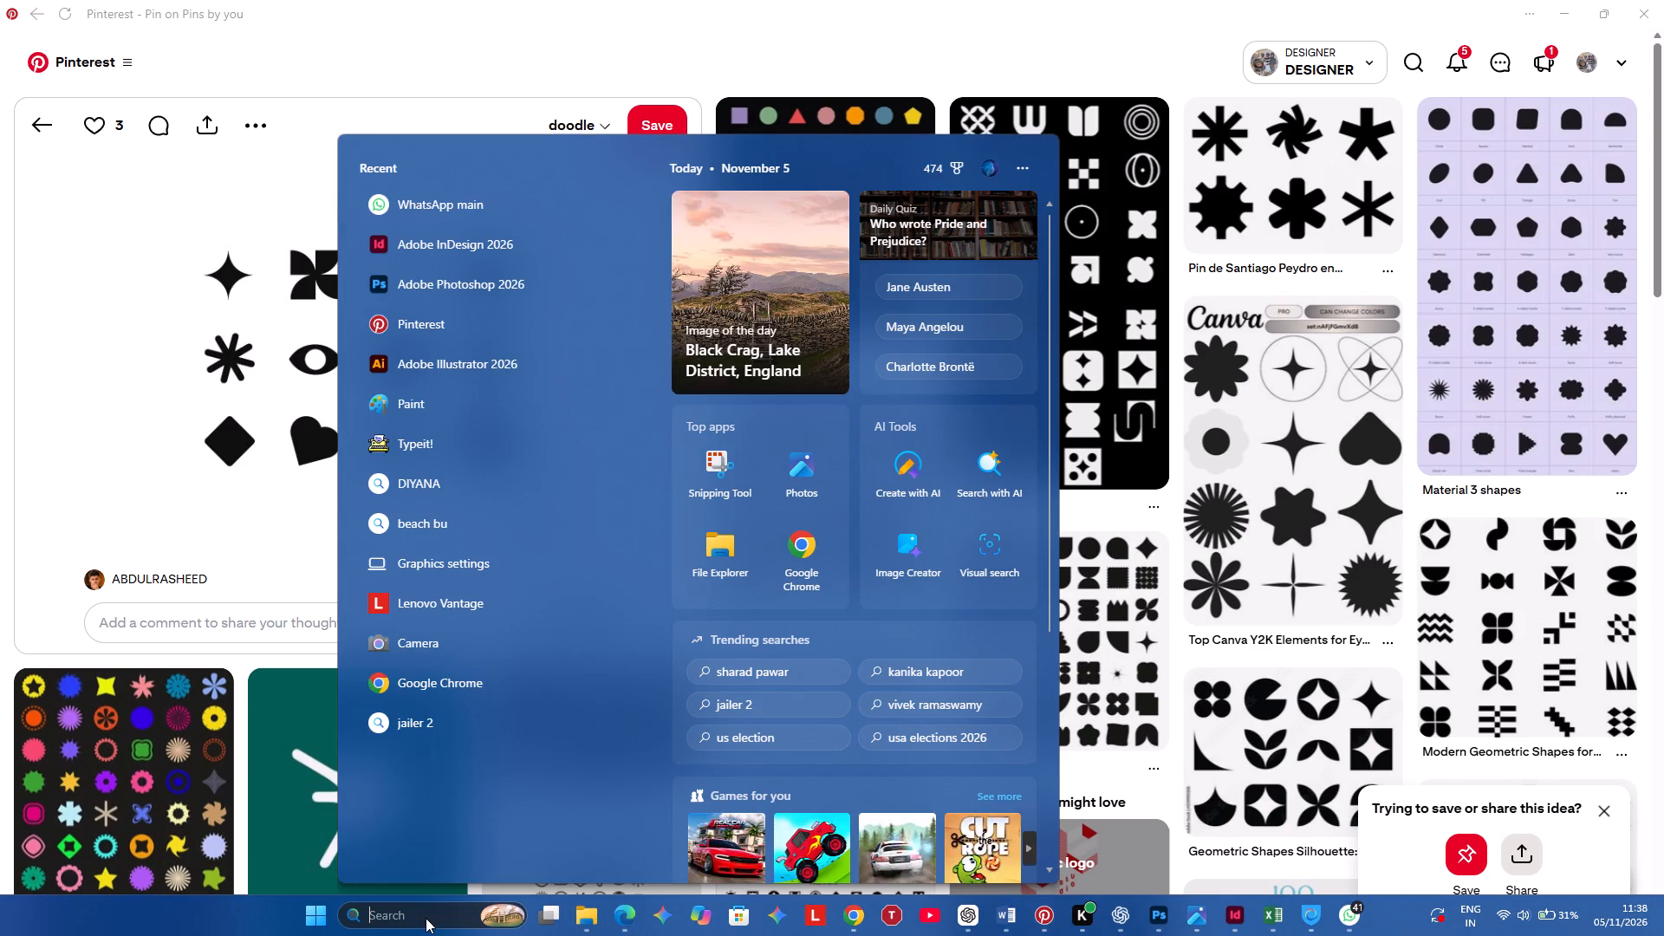
type("ilu")
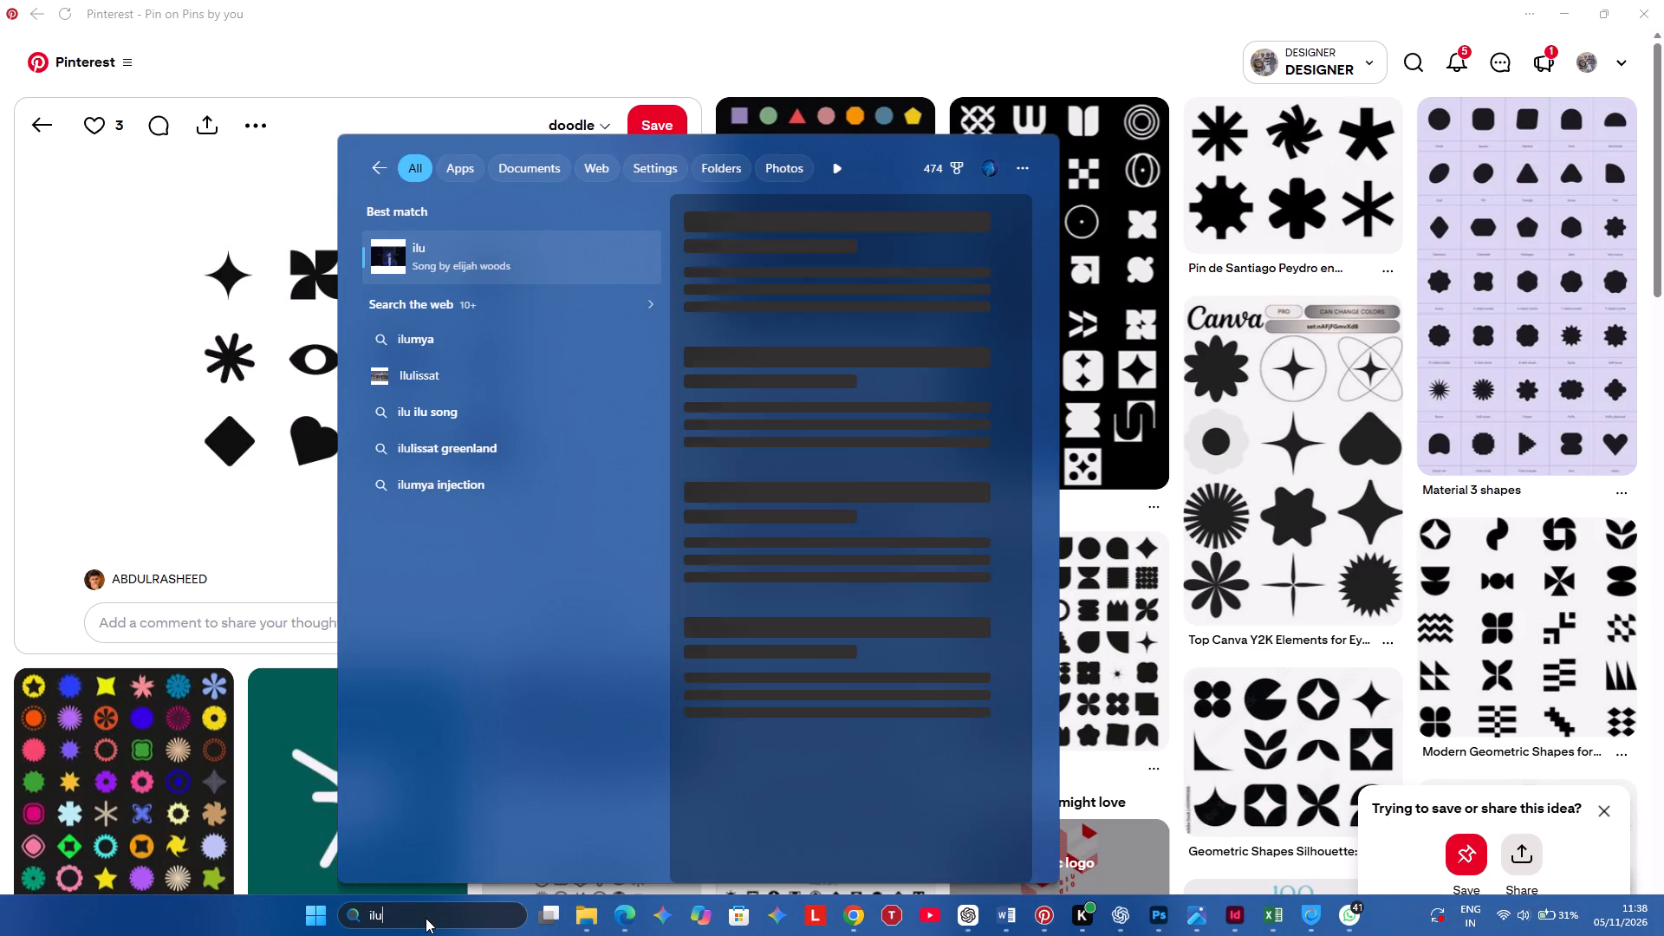
key("BackSpace")
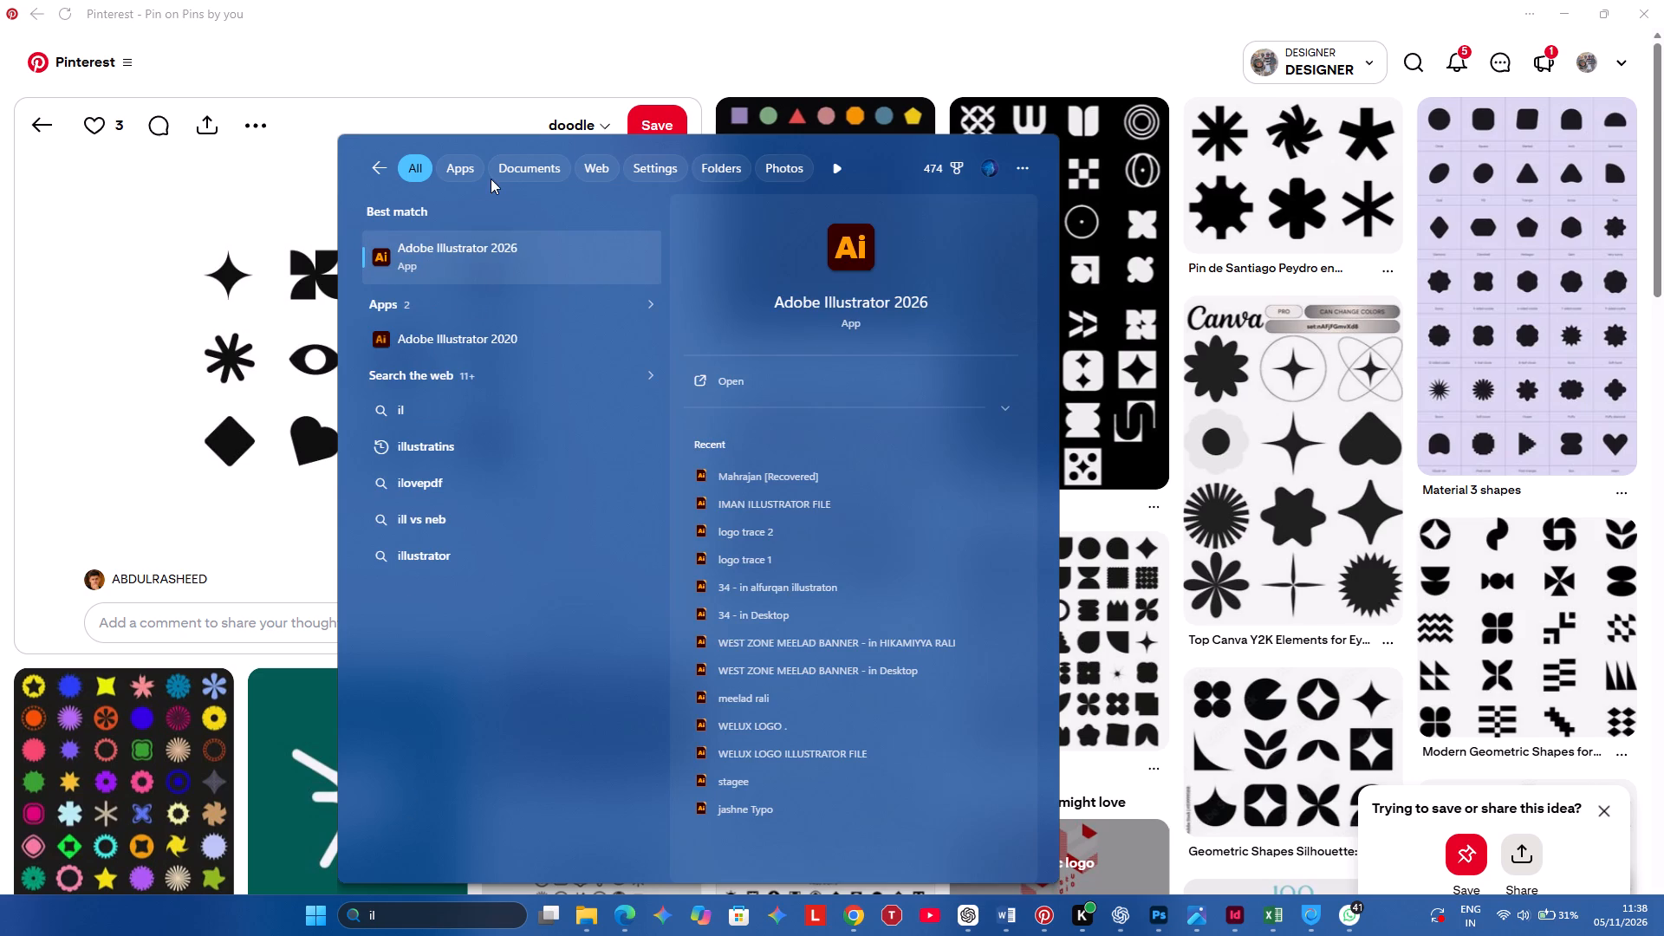
left_click(501, 252)
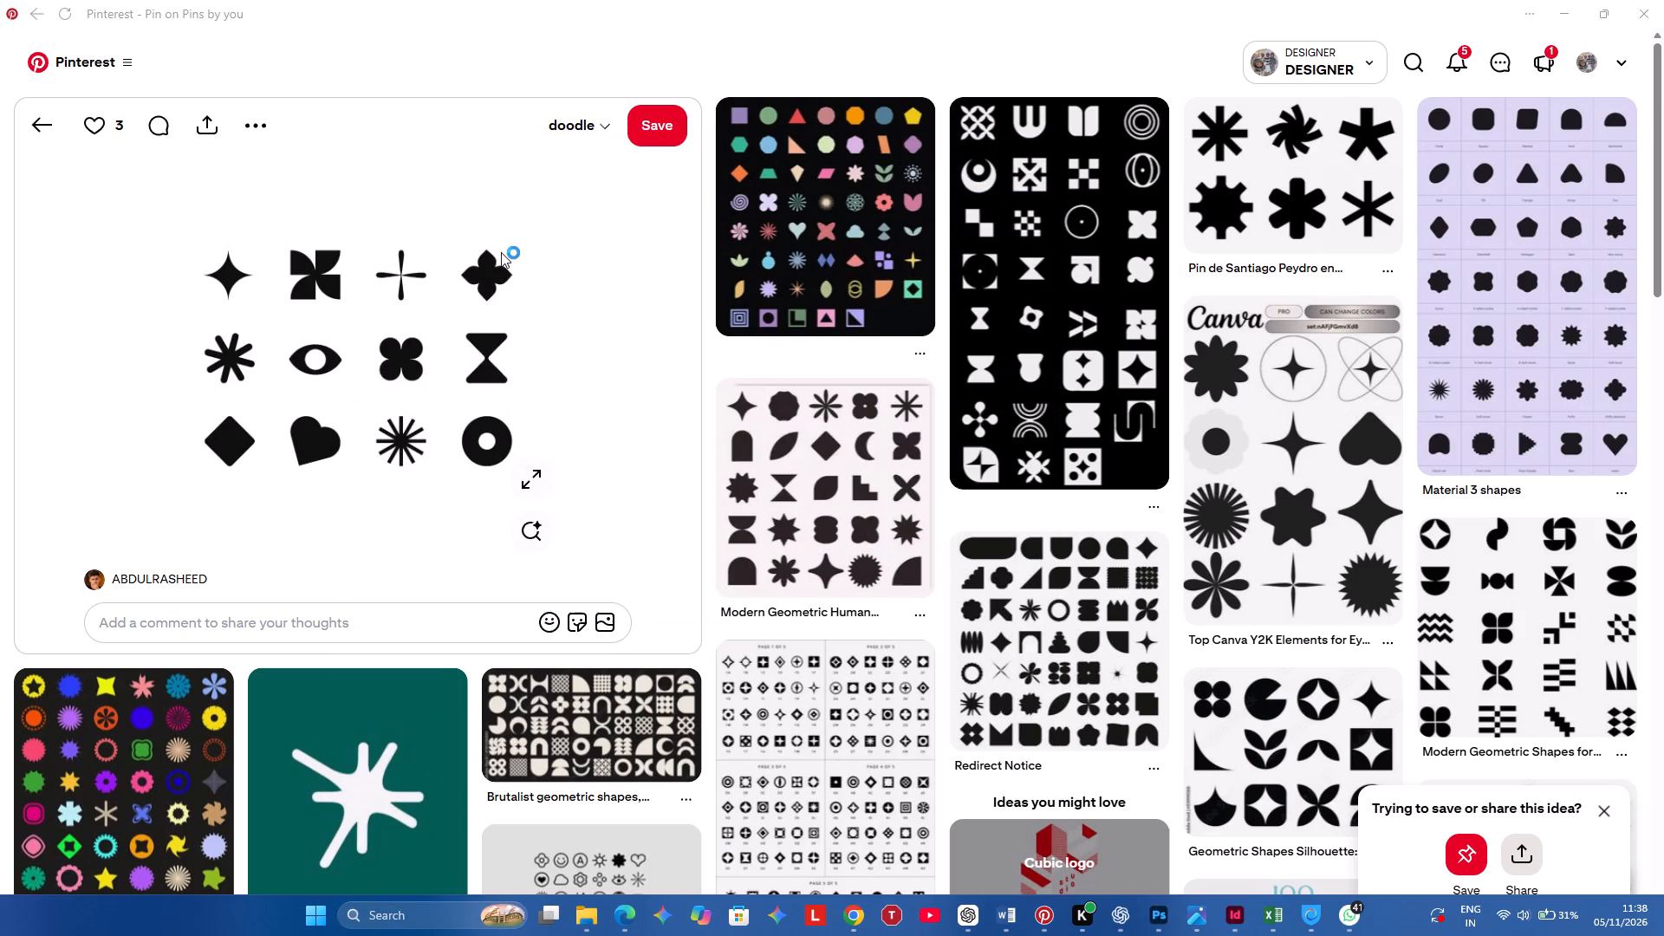
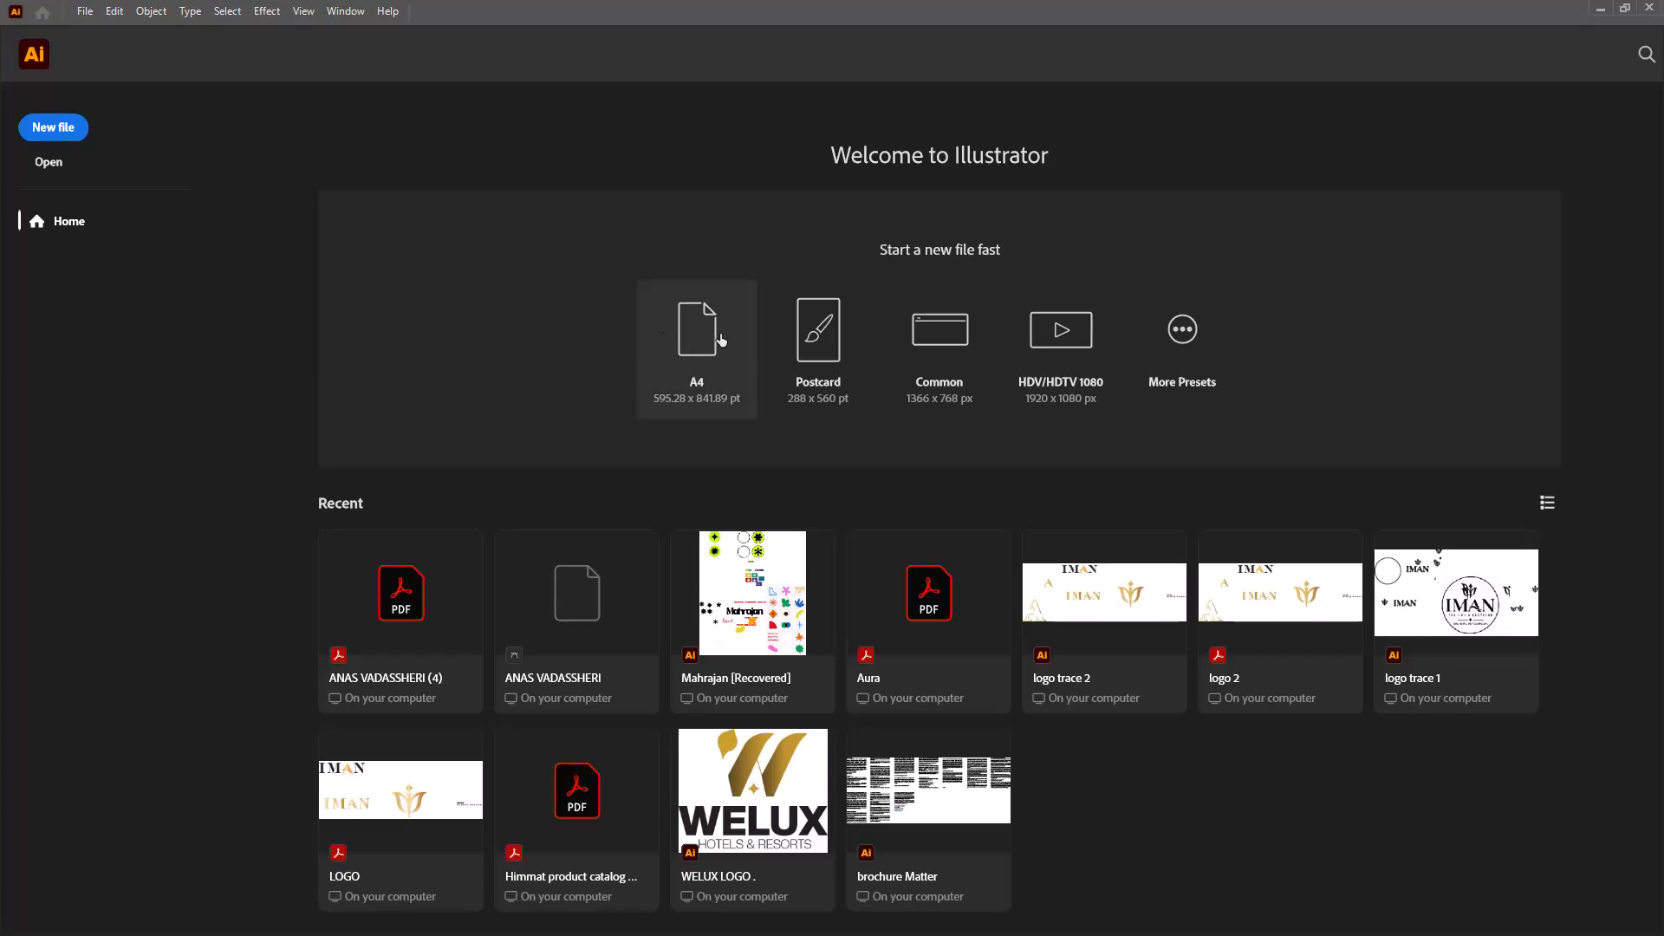
Create a new document from the A4 preset, 595.28 x 841.89 pt.
left_click(728, 330)
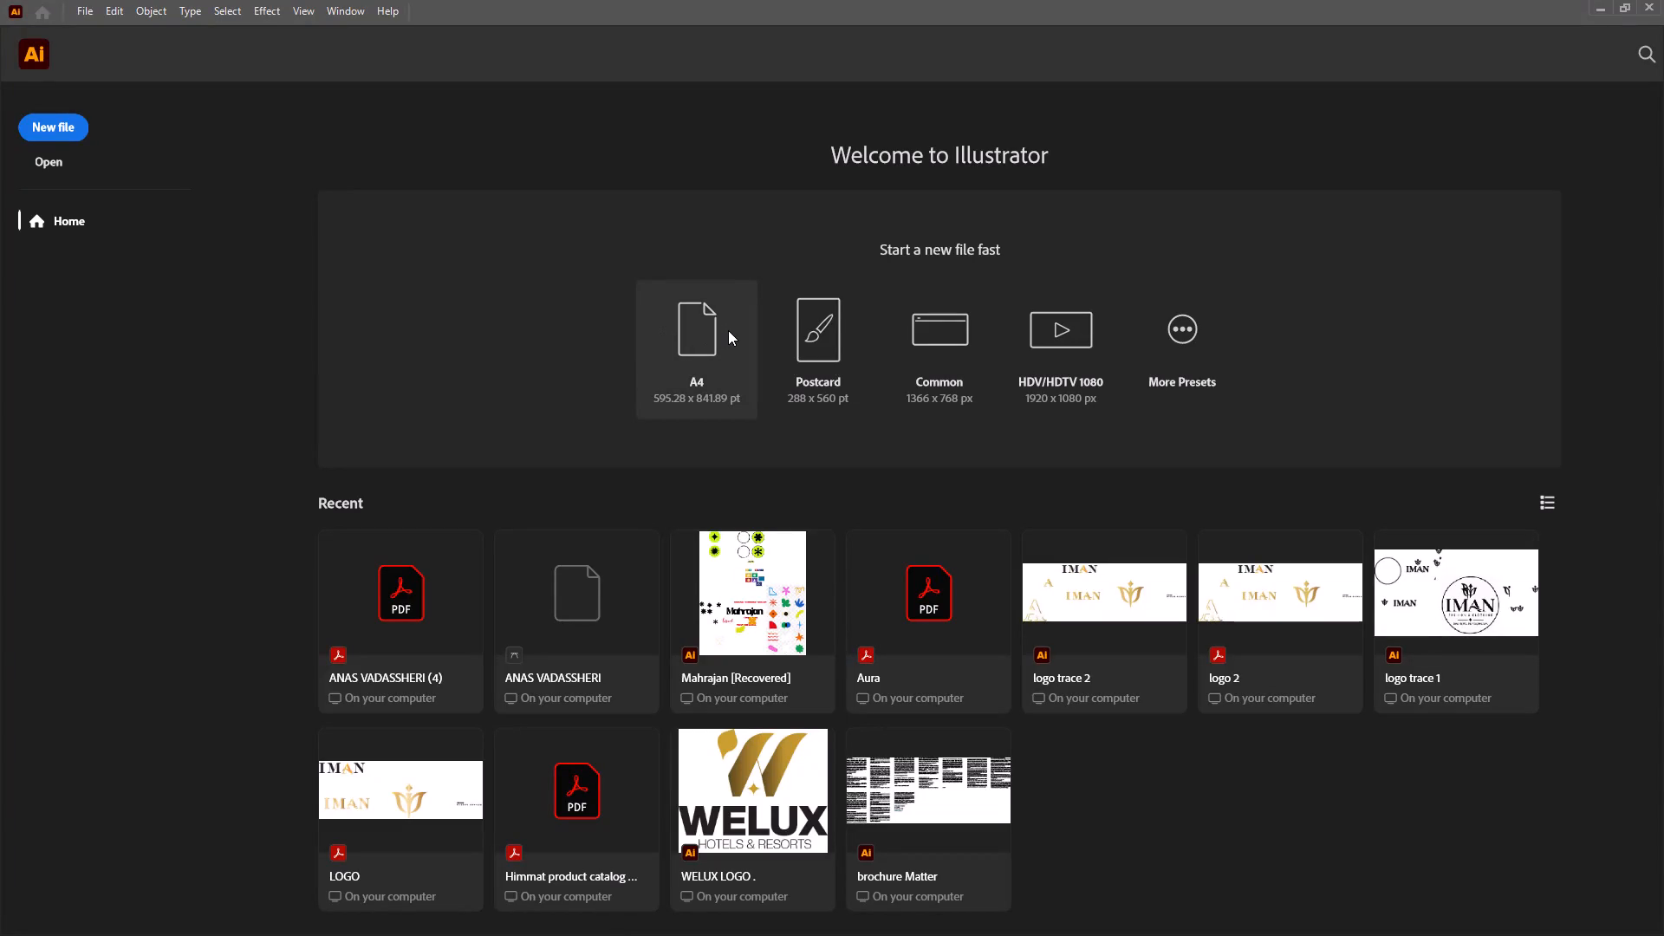
double_click(728, 330)
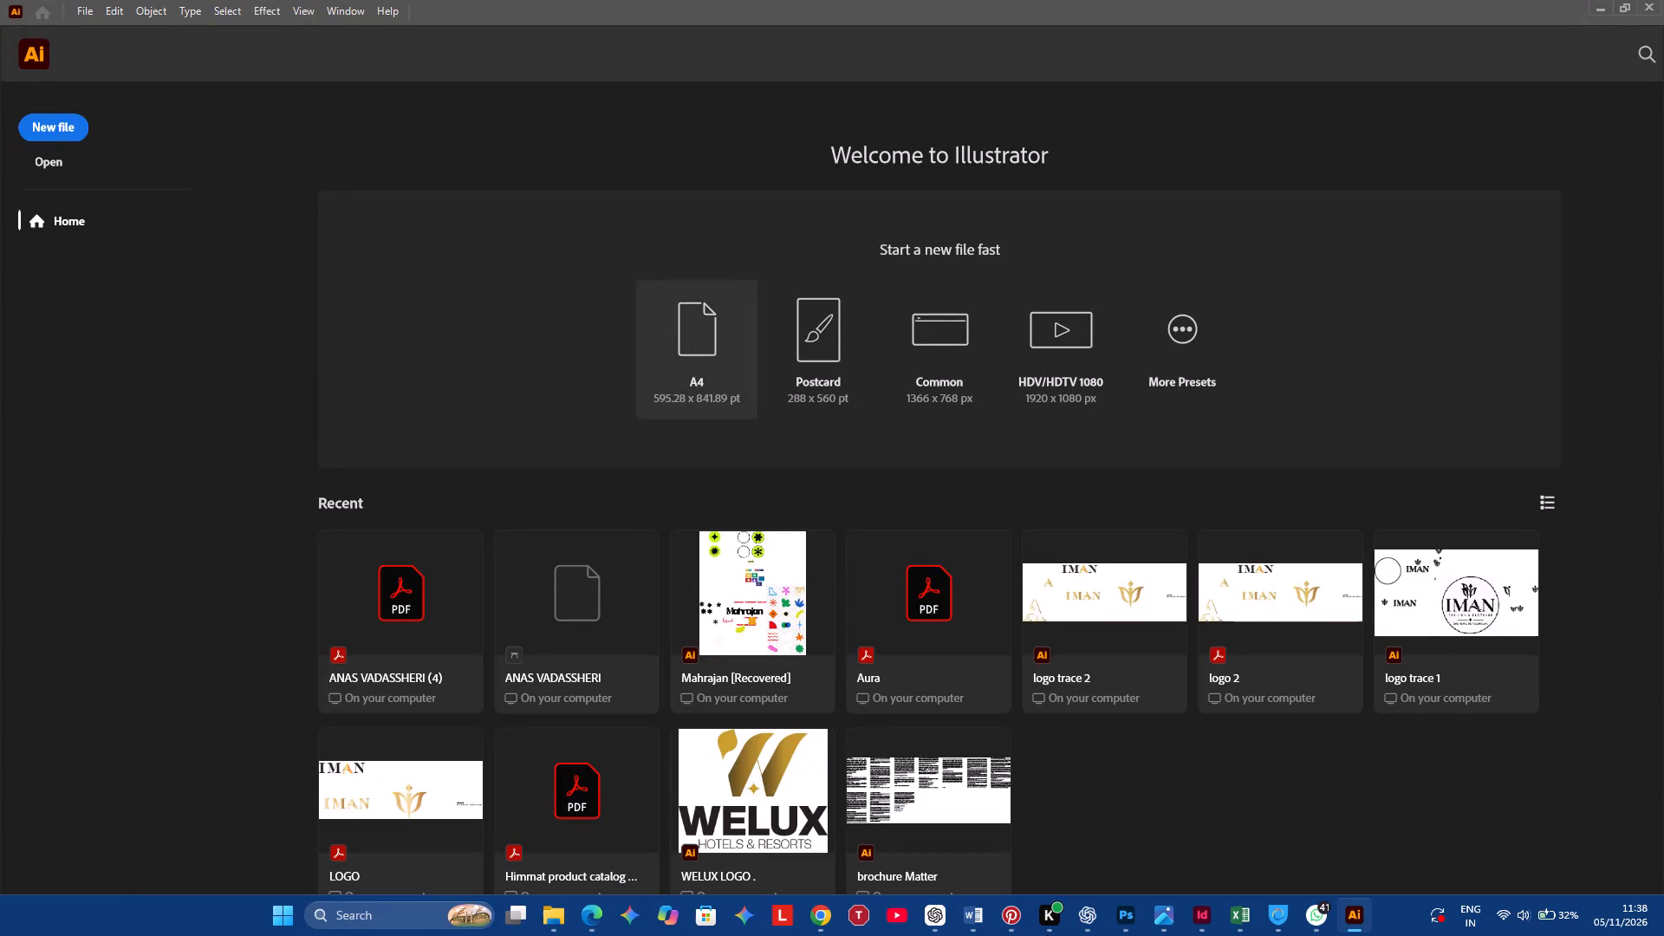
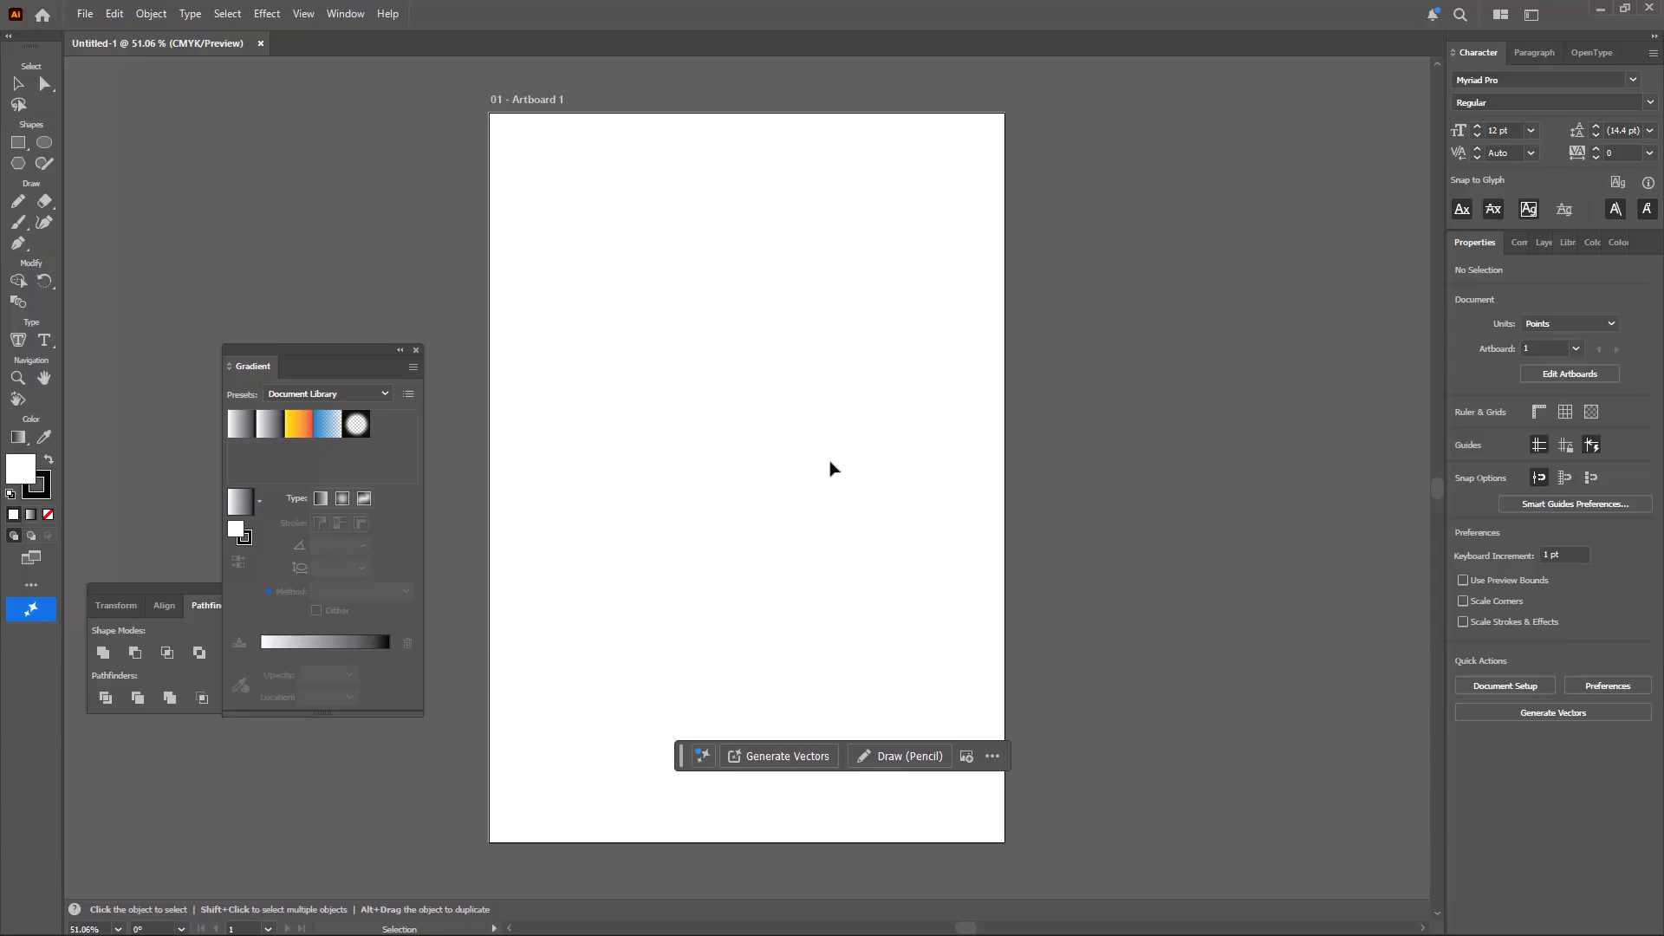
Widen the A4 artboard to about 1178 pt with the Artboard tool, keeping the 841.89 pt height.
key("shift+o")
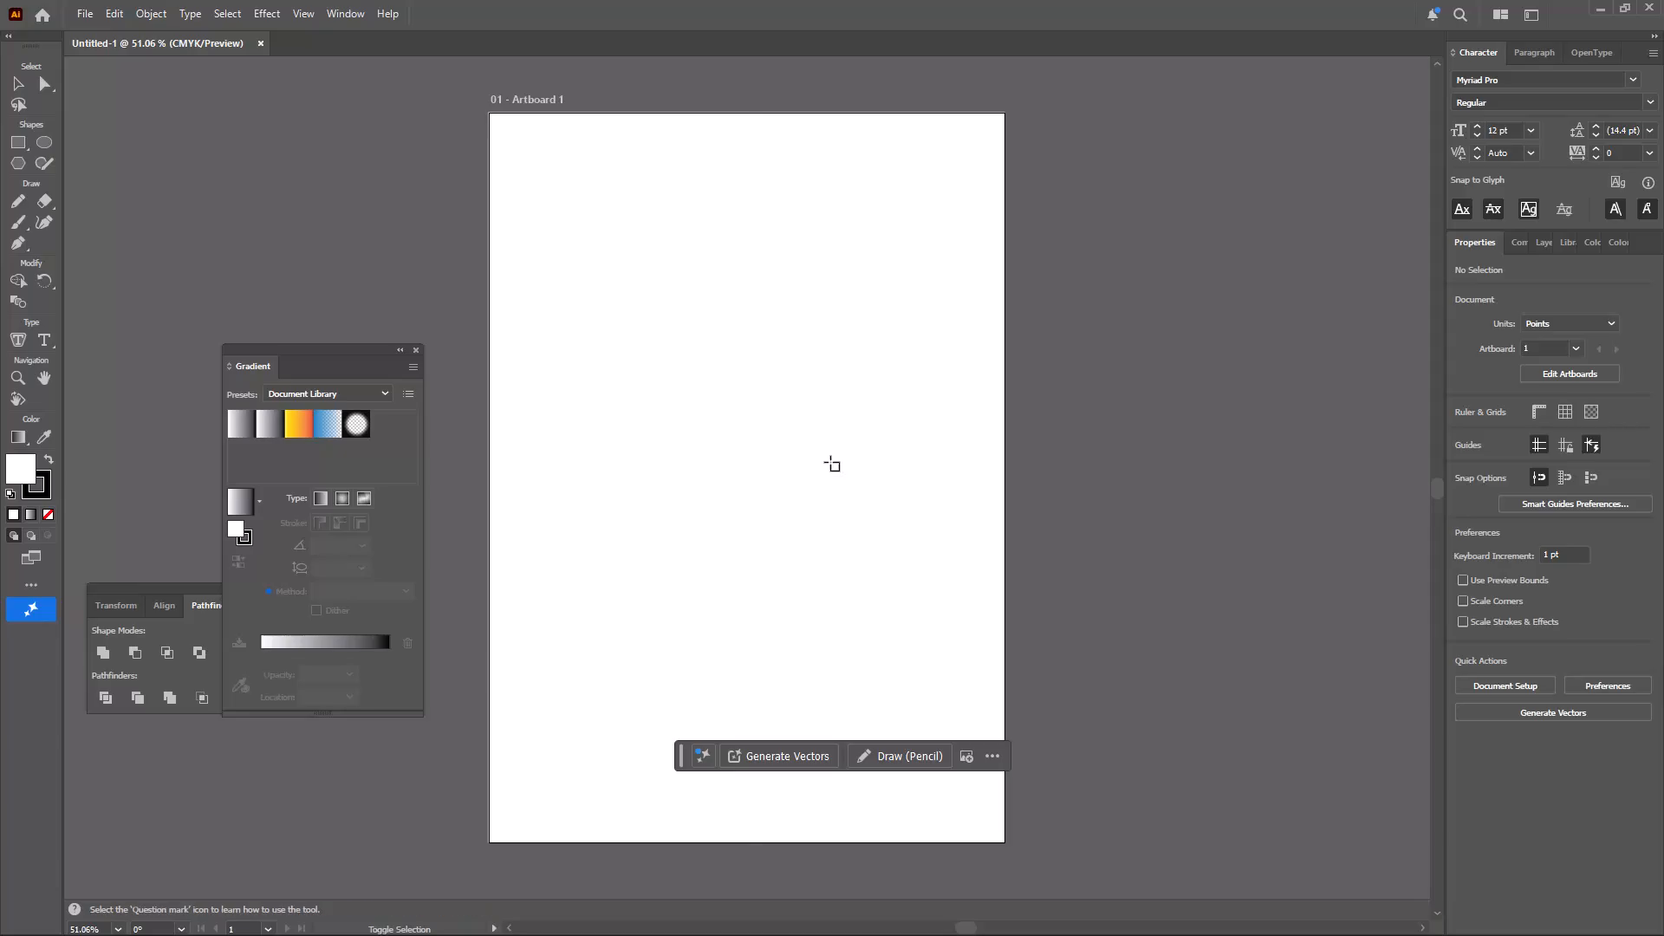
left_click_drag(1006, 482, 1384, 448)
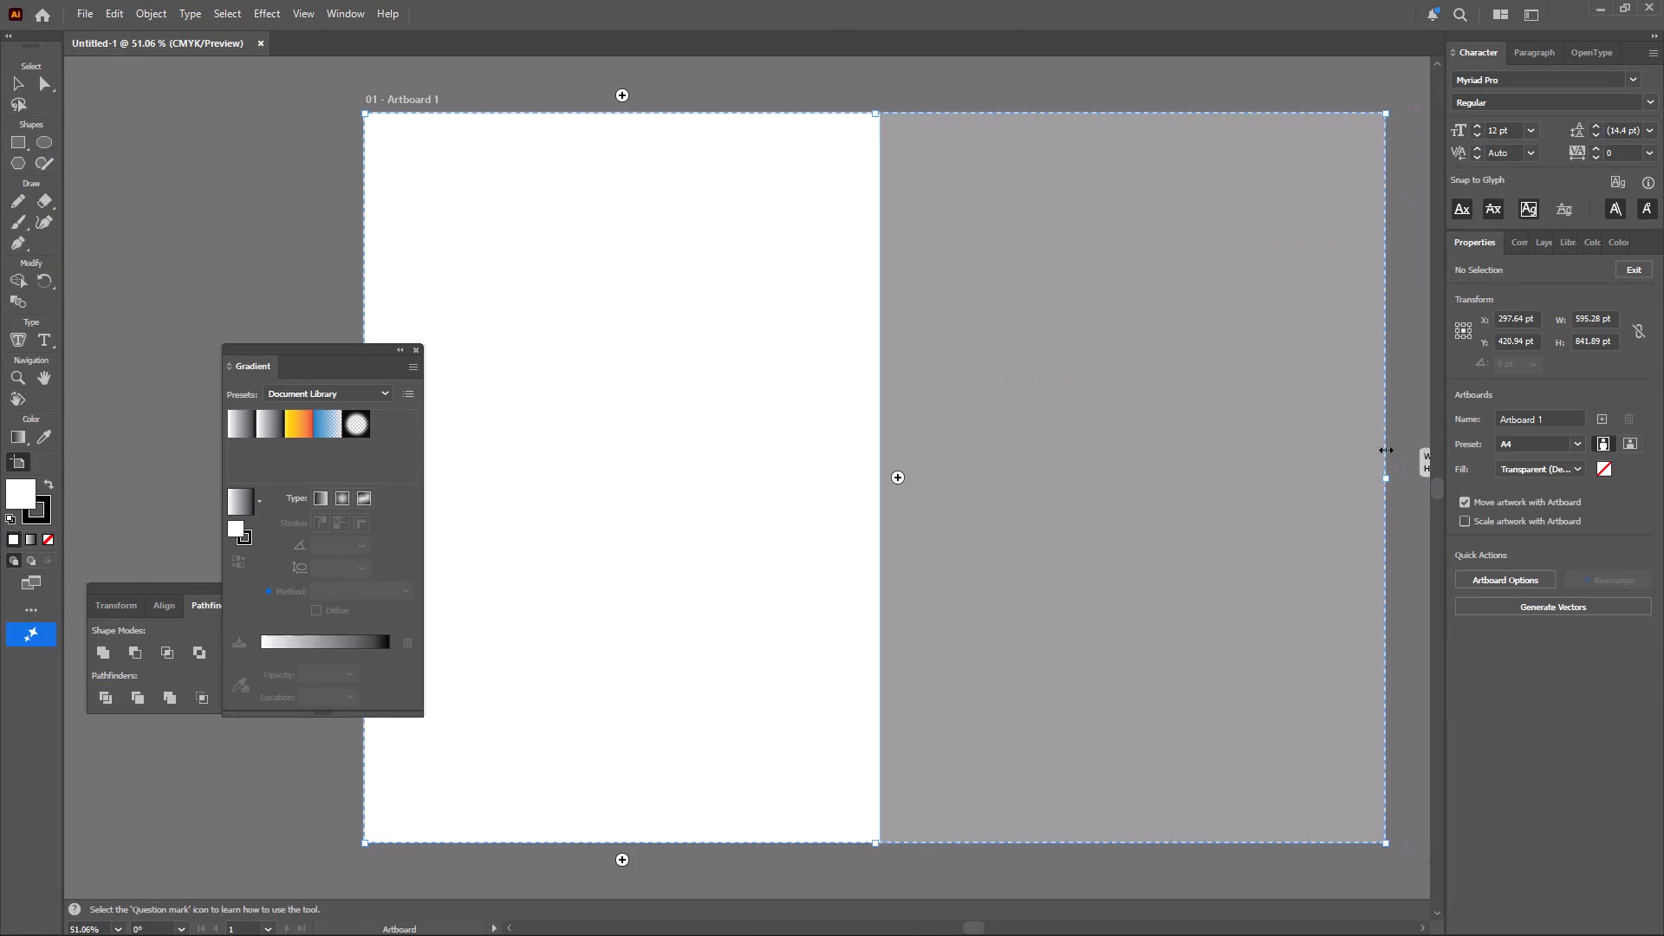
left_click(9, 79)
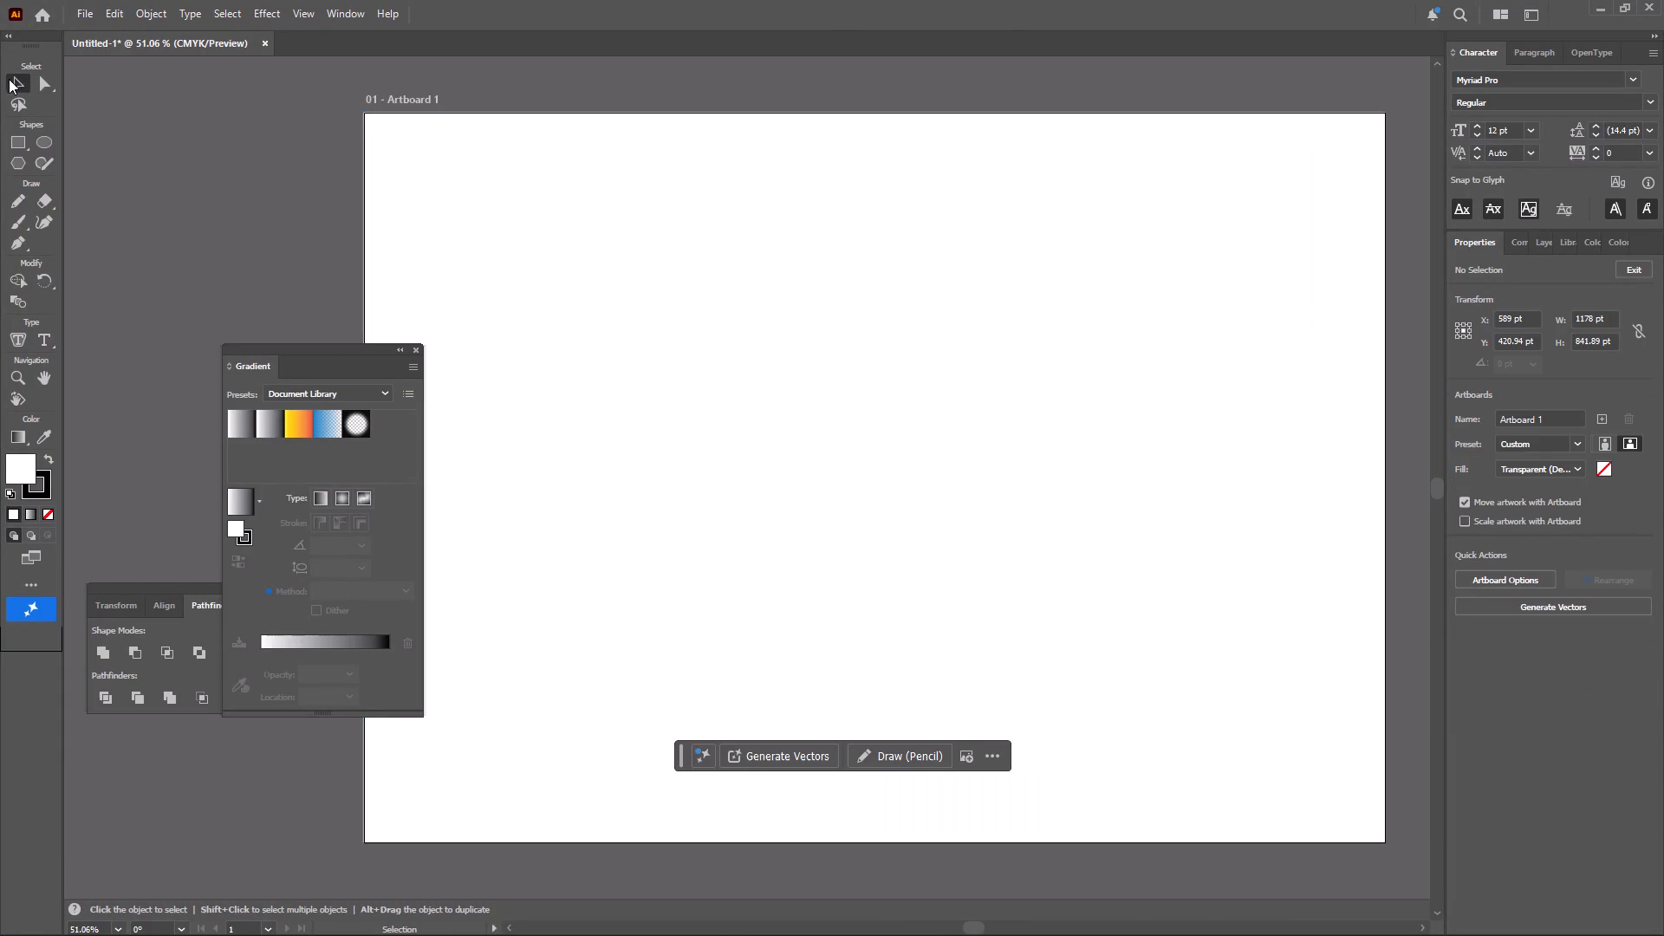
left_click(215, 179)
Move the floating Gradient panel off the artboard and dock the Transform, Align and Pathfinder group beneath it.
left_click_drag(326, 346, 174, 262)
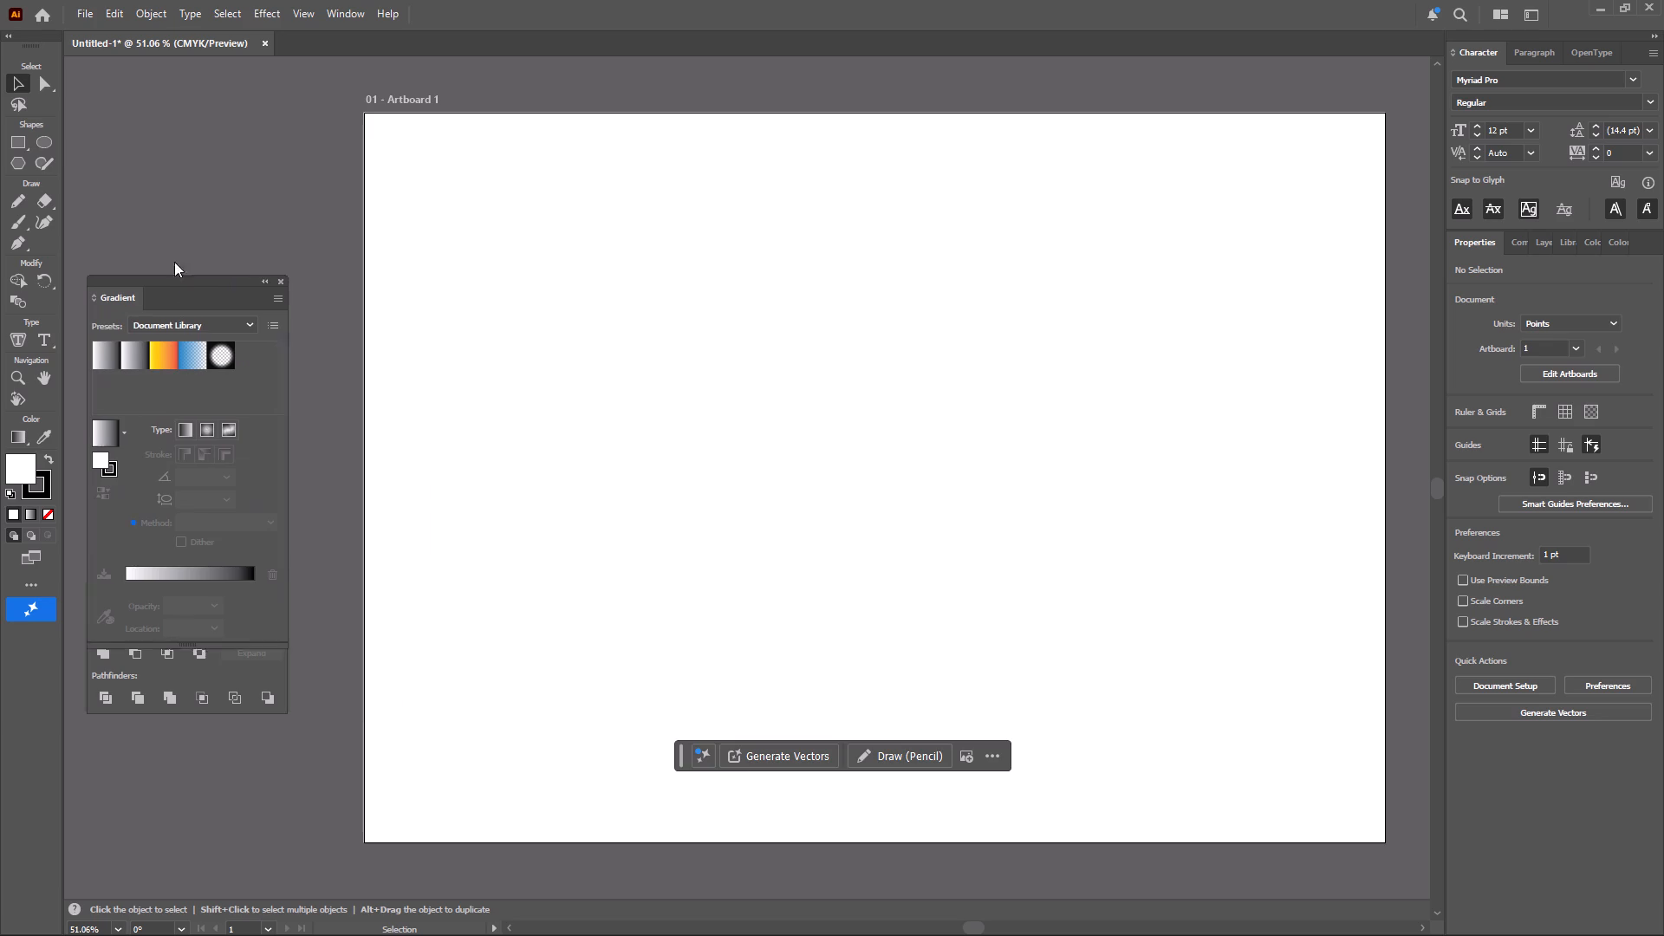
left_click_drag(174, 262, 189, 223)
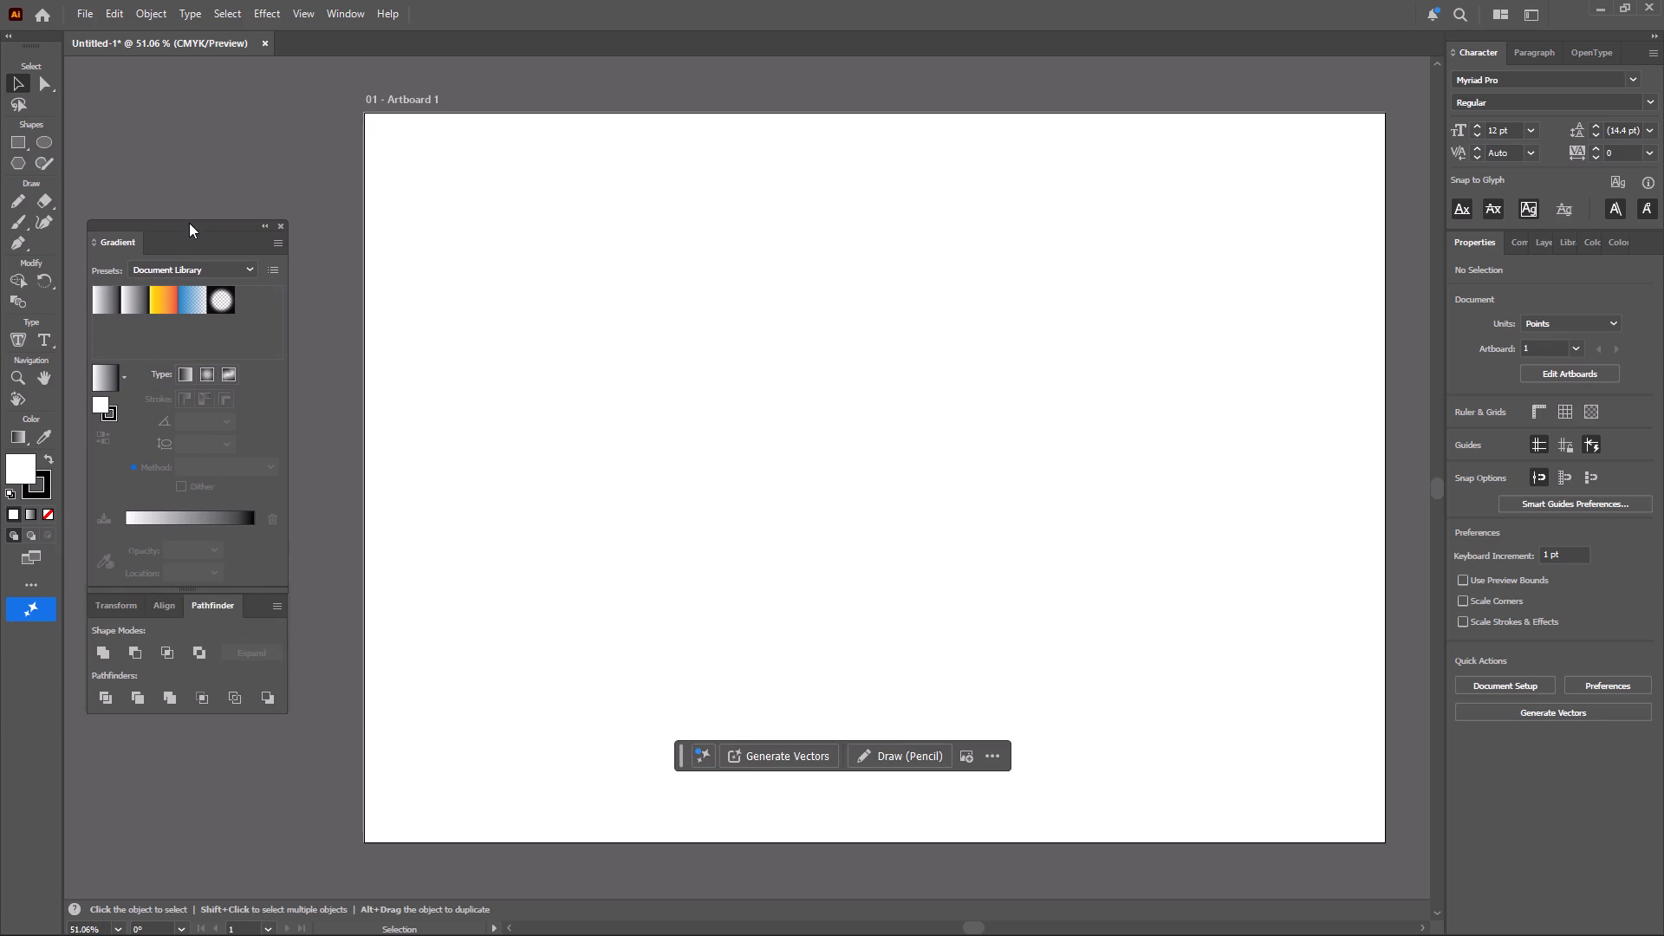
left_click_drag(189, 223, 187, 201)
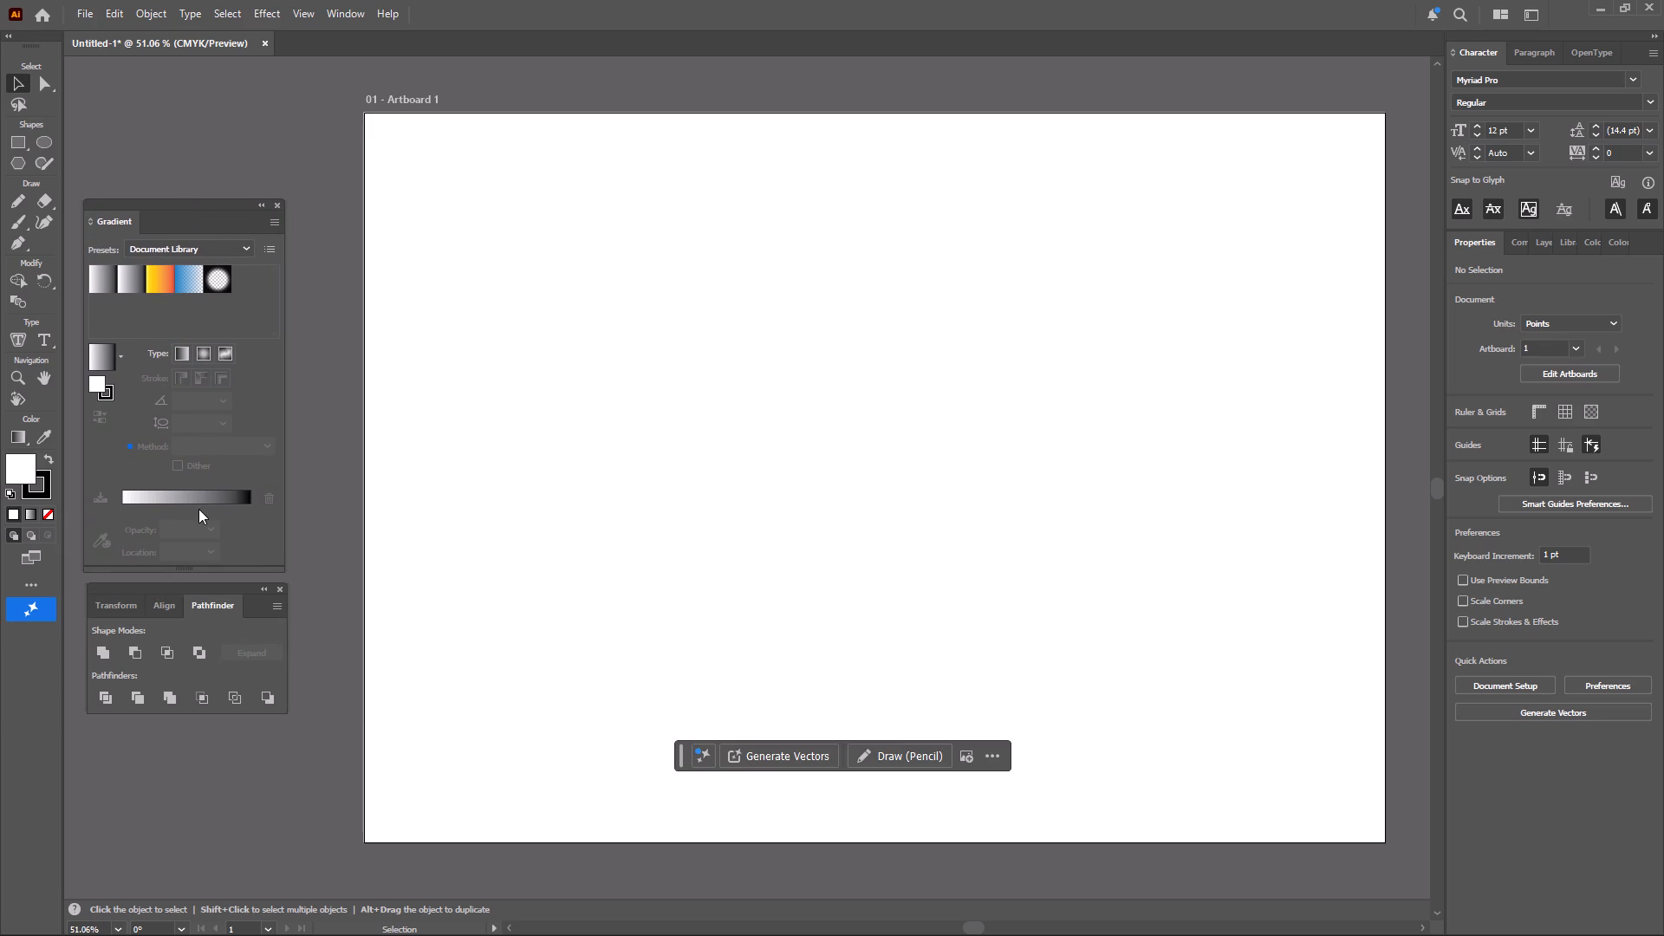
left_click_drag(199, 583, 200, 575)
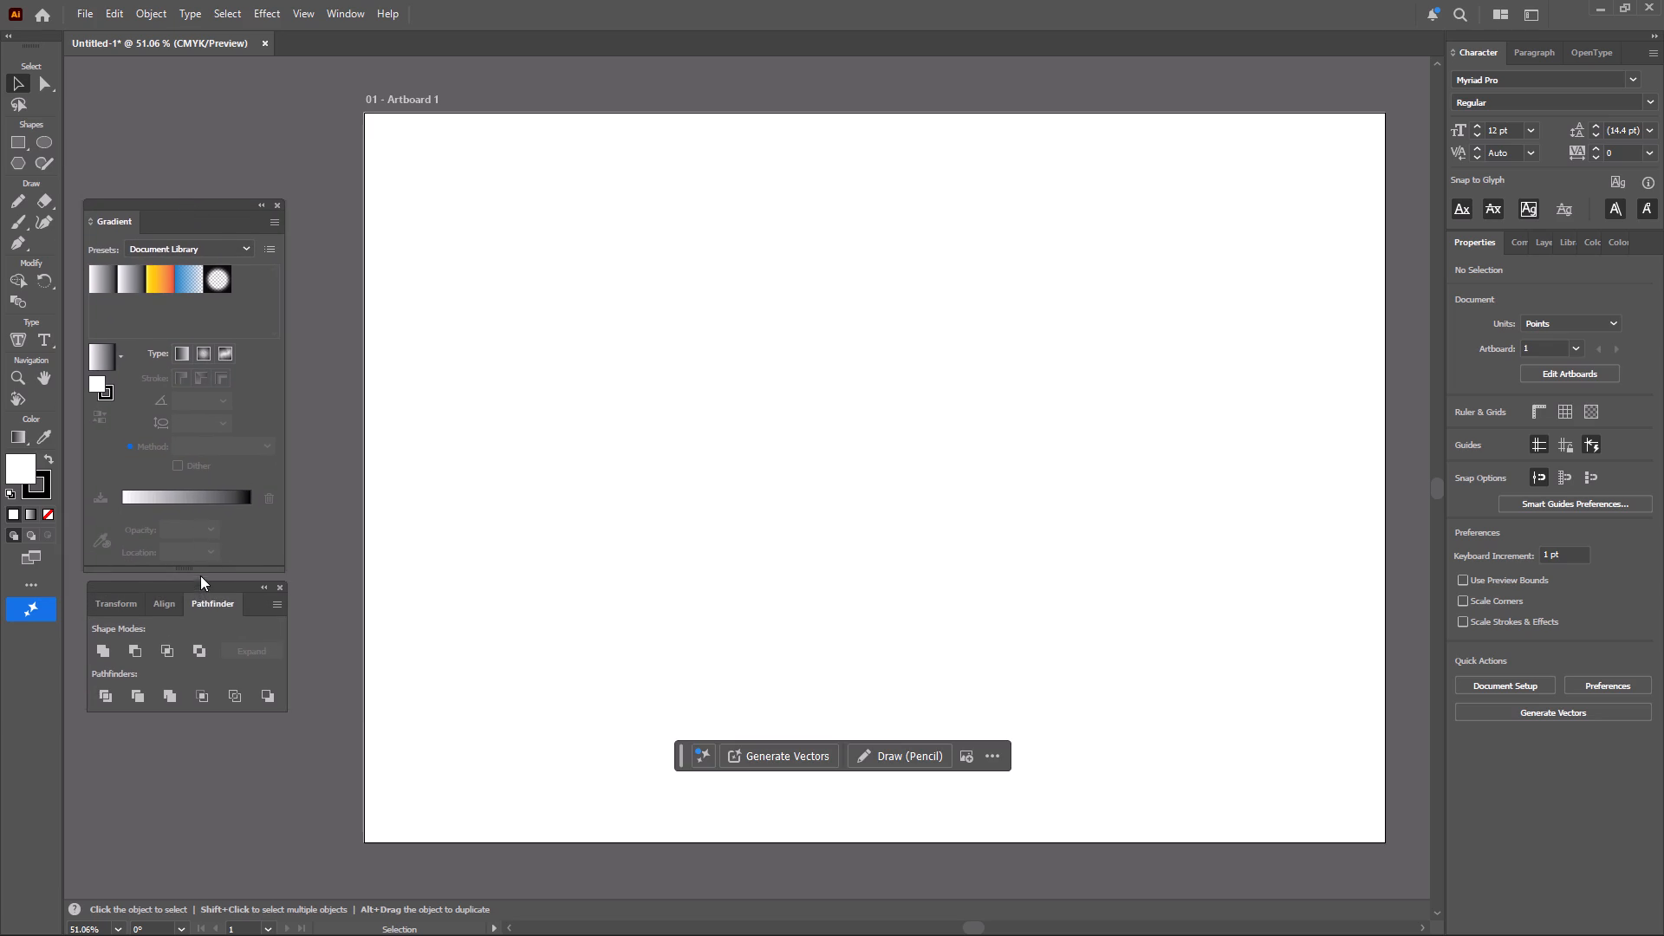
left_click_drag(200, 575, 199, 565)
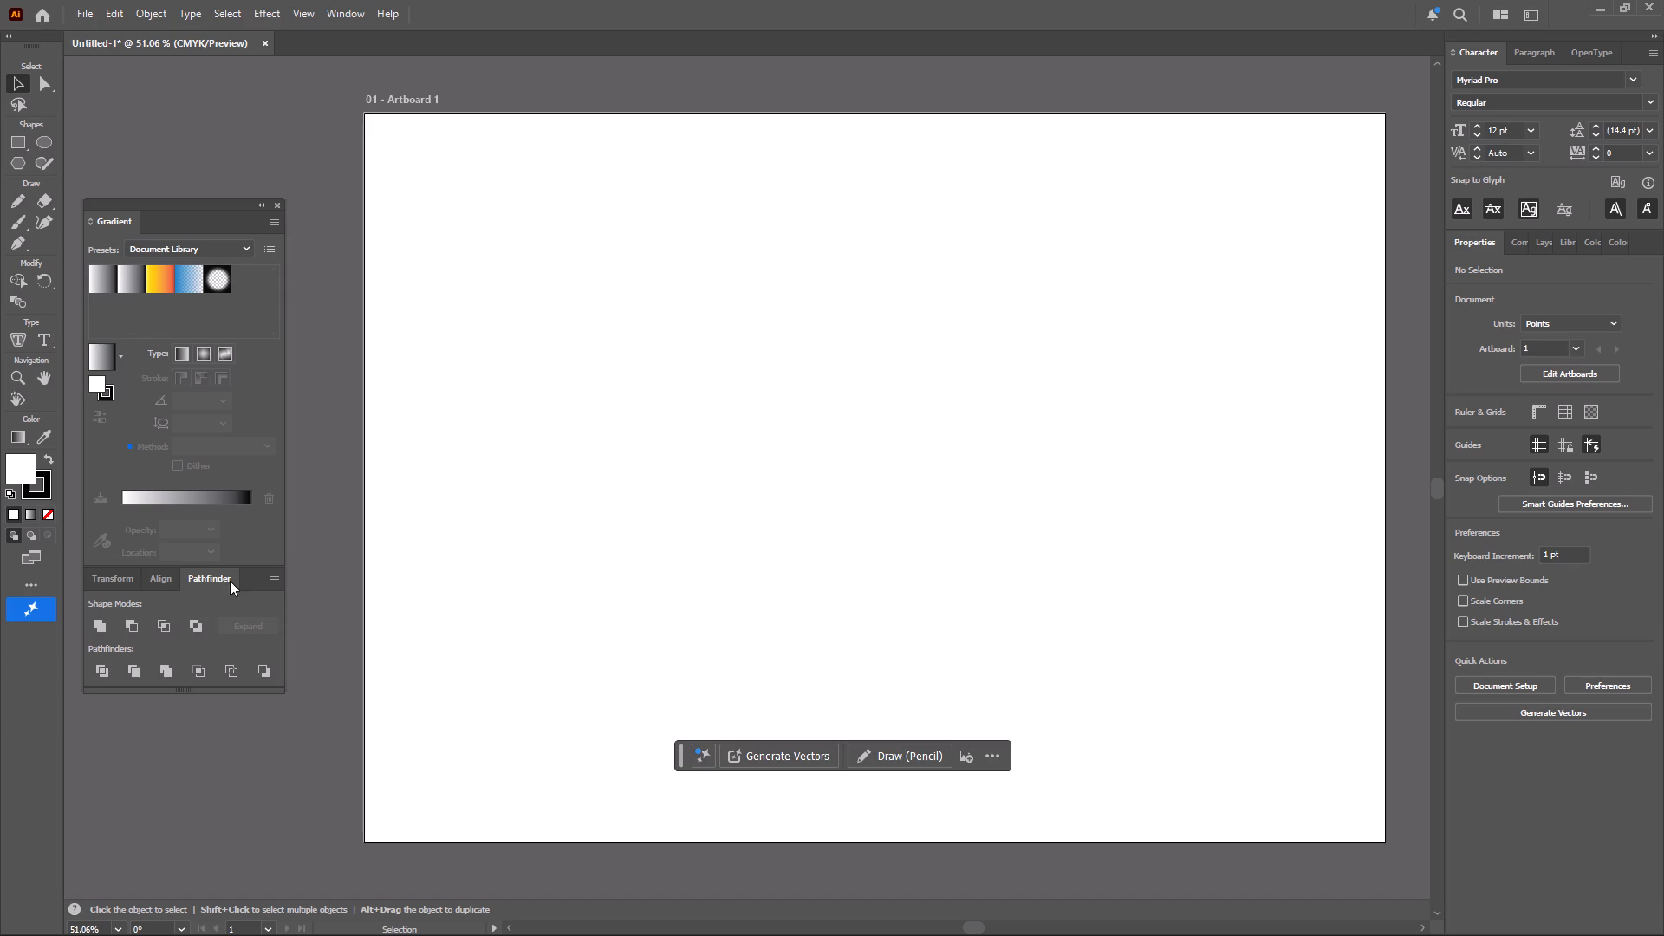
Resize the docked Gradient and Pathfinder stack to a compact height and narrow width beside the artboard.
left_click_drag(232, 691, 268, 863)
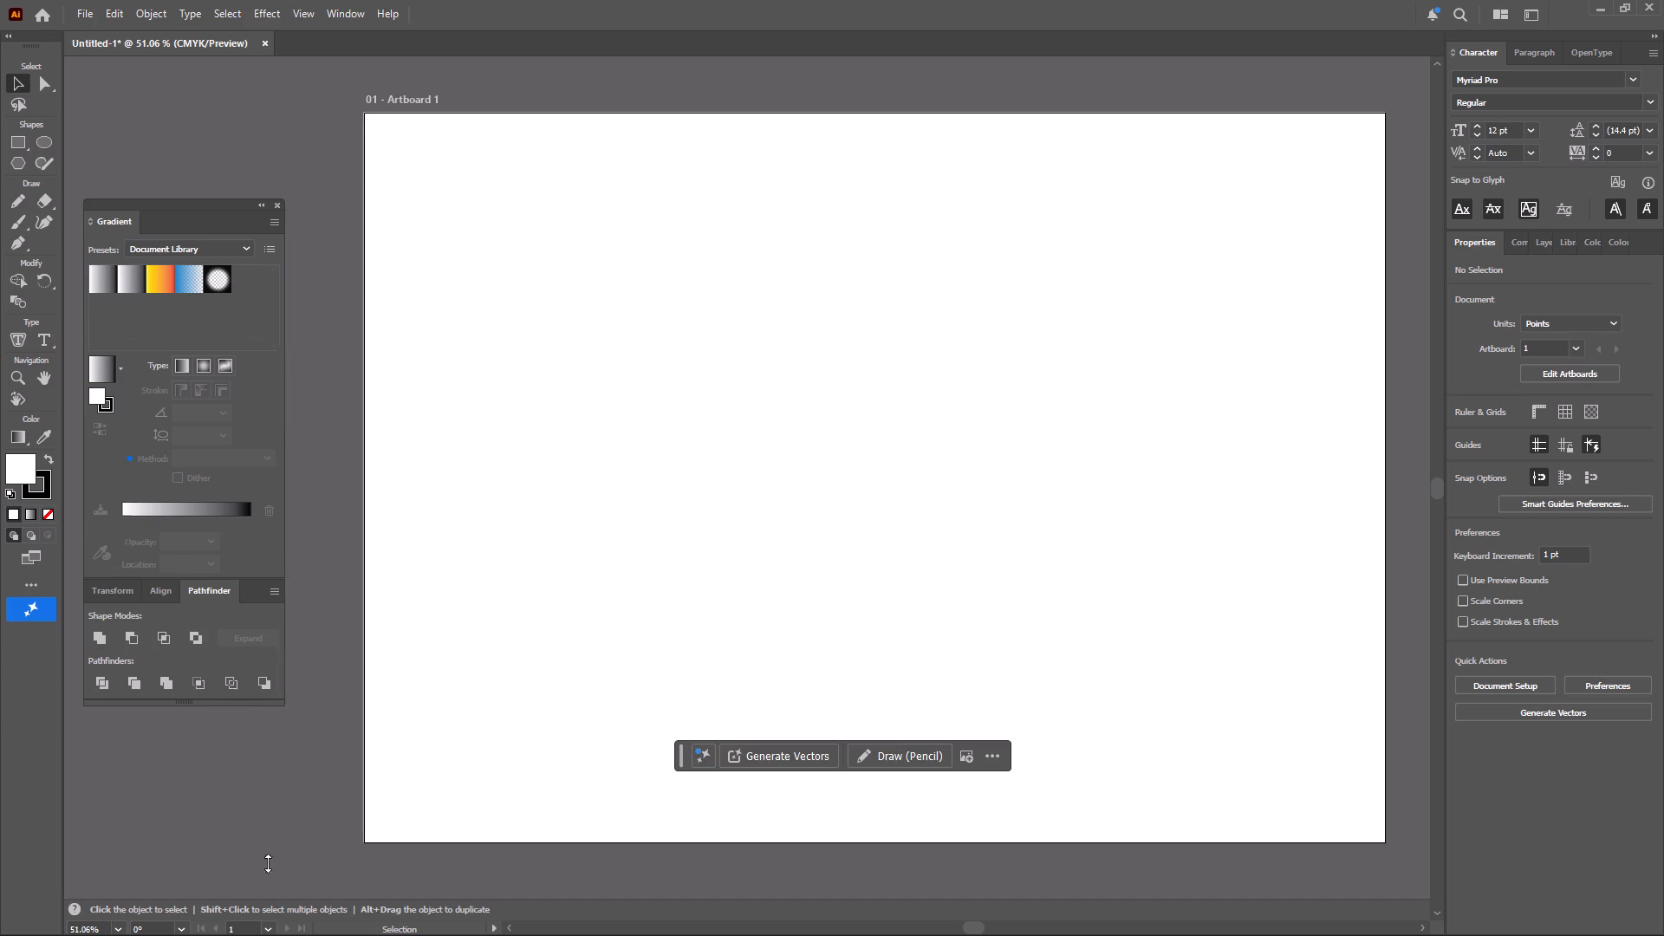
left_click_drag(268, 863, 263, 678)
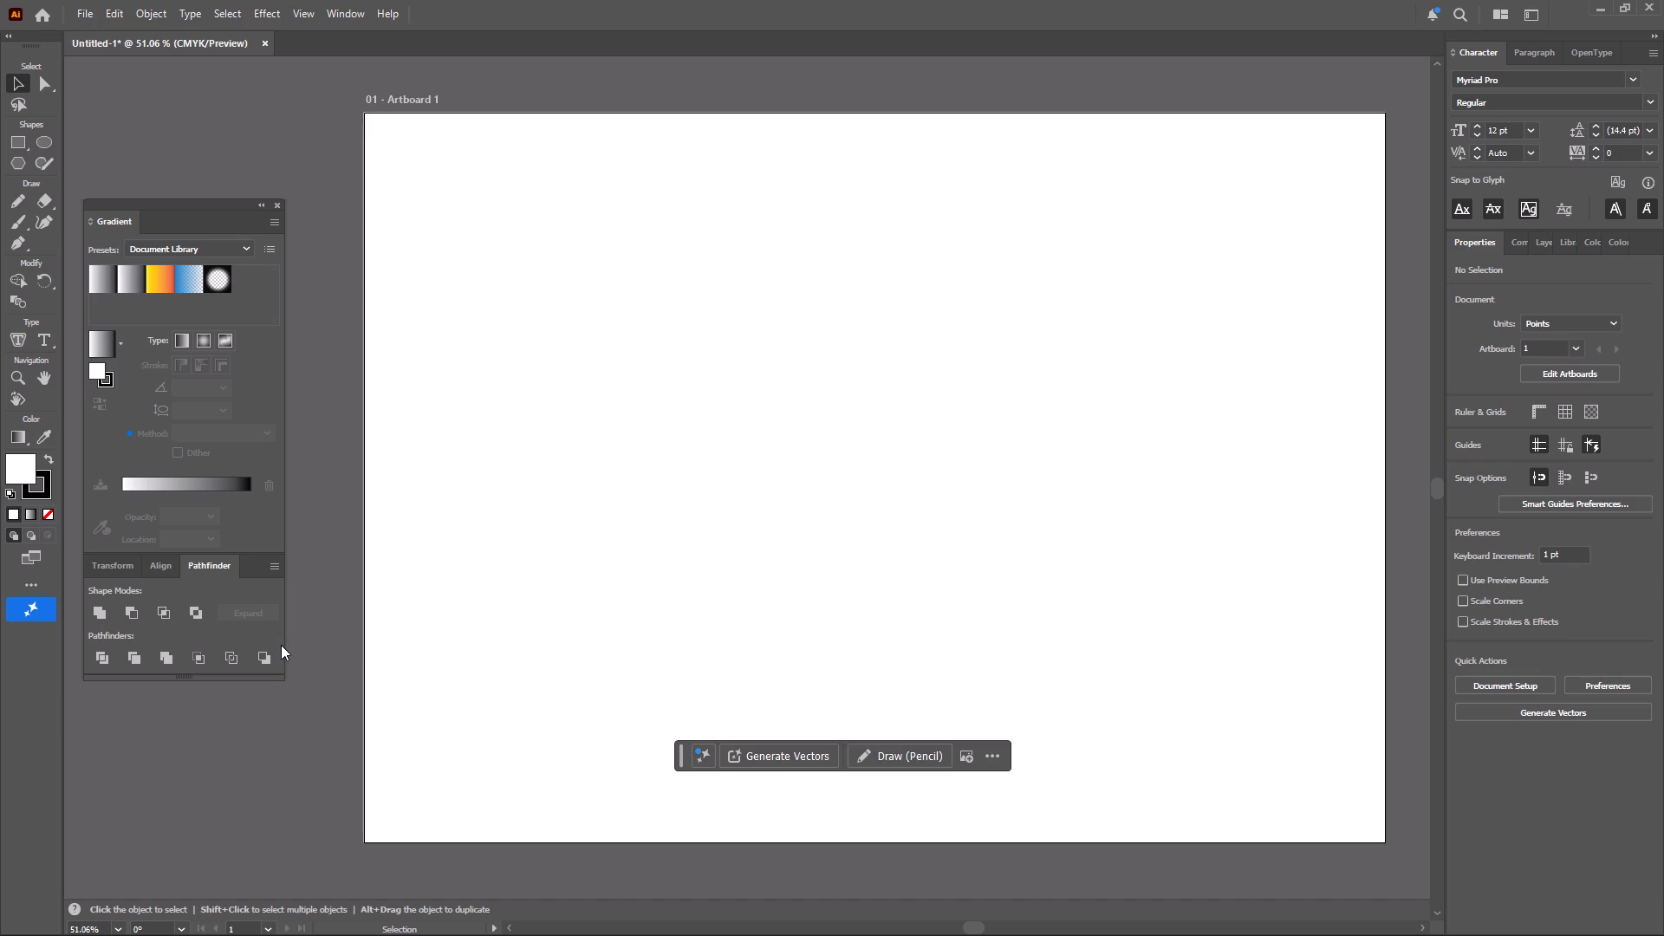
left_click_drag(284, 647, 531, 637)
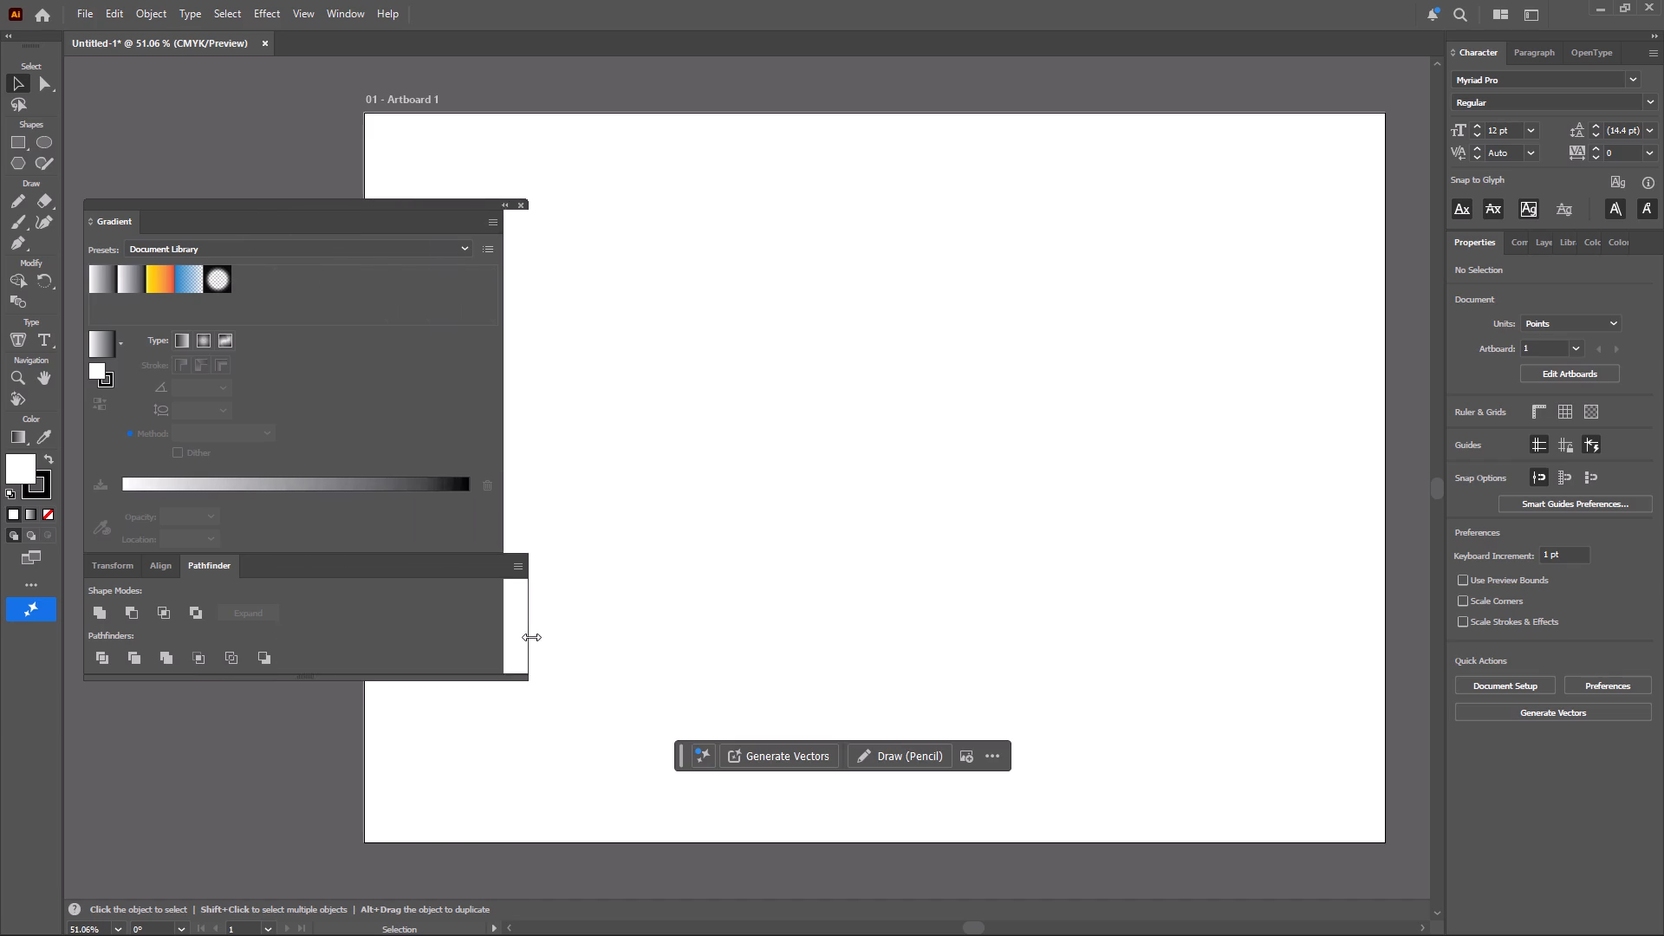
left_click_drag(531, 637, 239, 621)
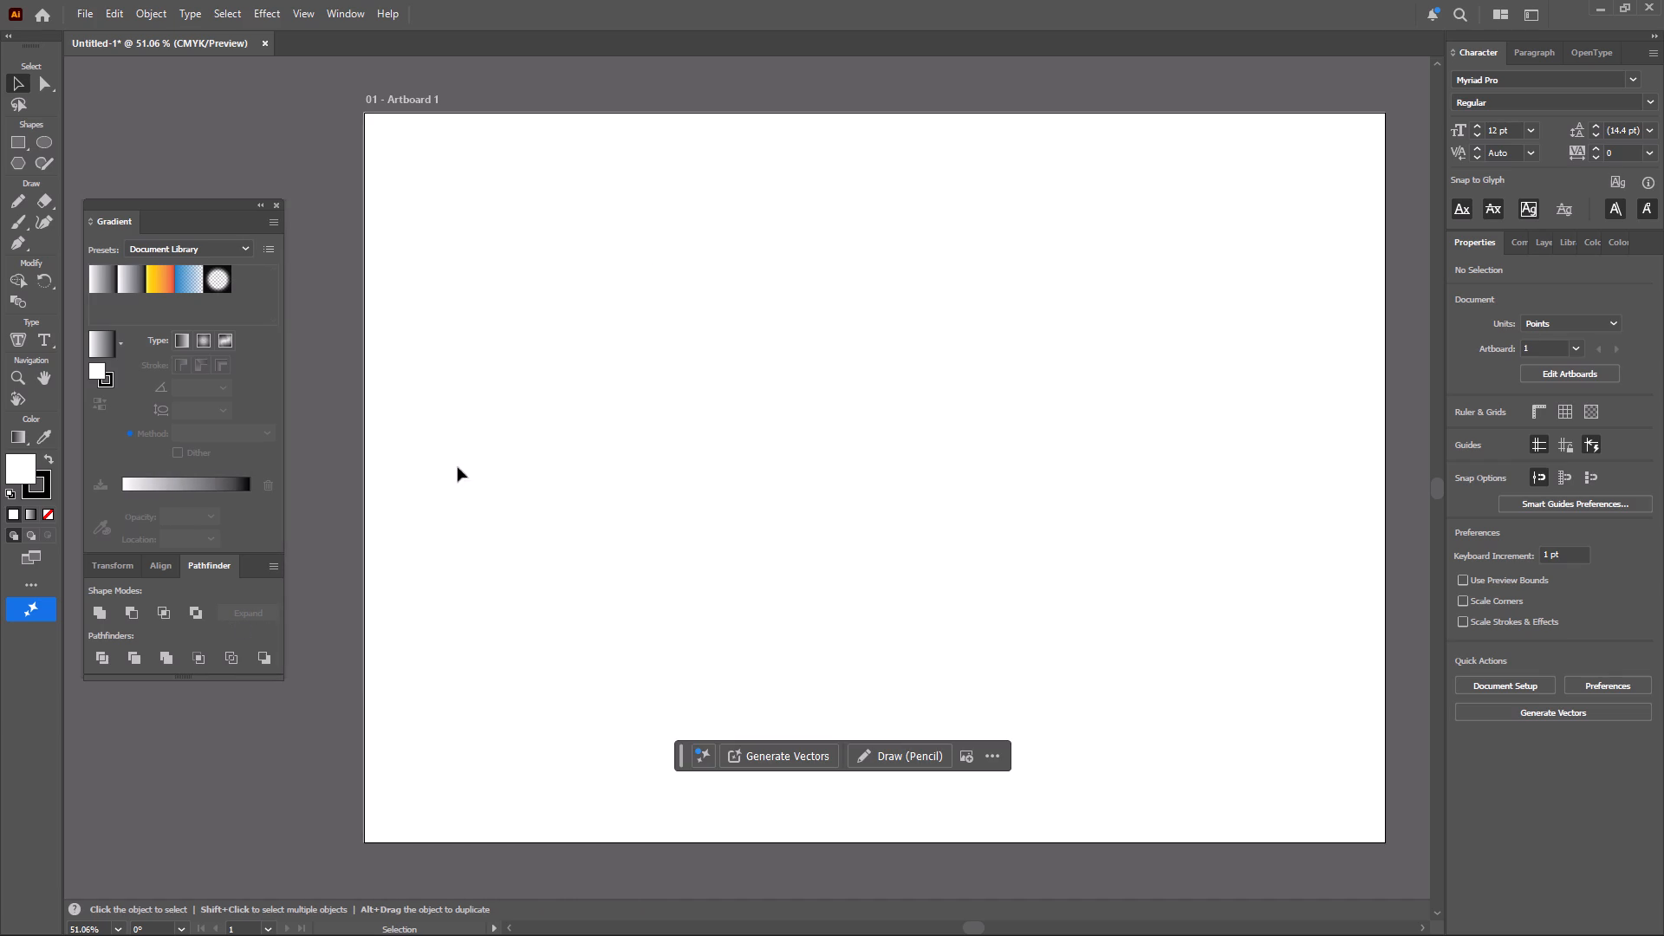
Paste the copied image of twelve black geometric shapes onto the artboard.
left_click(532, 444)
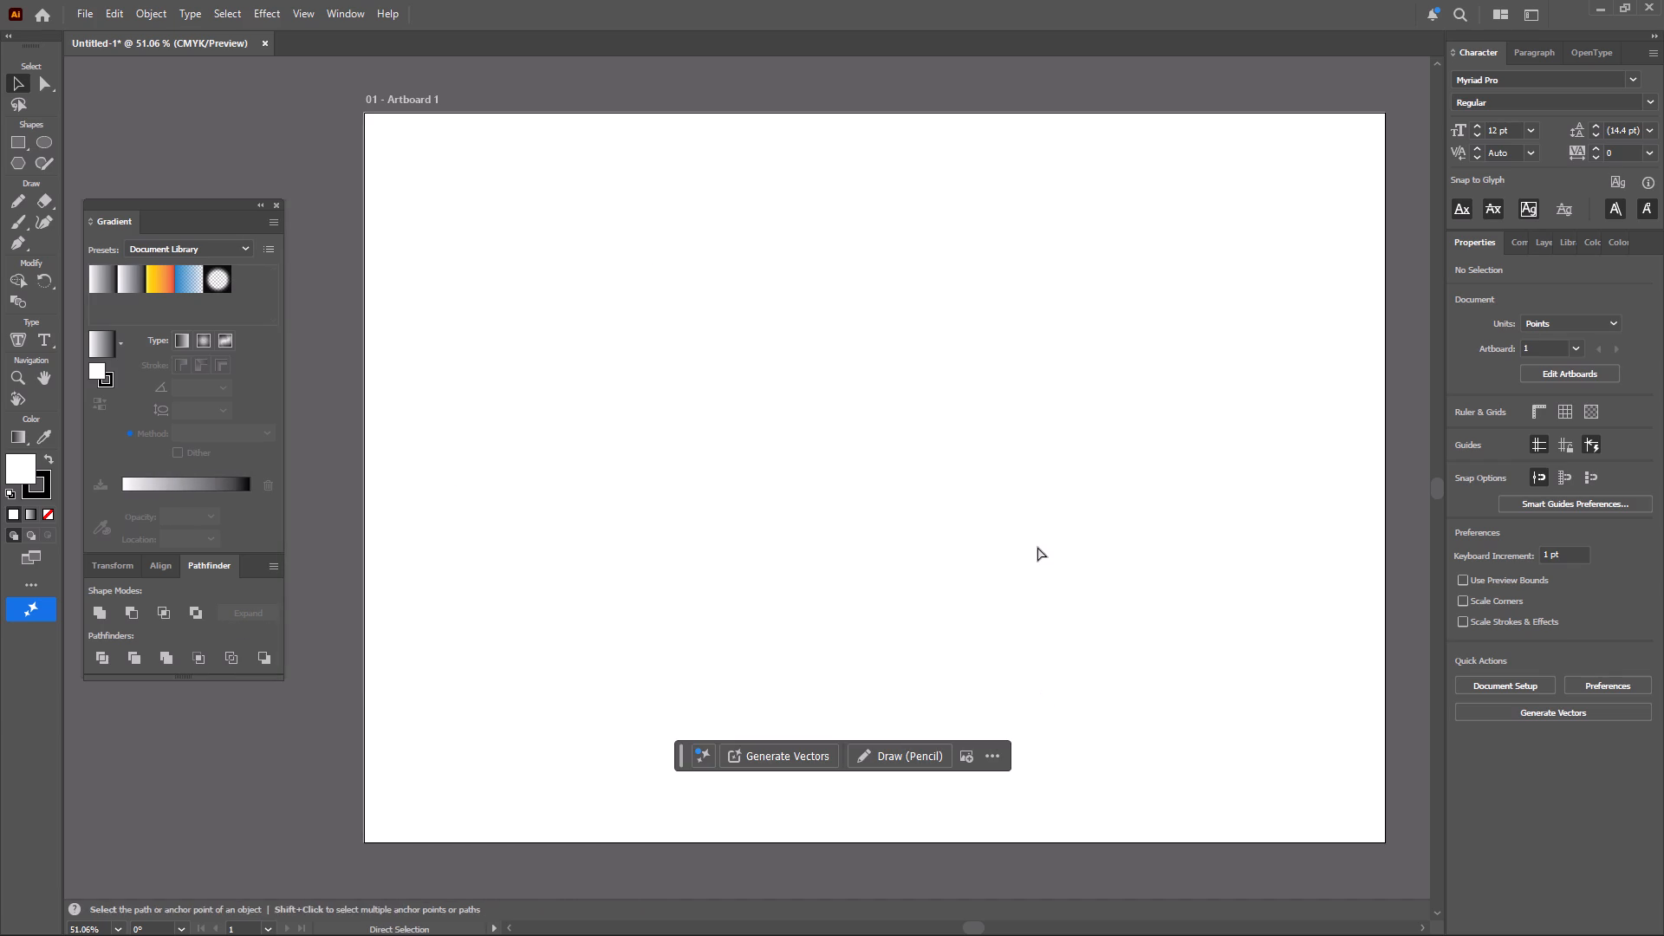
key("ctrl+v")
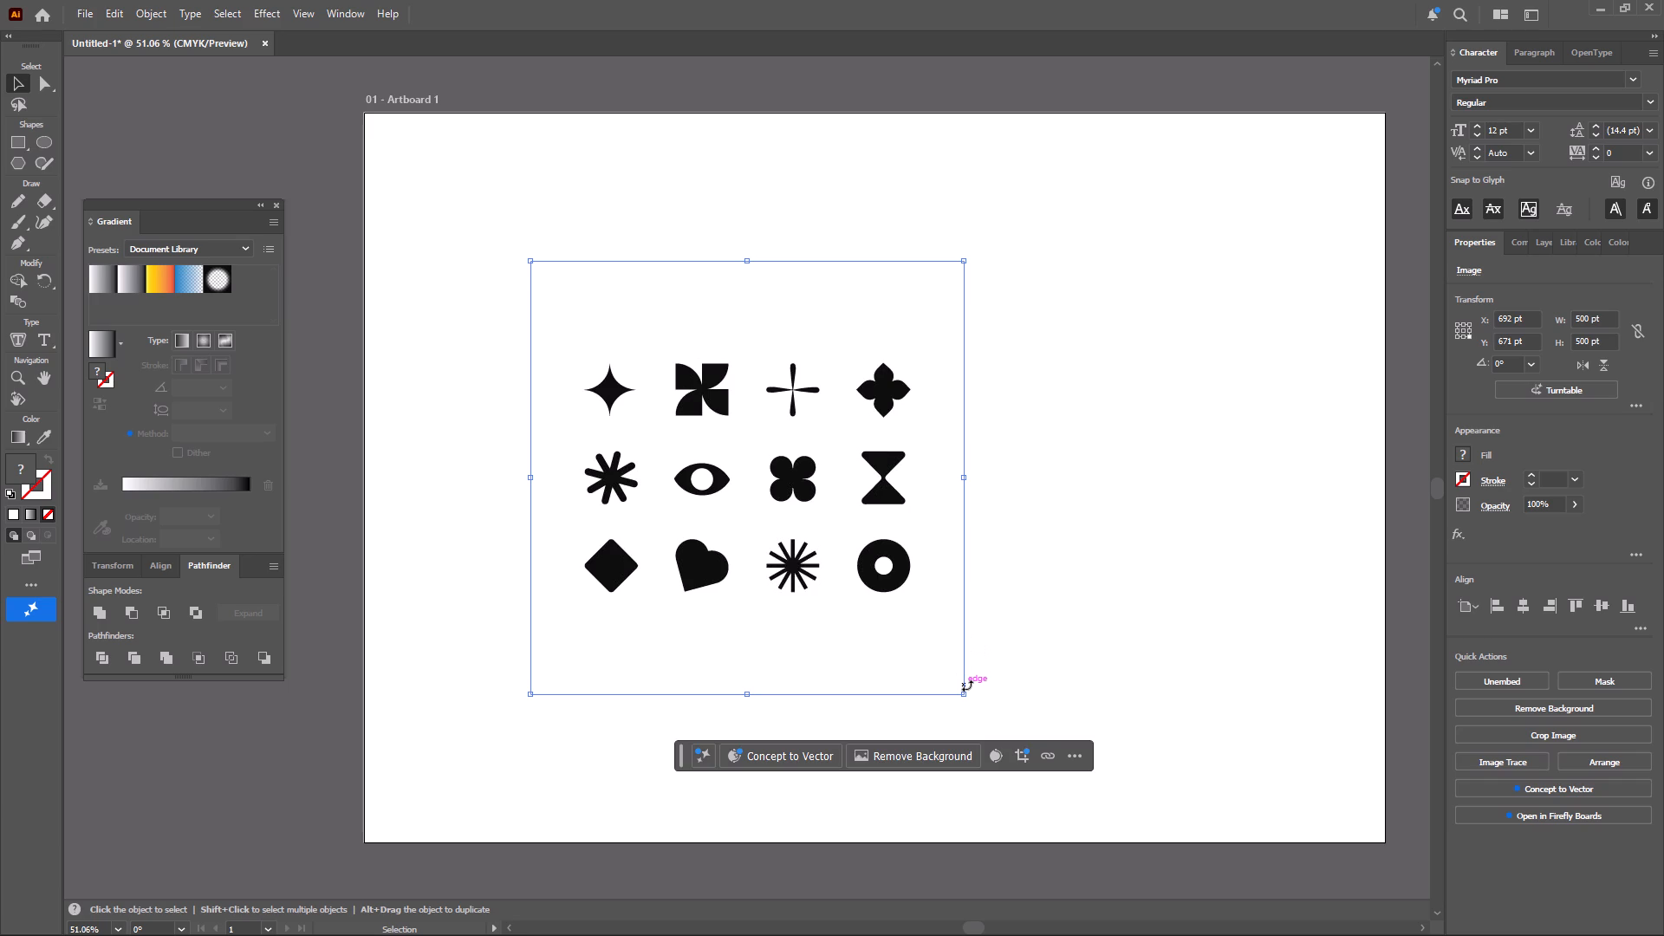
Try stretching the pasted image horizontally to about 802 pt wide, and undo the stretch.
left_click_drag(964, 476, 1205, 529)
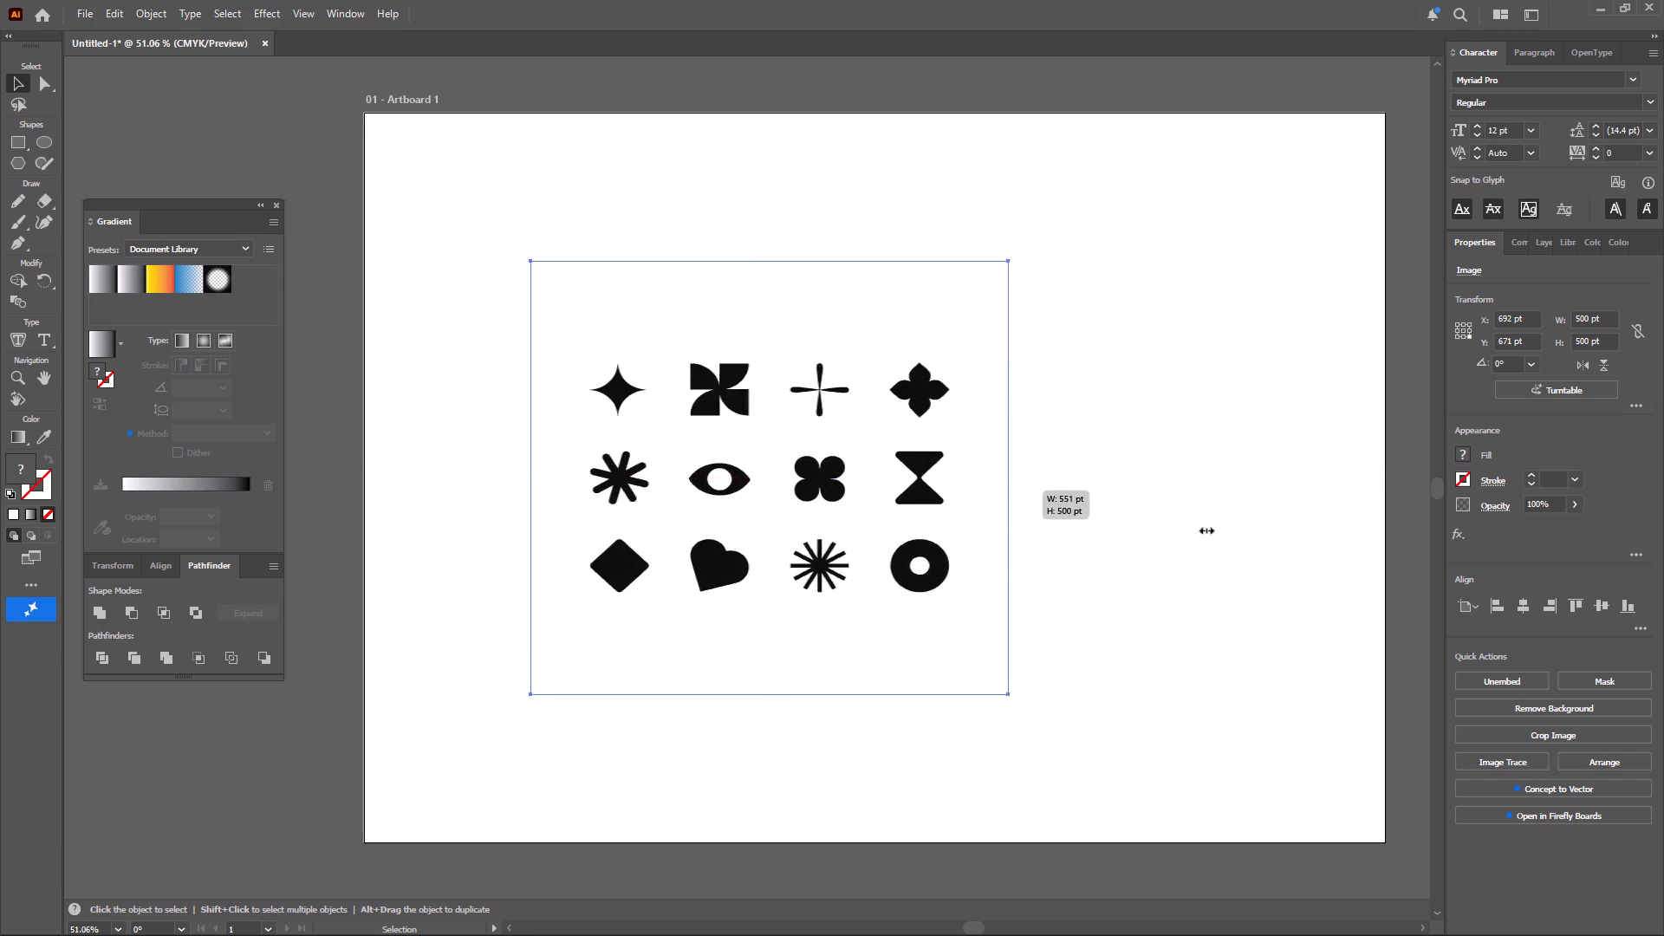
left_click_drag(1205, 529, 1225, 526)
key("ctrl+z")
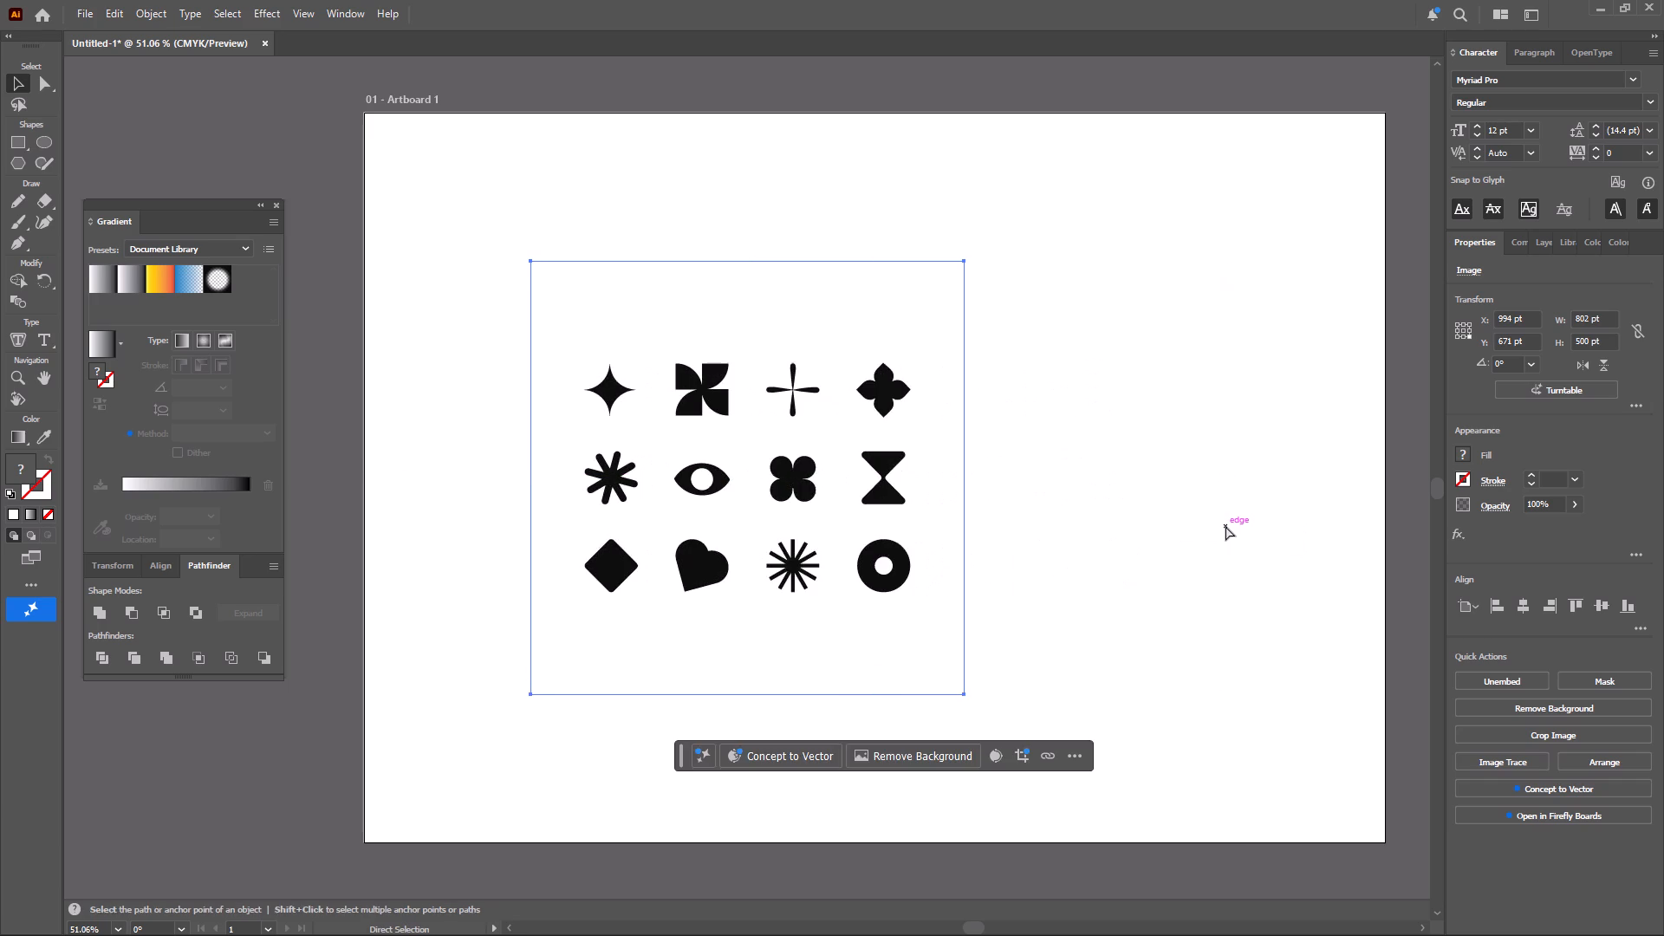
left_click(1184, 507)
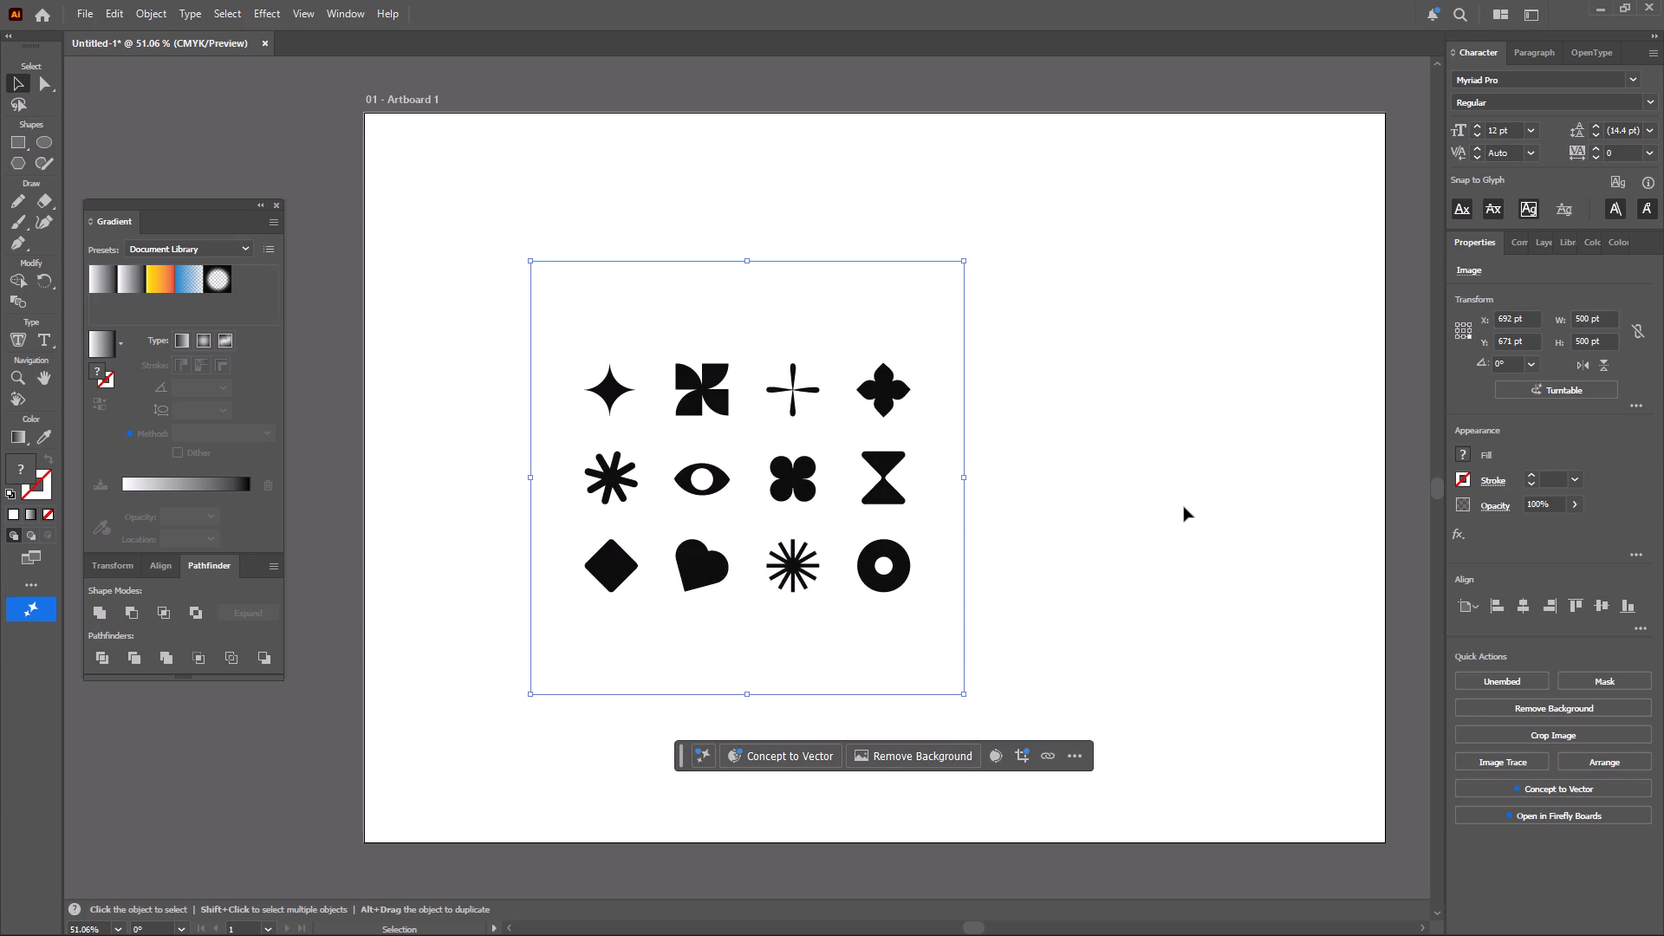
Image Trace the pasted shapes image with the Black and White Logo preset and expand the tracing into paths.
left_click(915, 500)
left_click(1544, 769)
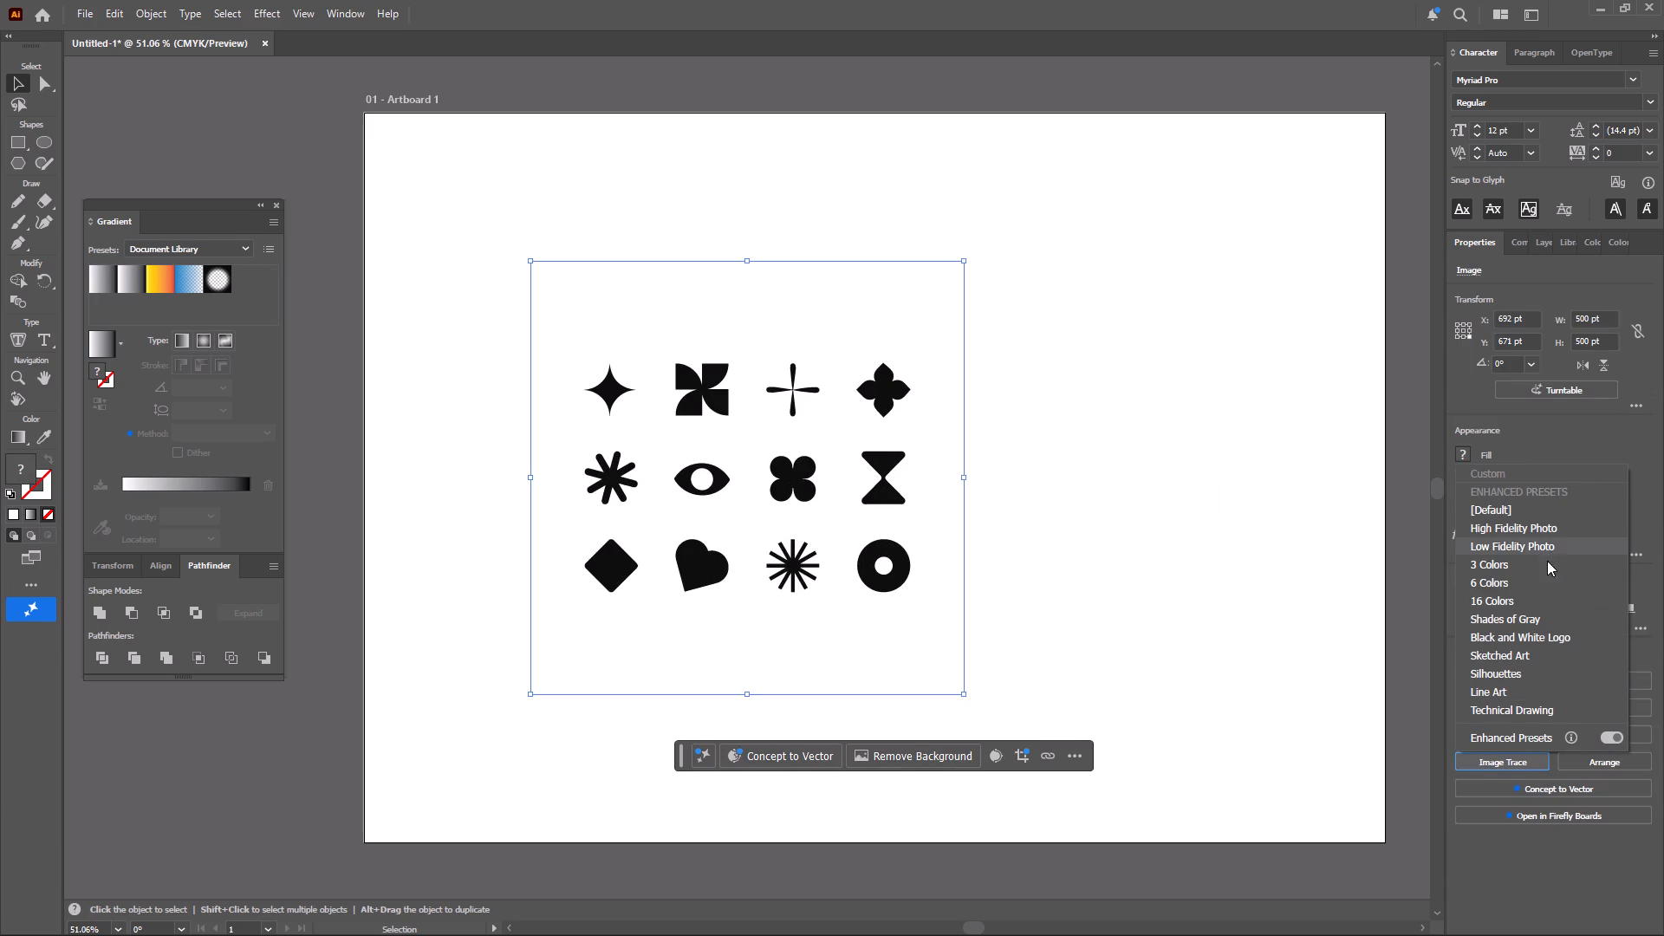
left_click(1542, 638)
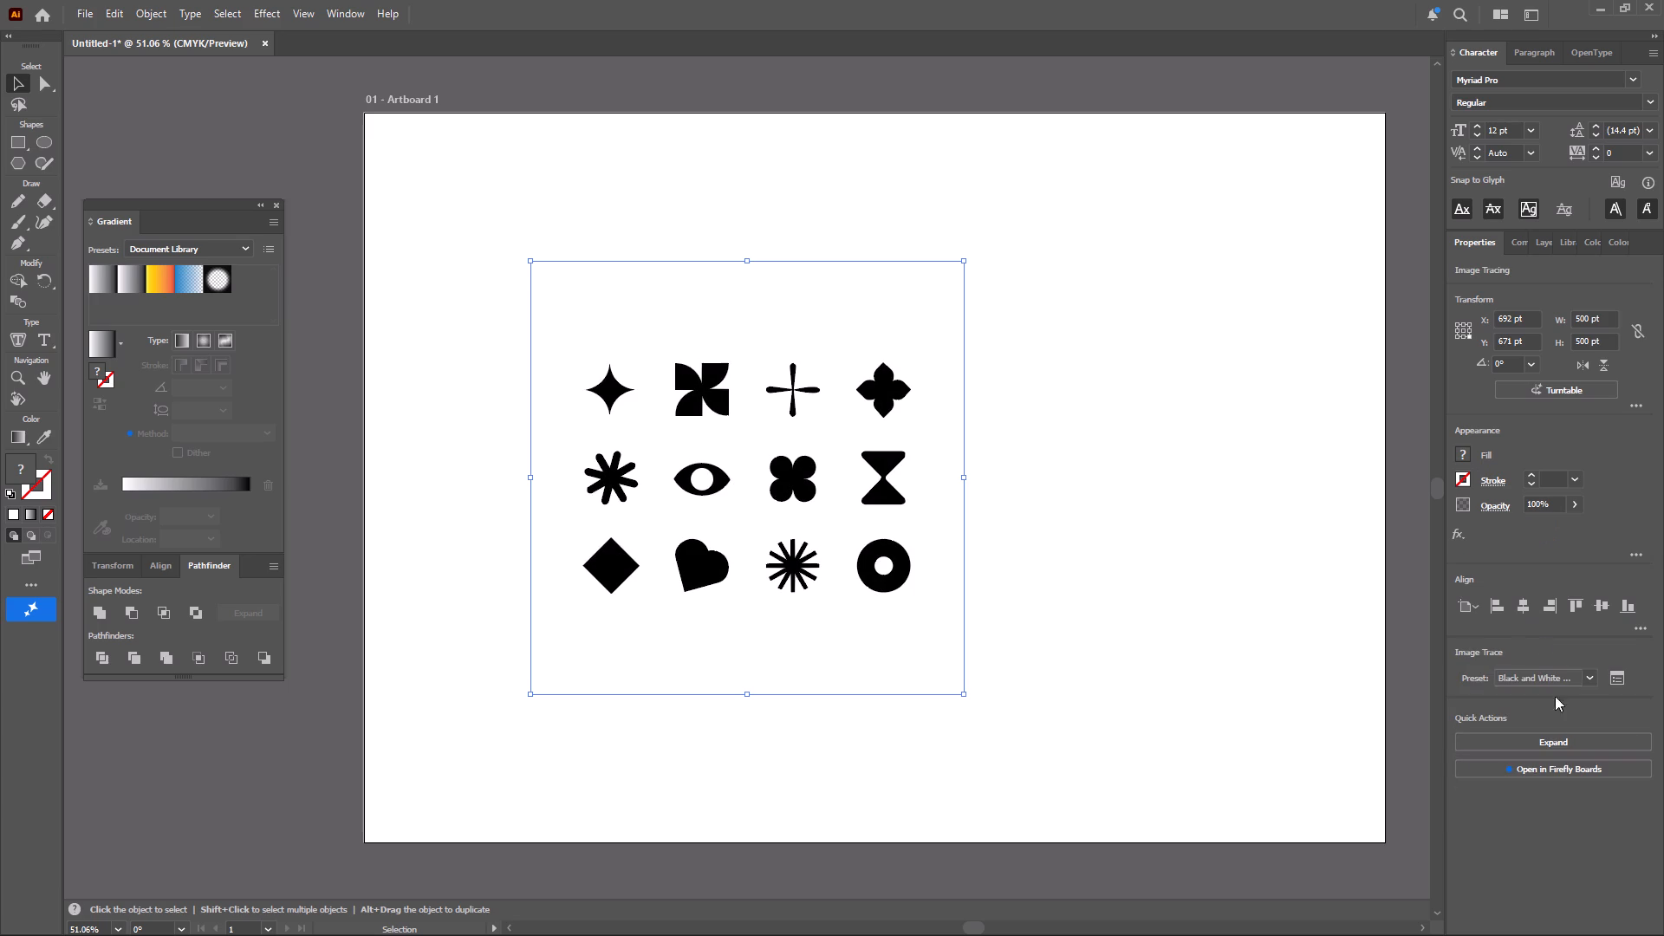
left_click(1590, 679)
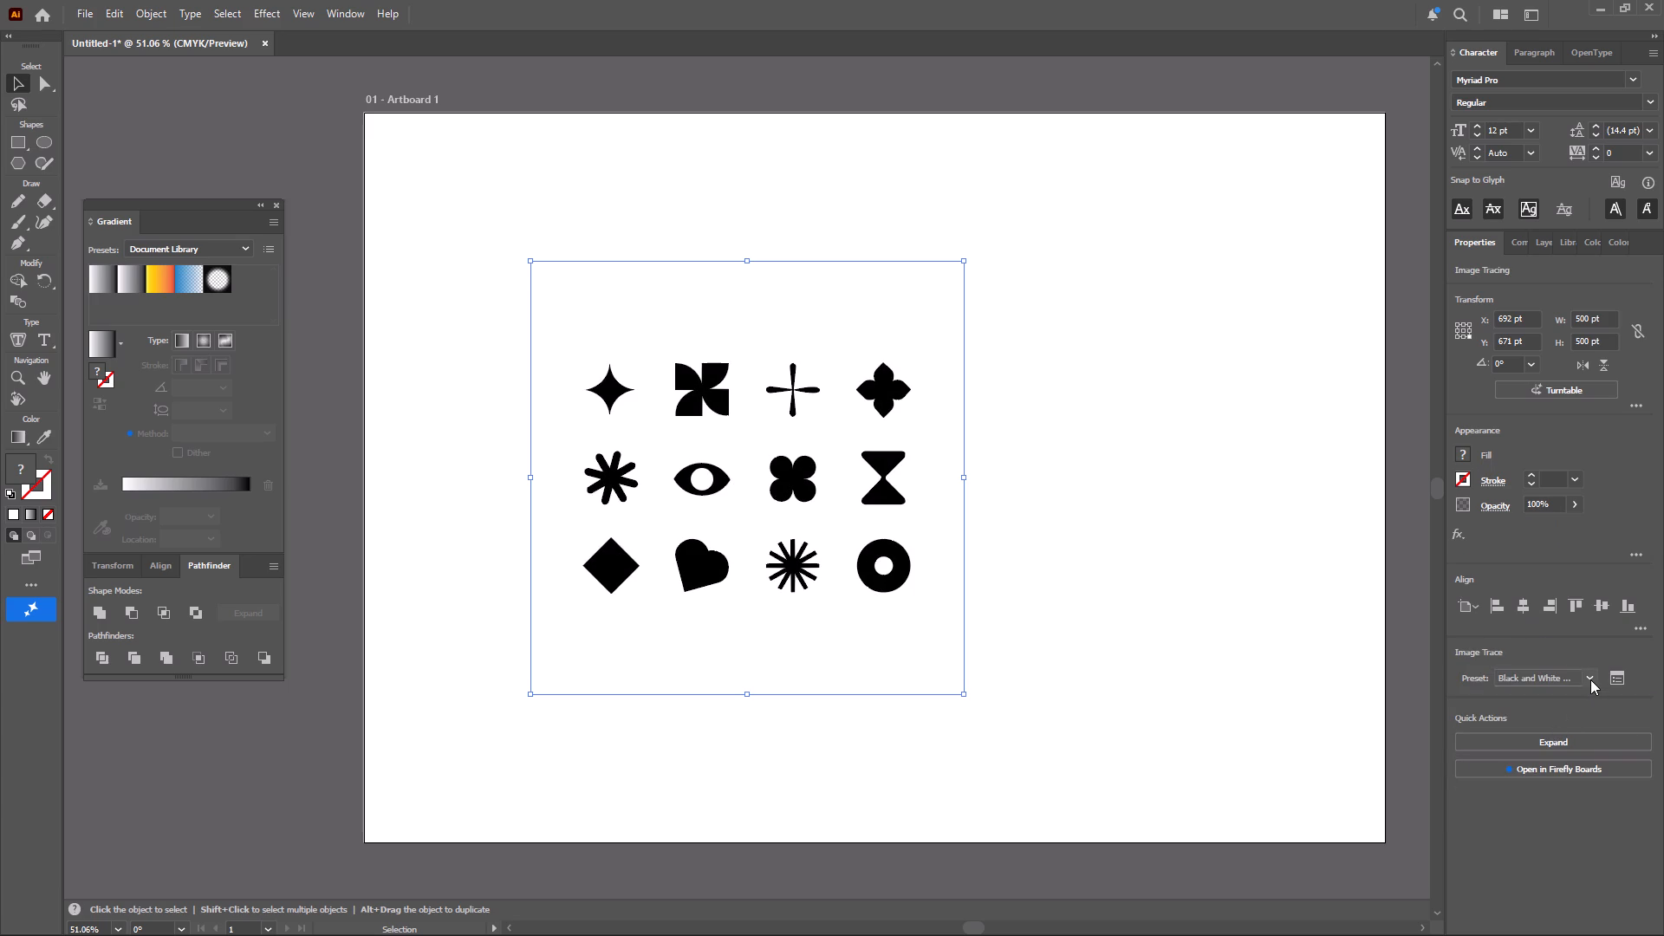
left_click(1590, 679)
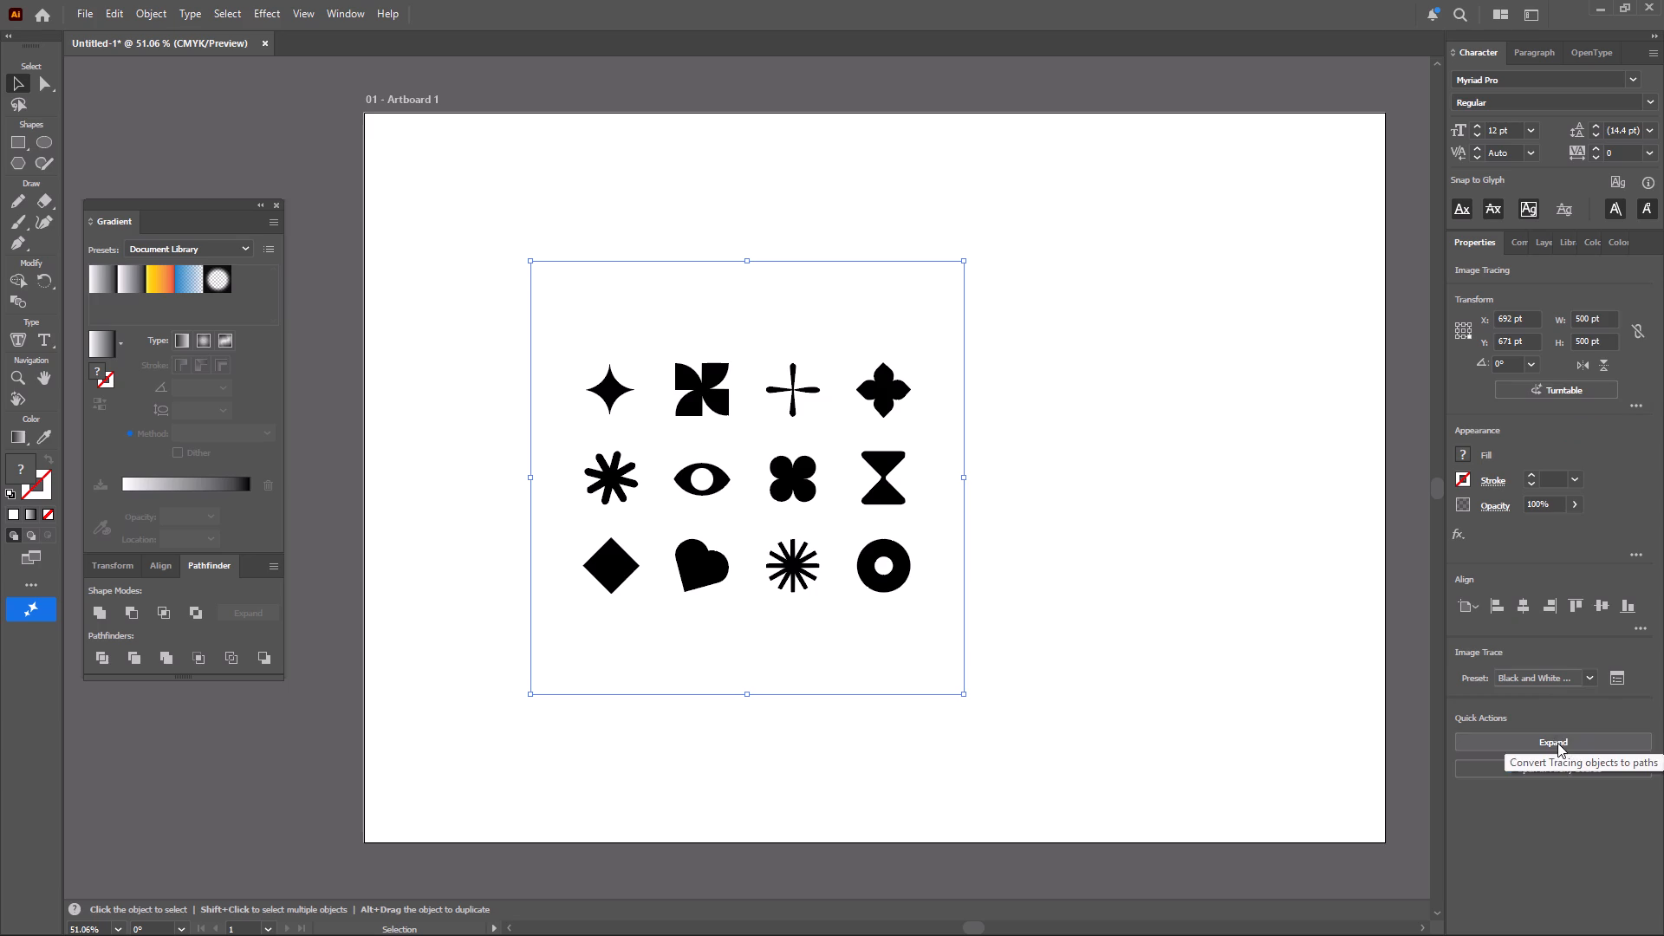
left_click(1557, 743)
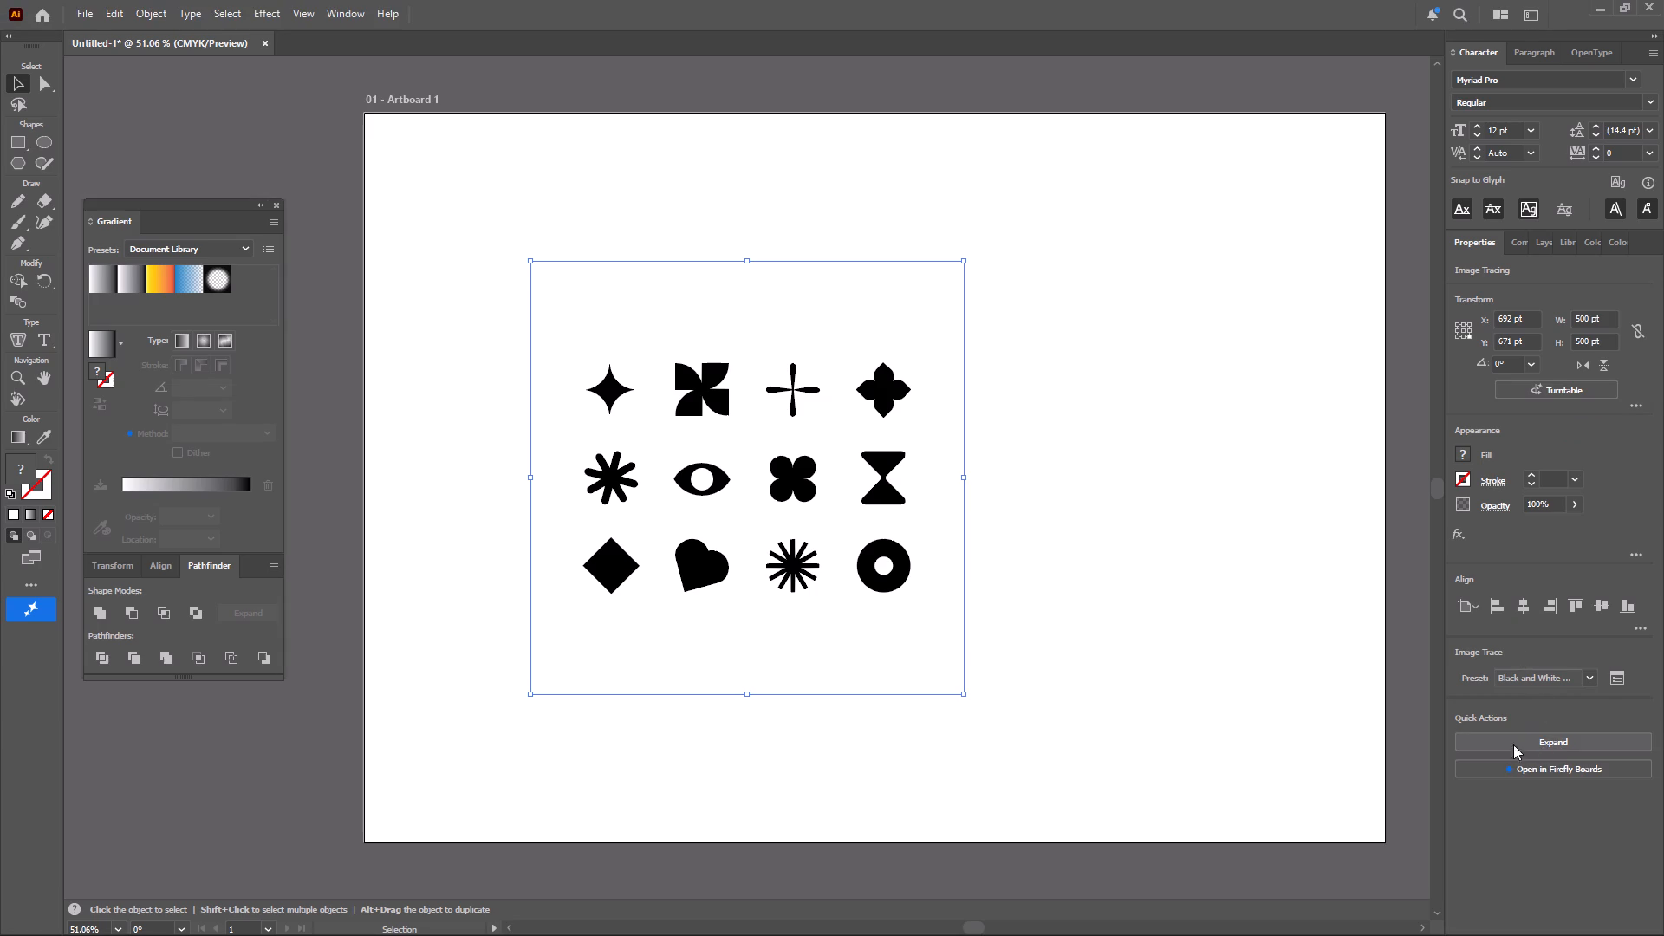
left_click(1056, 443)
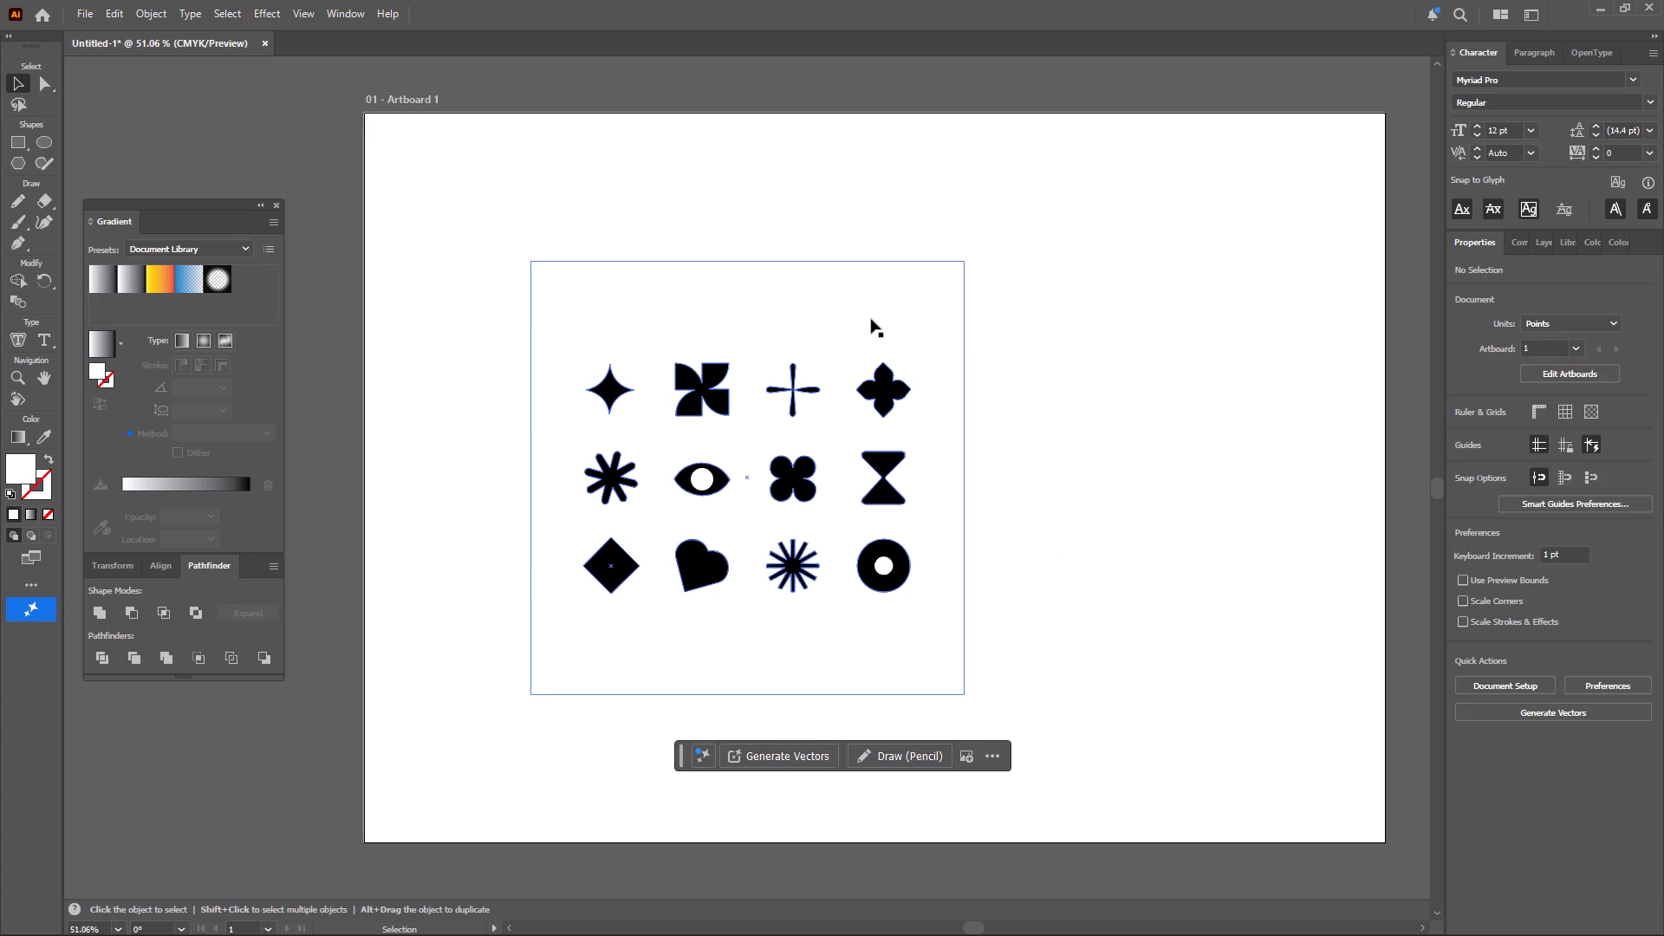
Isolate the traced group and delete the white background path behind the geometric shapes.
double_click(871, 317)
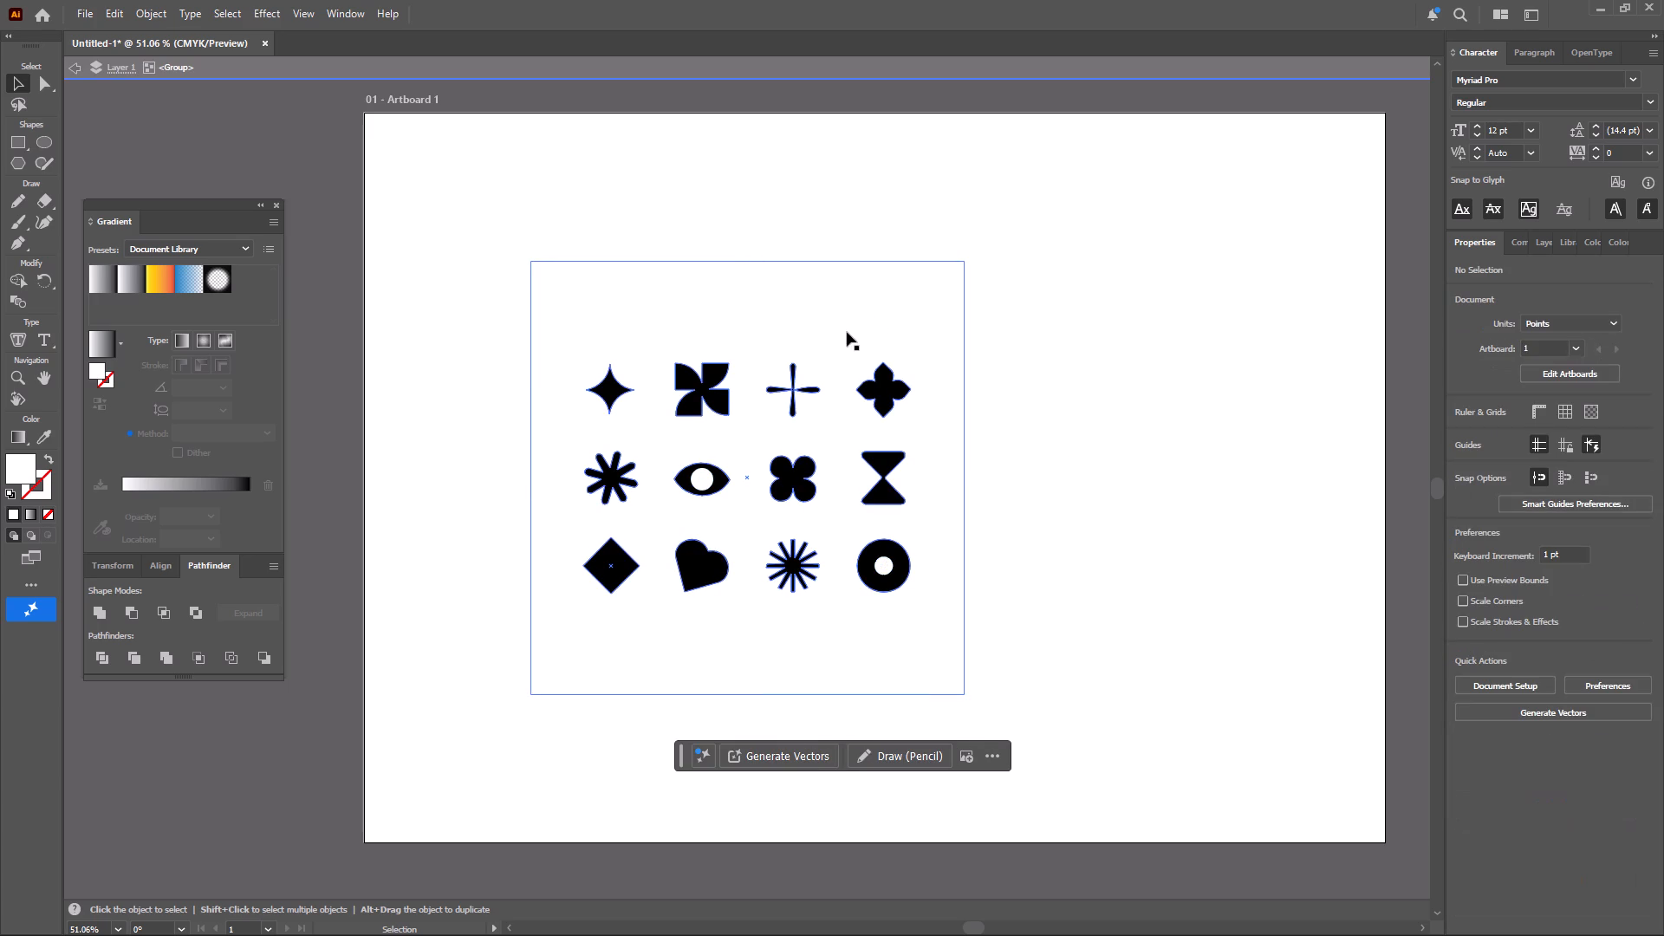
left_click_drag(847, 332, 1011, 347)
left_click_drag(978, 320, 1058, 340)
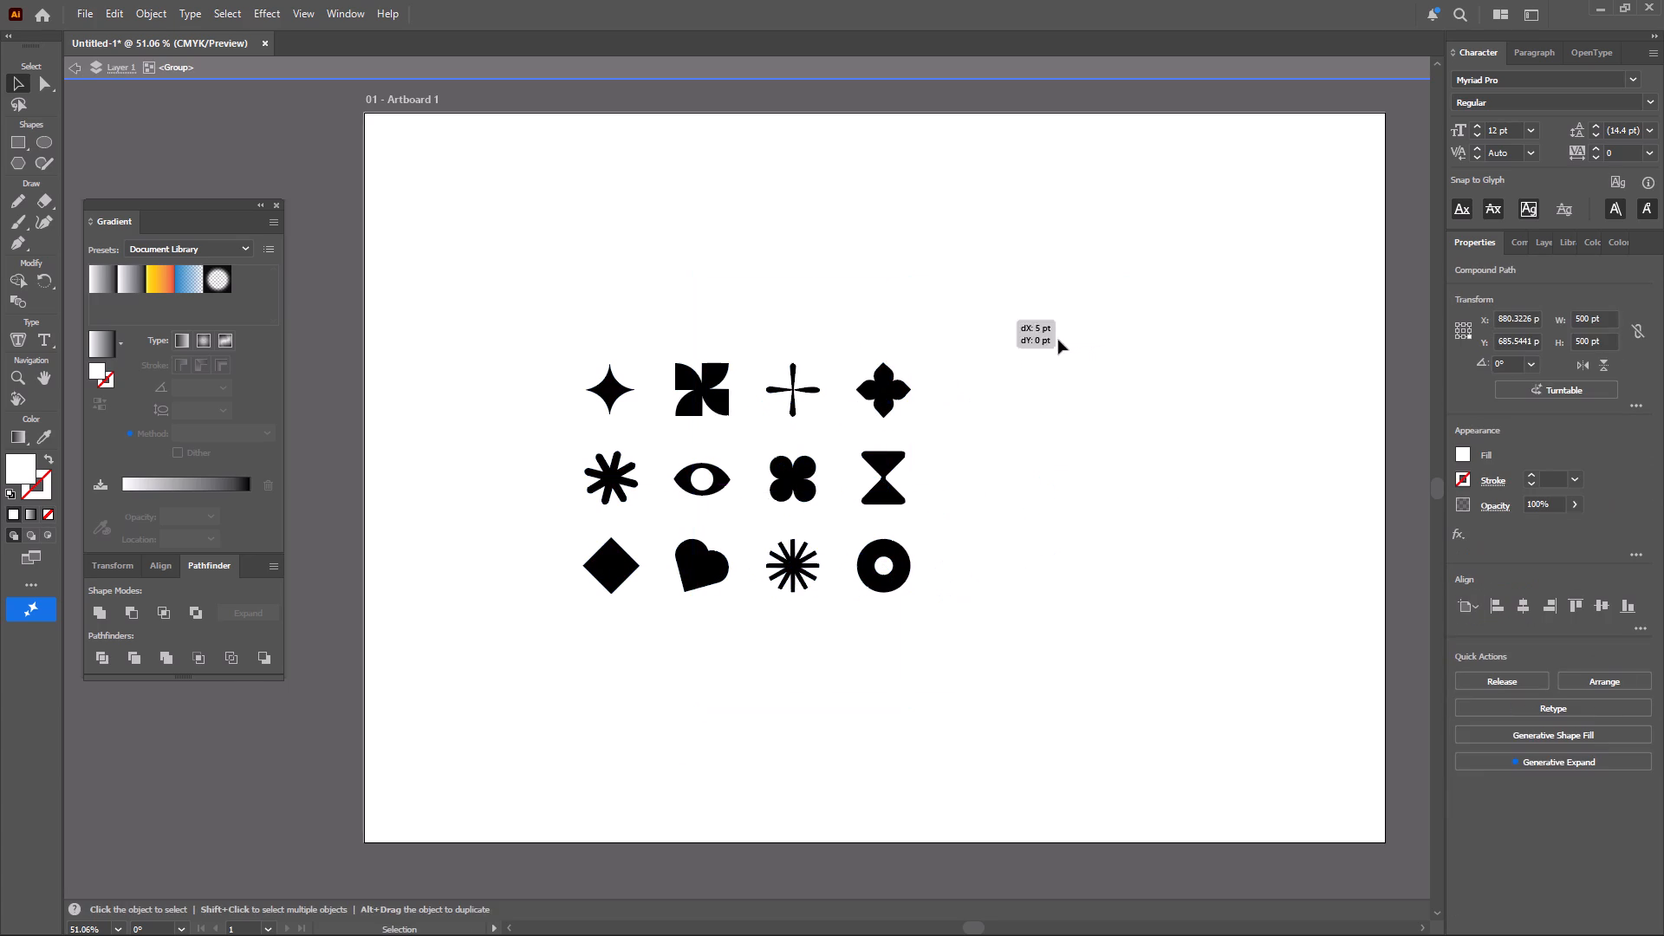
left_click_drag(1058, 340, 1089, 342)
key("BackSpace")
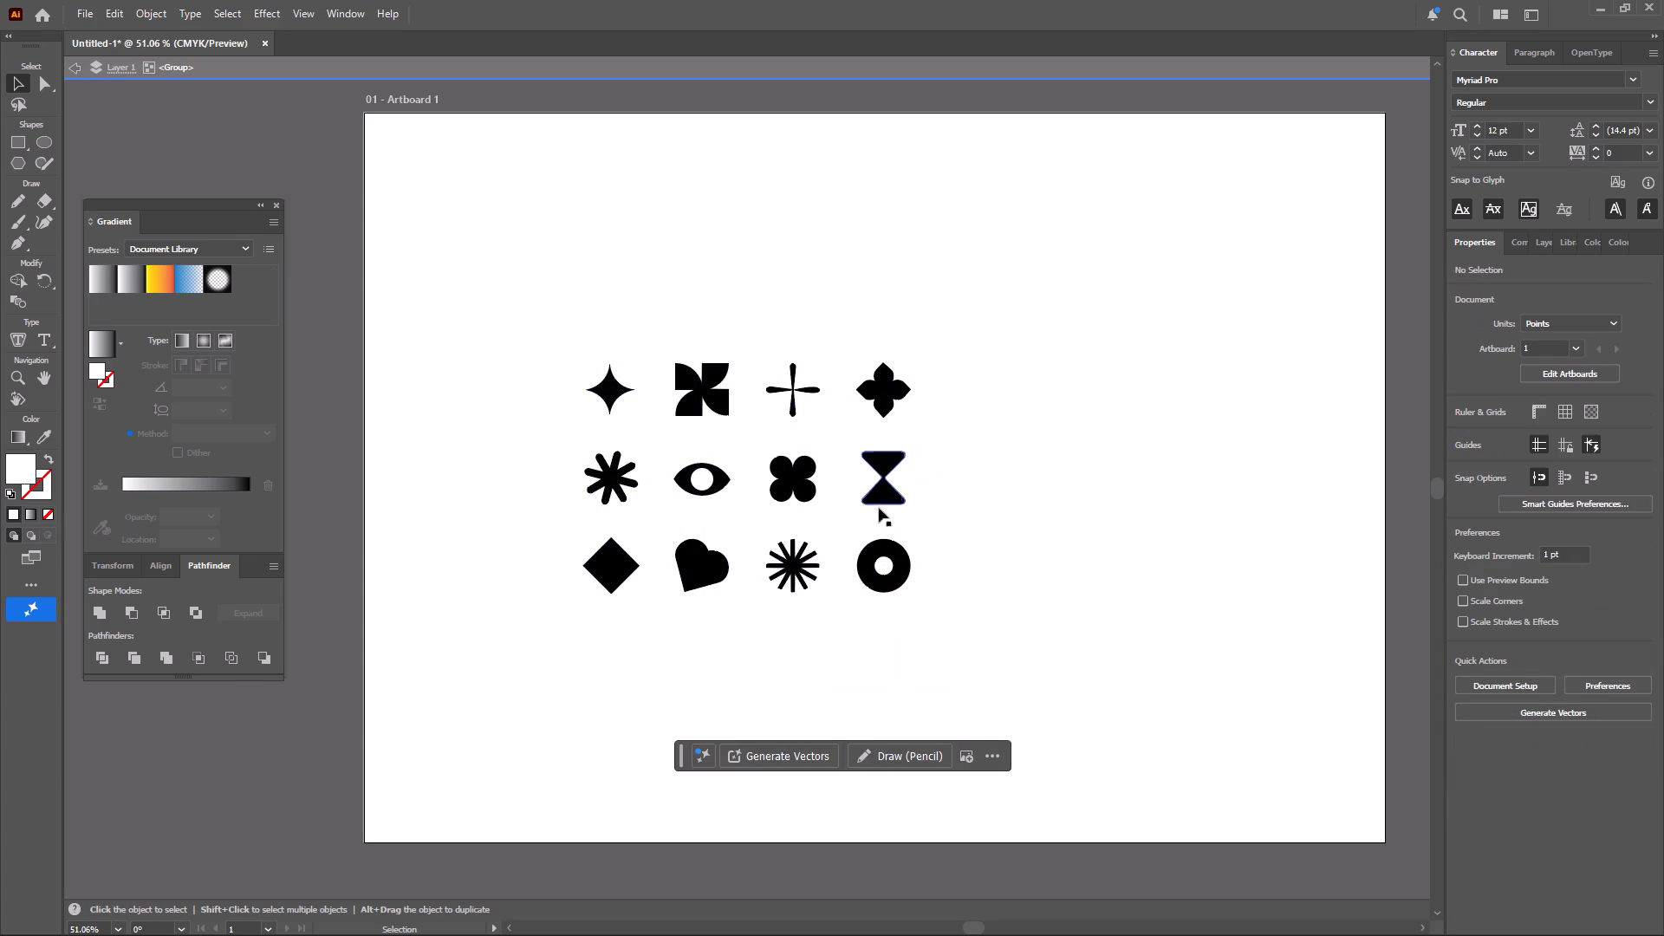
left_click(1055, 462)
Examine the traced geometric shapes up close, checking the edge quality around the hourglass and four-petal shapes.
scroll(821, 480, "down", 1, "alt")
scroll(821, 480, "up", 1, "alt")
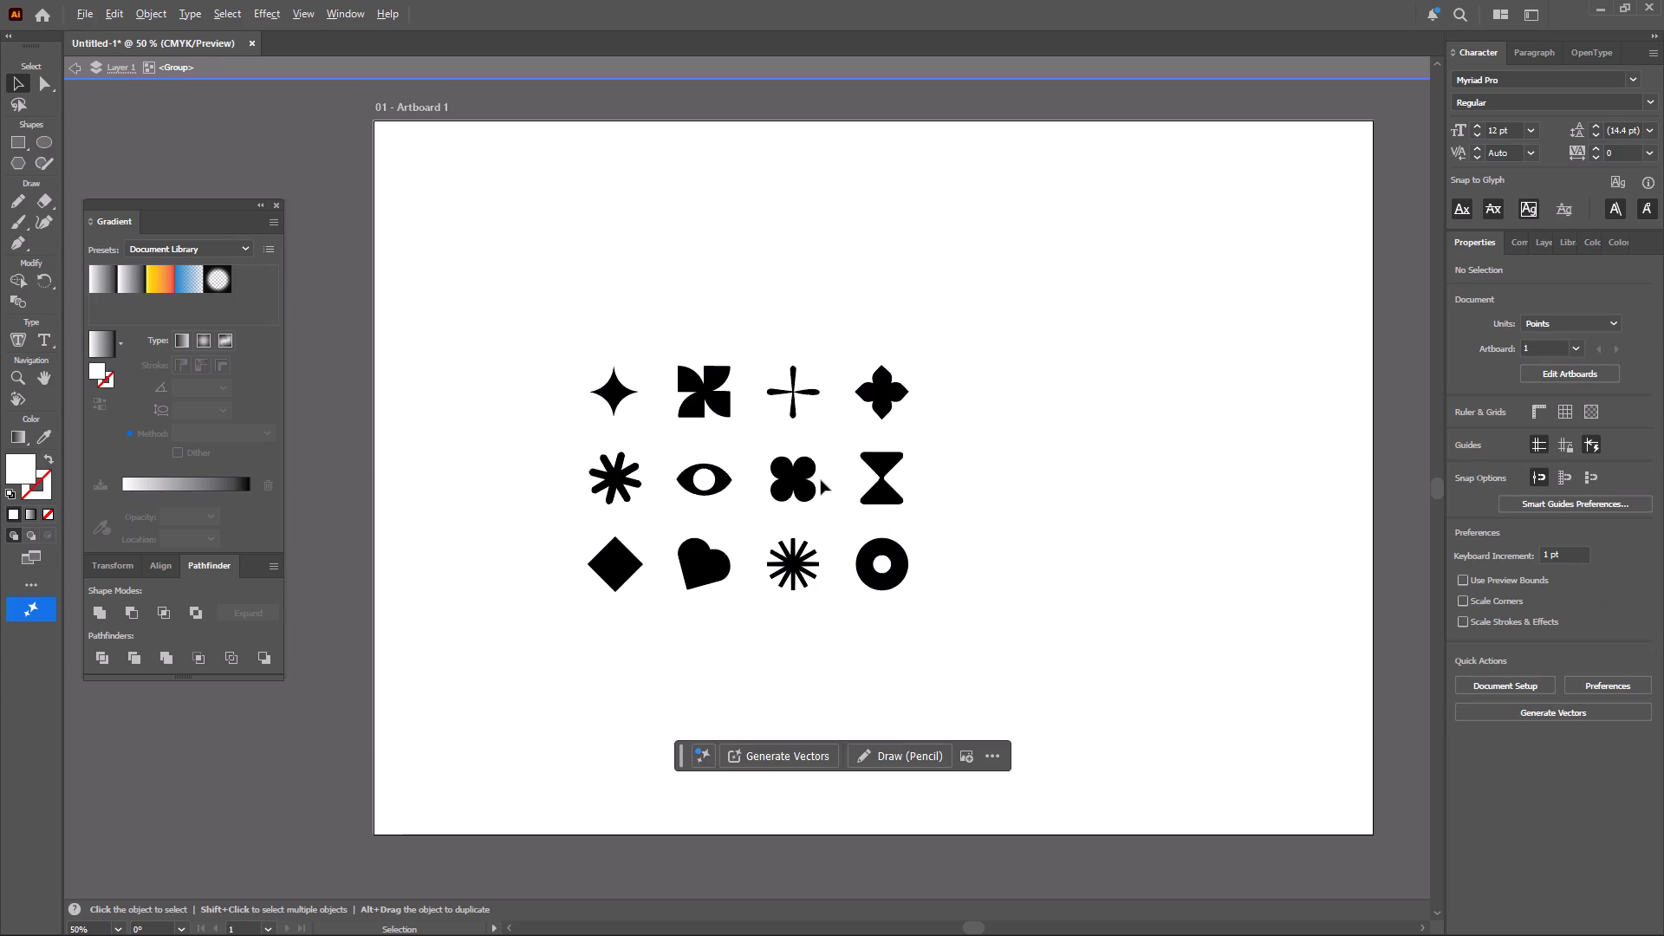
scroll(821, 480, "up", 2, "alt")
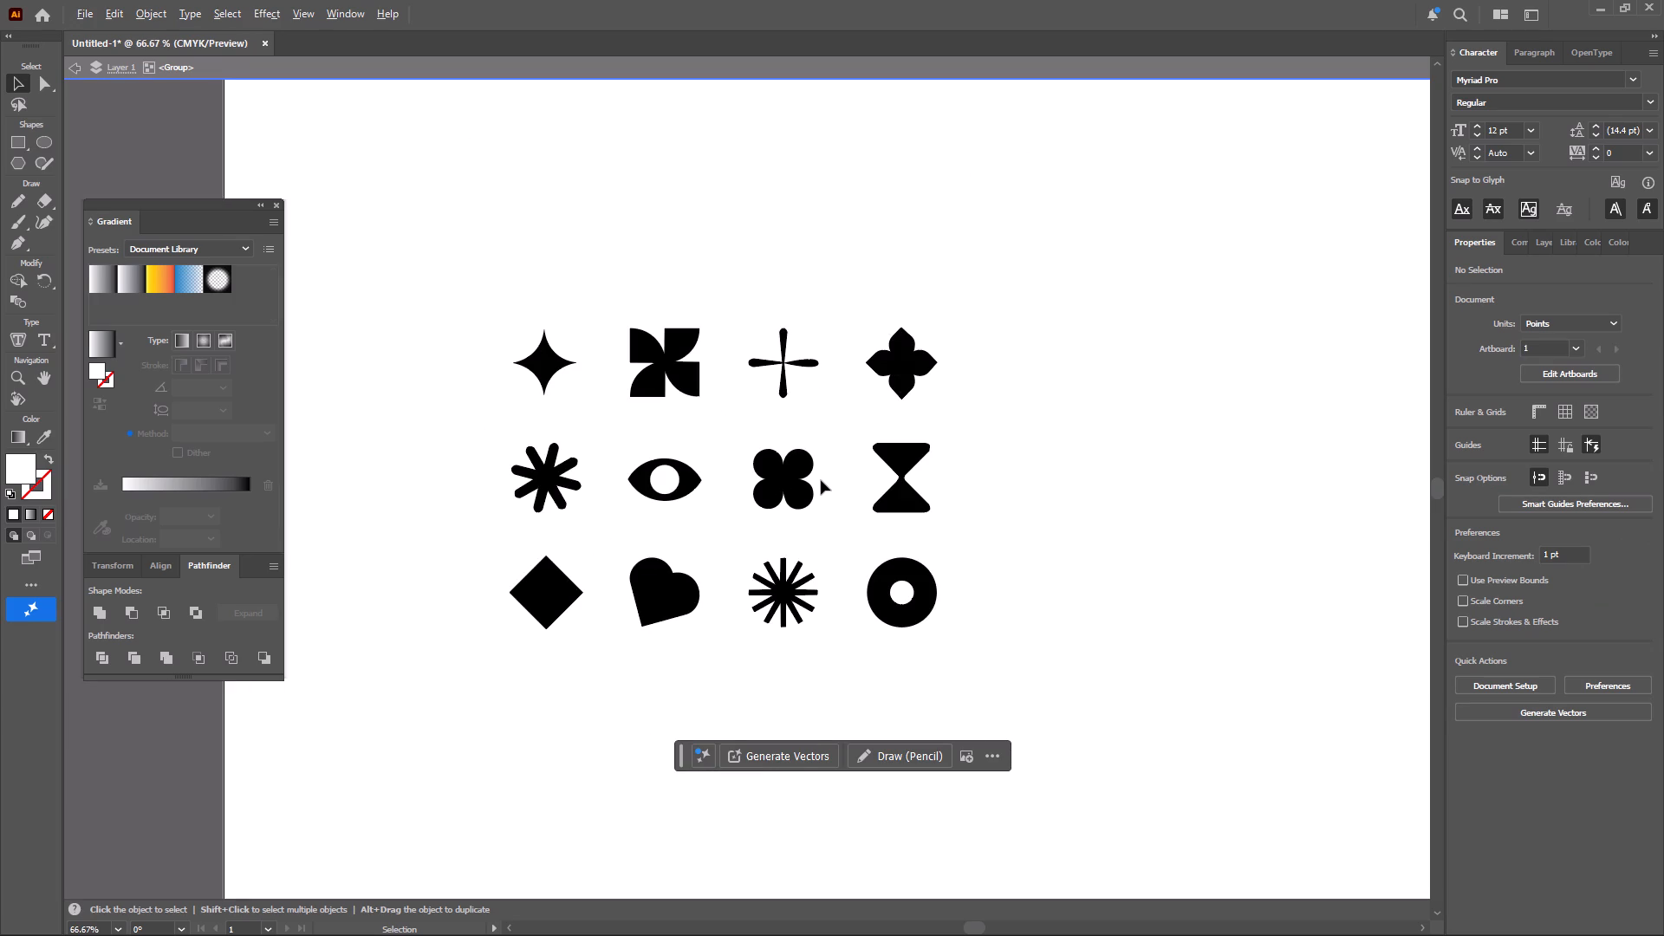
scroll(821, 480, "down", 1, "alt")
scroll(821, 480, "up", 3, "alt")
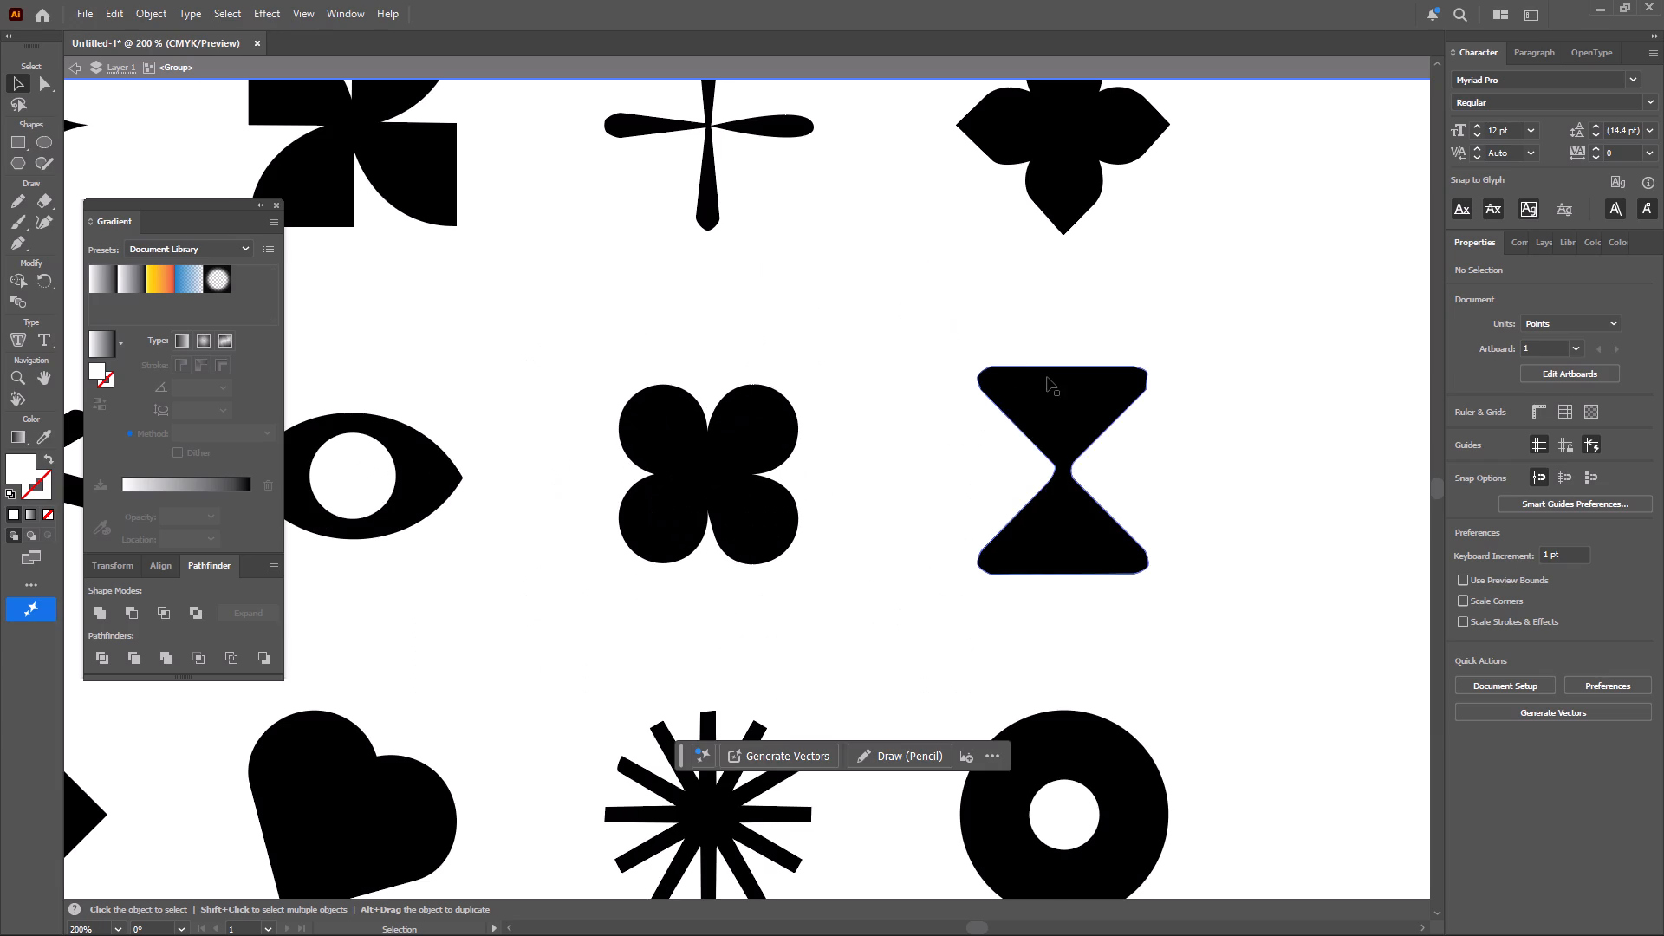
left_click(1289, 475)
scroll(1023, 523, "down", 2, "alt")
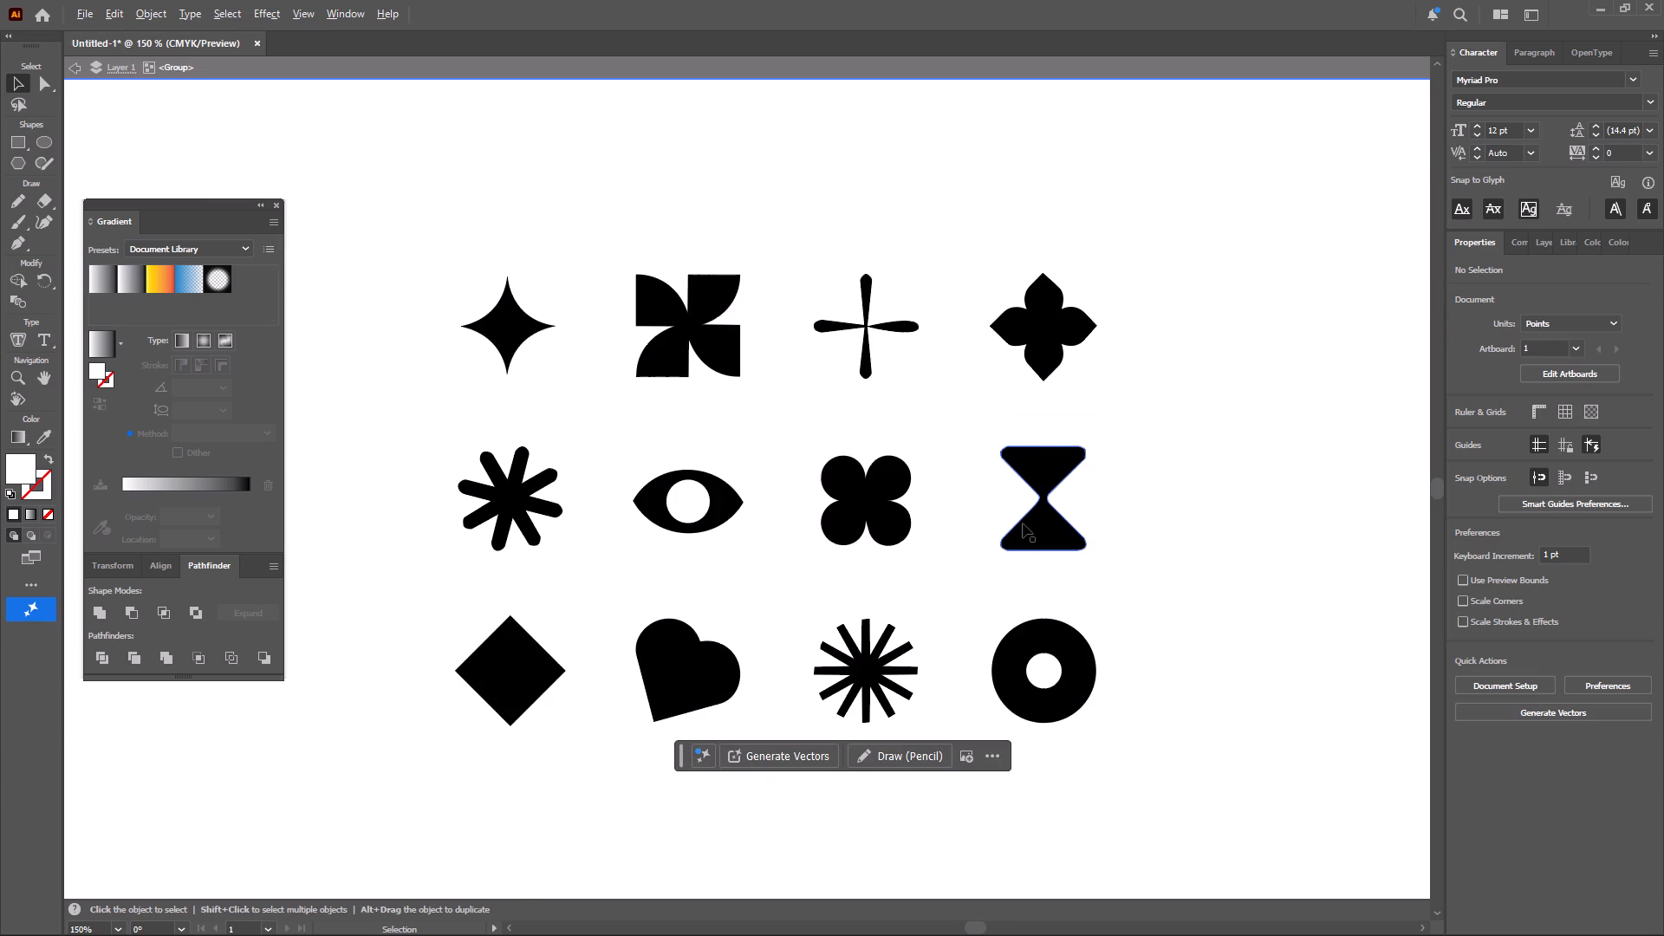
Switch to Chrome, search Google for Canva in a new tab, open its site and log in.
scroll(1023, 523, "down", 1, "alt")
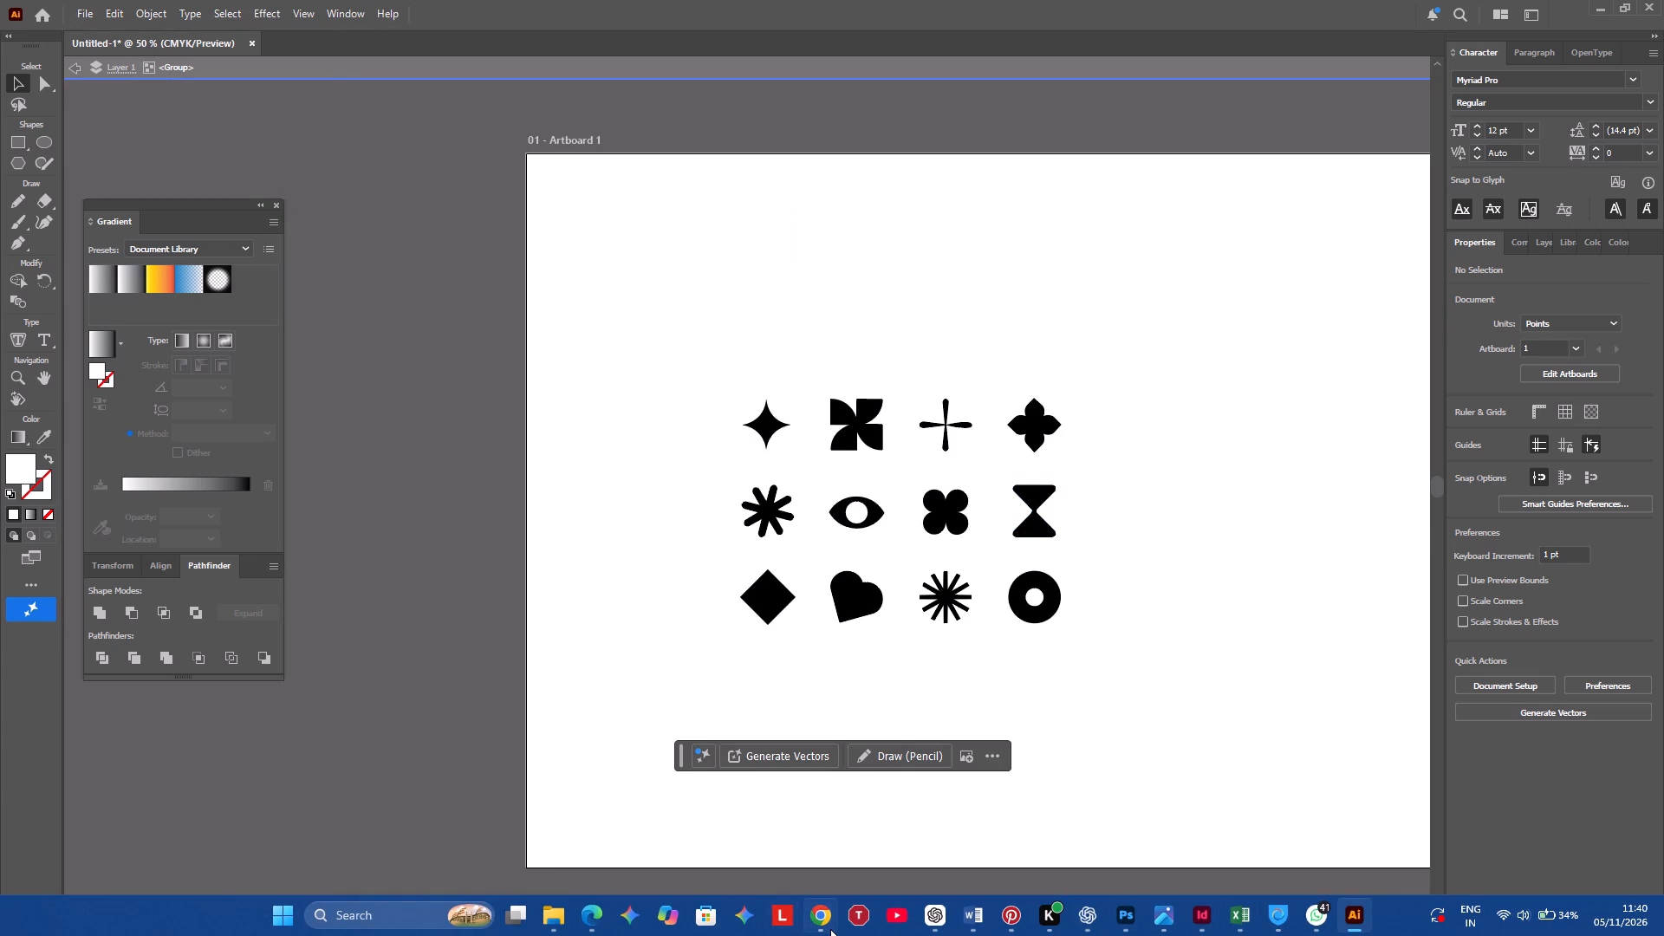
left_click(830, 929)
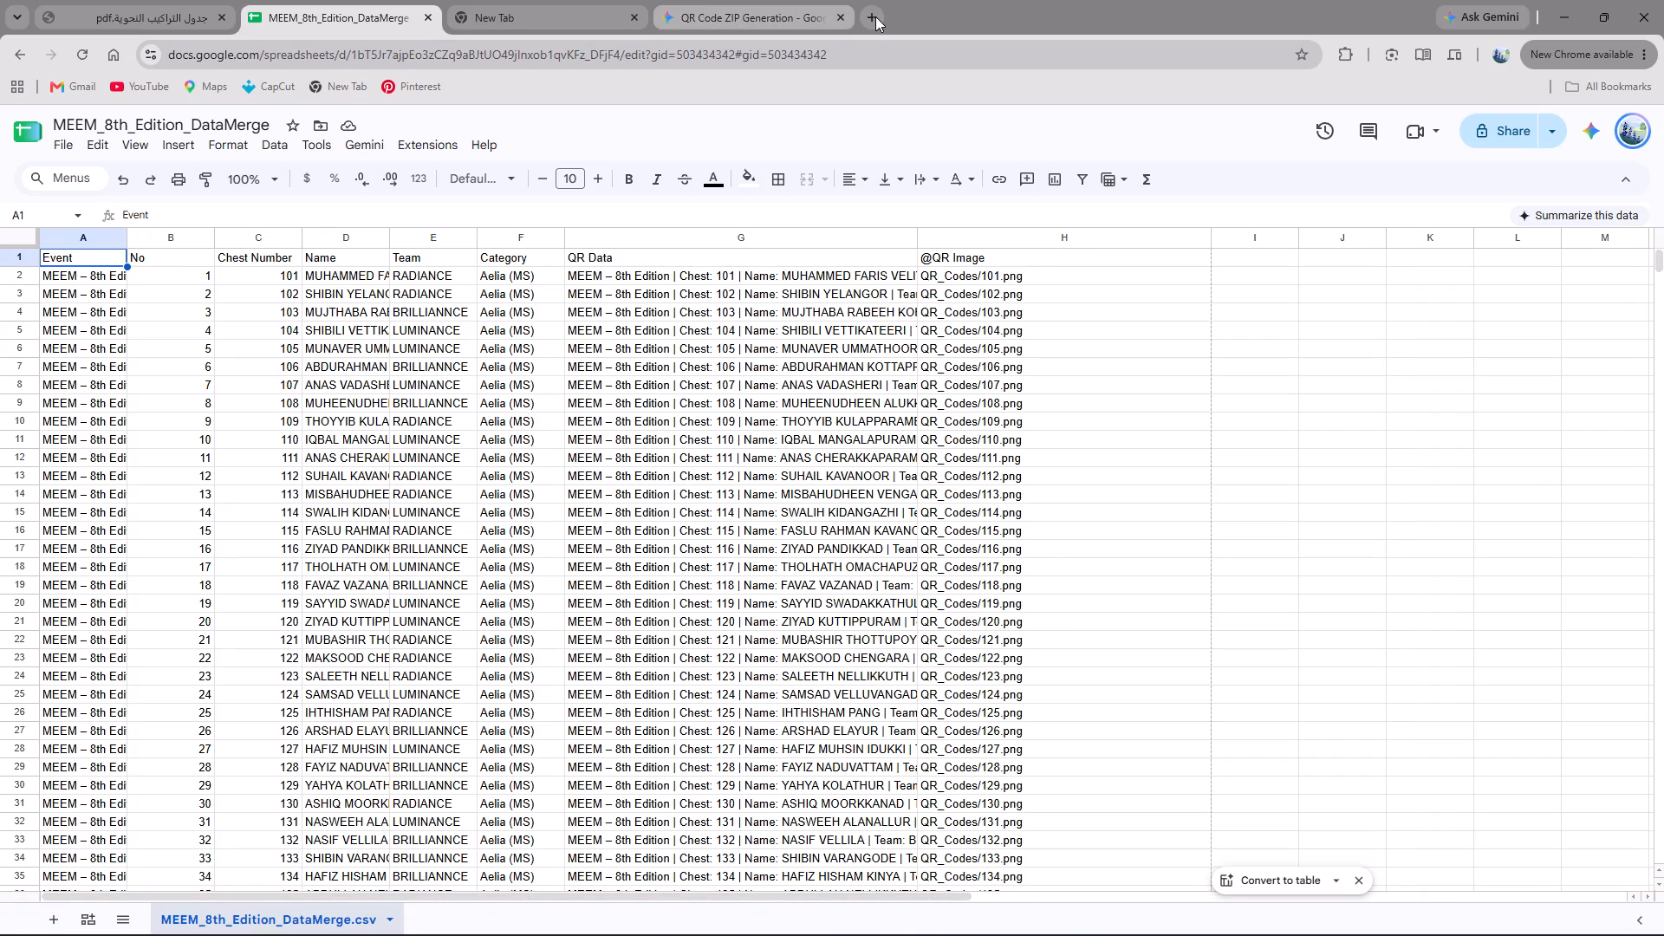
left_click(874, 16)
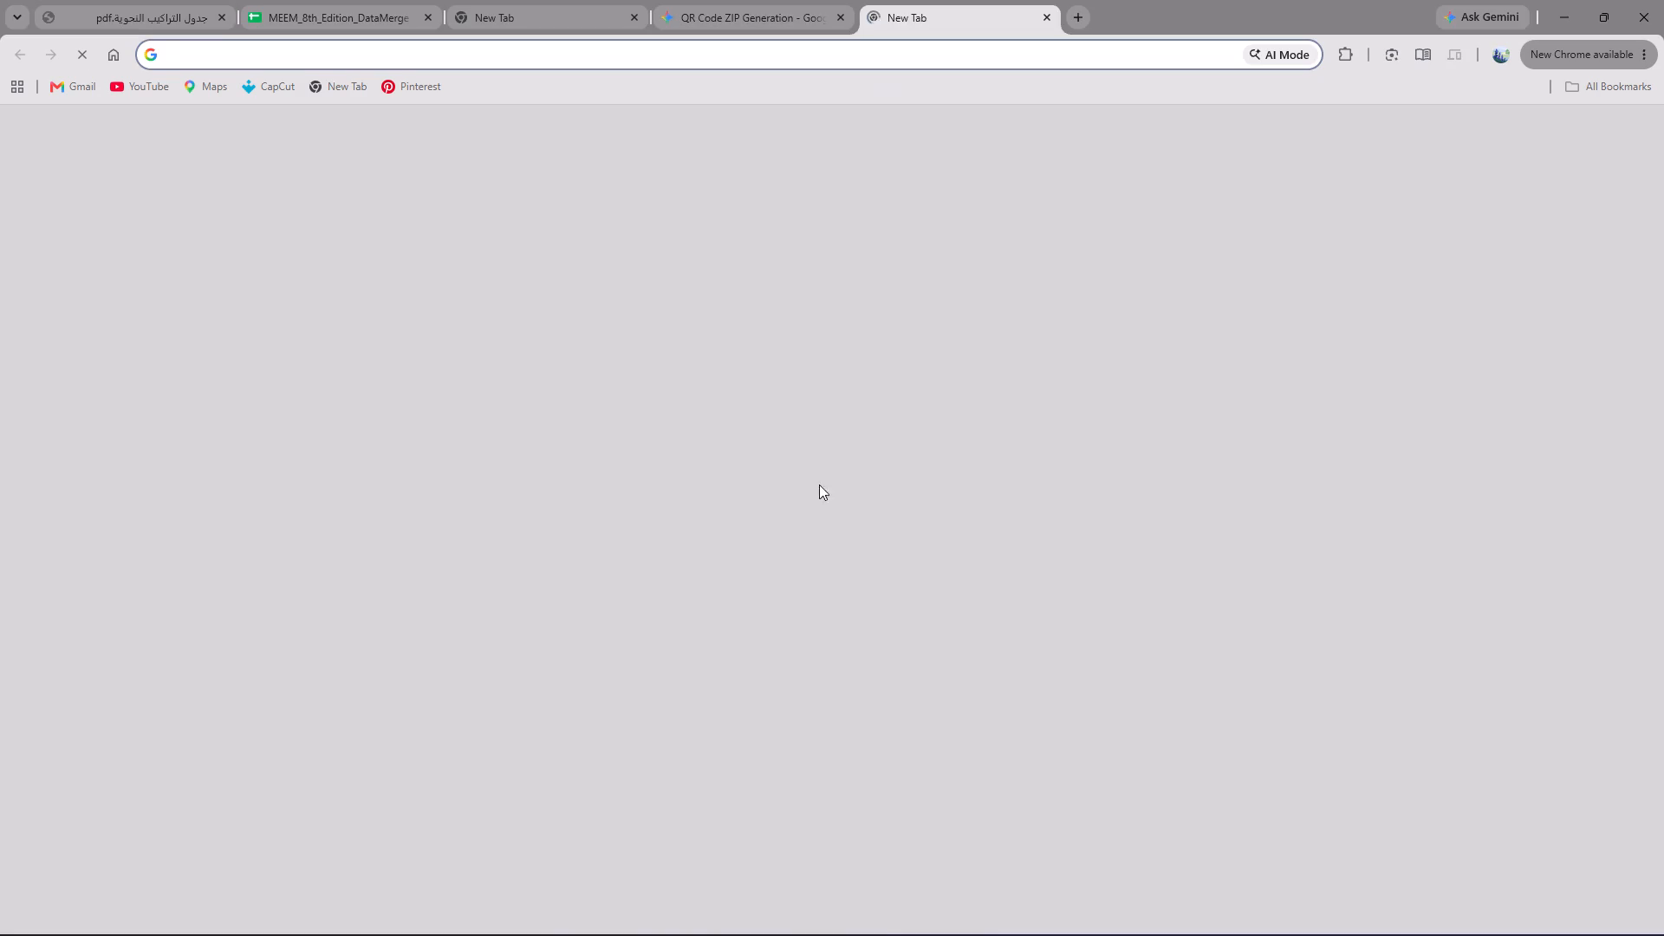
left_click(819, 343)
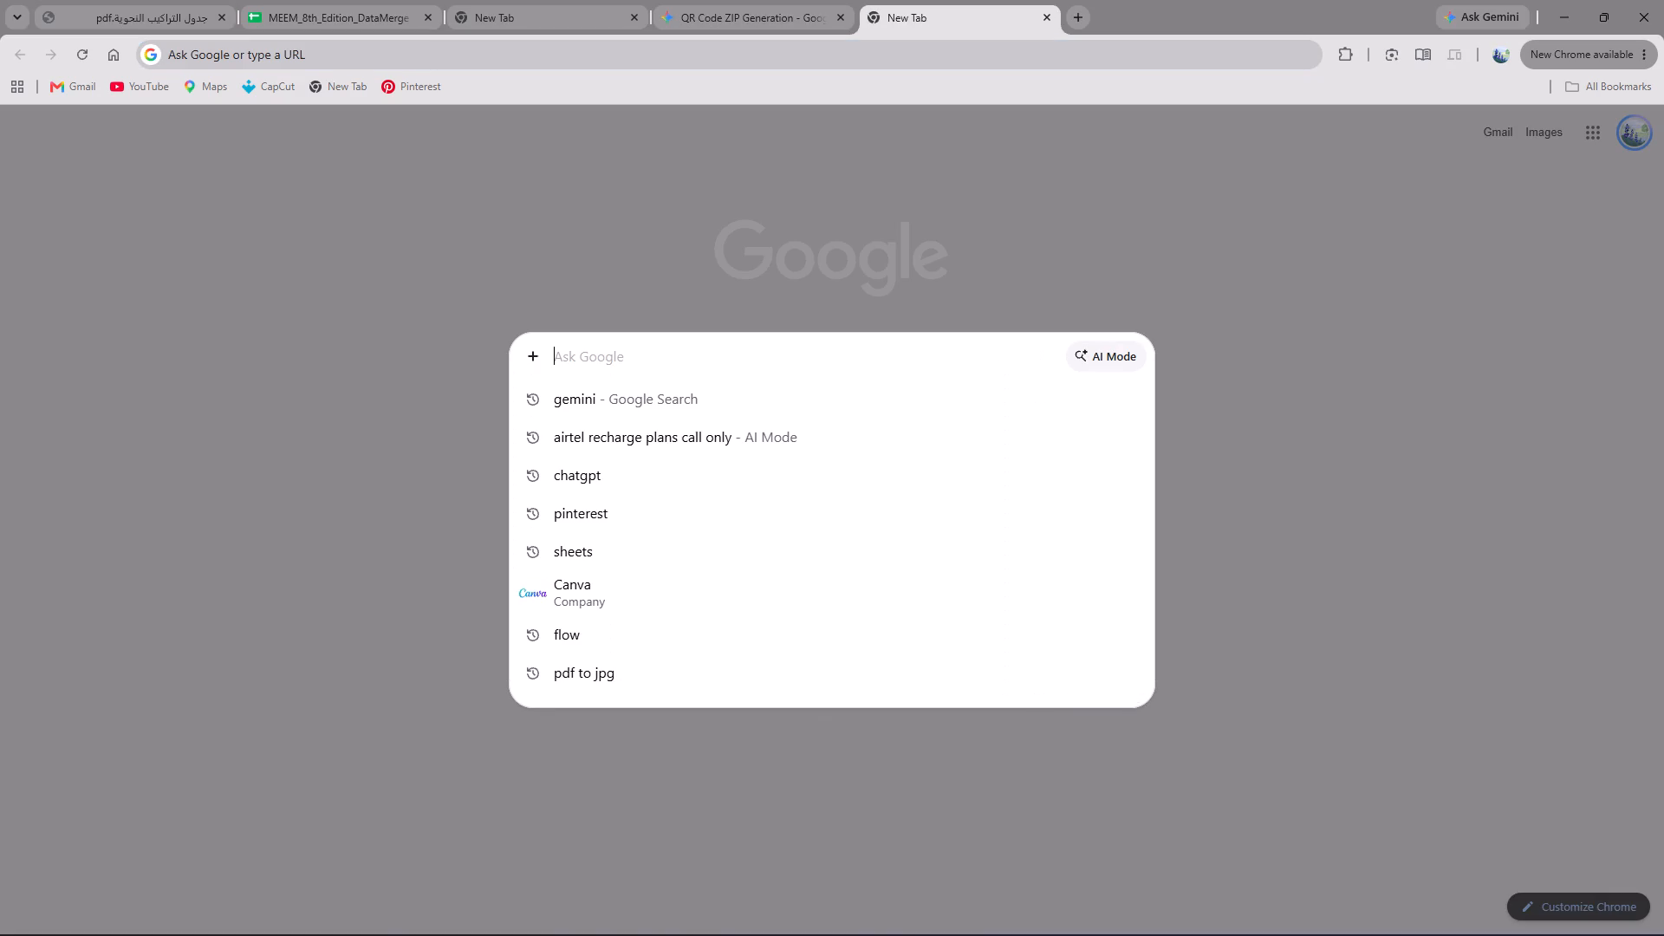
type("can")
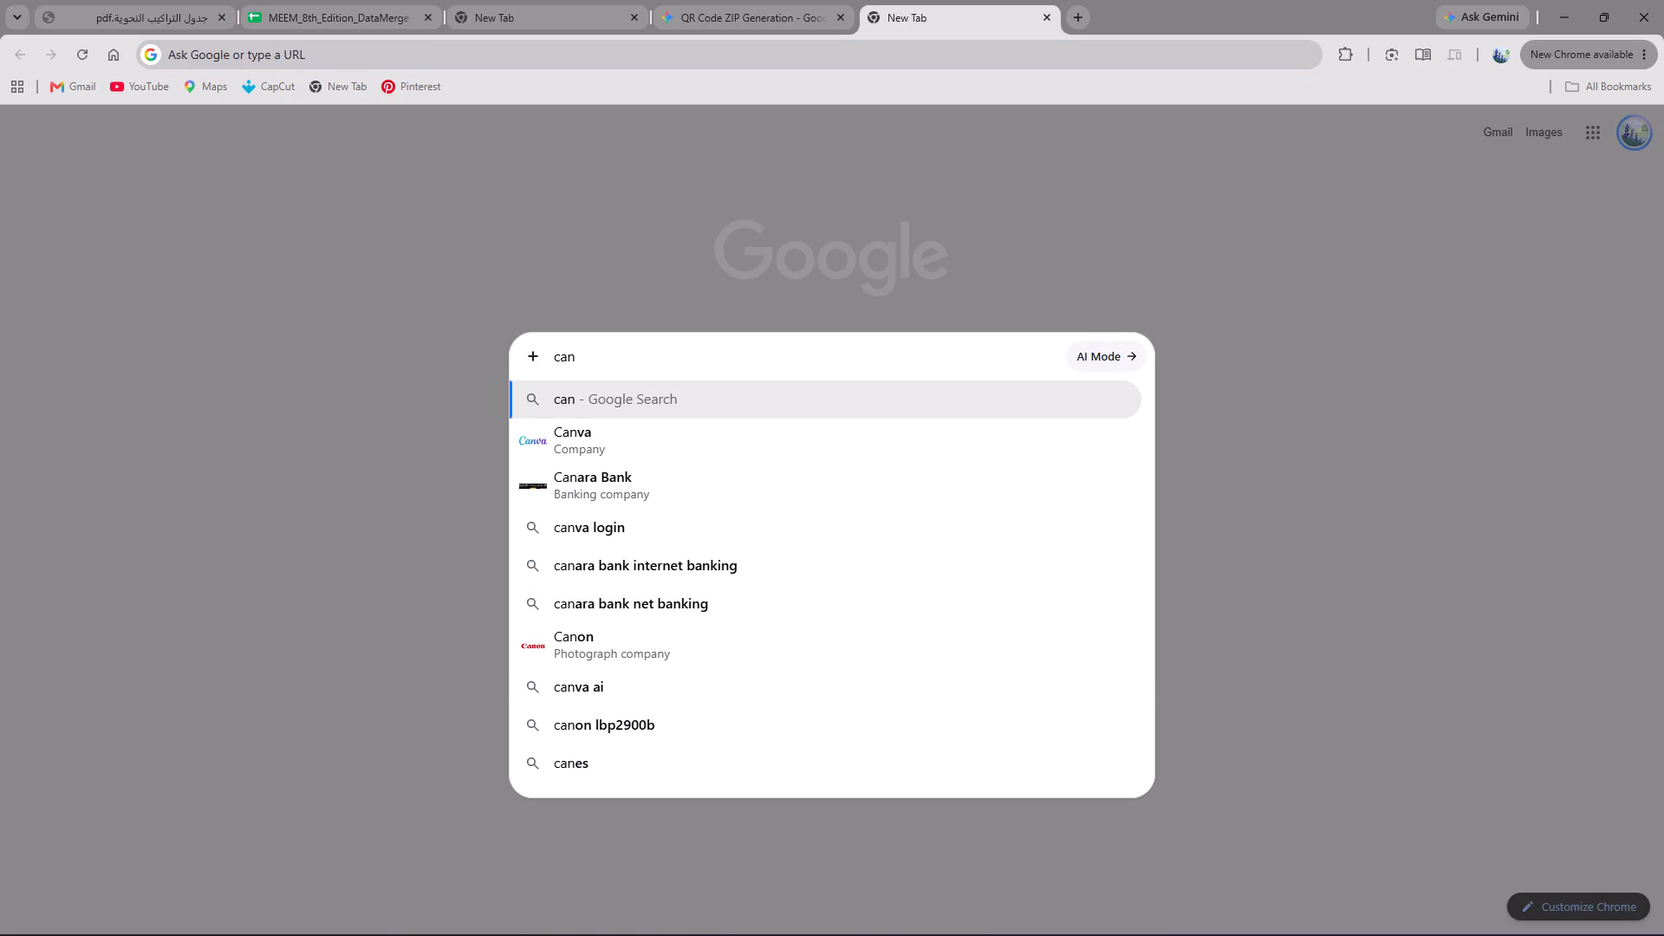
key("Down")
key("Return")
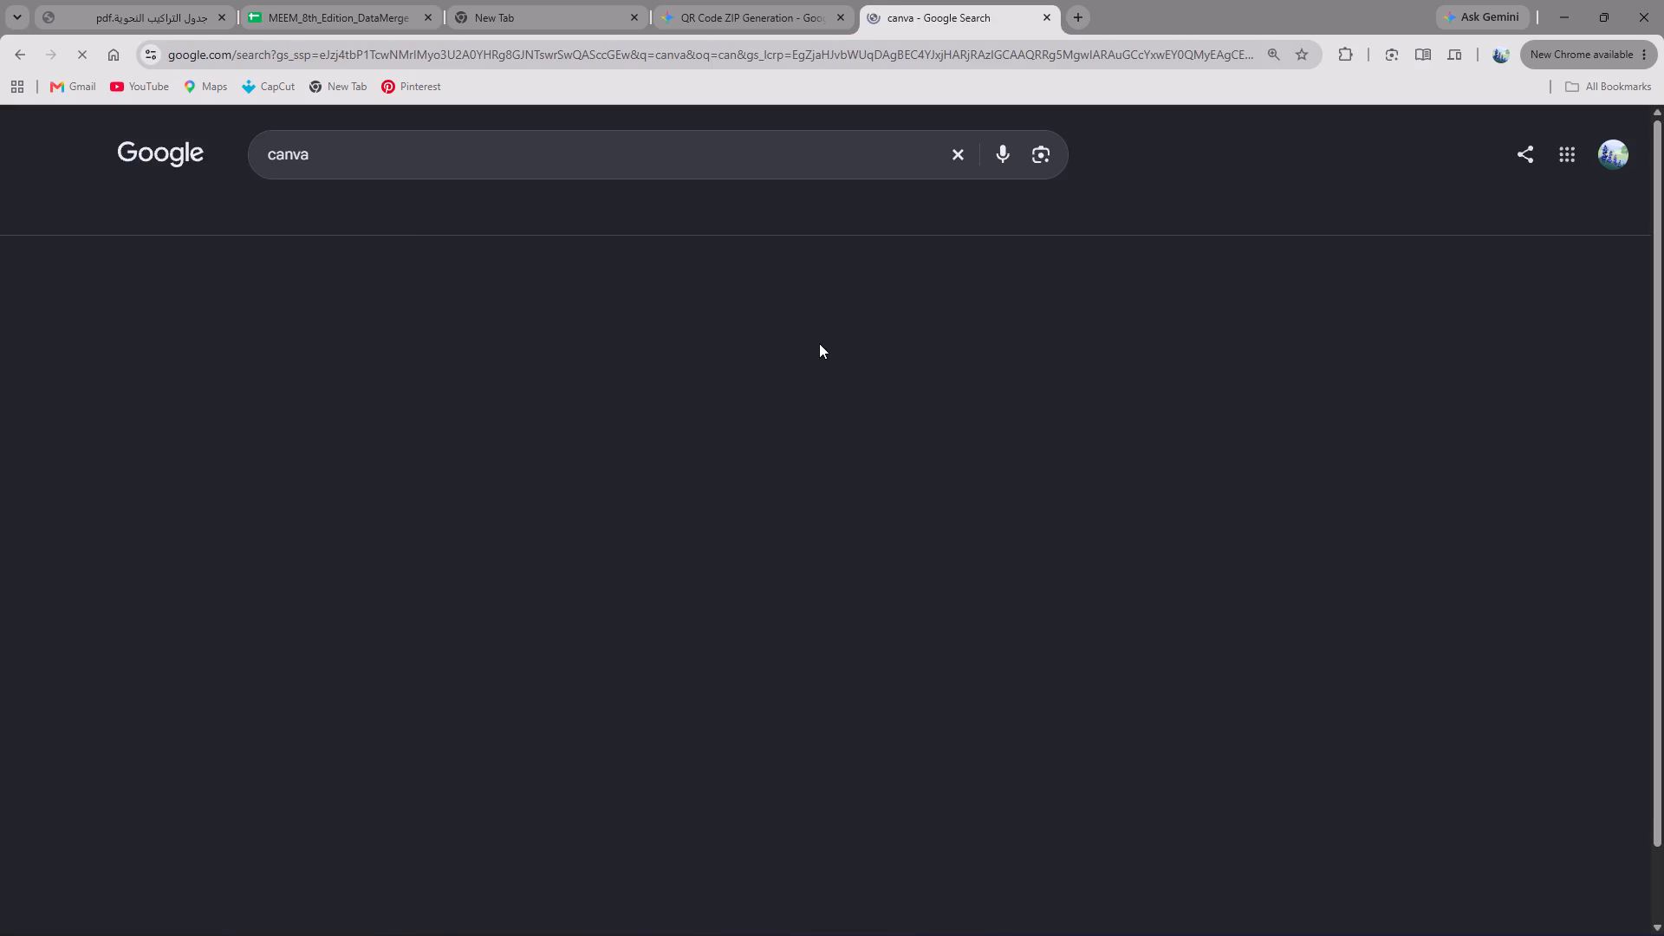
left_click(527, 348)
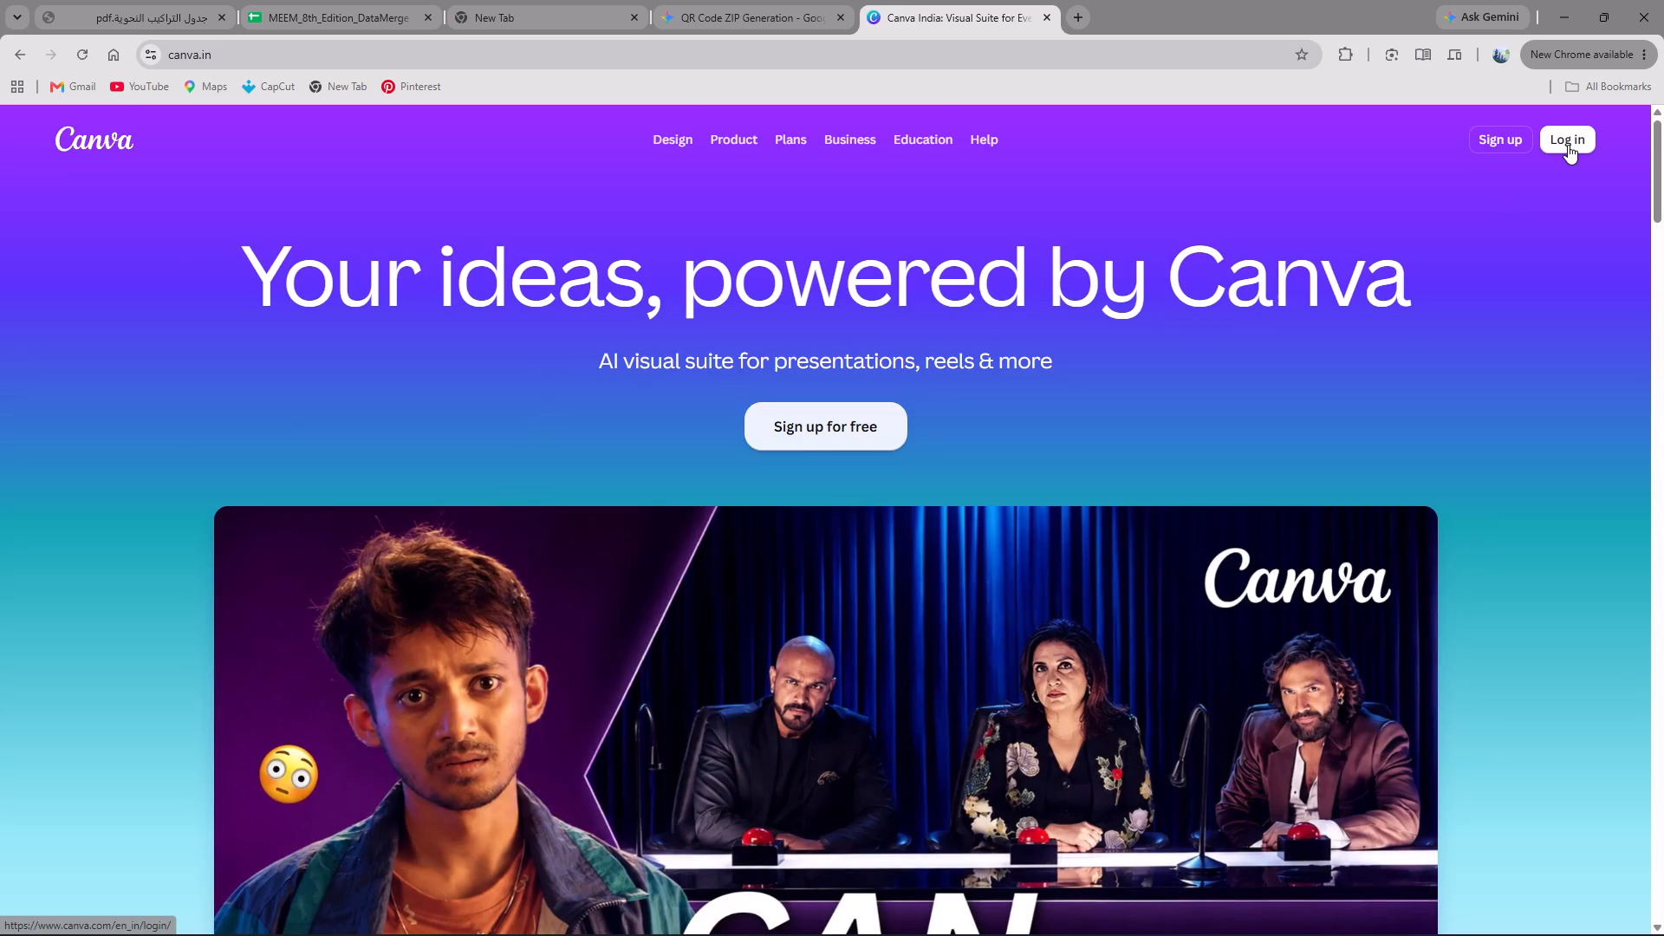
left_click(1568, 145)
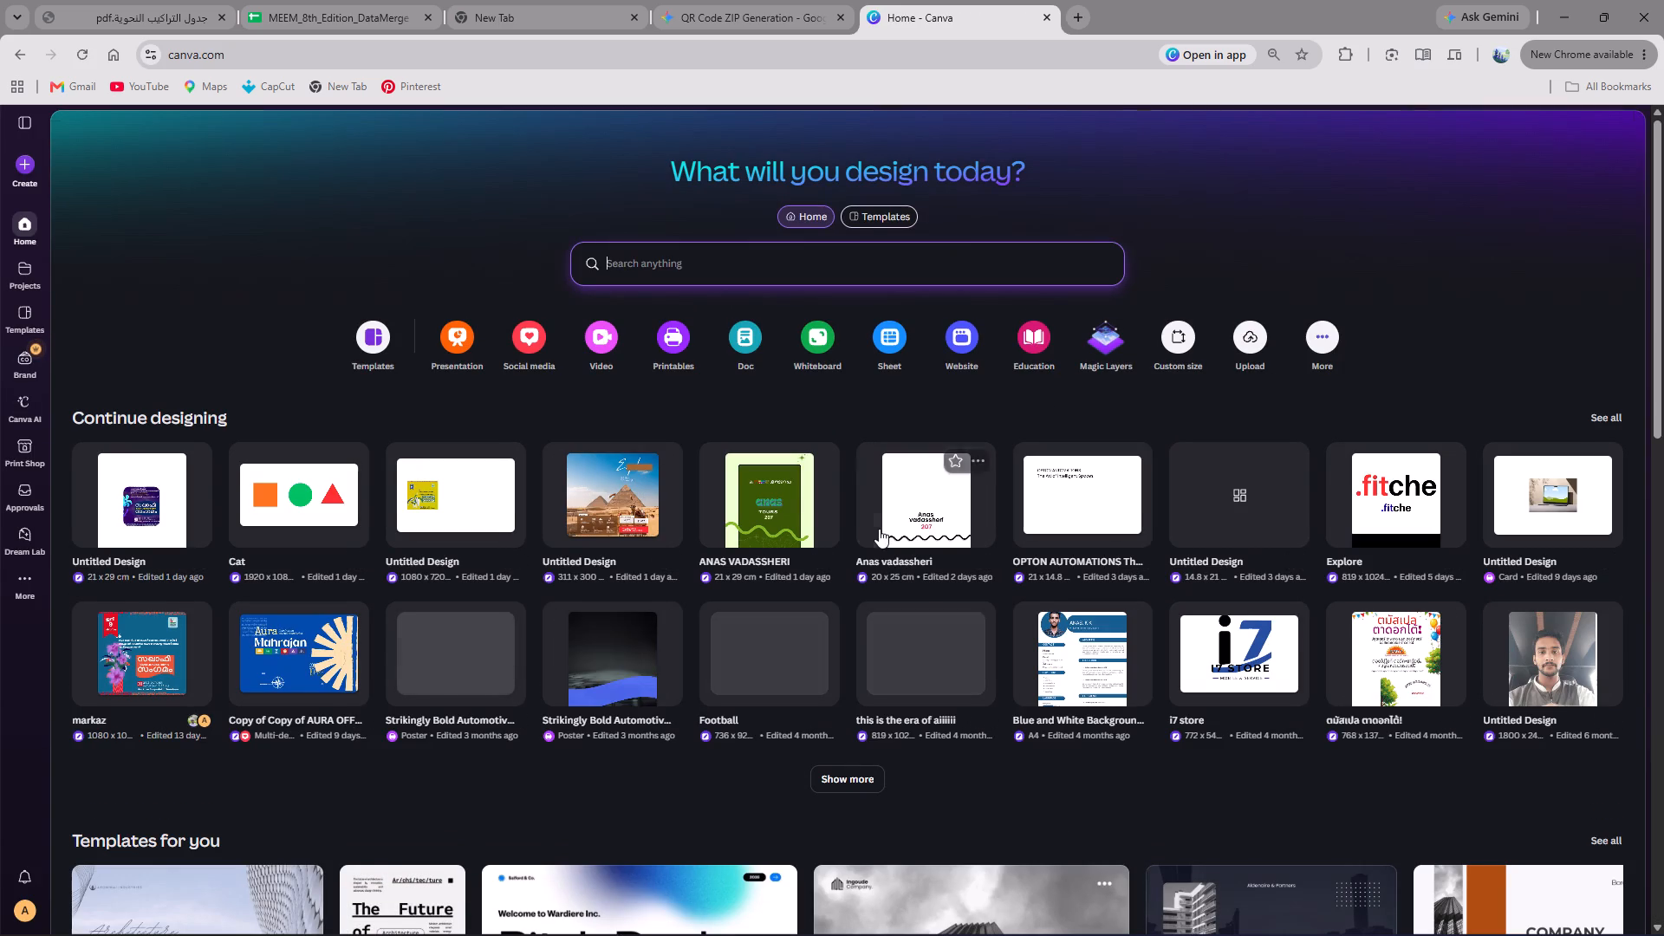
Create a new custom-size Canva design 21 cm wide and 29 cm high.
scroll(879, 529, "down", 3)
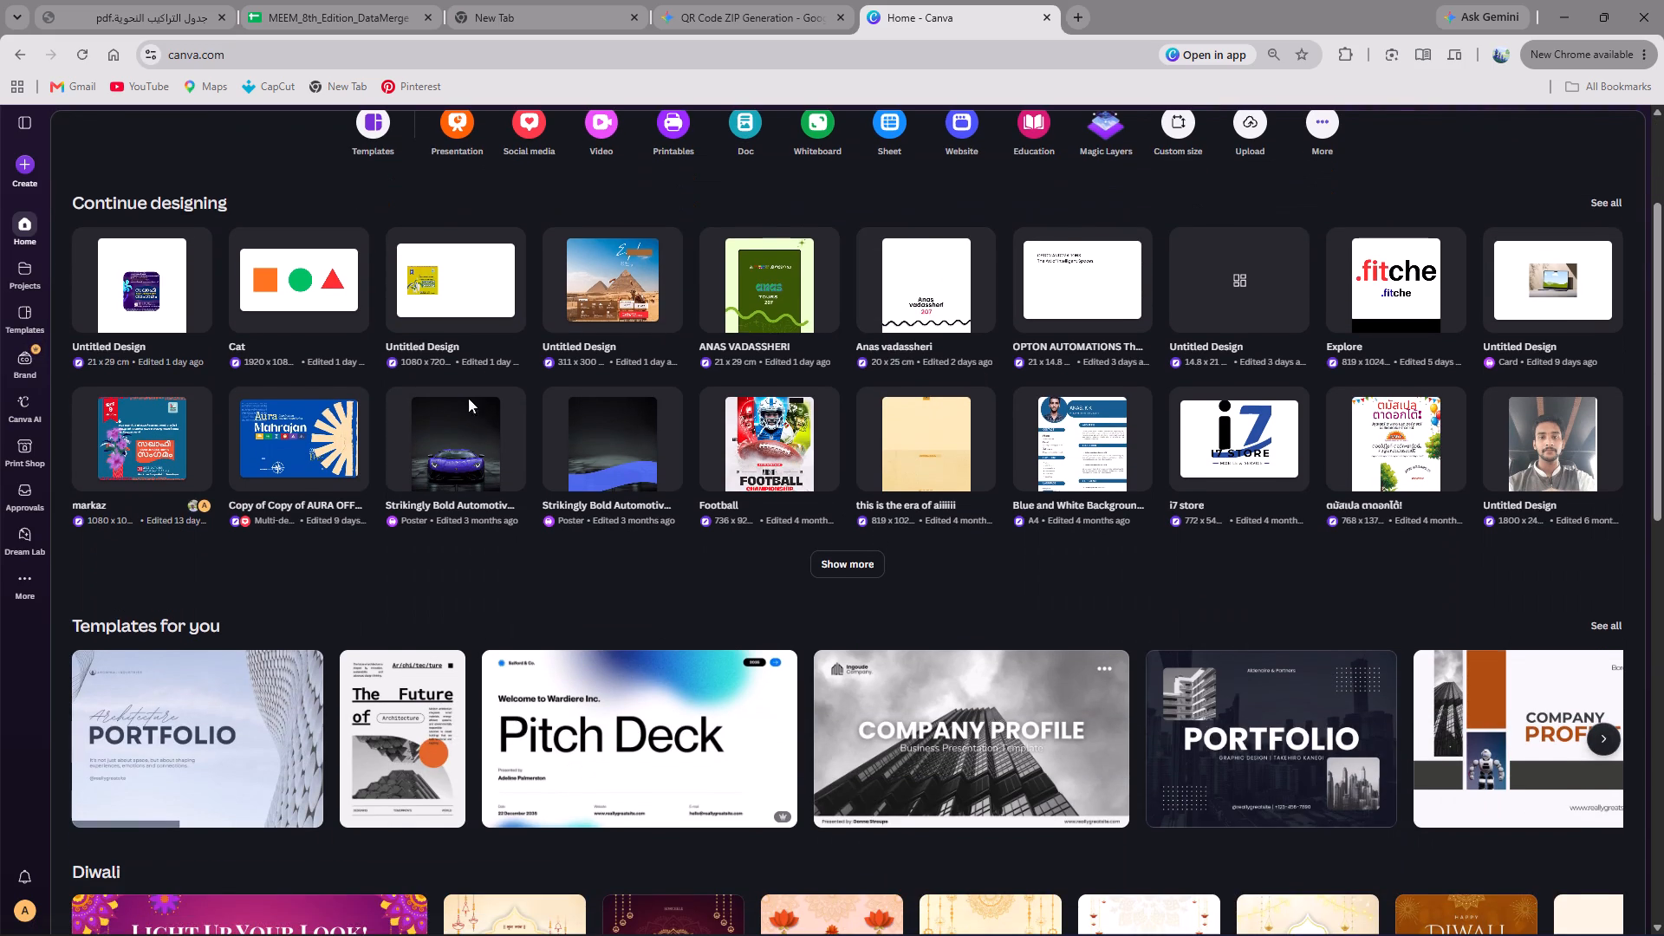
scroll(341, 265, "up", 3)
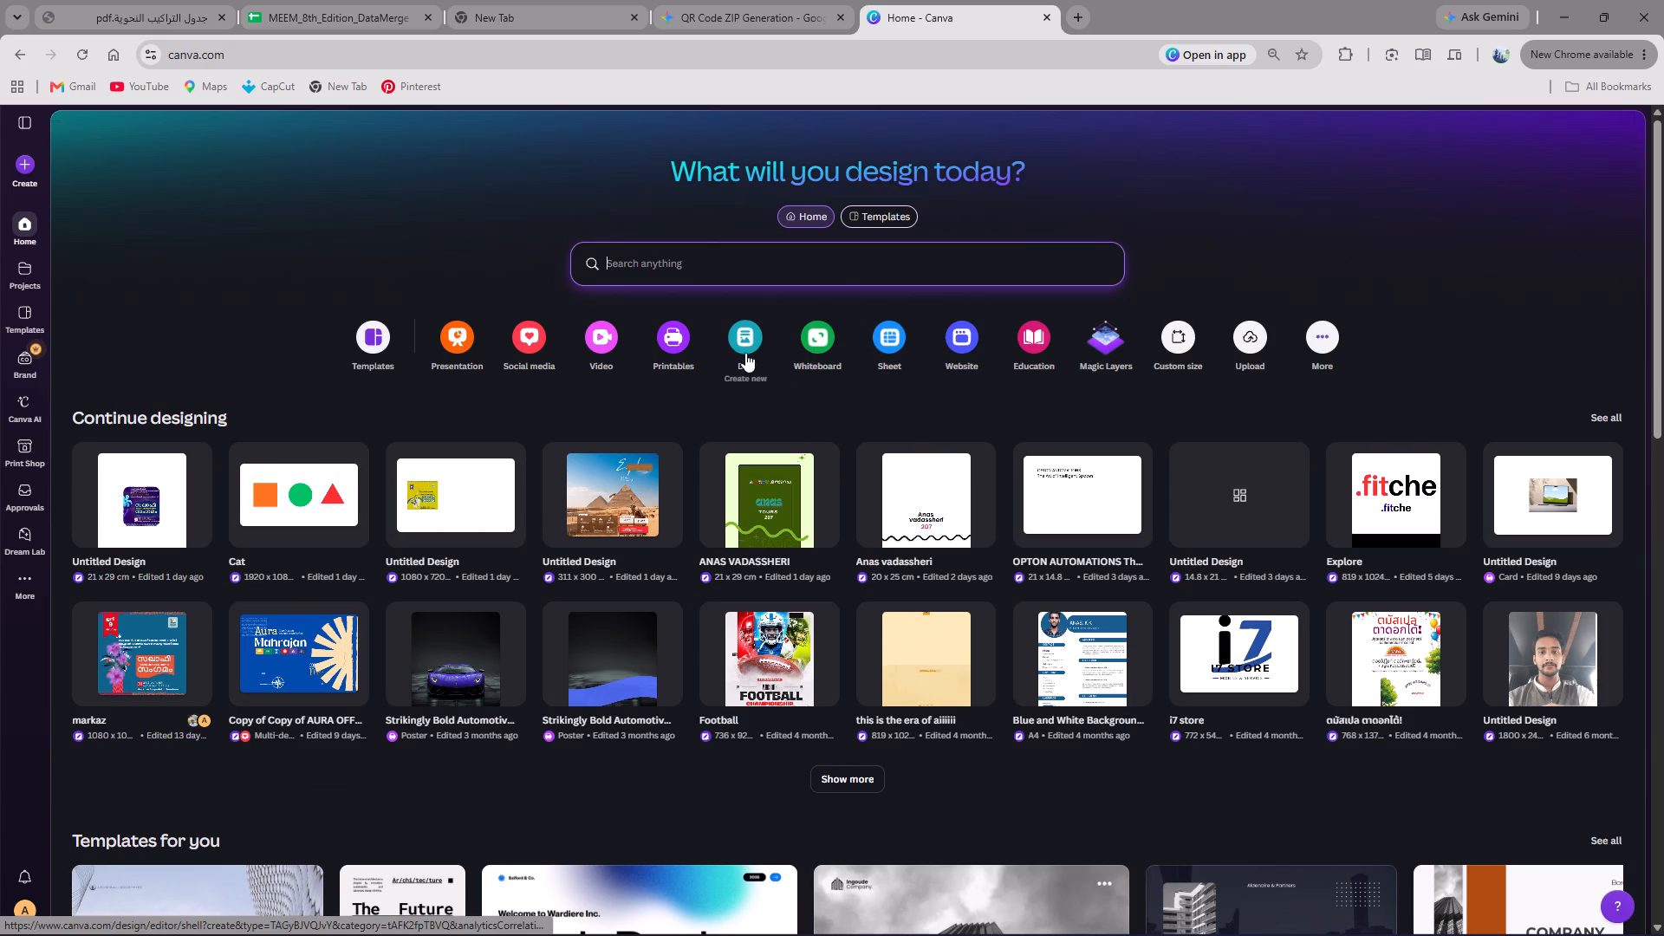
left_click(1190, 355)
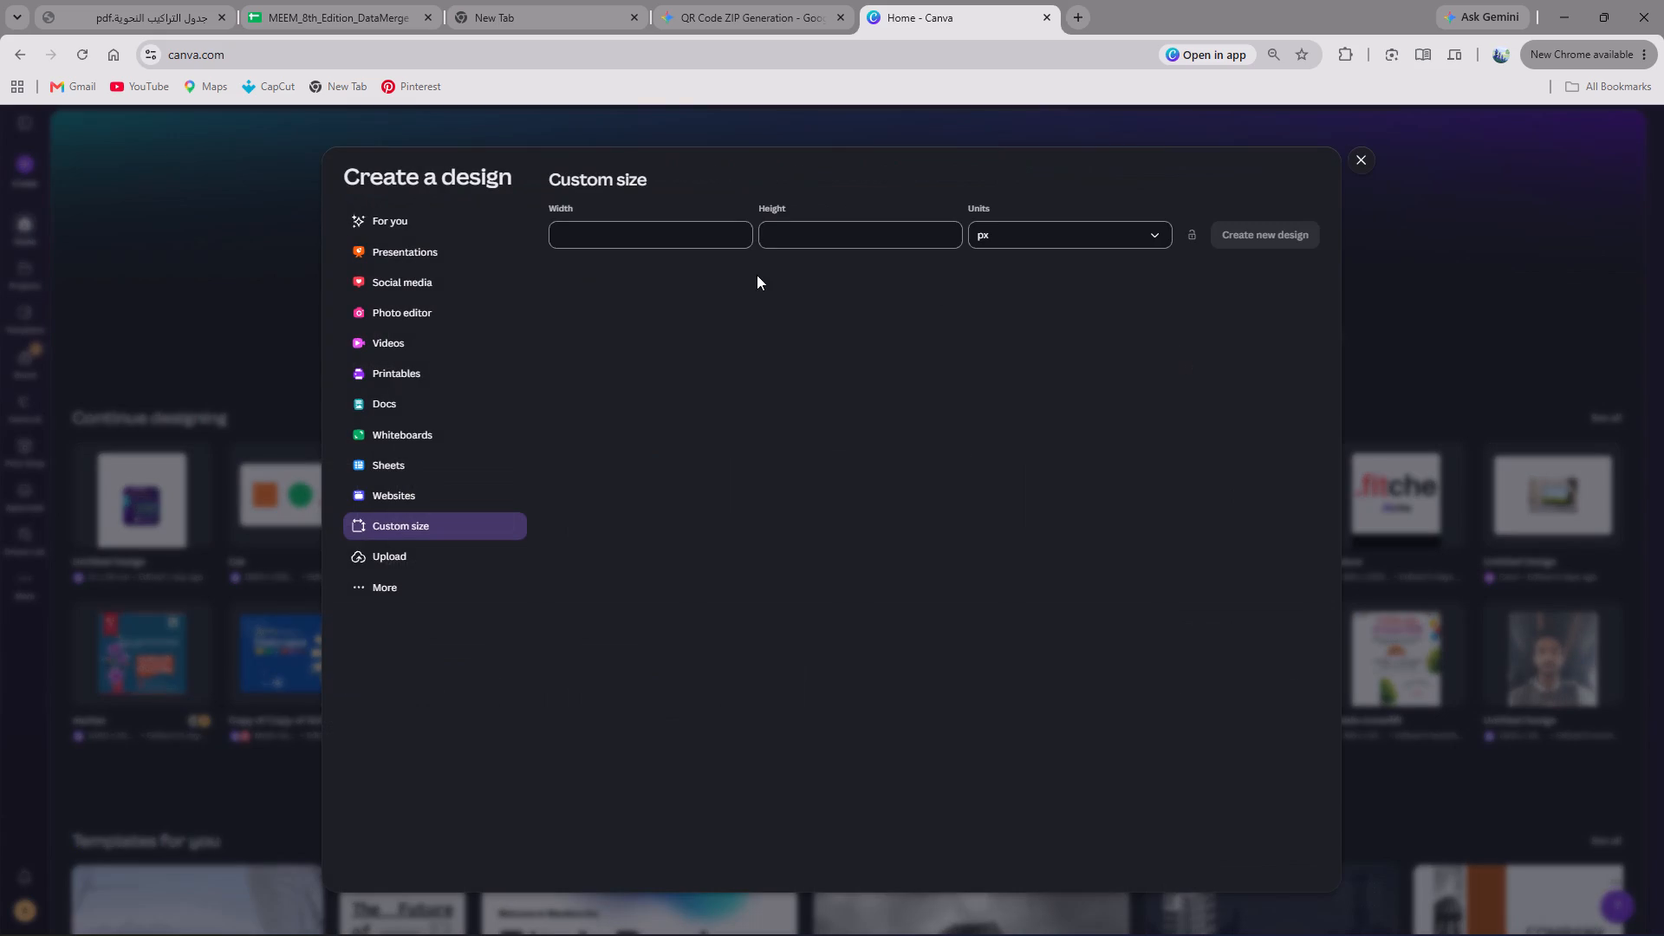
left_click(664, 242)
type("21")
left_click(823, 226)
type("29")
left_click(1035, 234)
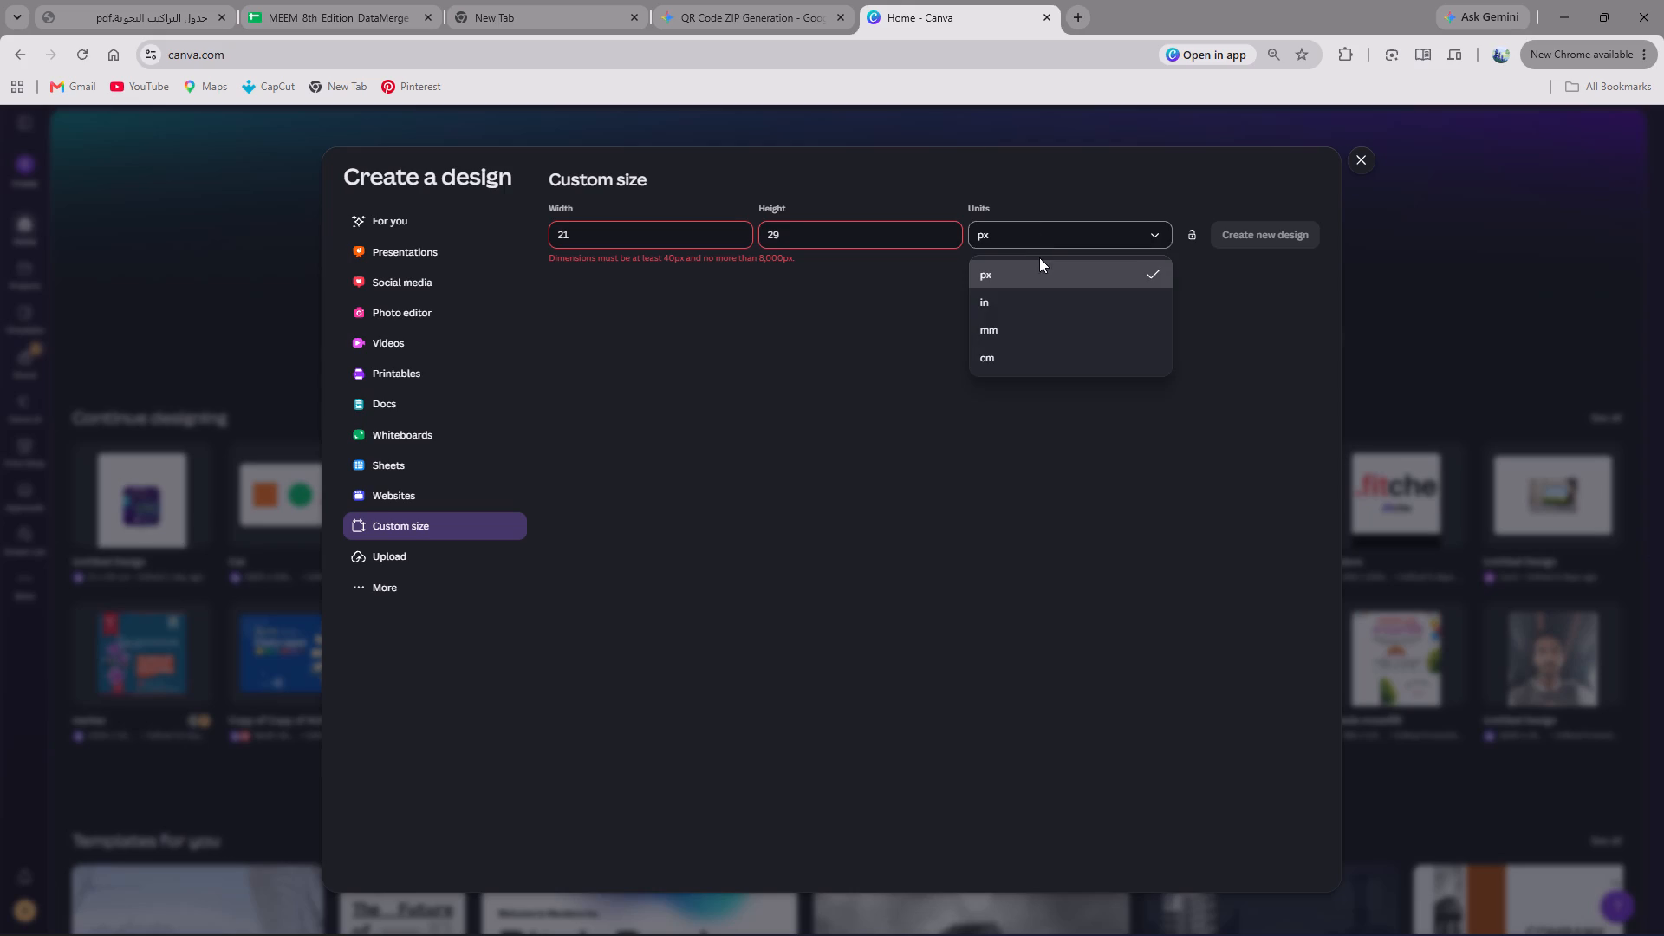
left_click(1030, 350)
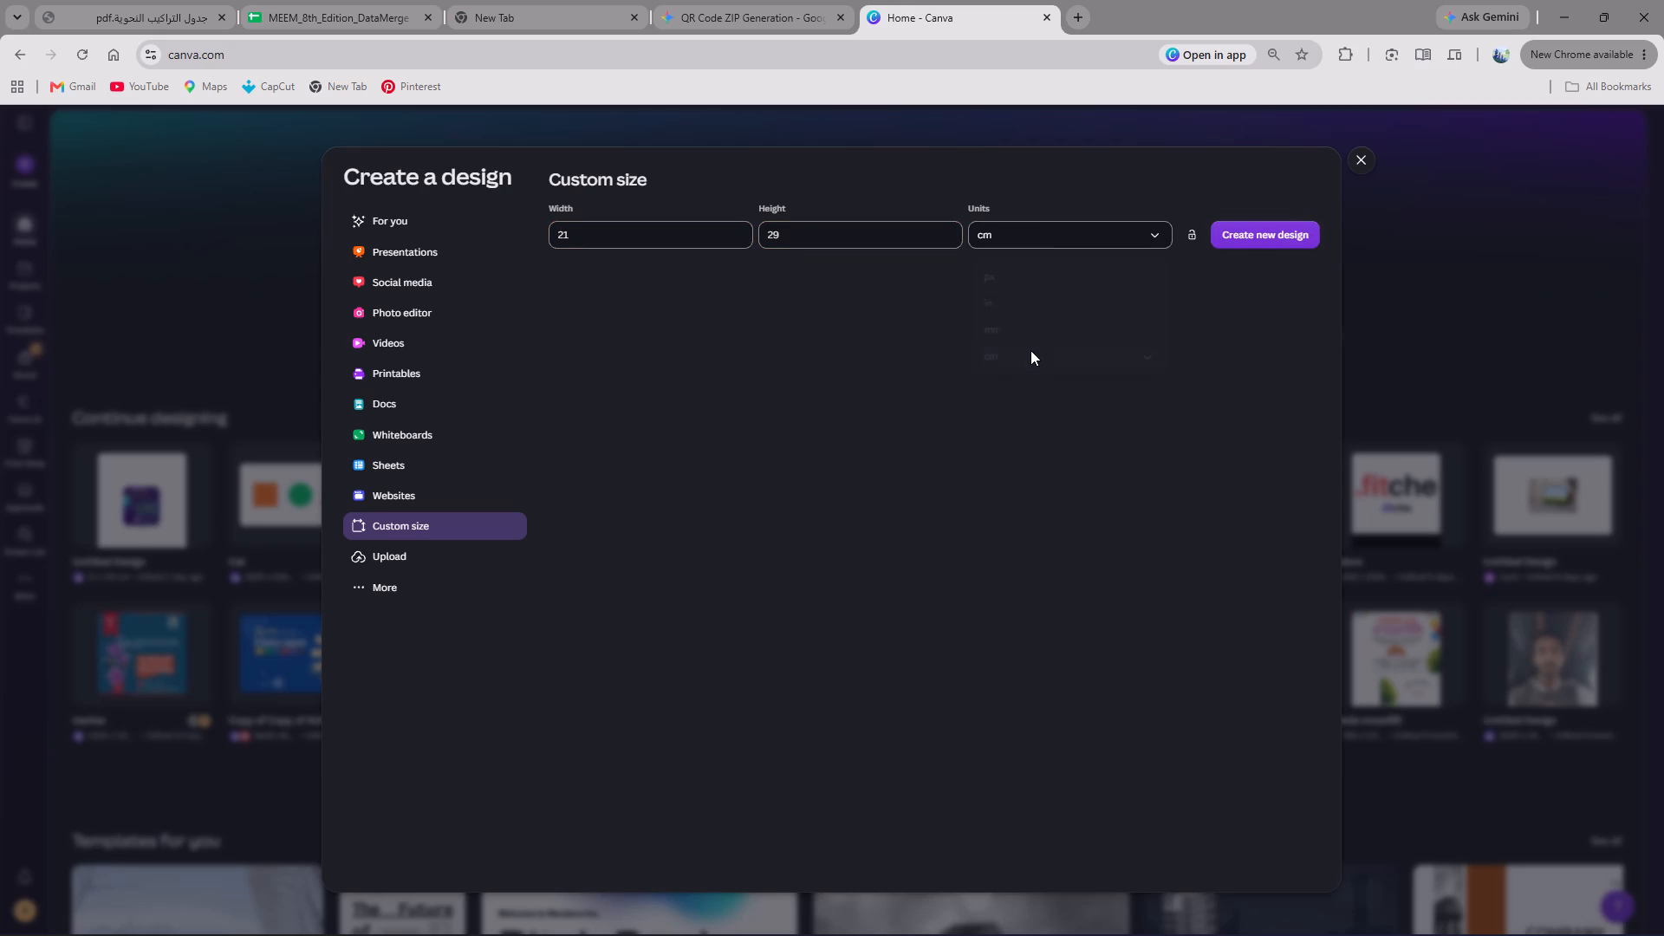
left_click(1264, 240)
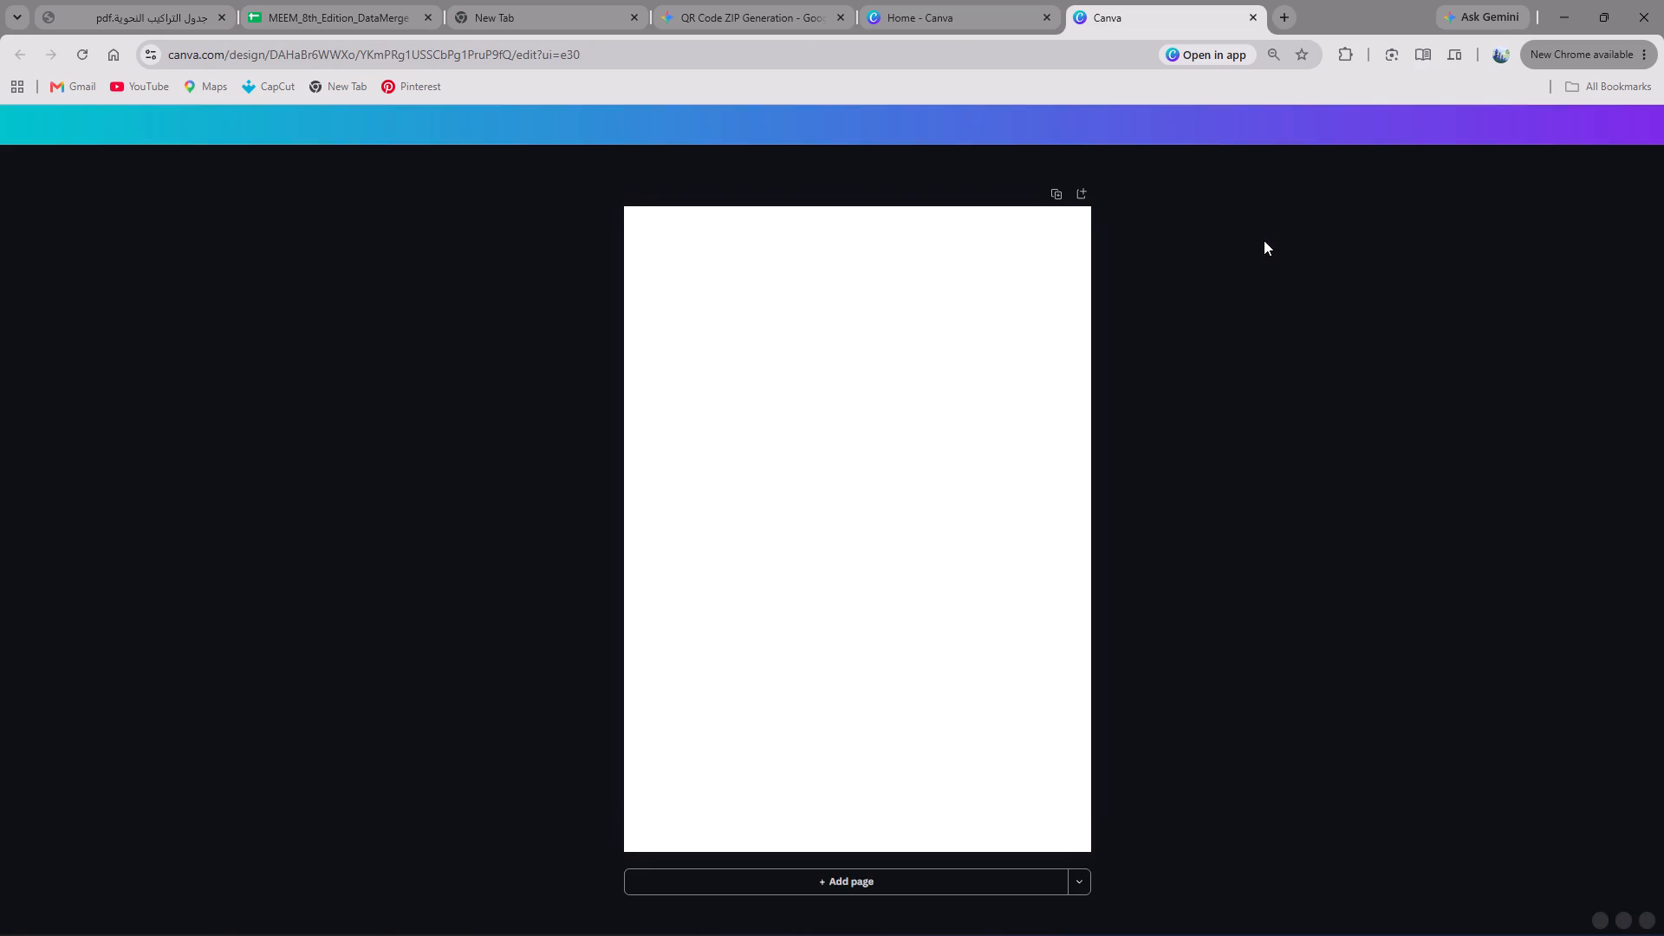
Browse the graphics elements and insert the iridescent blue crystal from the recently used ones onto the page.
scroll(930, 653, "down", 1)
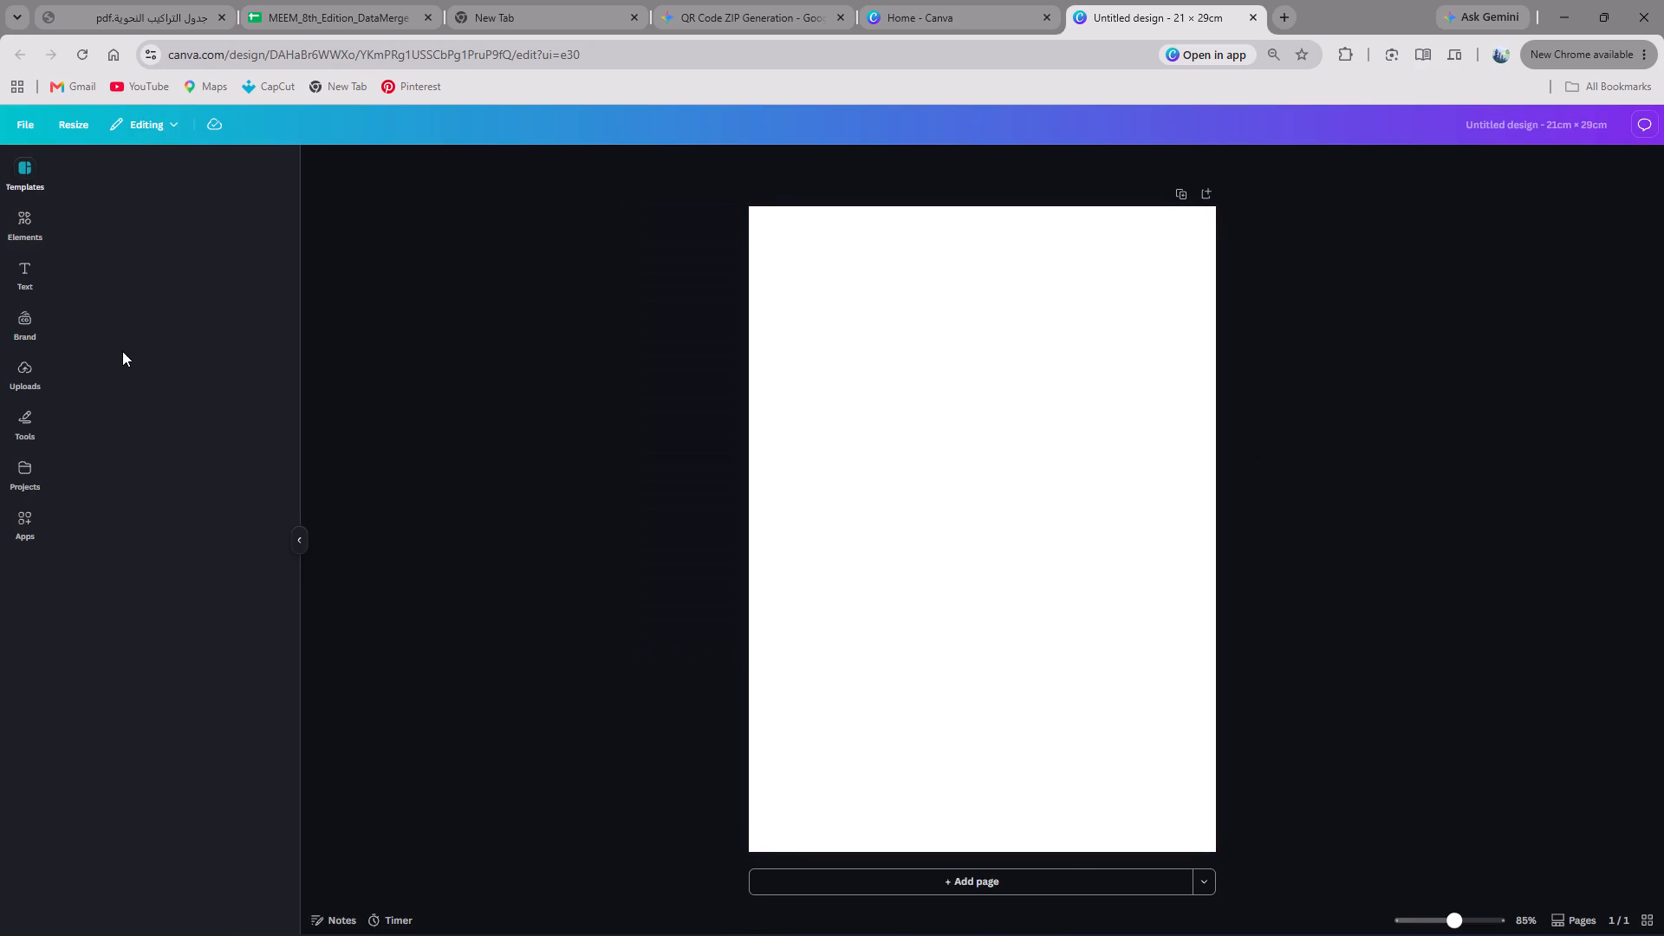
left_click(35, 214)
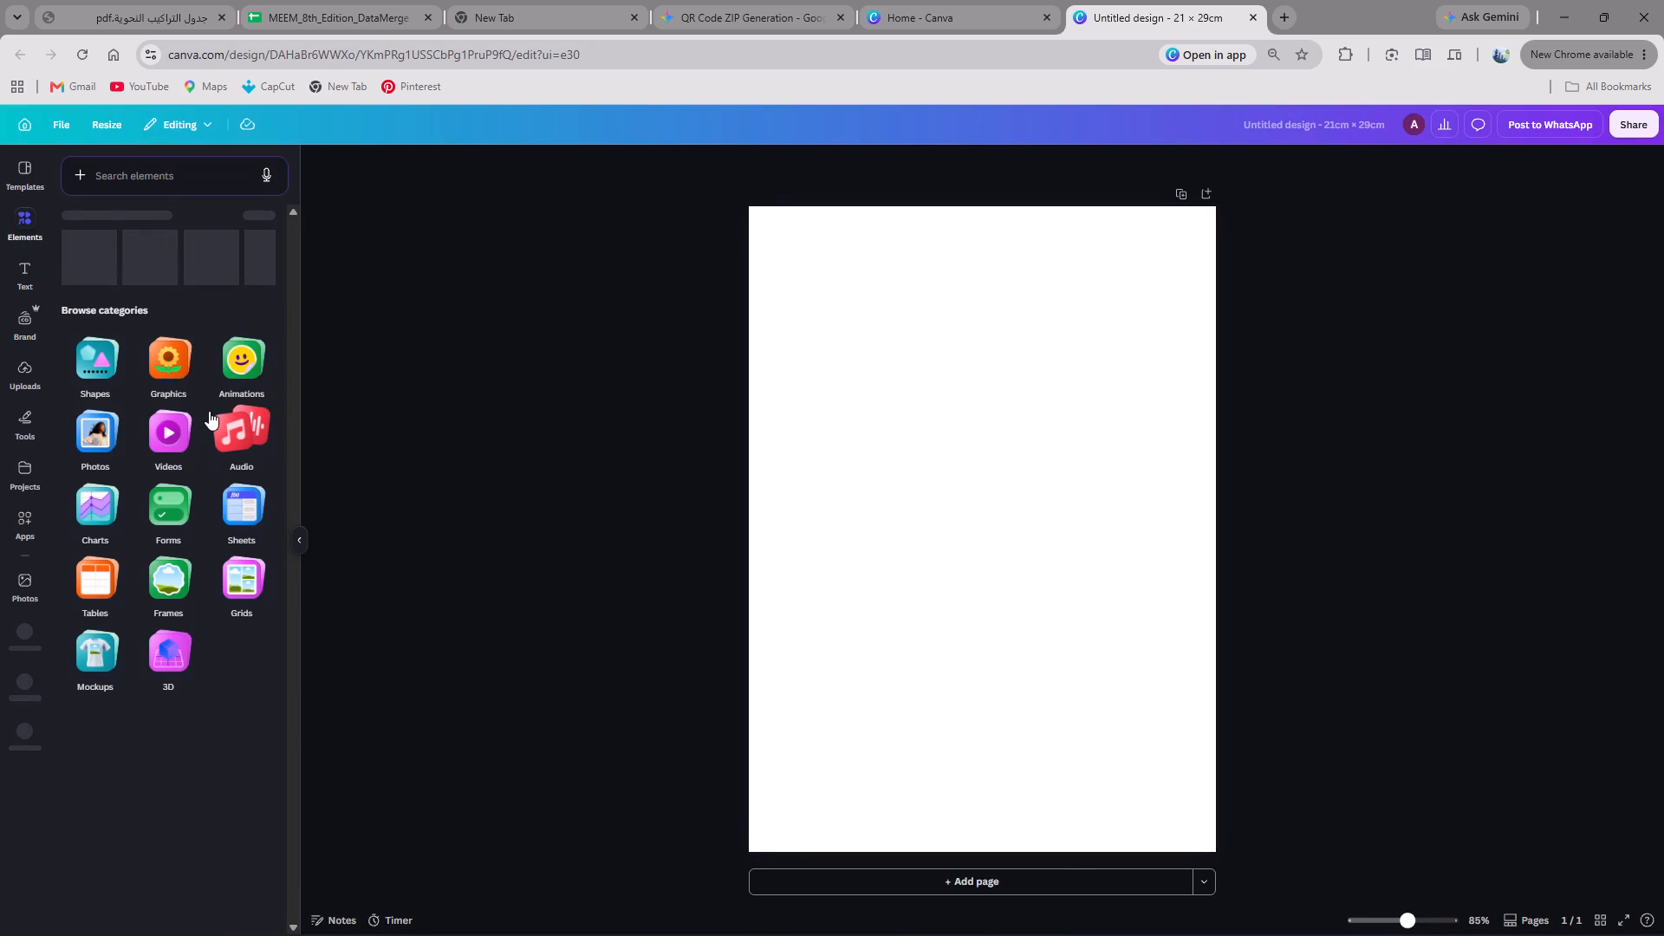
left_click(168, 355)
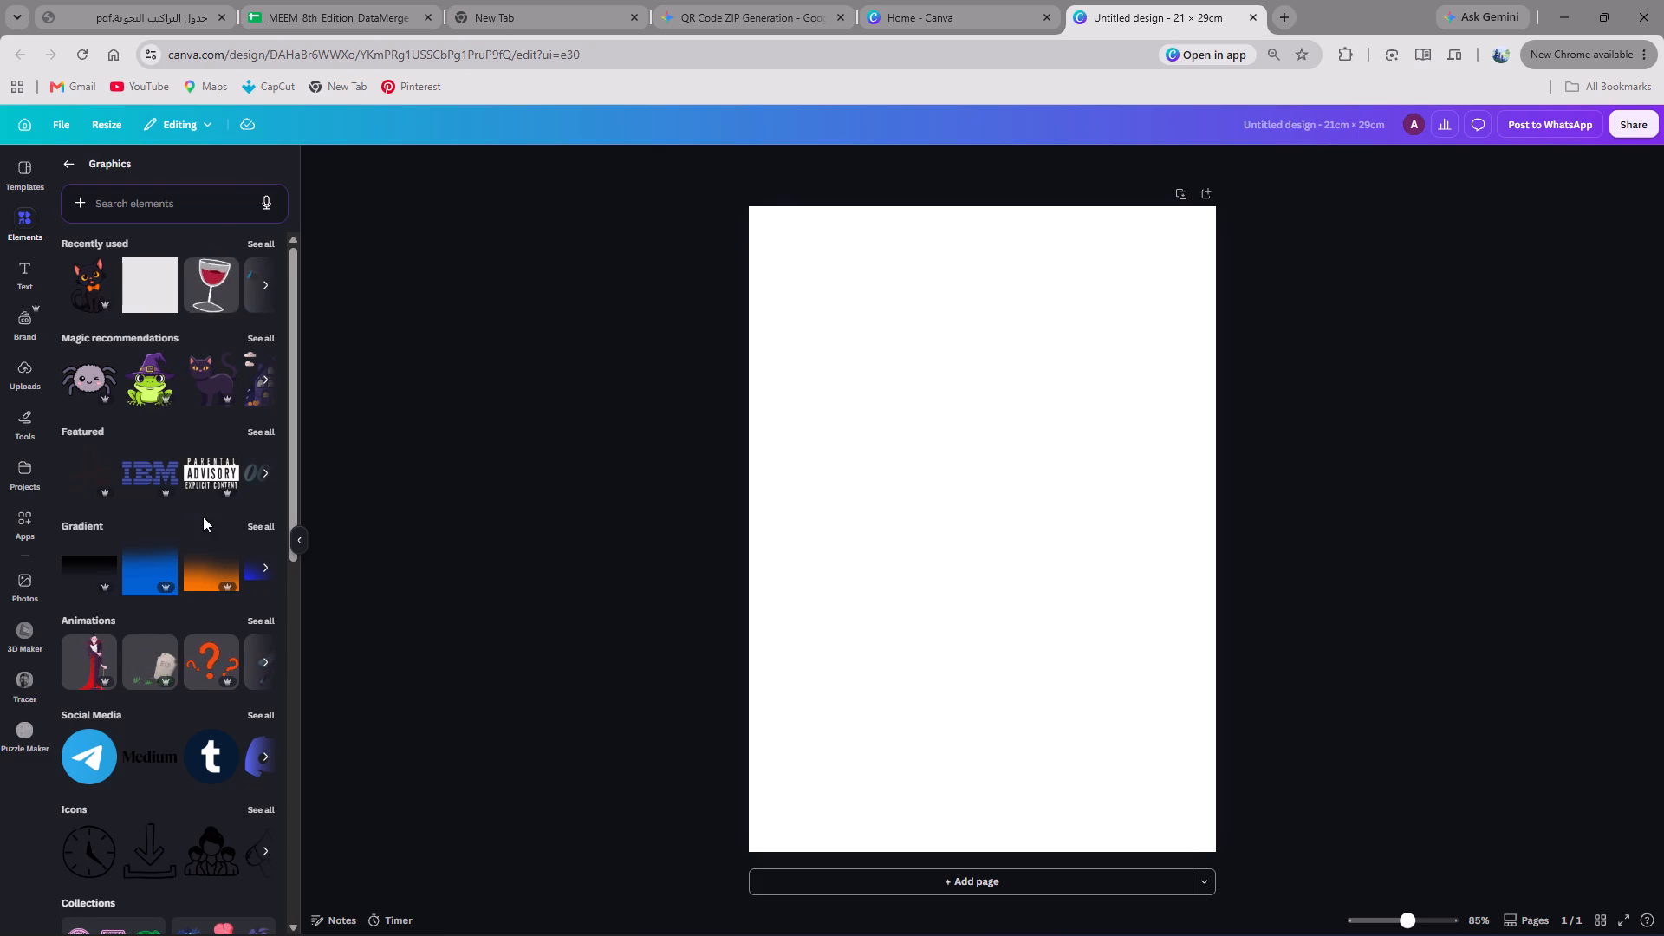
scroll(203, 517, "down", 3)
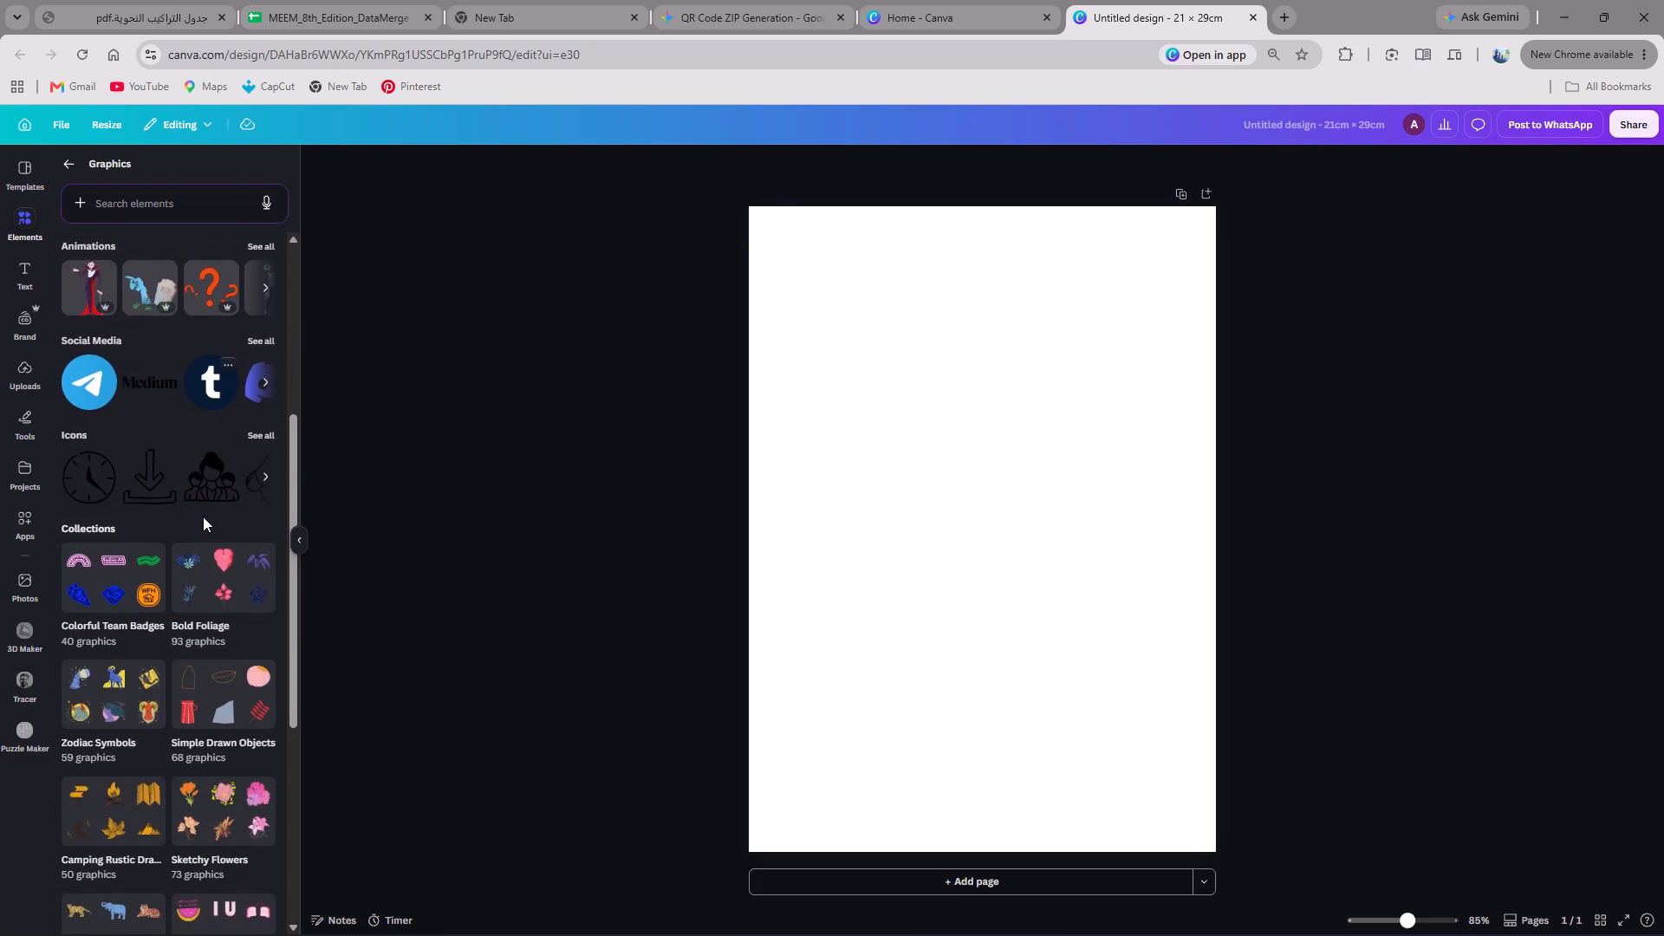
scroll(203, 517, "down", 3)
scroll(203, 517, "up", 5)
left_click(267, 240)
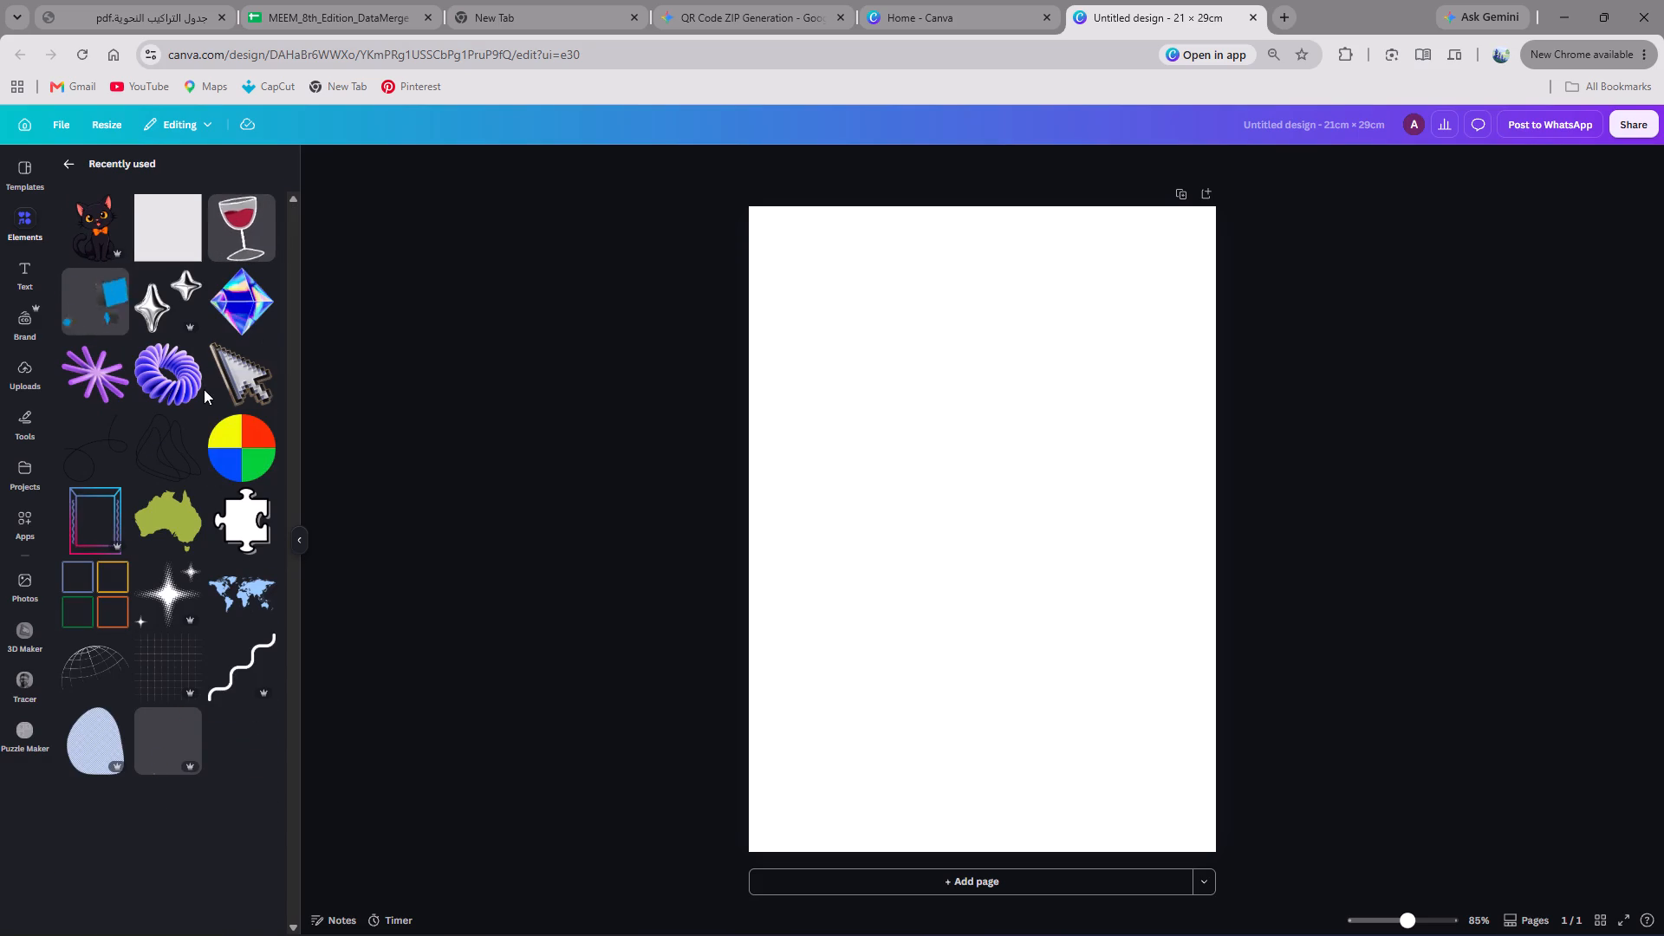
scroll(221, 757, "down", 1)
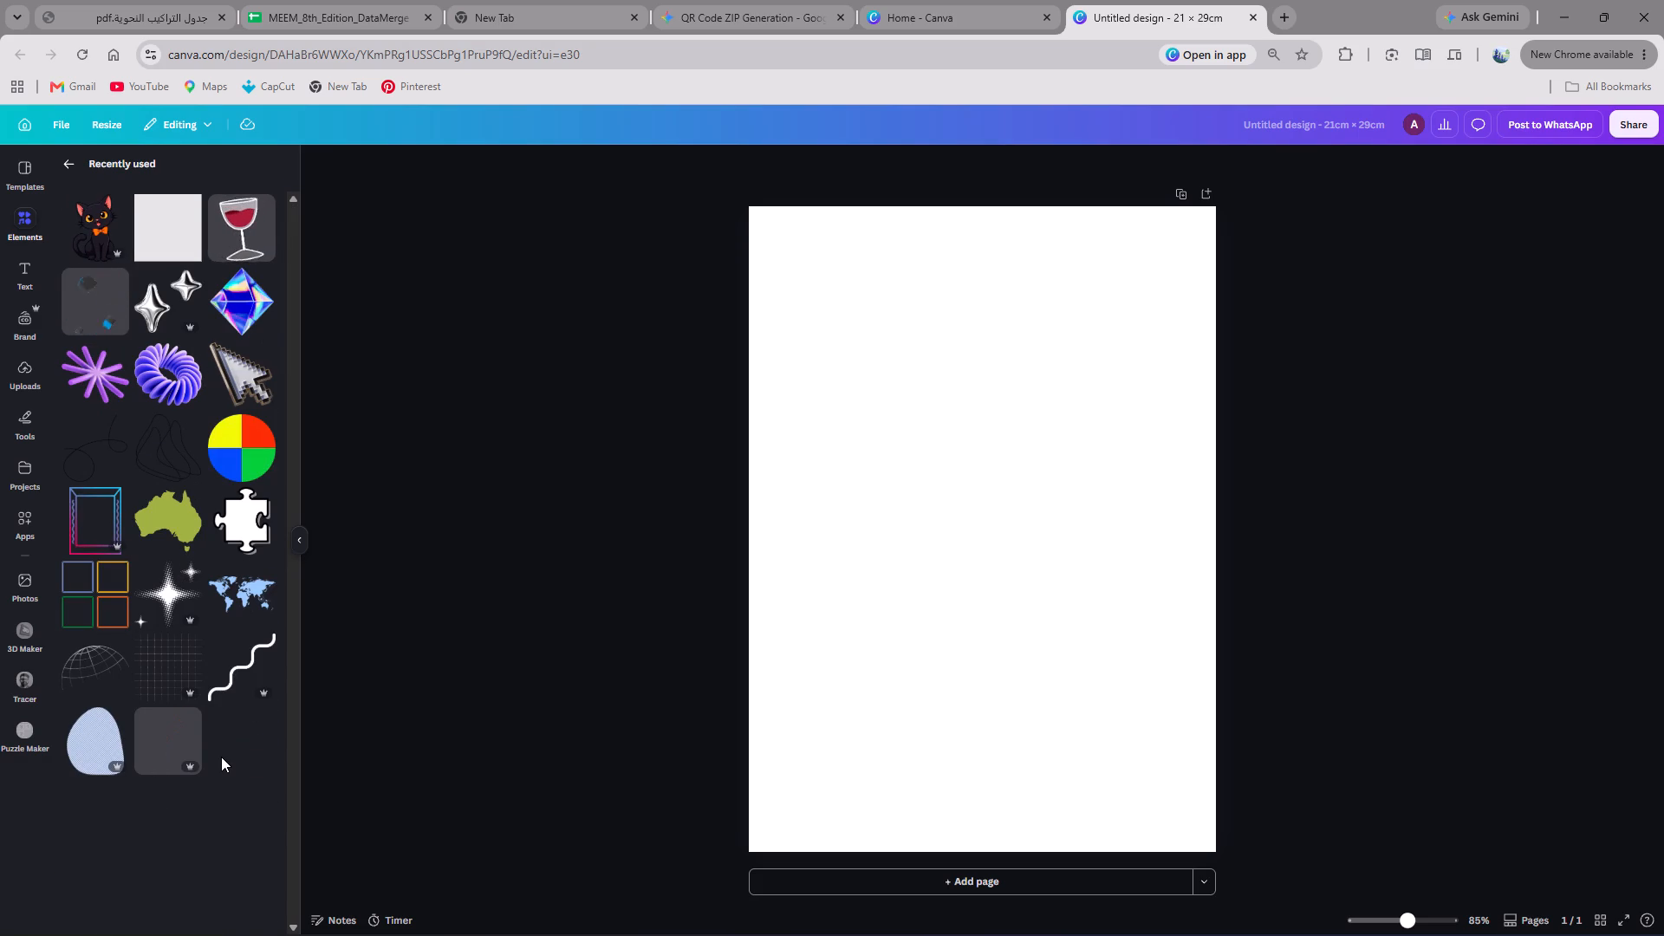
scroll(221, 757, "down", 1)
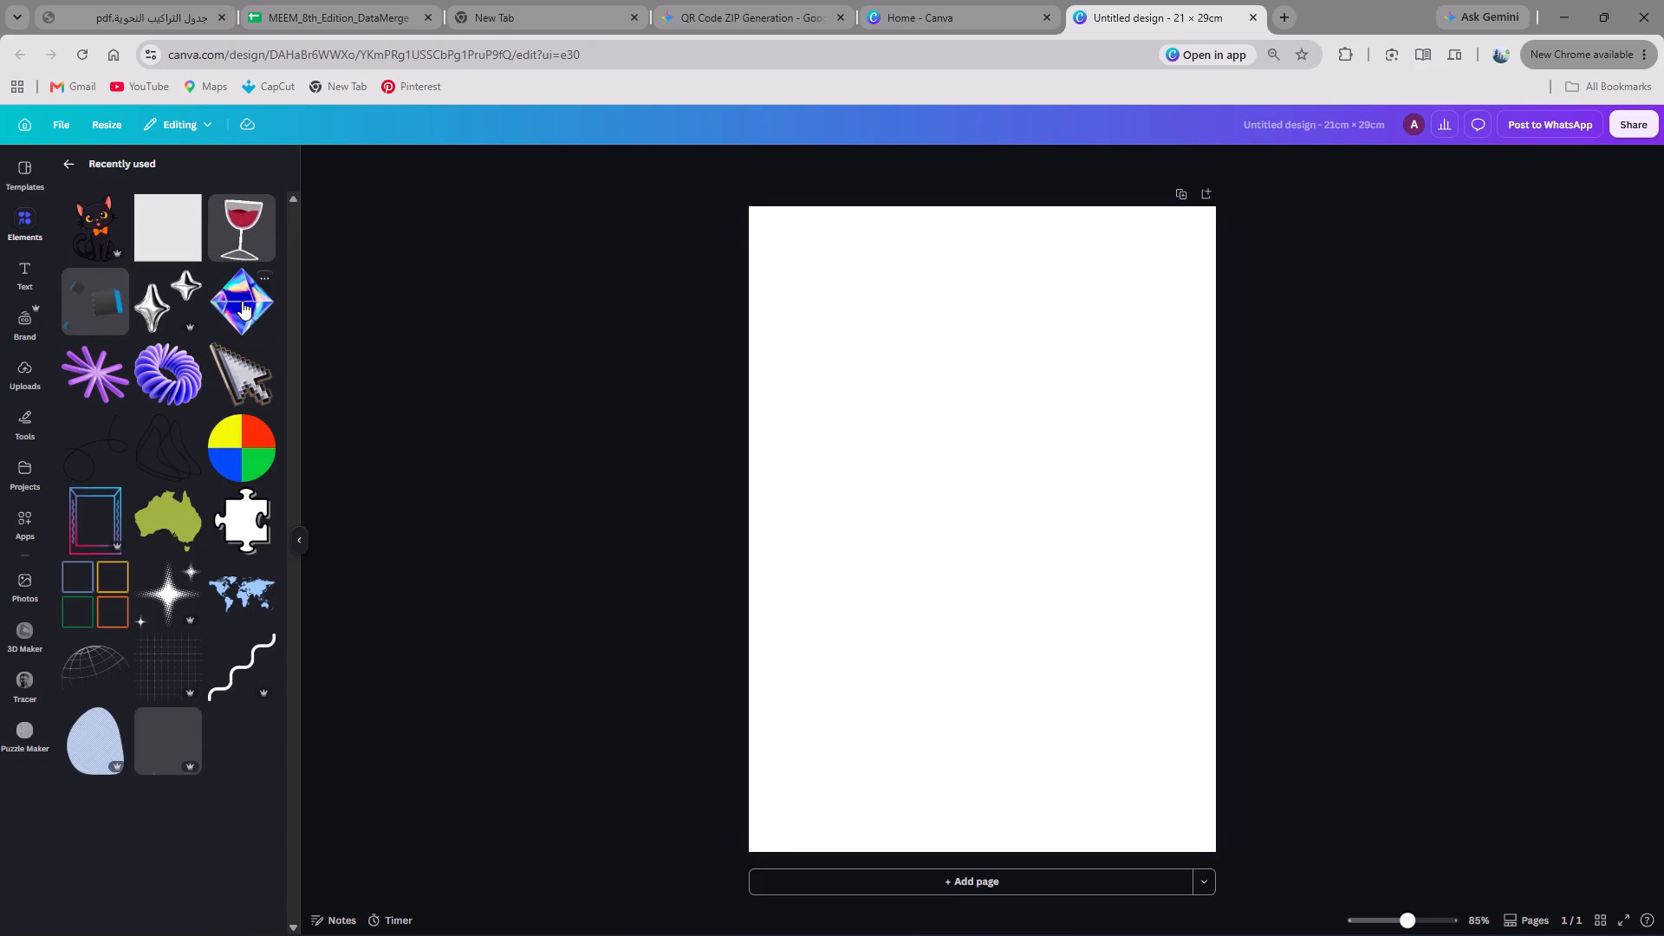
left_click(68, 164)
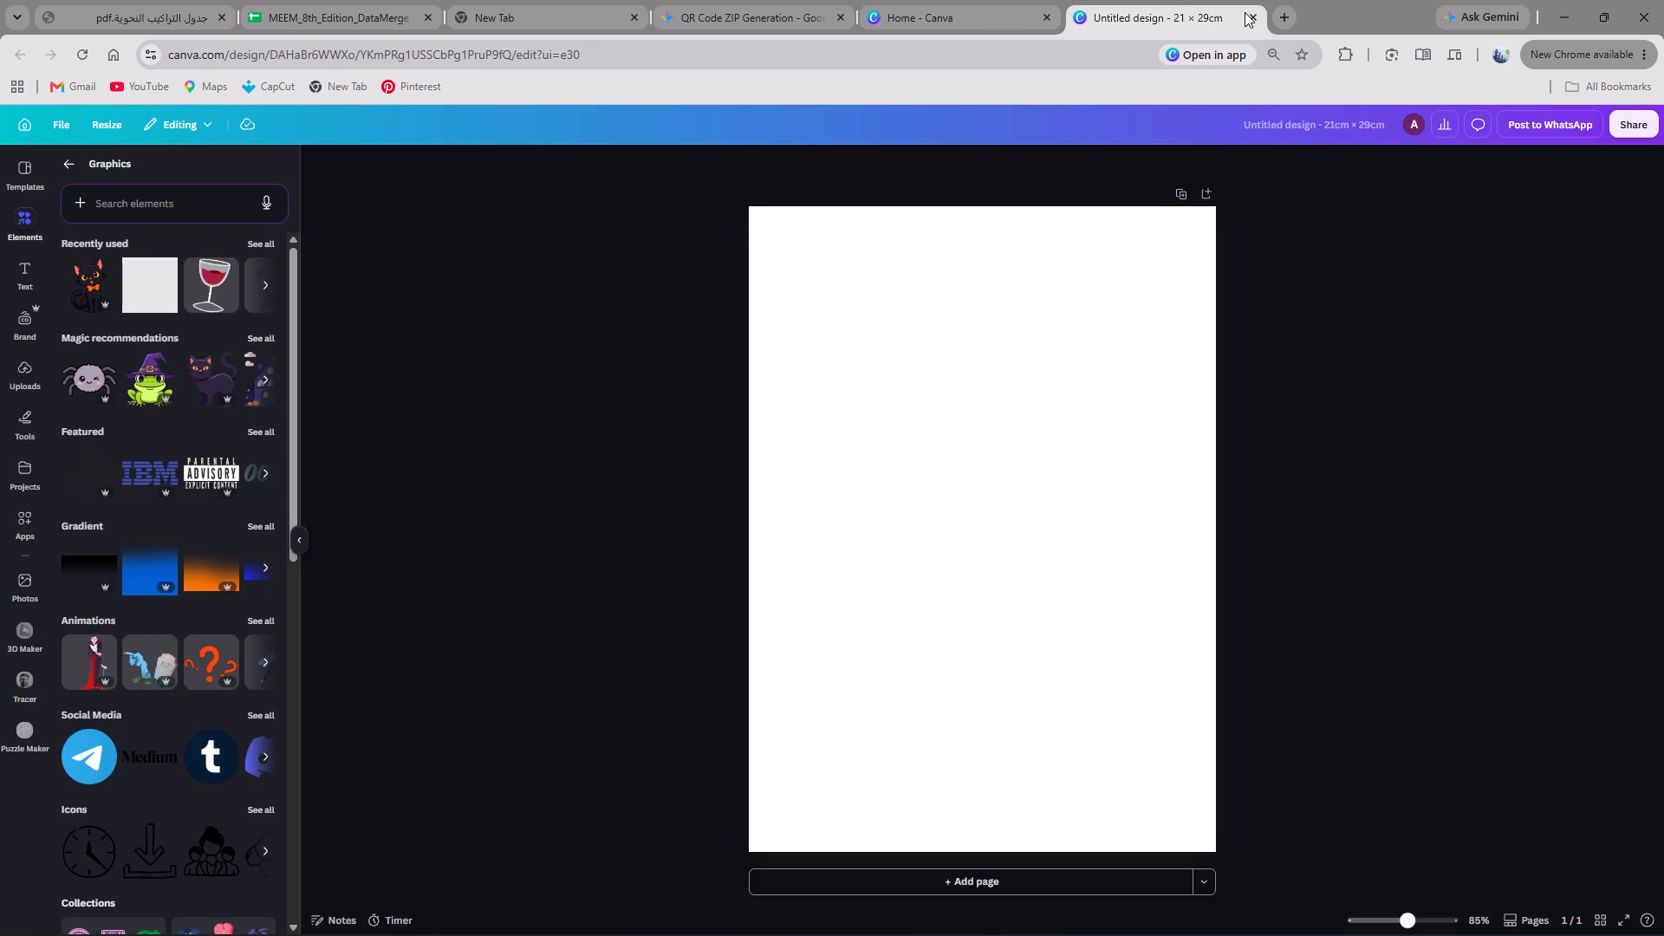
left_click(263, 236)
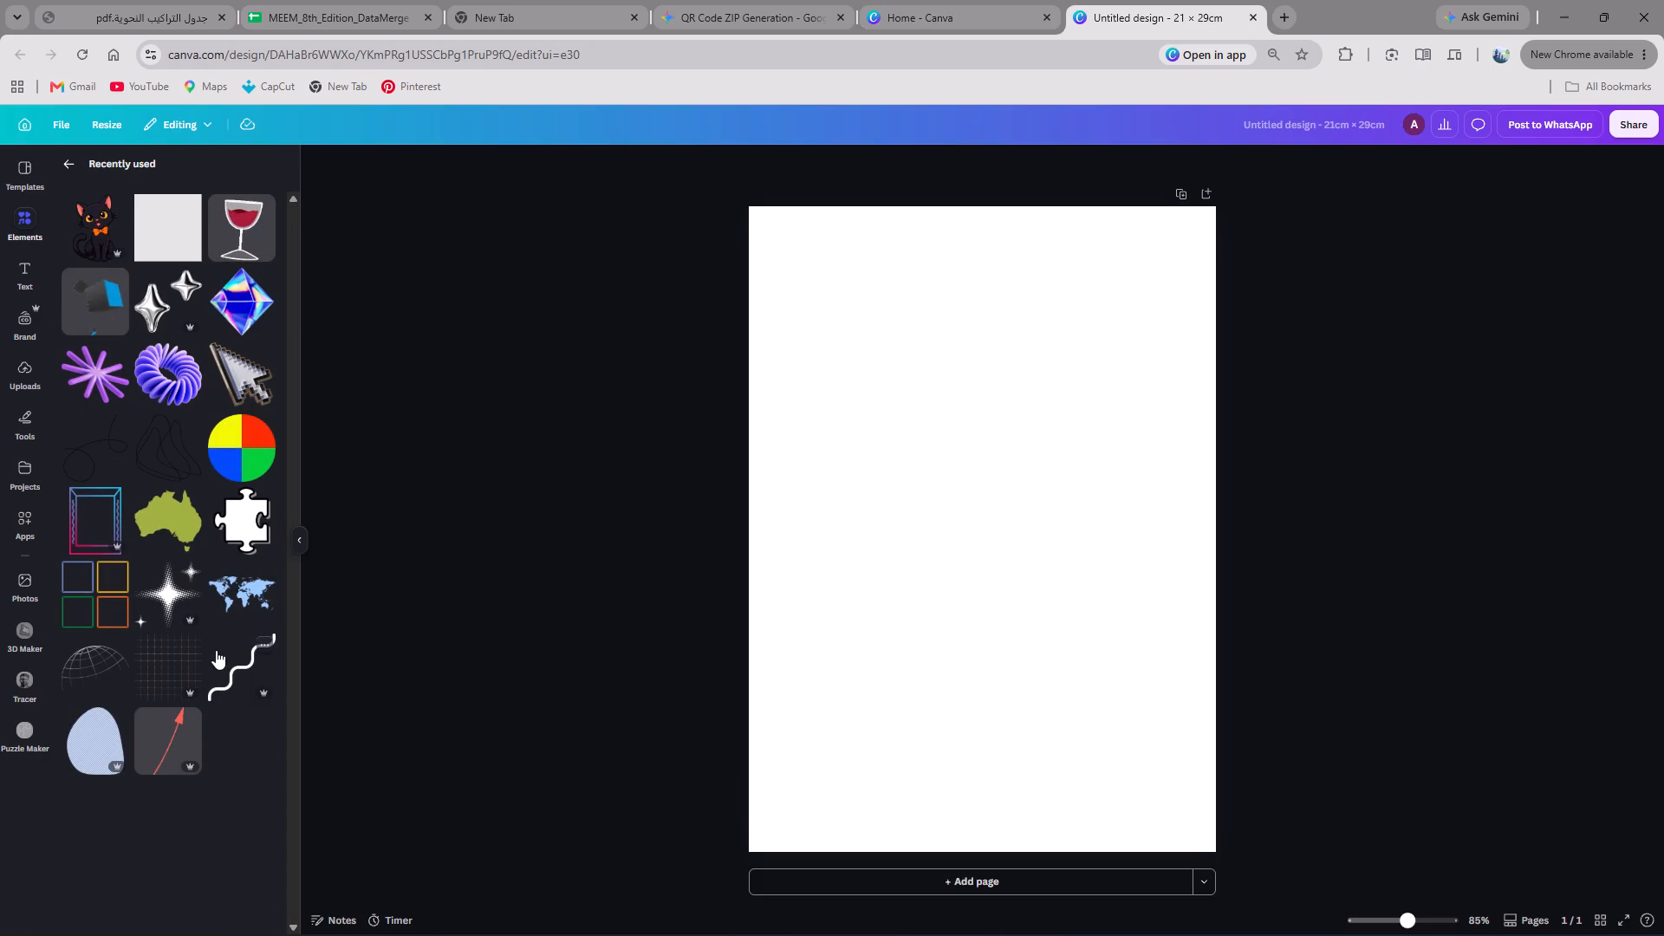
left_click(247, 312)
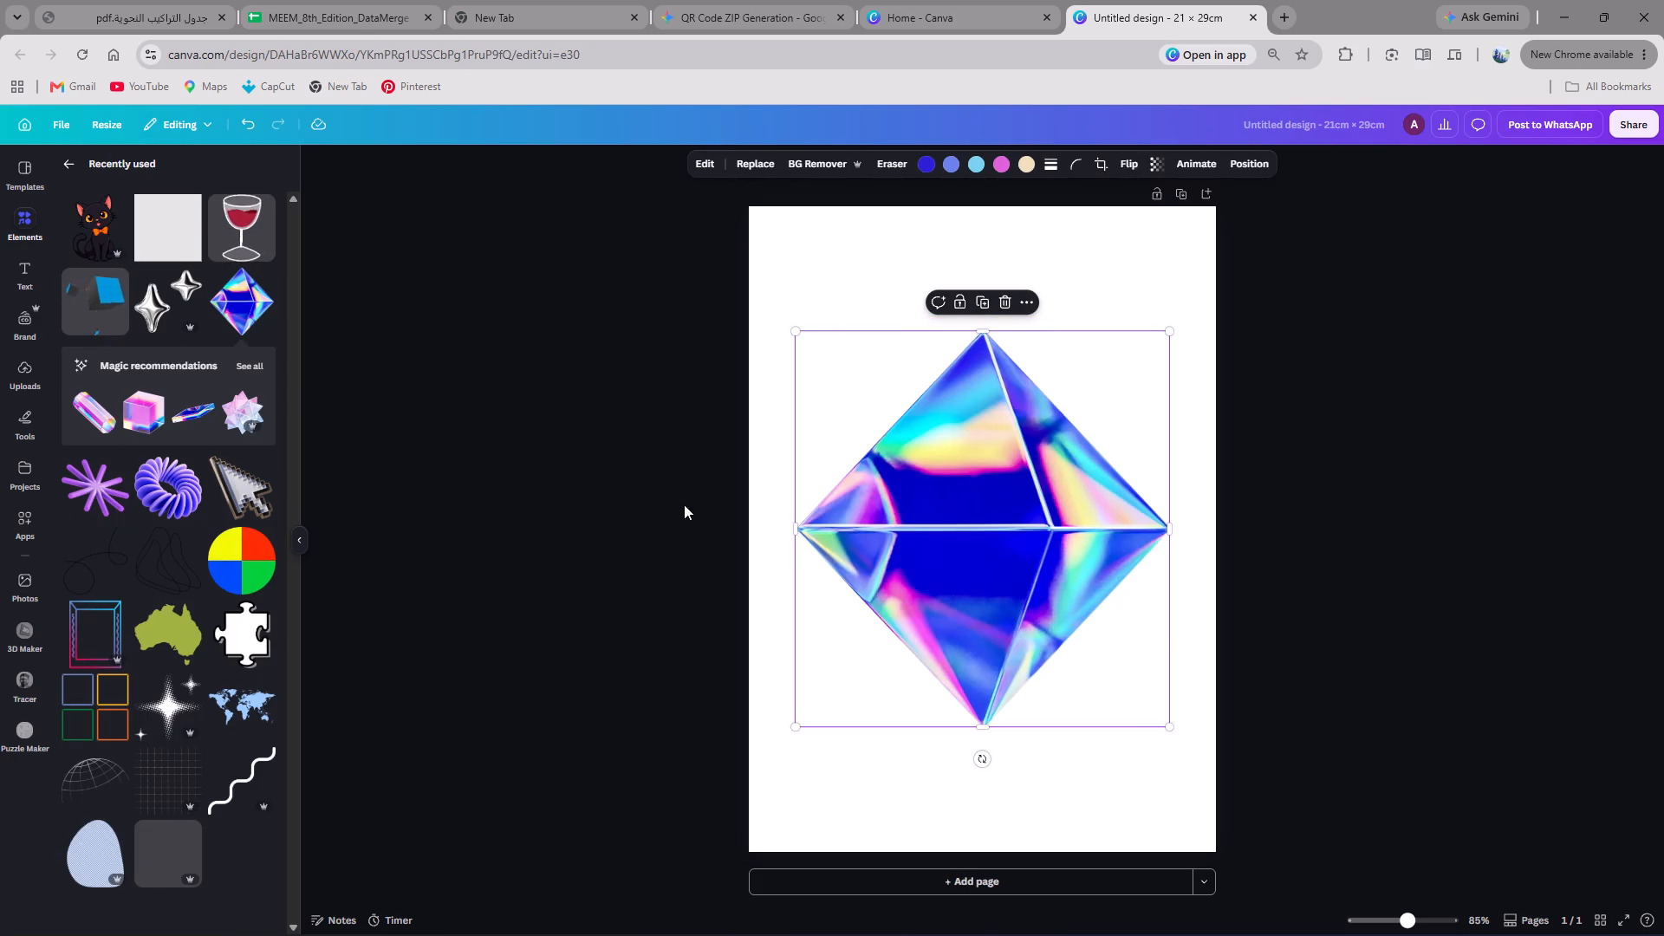
Move the crystal graphic partly off the page's left edge and enlarge it proportionally.
left_click_drag(1021, 562, 783, 568)
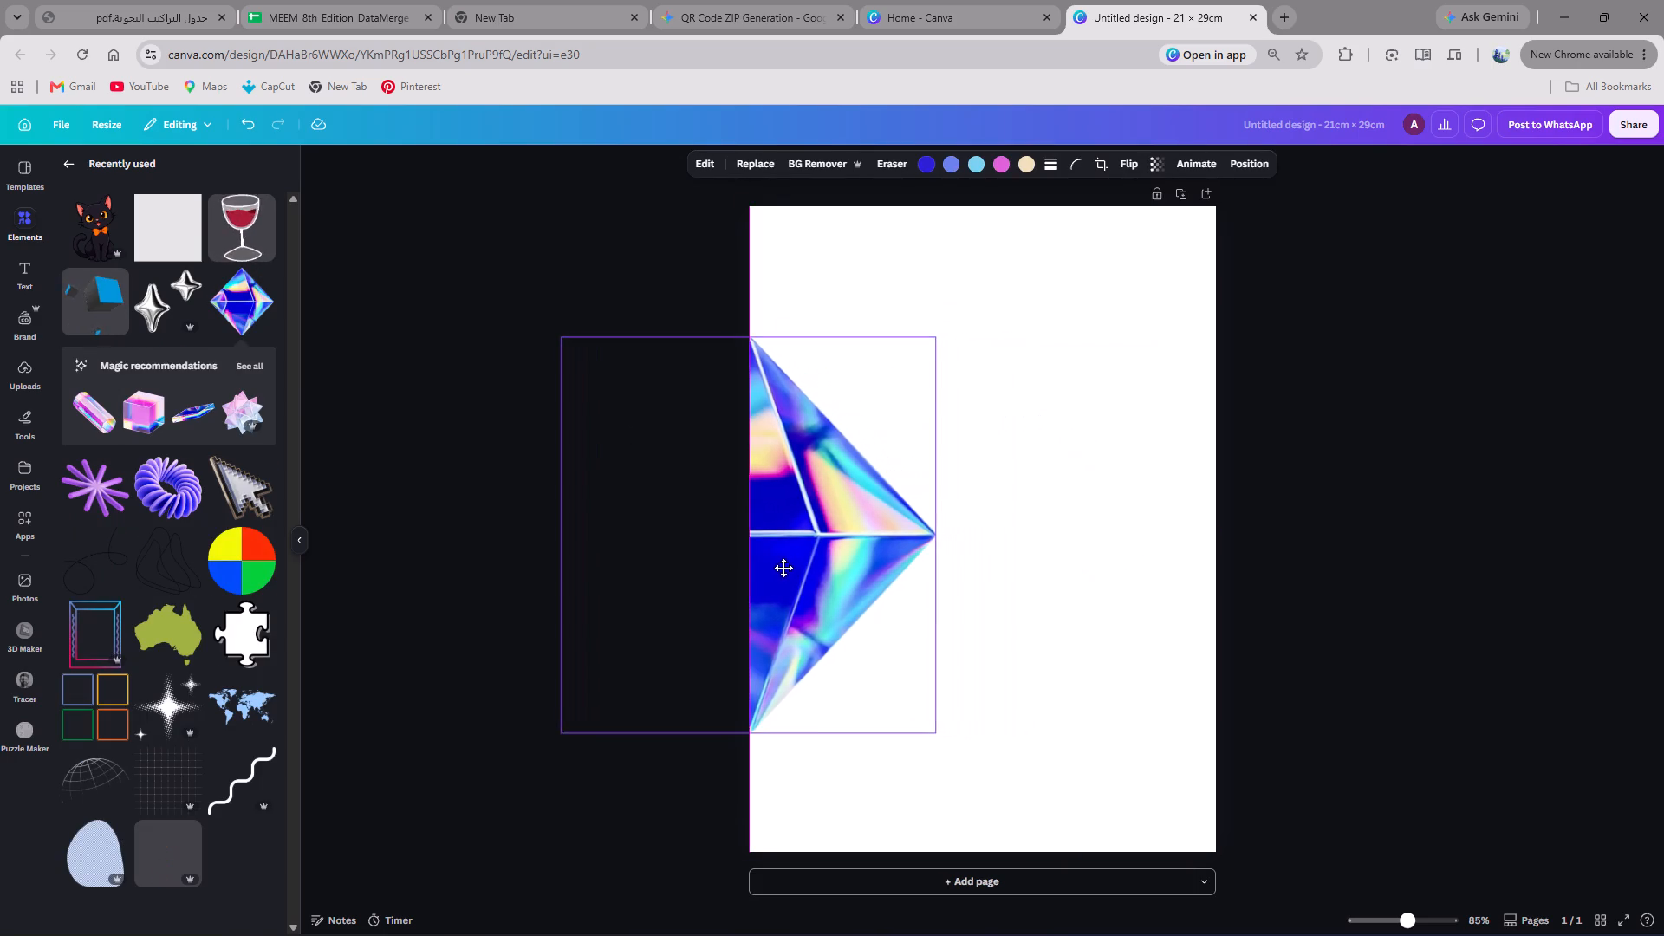
left_click_drag(783, 568, 783, 568)
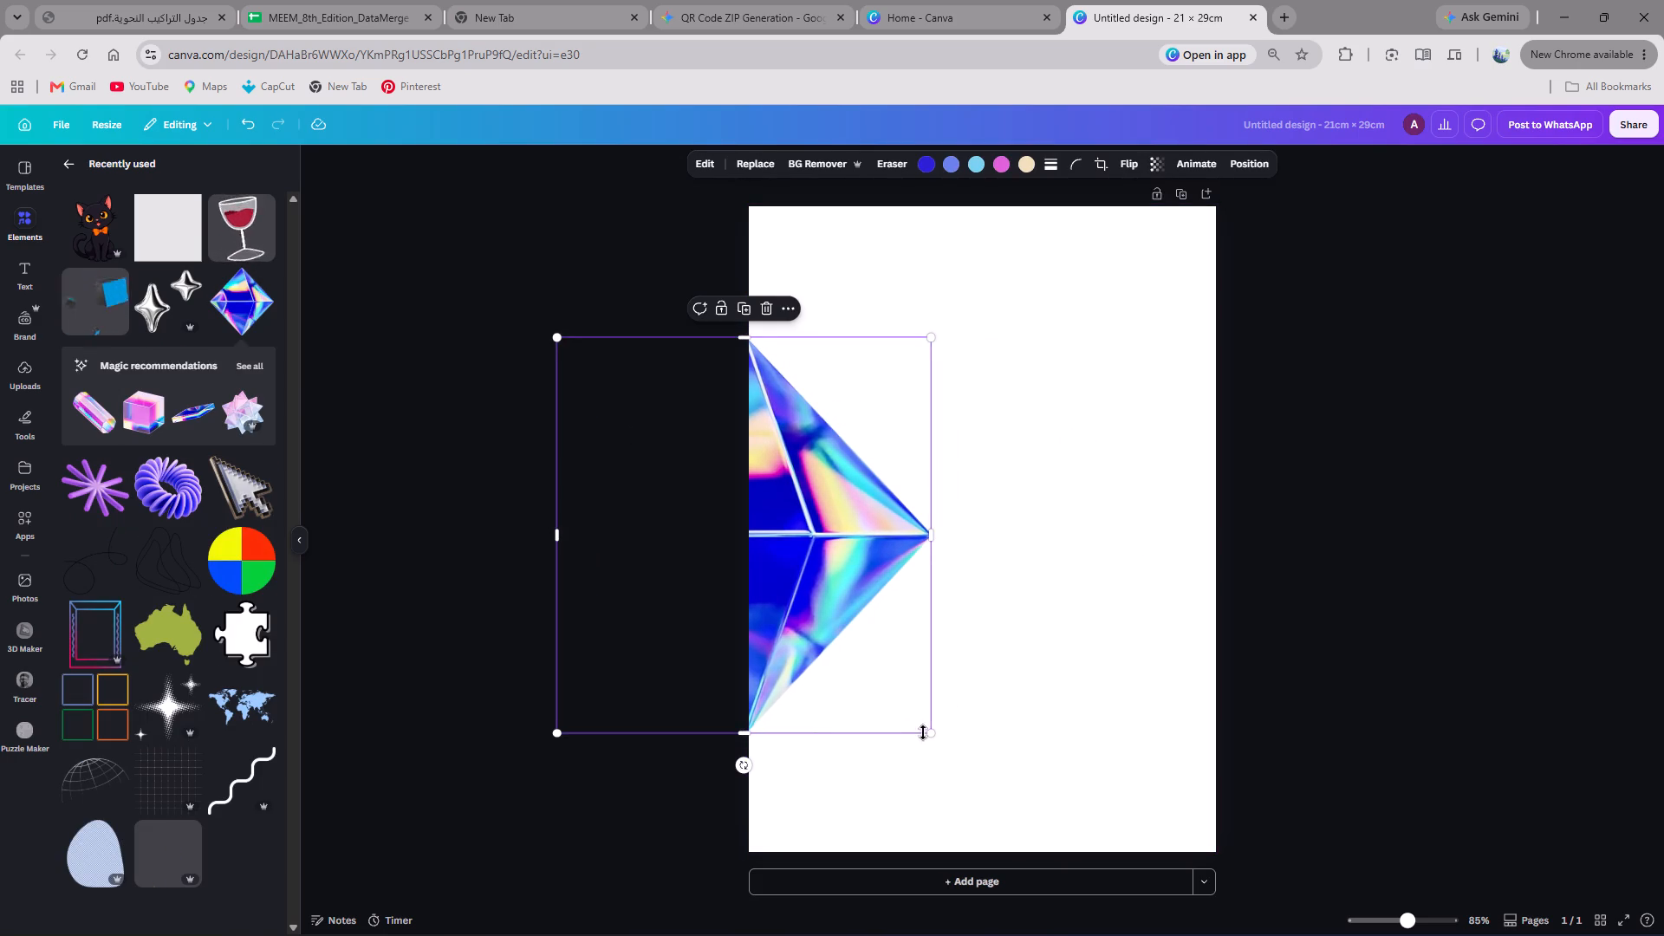
left_click_drag(933, 732, 1056, 810)
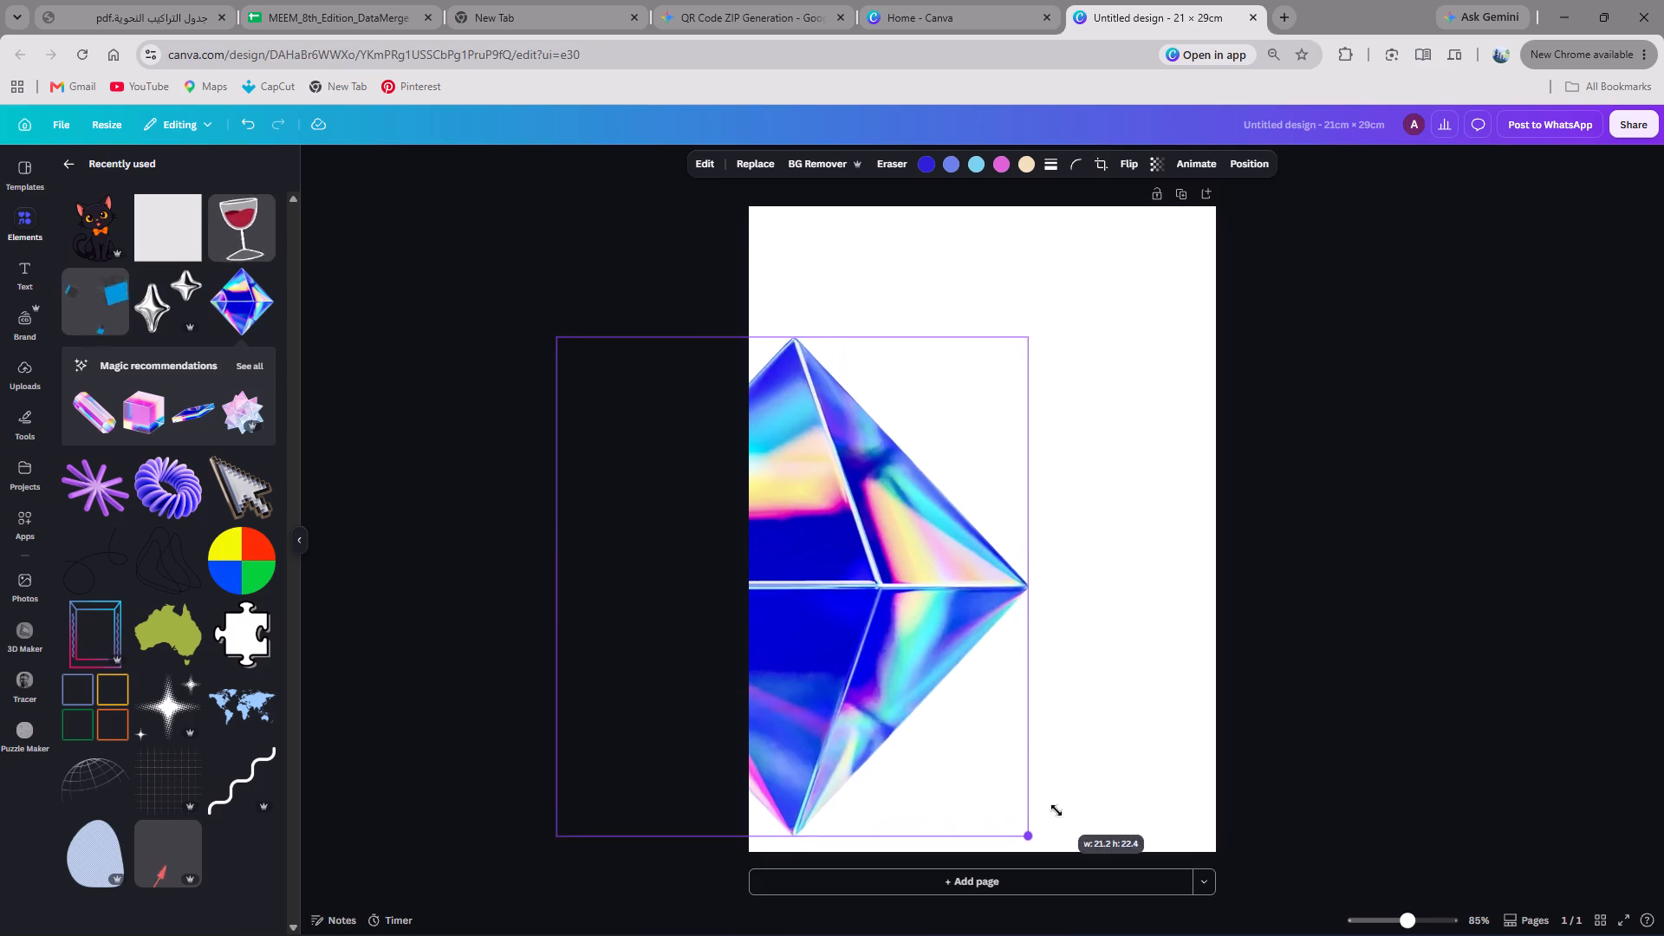
left_click_drag(1056, 810, 1004, 704)
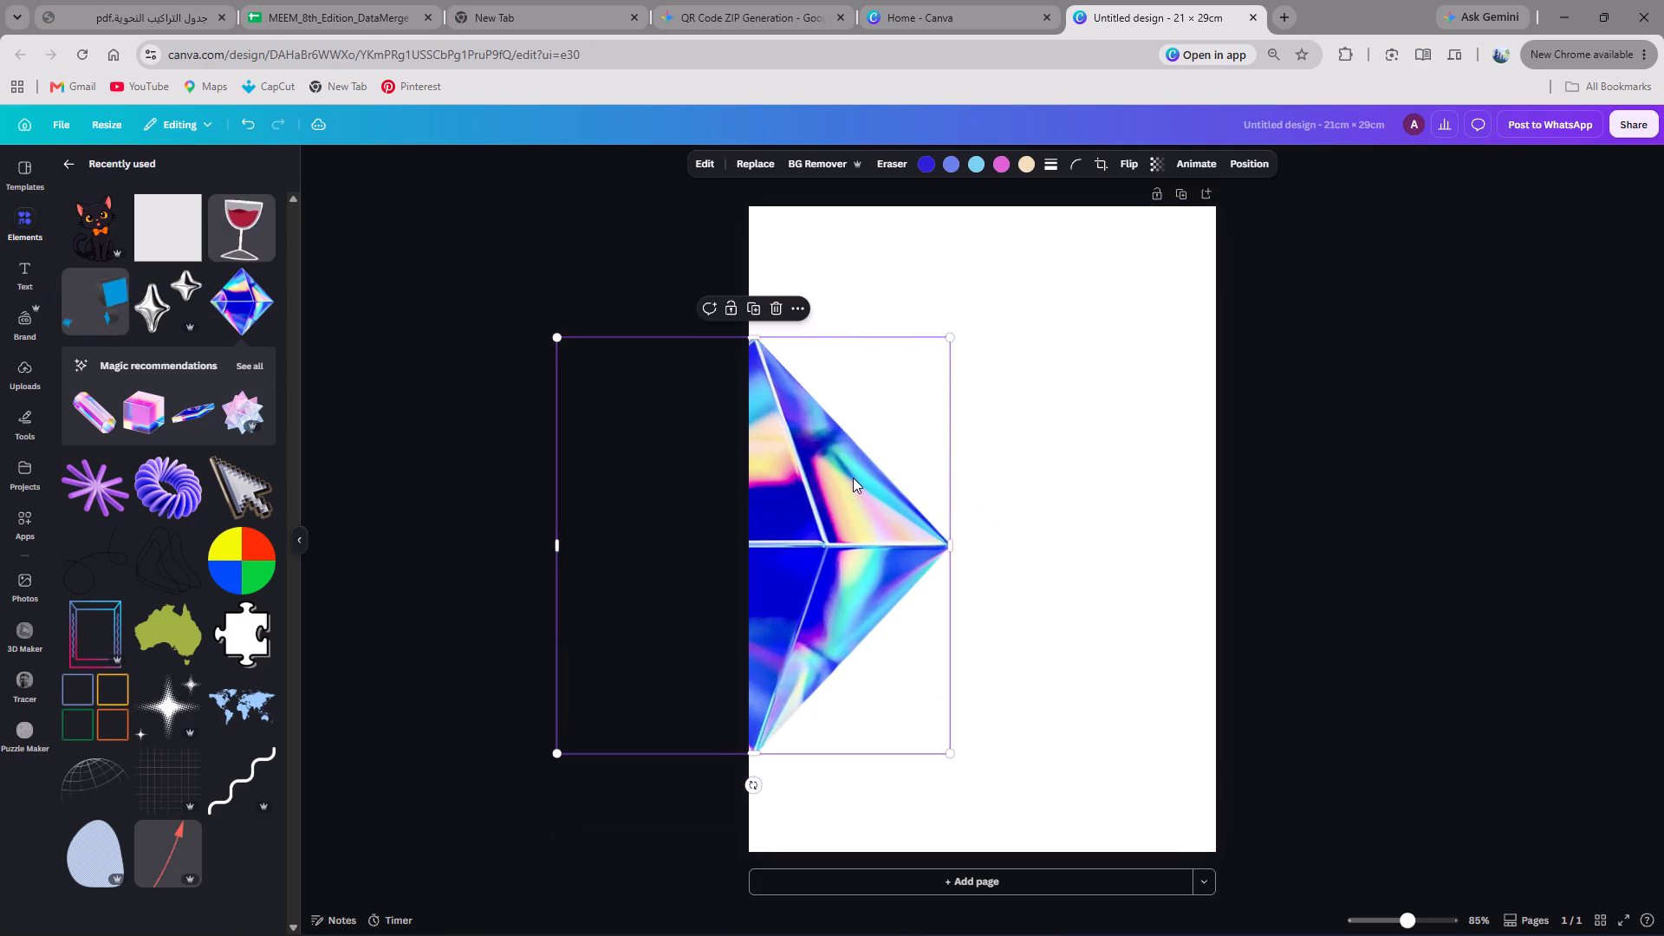
left_click_drag(853, 478, 764, 478)
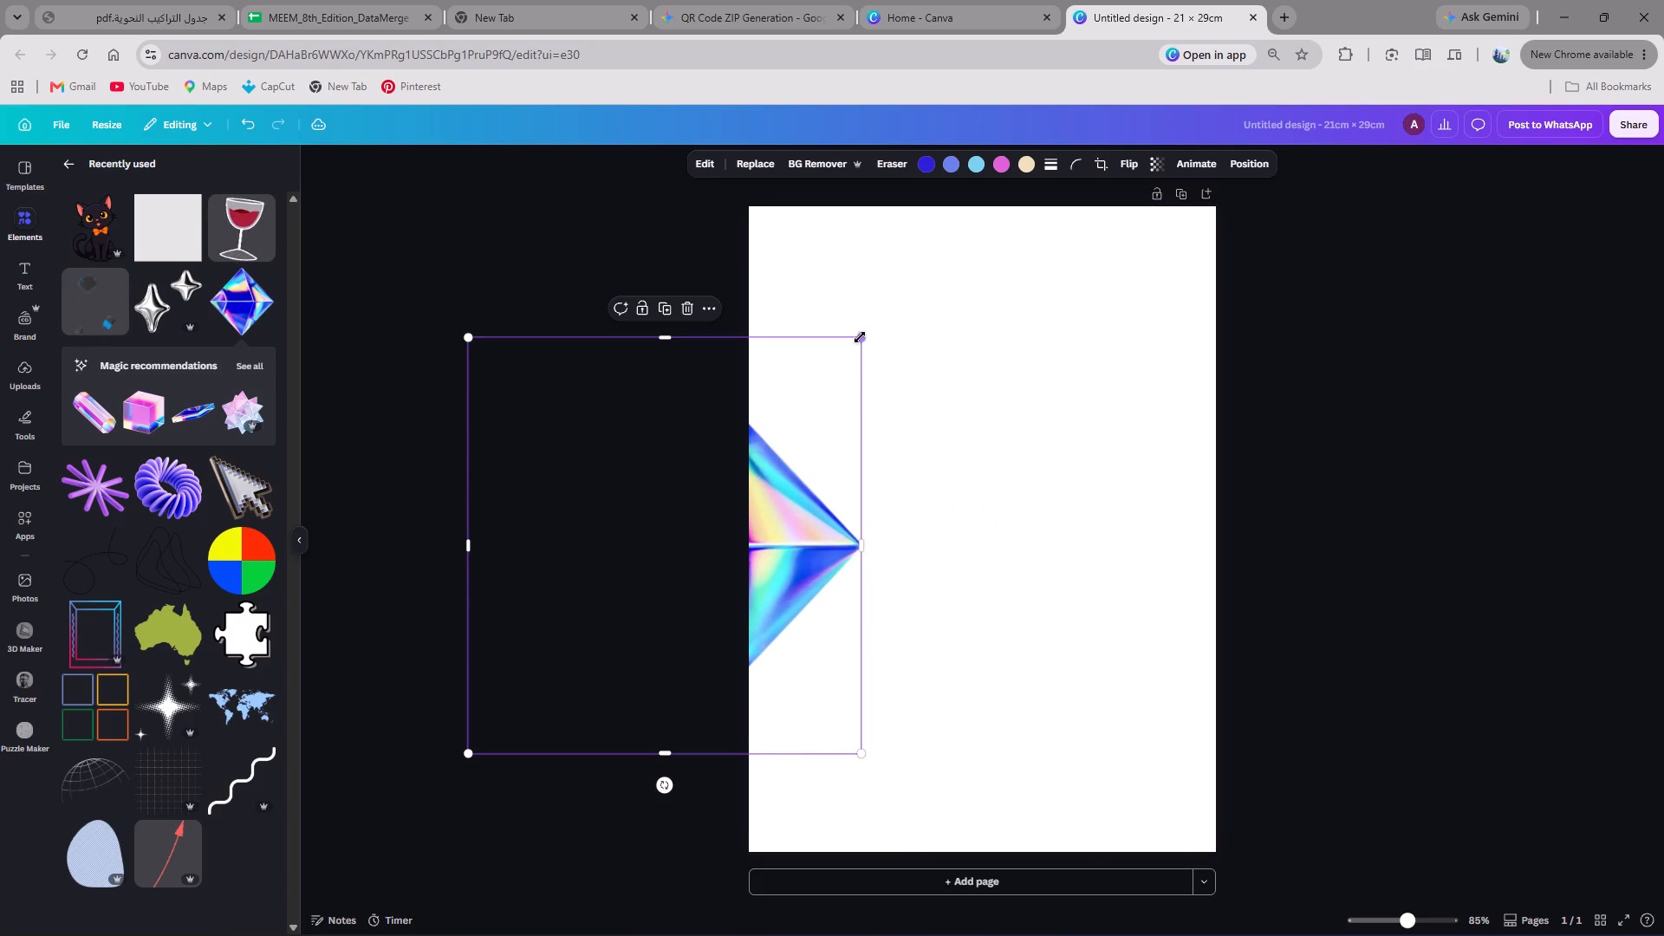
left_click_drag(860, 337, 981, 228)
left_click(1096, 441)
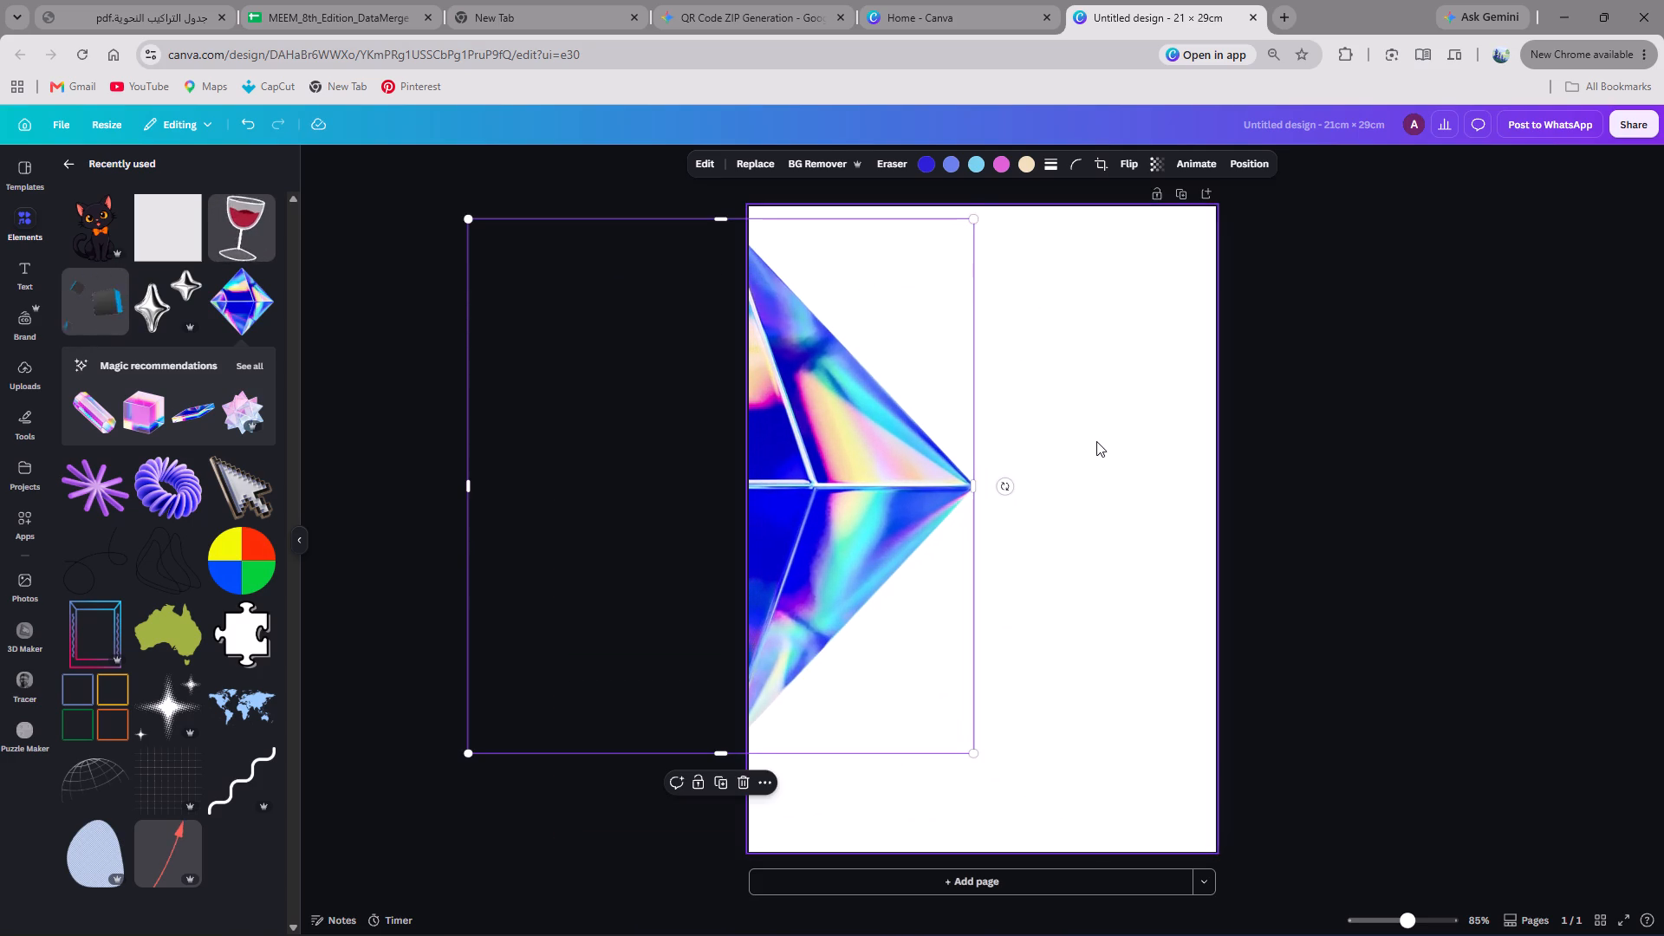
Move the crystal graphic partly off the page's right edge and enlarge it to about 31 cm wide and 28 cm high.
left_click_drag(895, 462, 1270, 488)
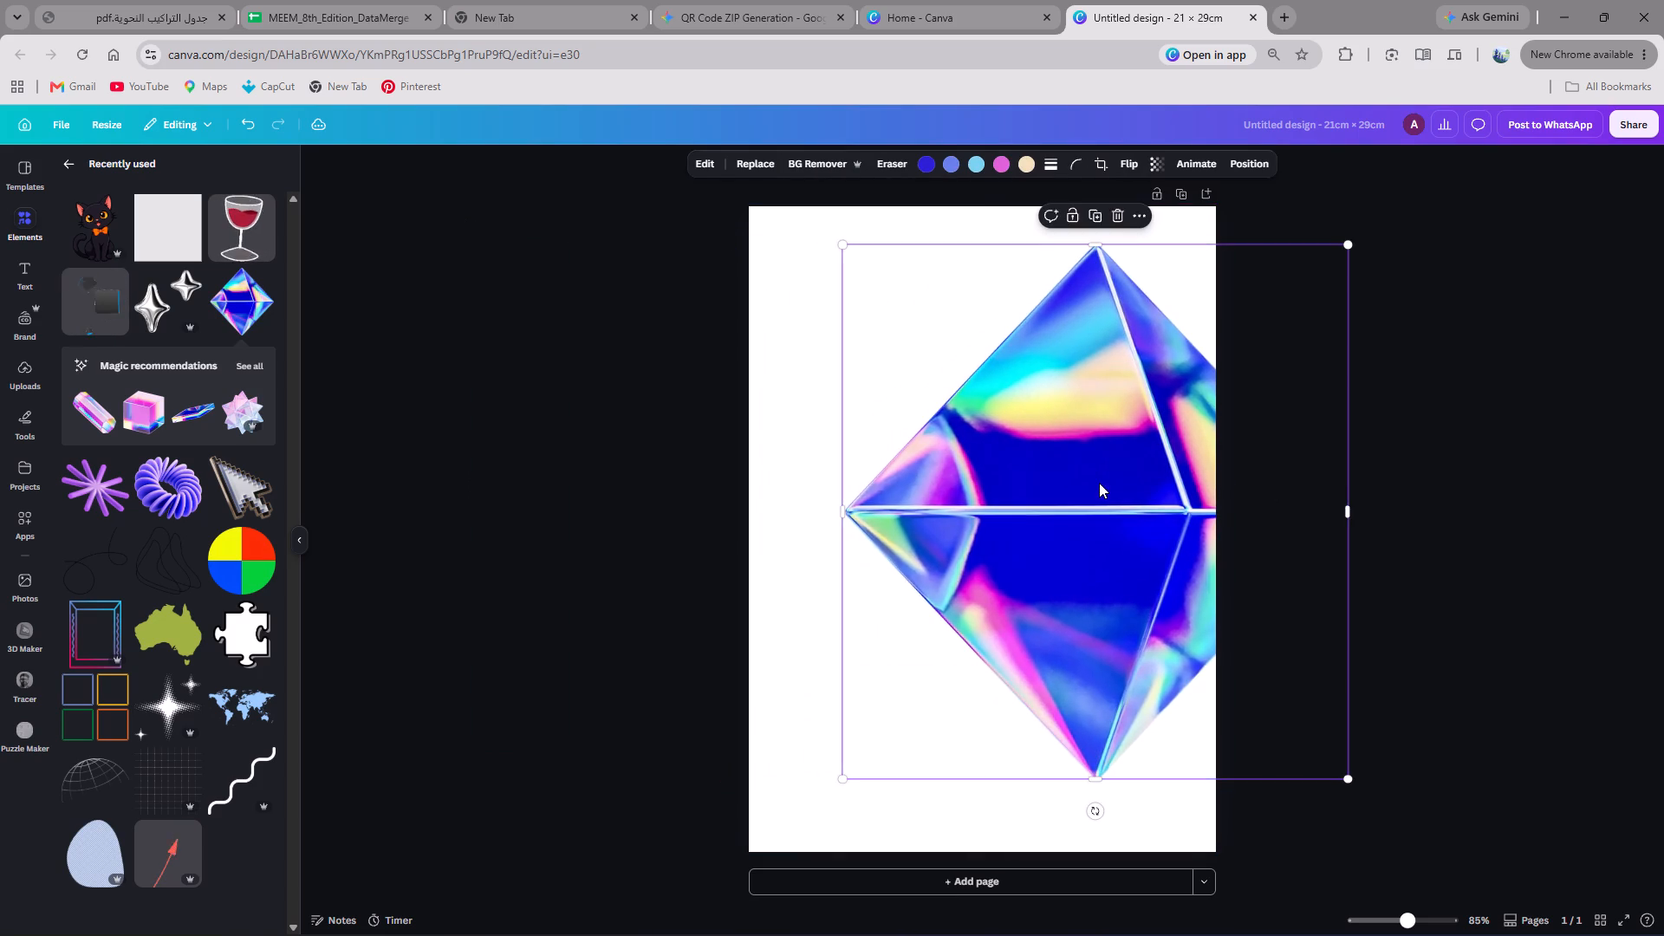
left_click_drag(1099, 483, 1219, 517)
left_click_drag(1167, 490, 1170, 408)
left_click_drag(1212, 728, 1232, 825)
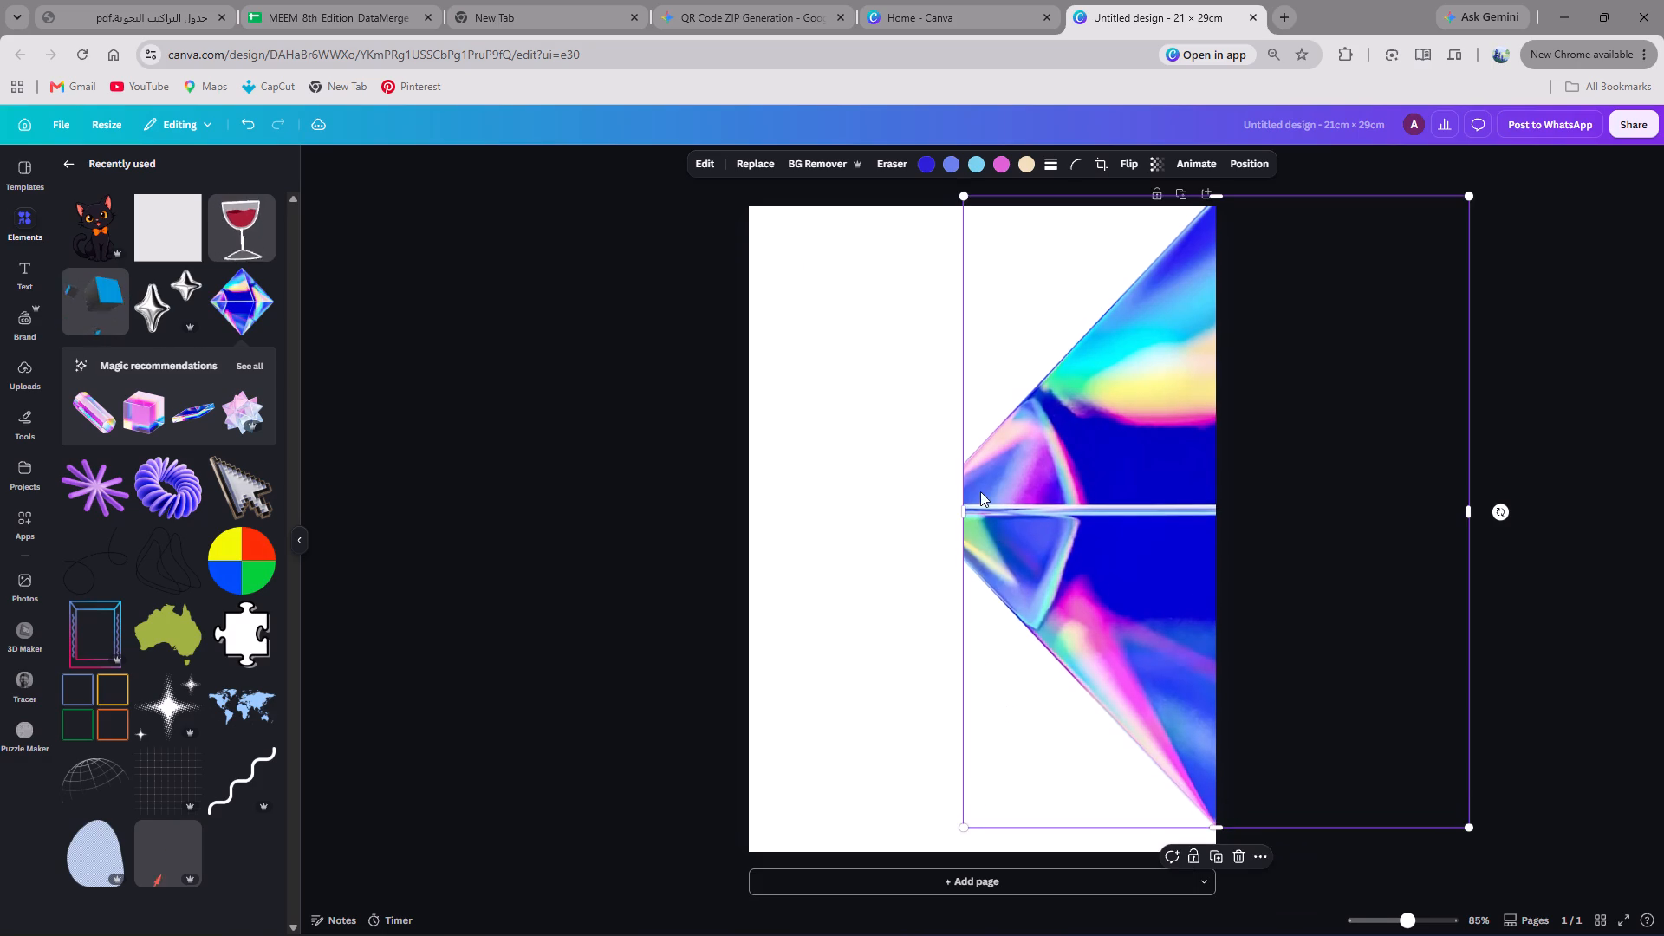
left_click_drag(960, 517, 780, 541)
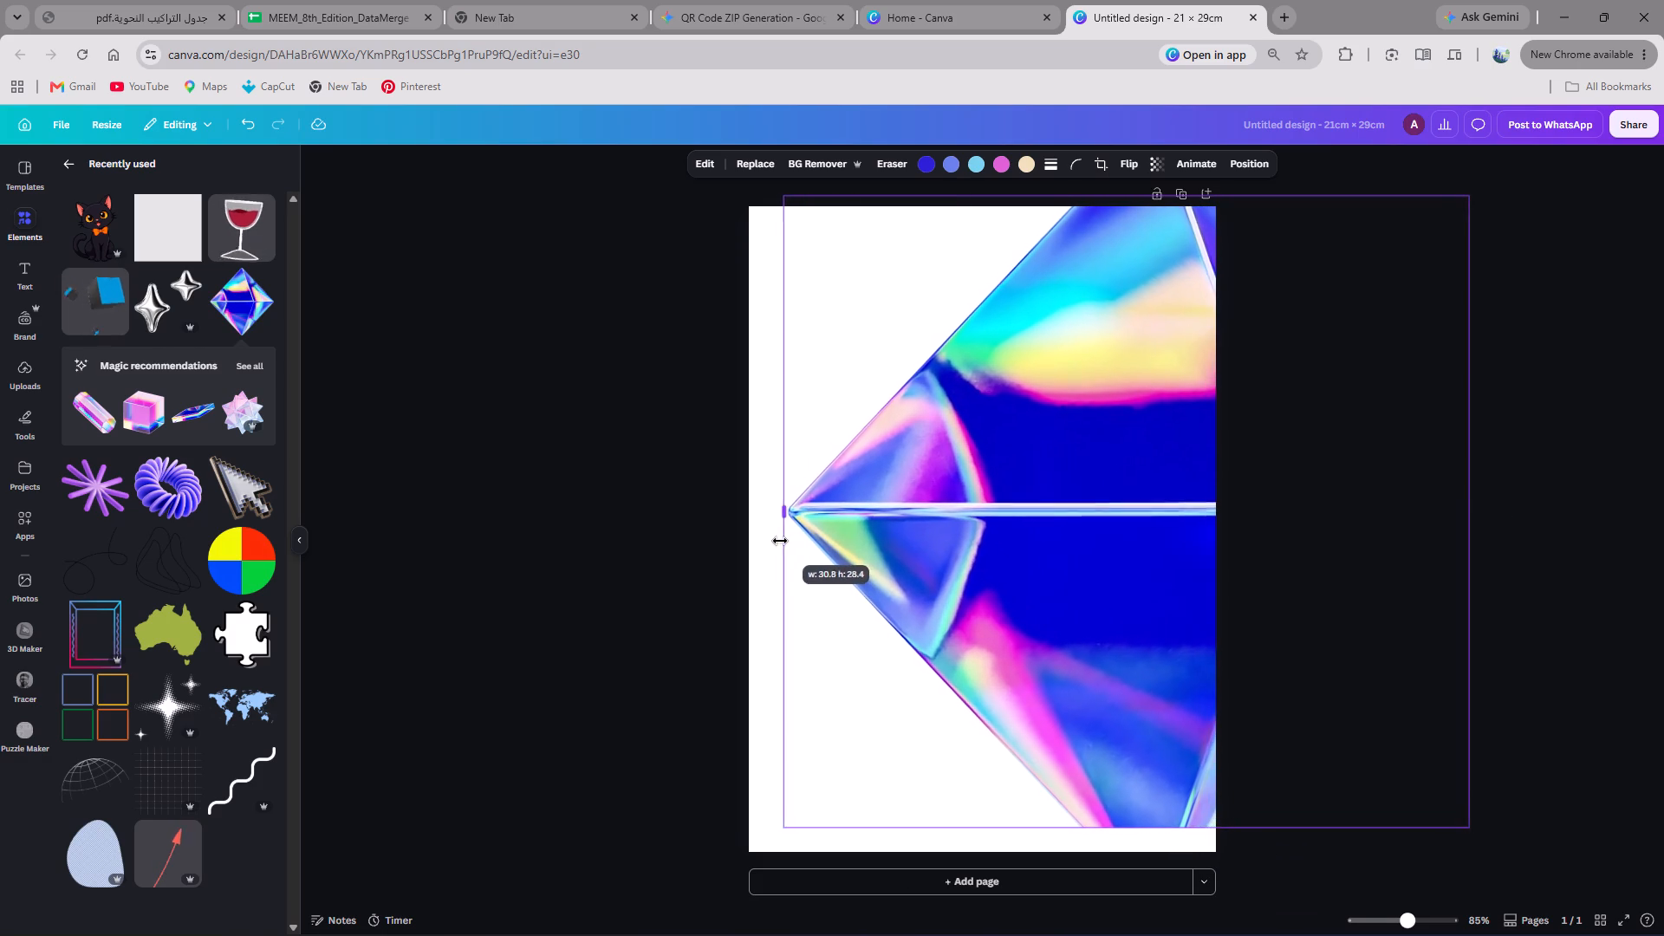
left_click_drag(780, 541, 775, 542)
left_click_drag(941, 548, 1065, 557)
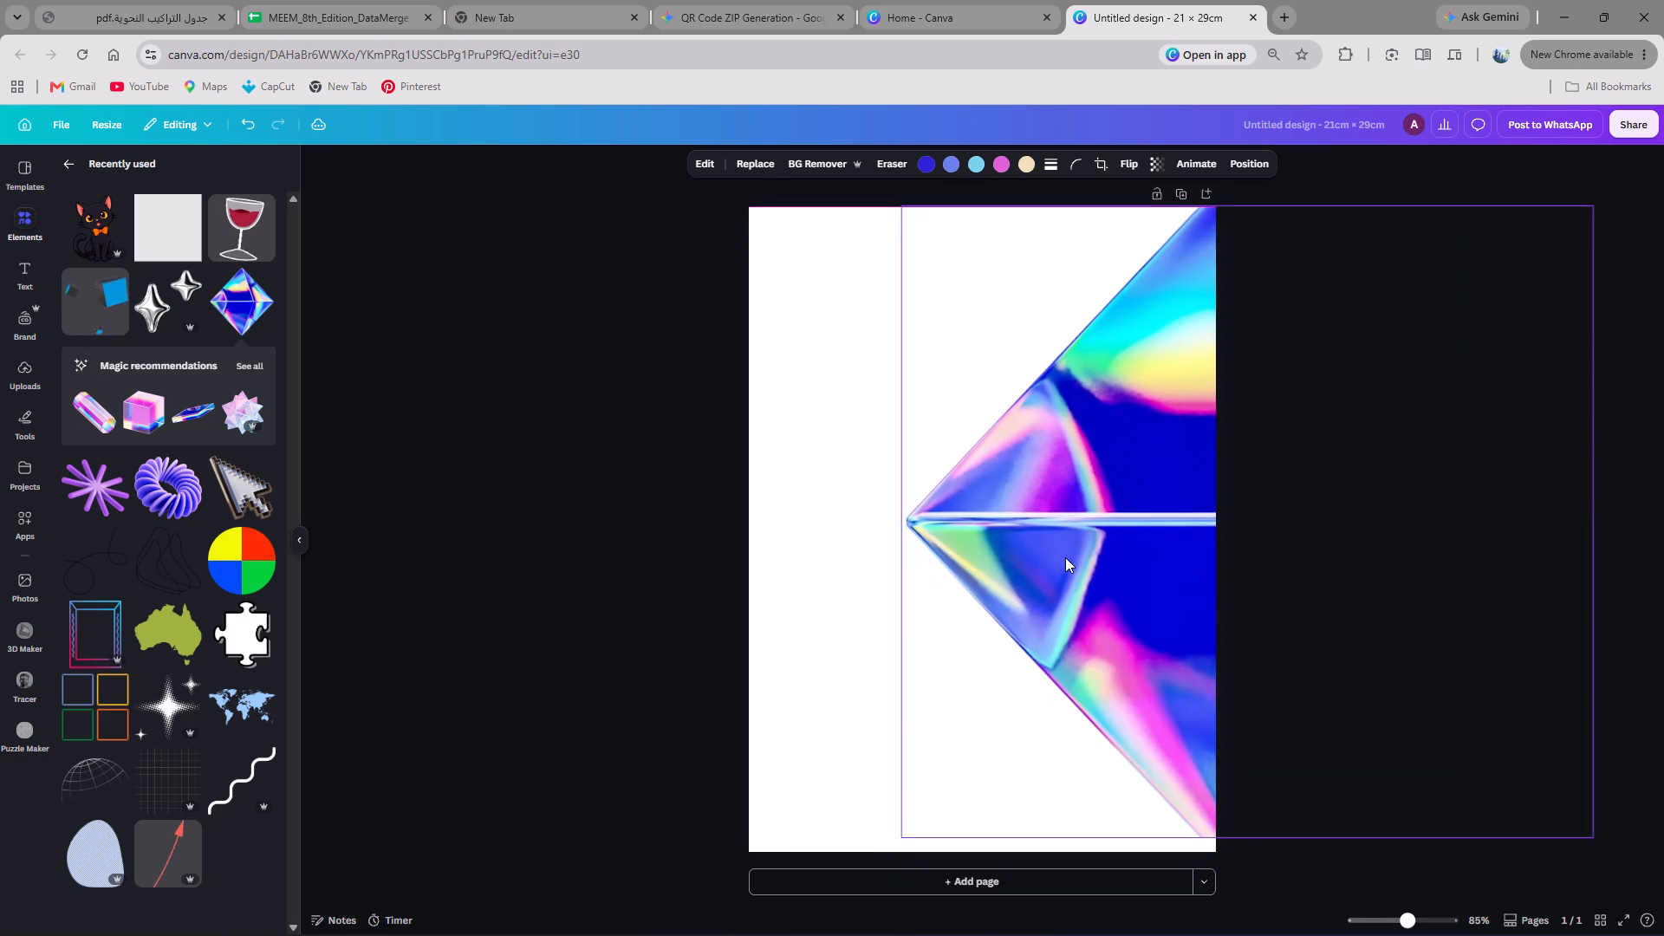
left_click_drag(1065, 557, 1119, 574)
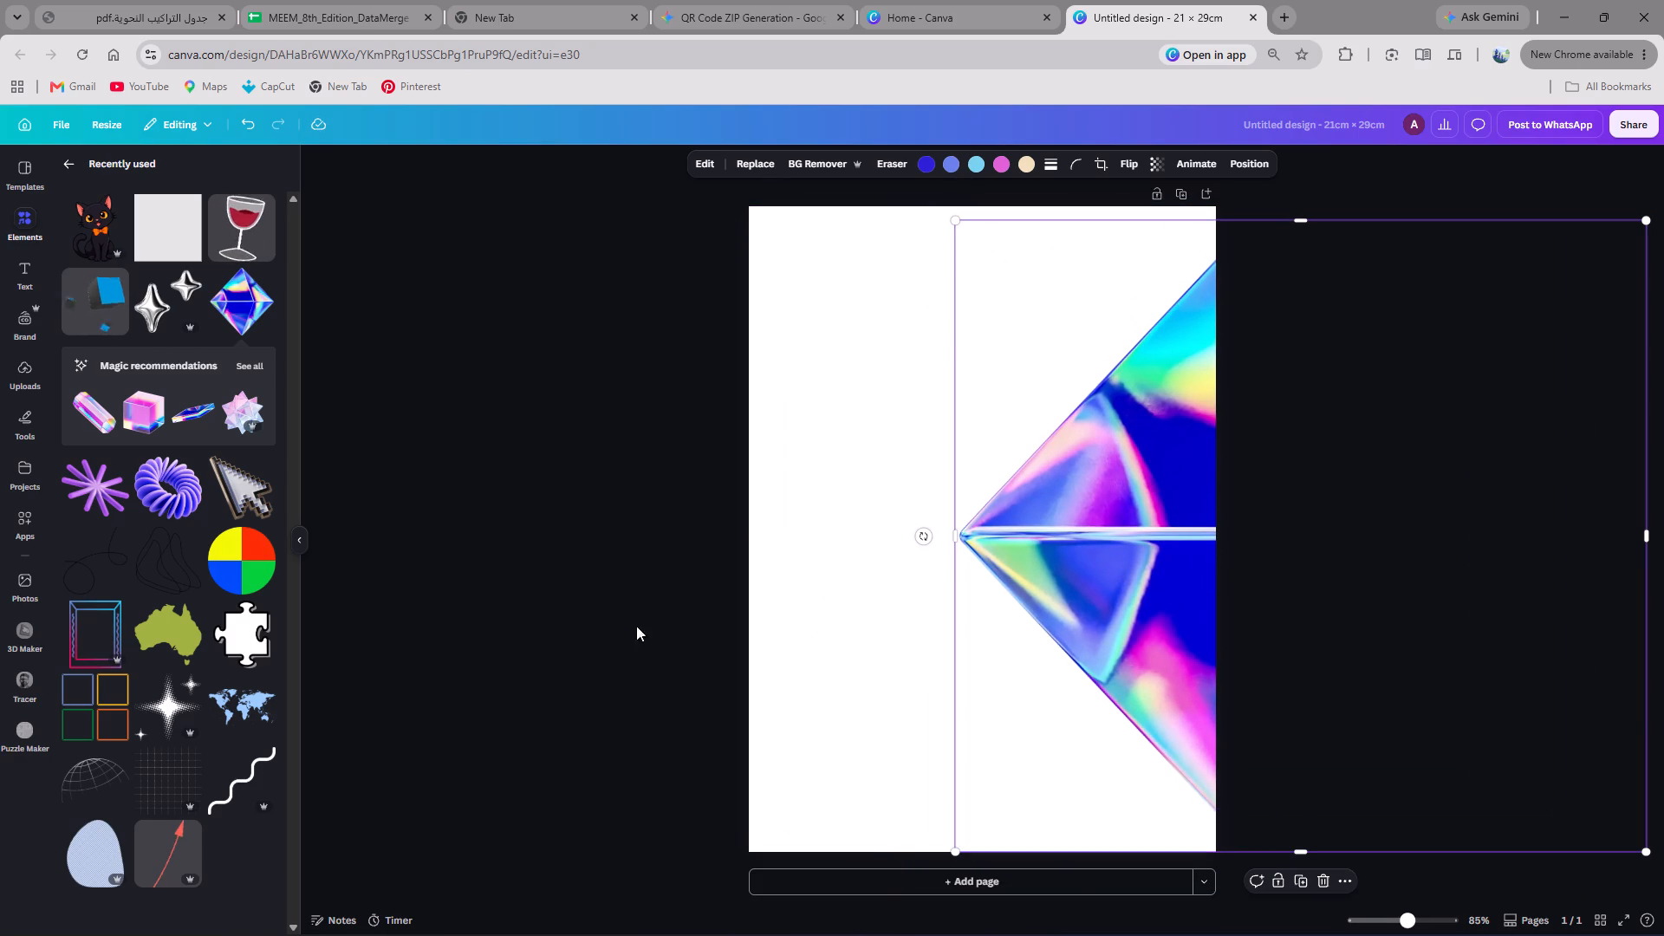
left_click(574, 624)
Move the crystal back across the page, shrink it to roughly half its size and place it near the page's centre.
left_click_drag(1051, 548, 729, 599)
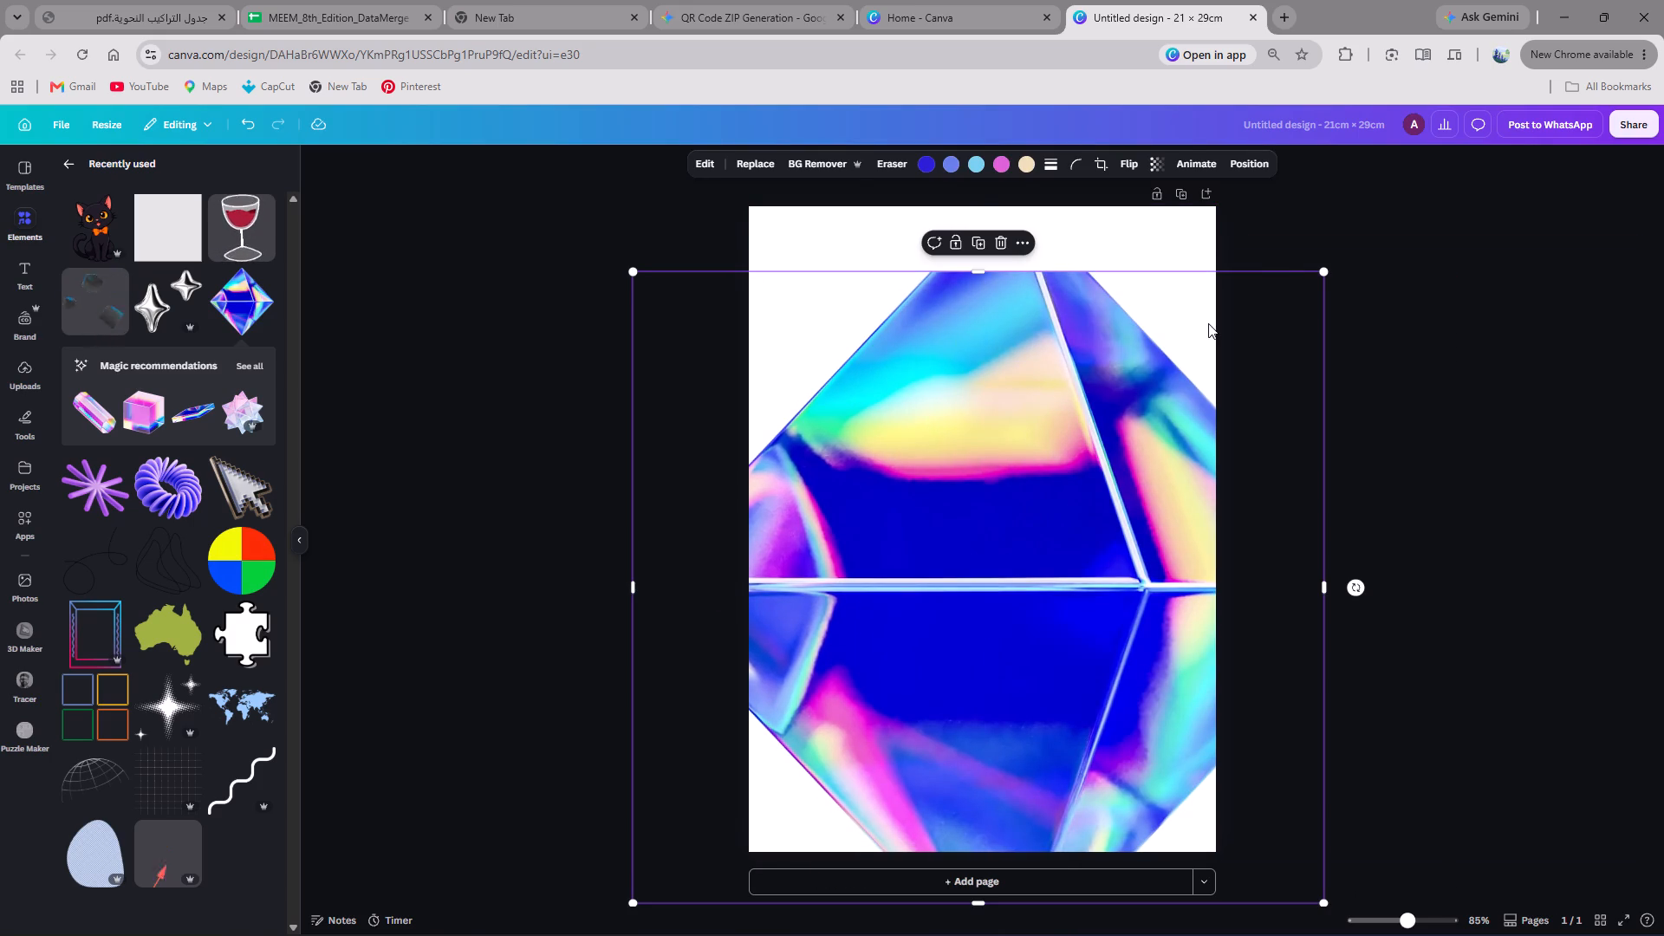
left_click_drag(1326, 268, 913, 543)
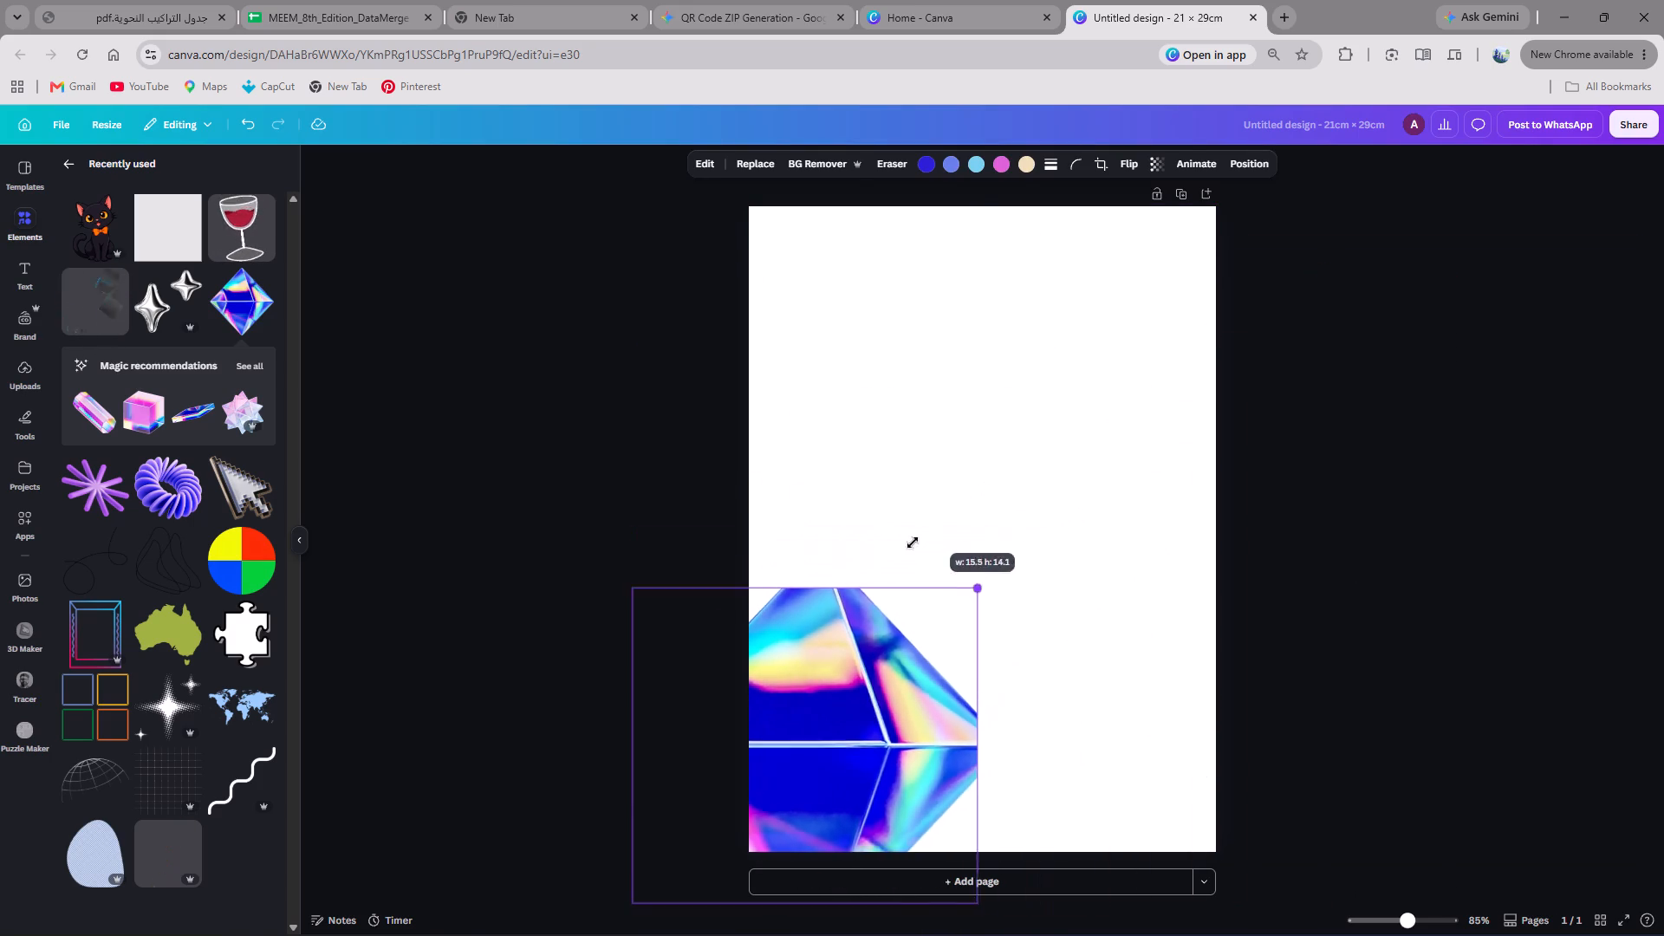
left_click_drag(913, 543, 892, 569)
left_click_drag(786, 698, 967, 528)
Delete the crystal graphic from the page.
key("BackSpace")
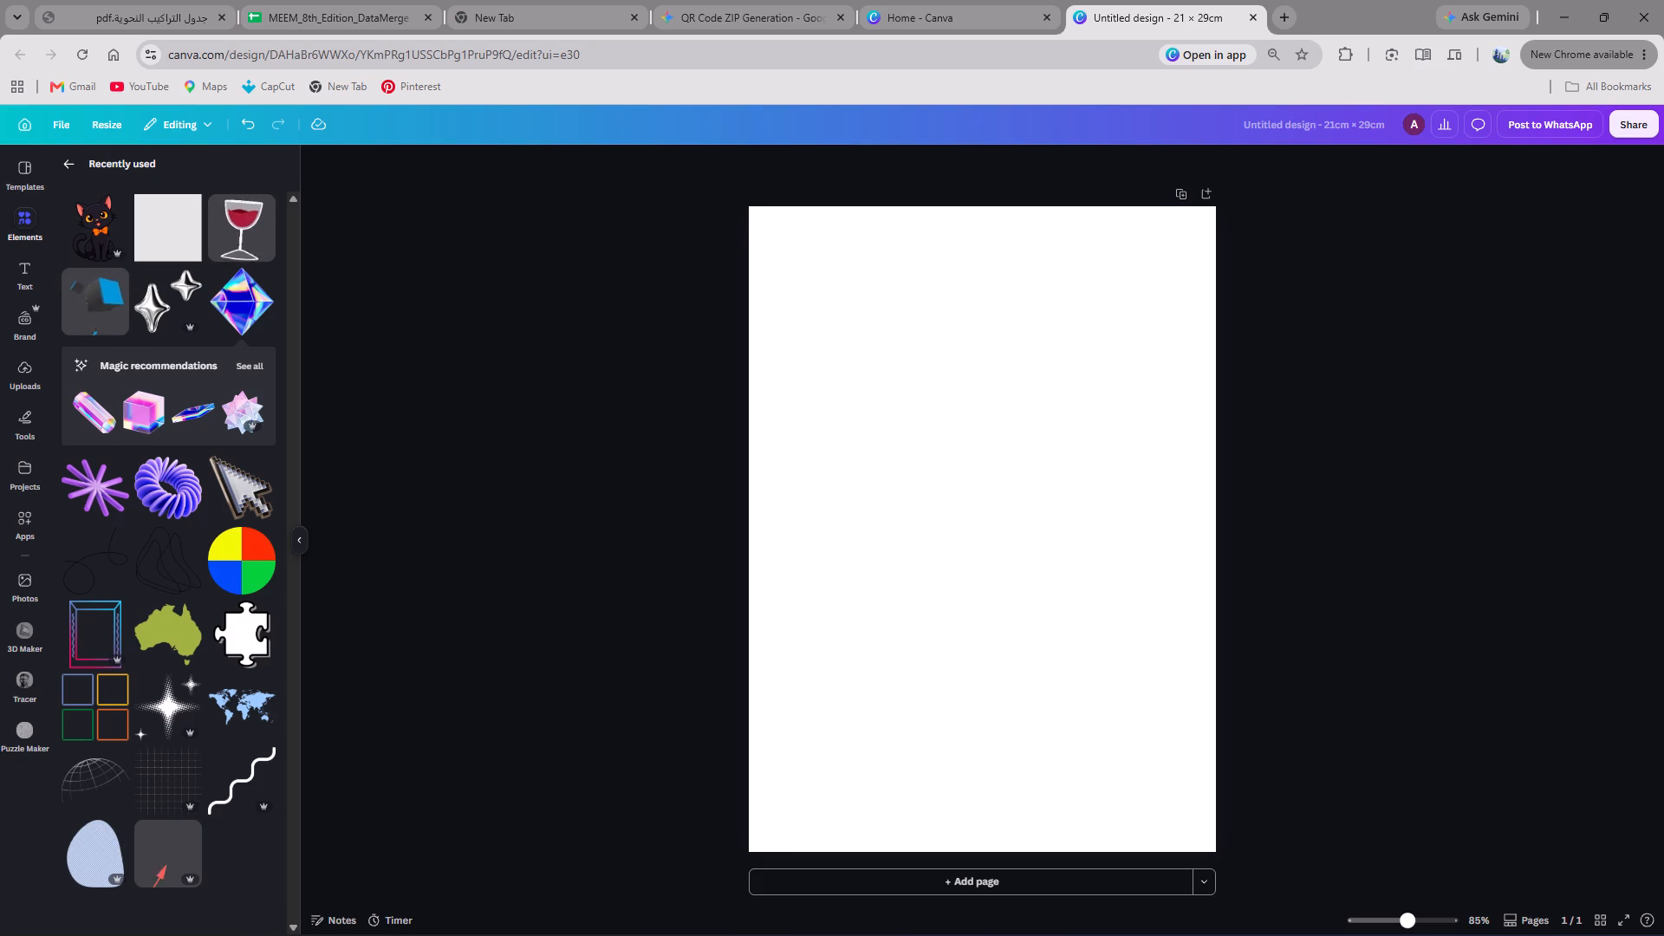
double_click(967, 528)
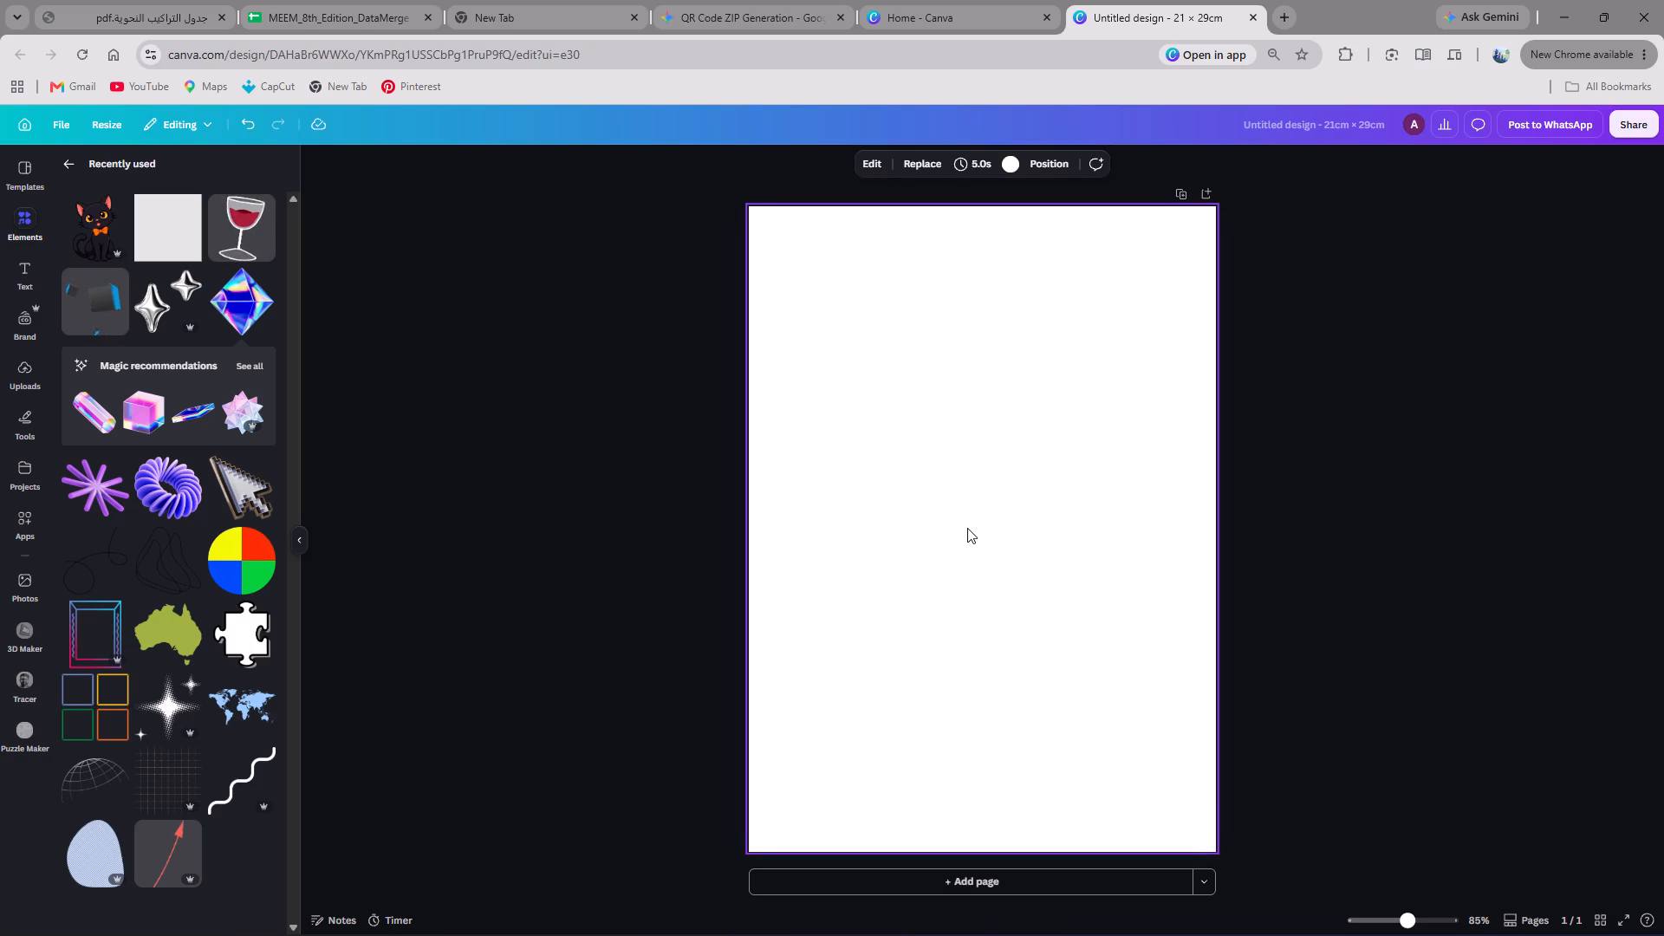
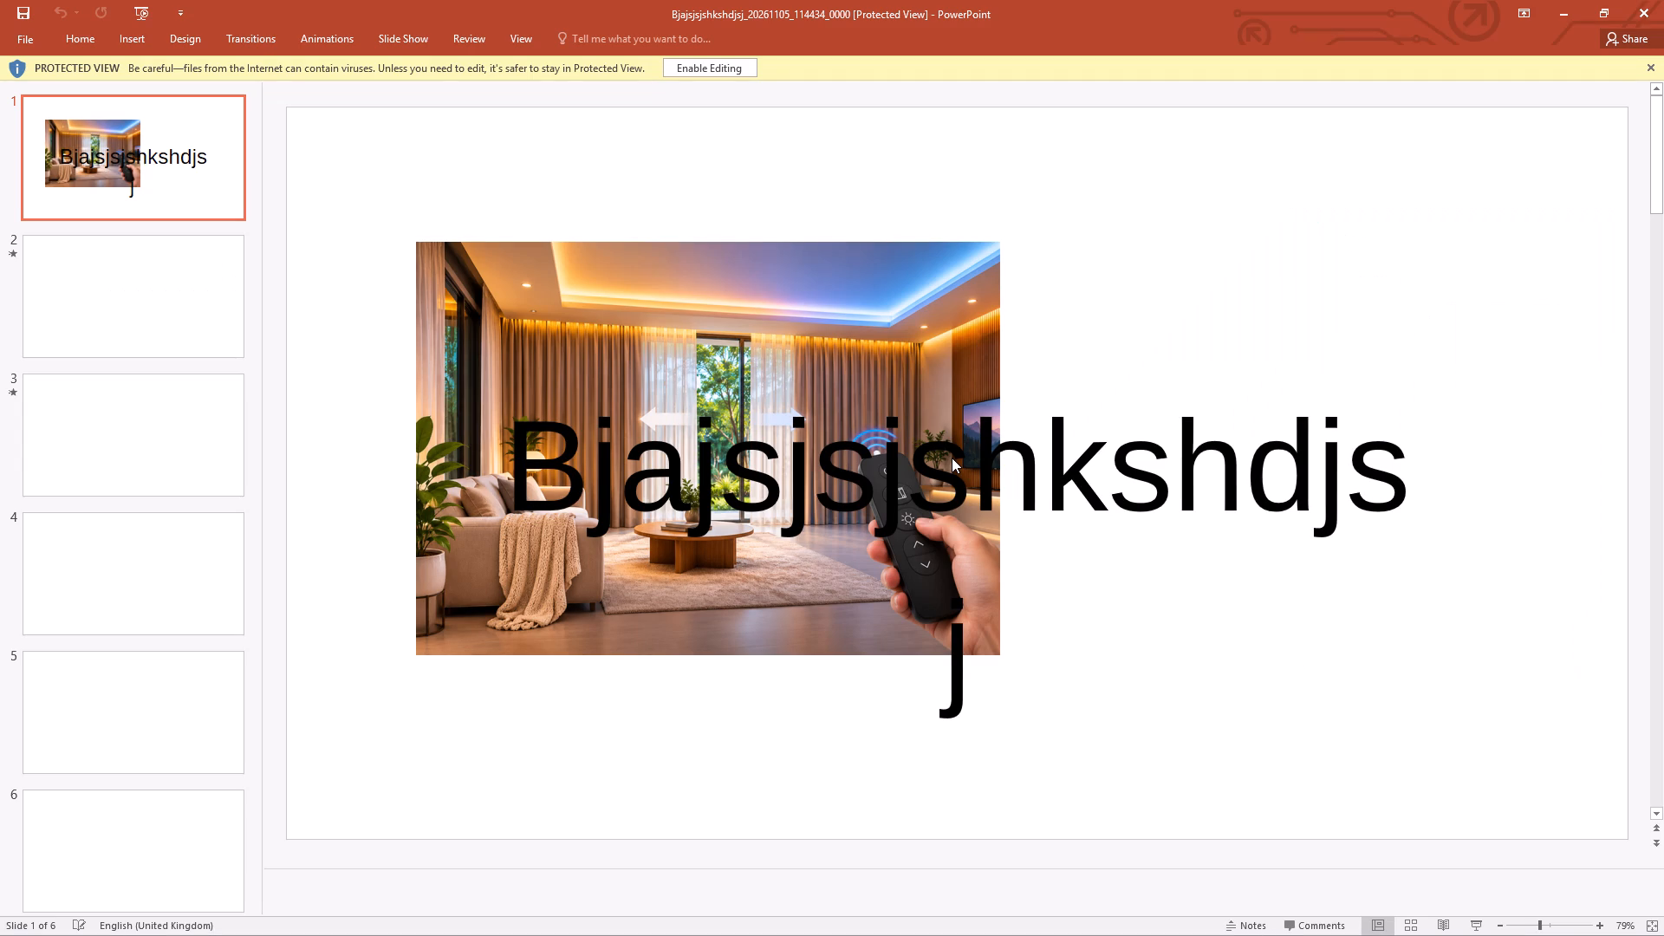
Examine the opening slides of the exported presentation while it is in Protected View.
key("Down")
key("Up")
key("Up")
key("Down")
key("Up")
key("Down")
key("Down")
key("Up")
key("Up")
key("Up")
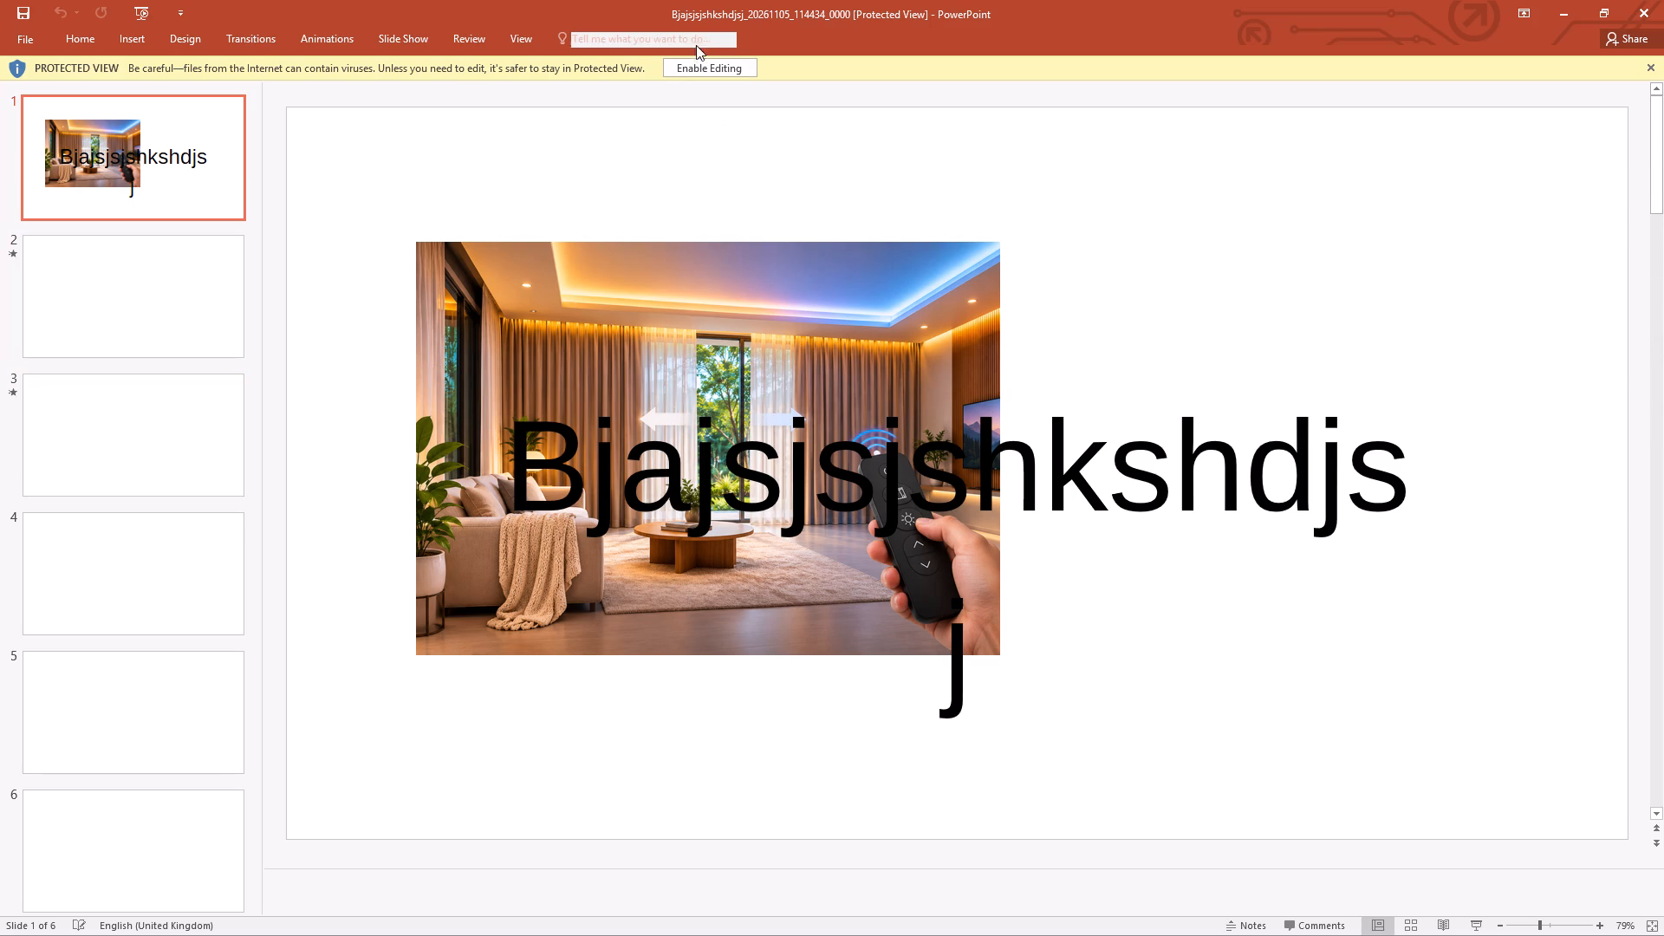
Enable editing for the presentation opened in Protected View.
left_click(702, 66)
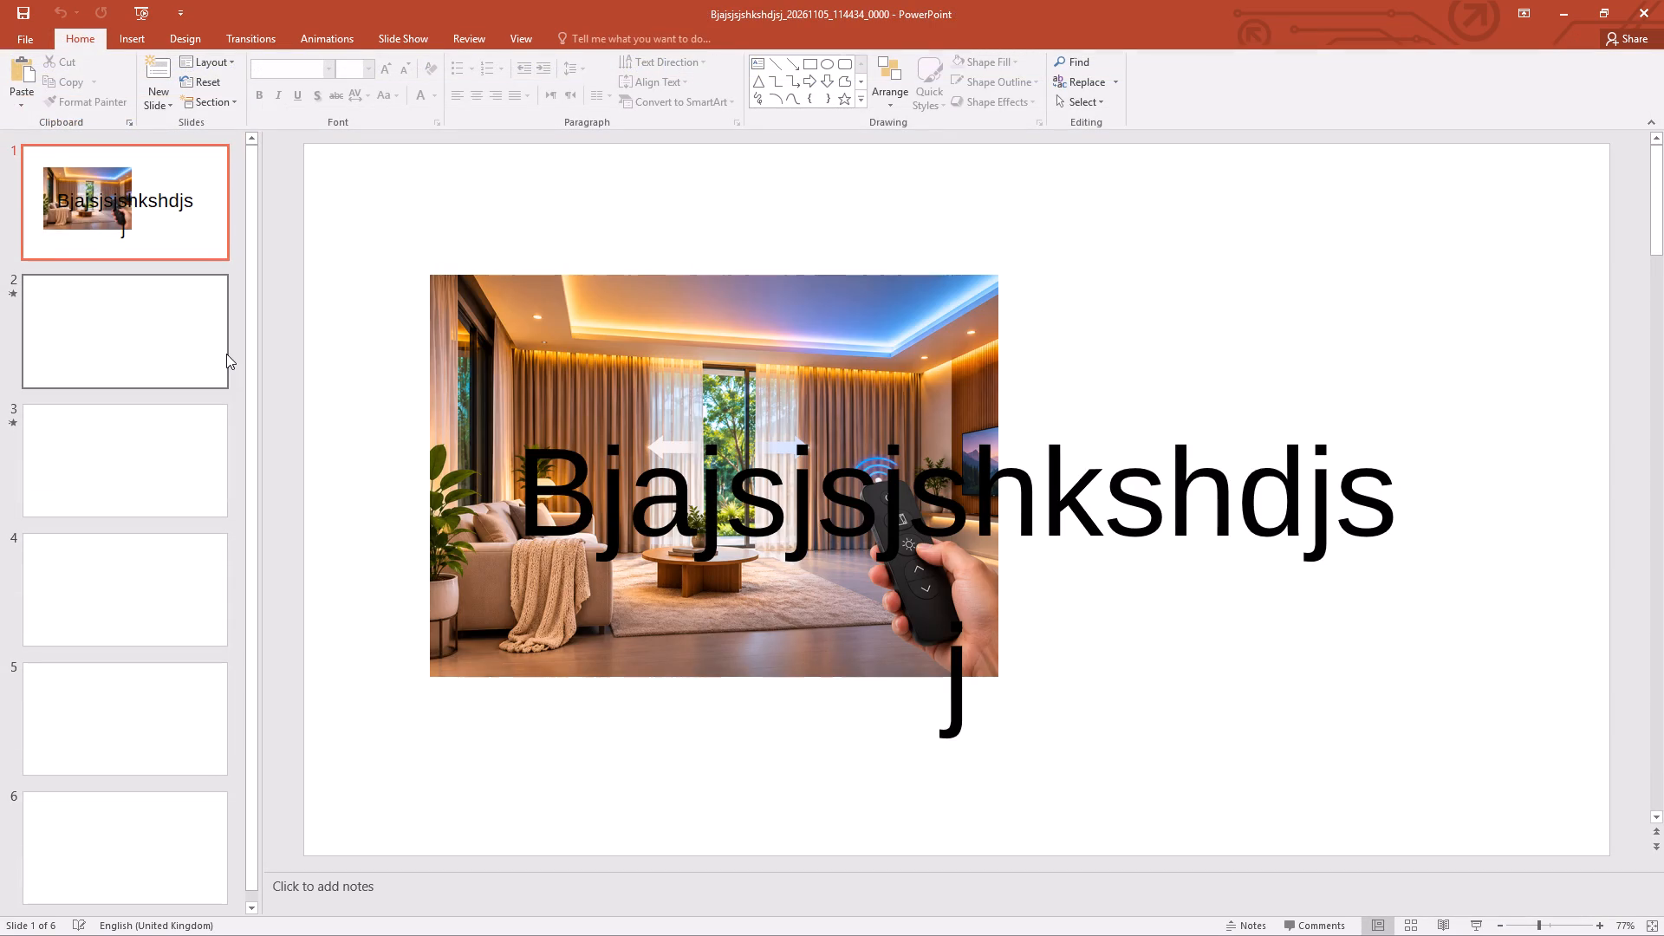
Check slide 2, return to slide 1 and start the slide show from the beginning.
key("Down")
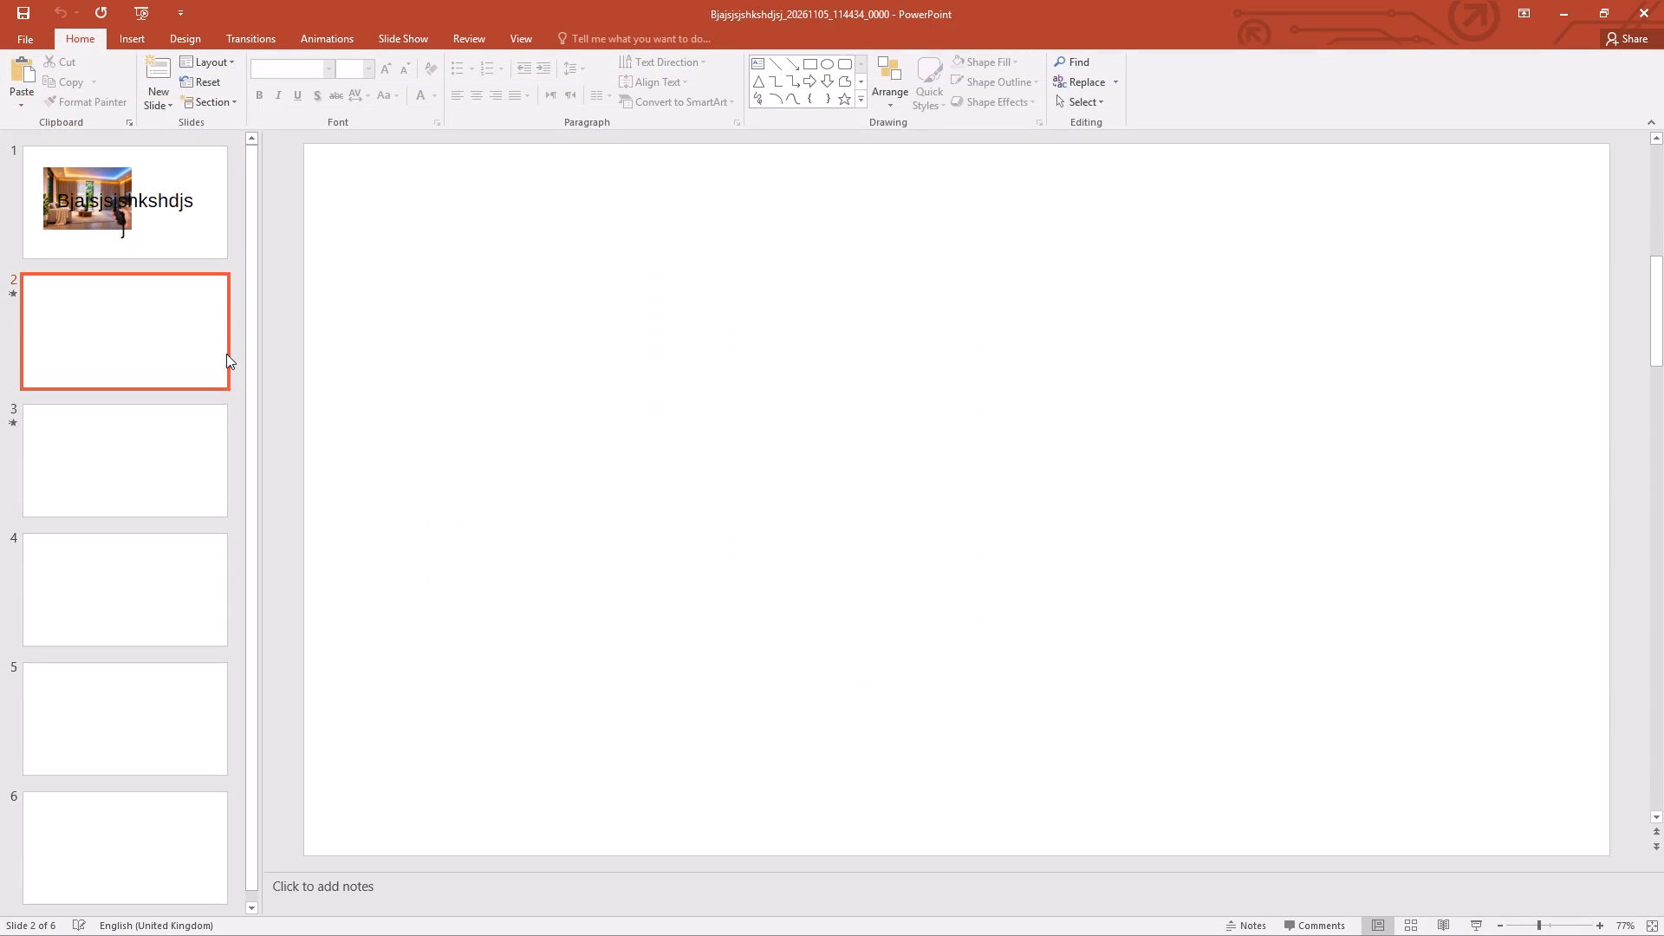
key("Up")
left_click(402, 41)
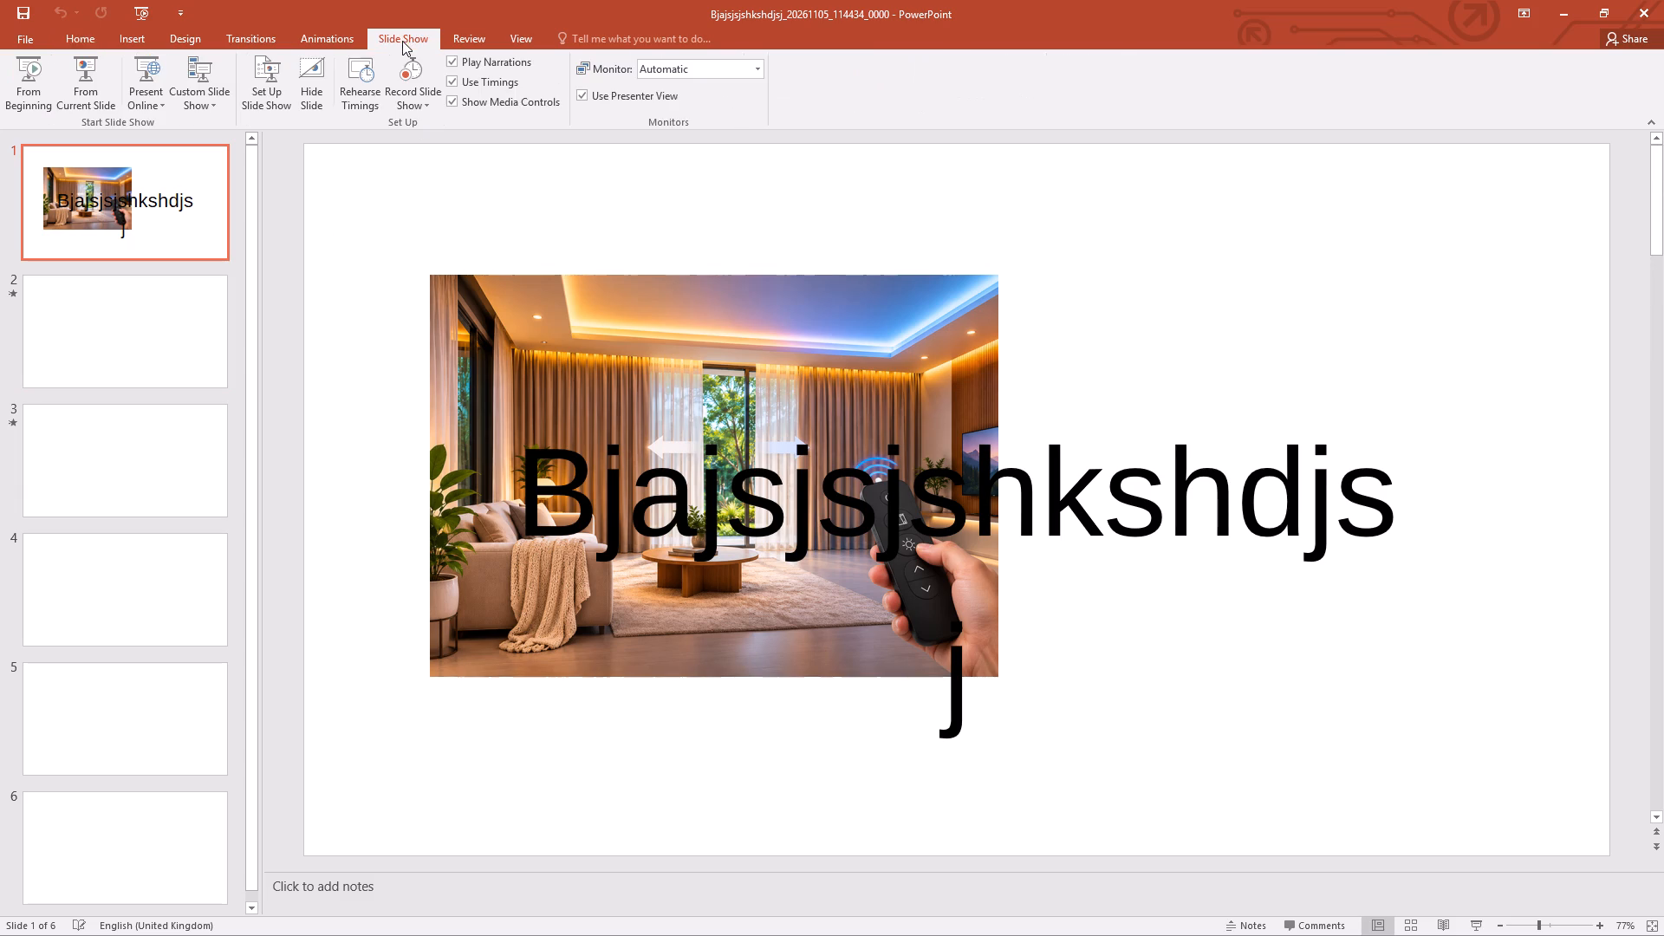
left_click(43, 71)
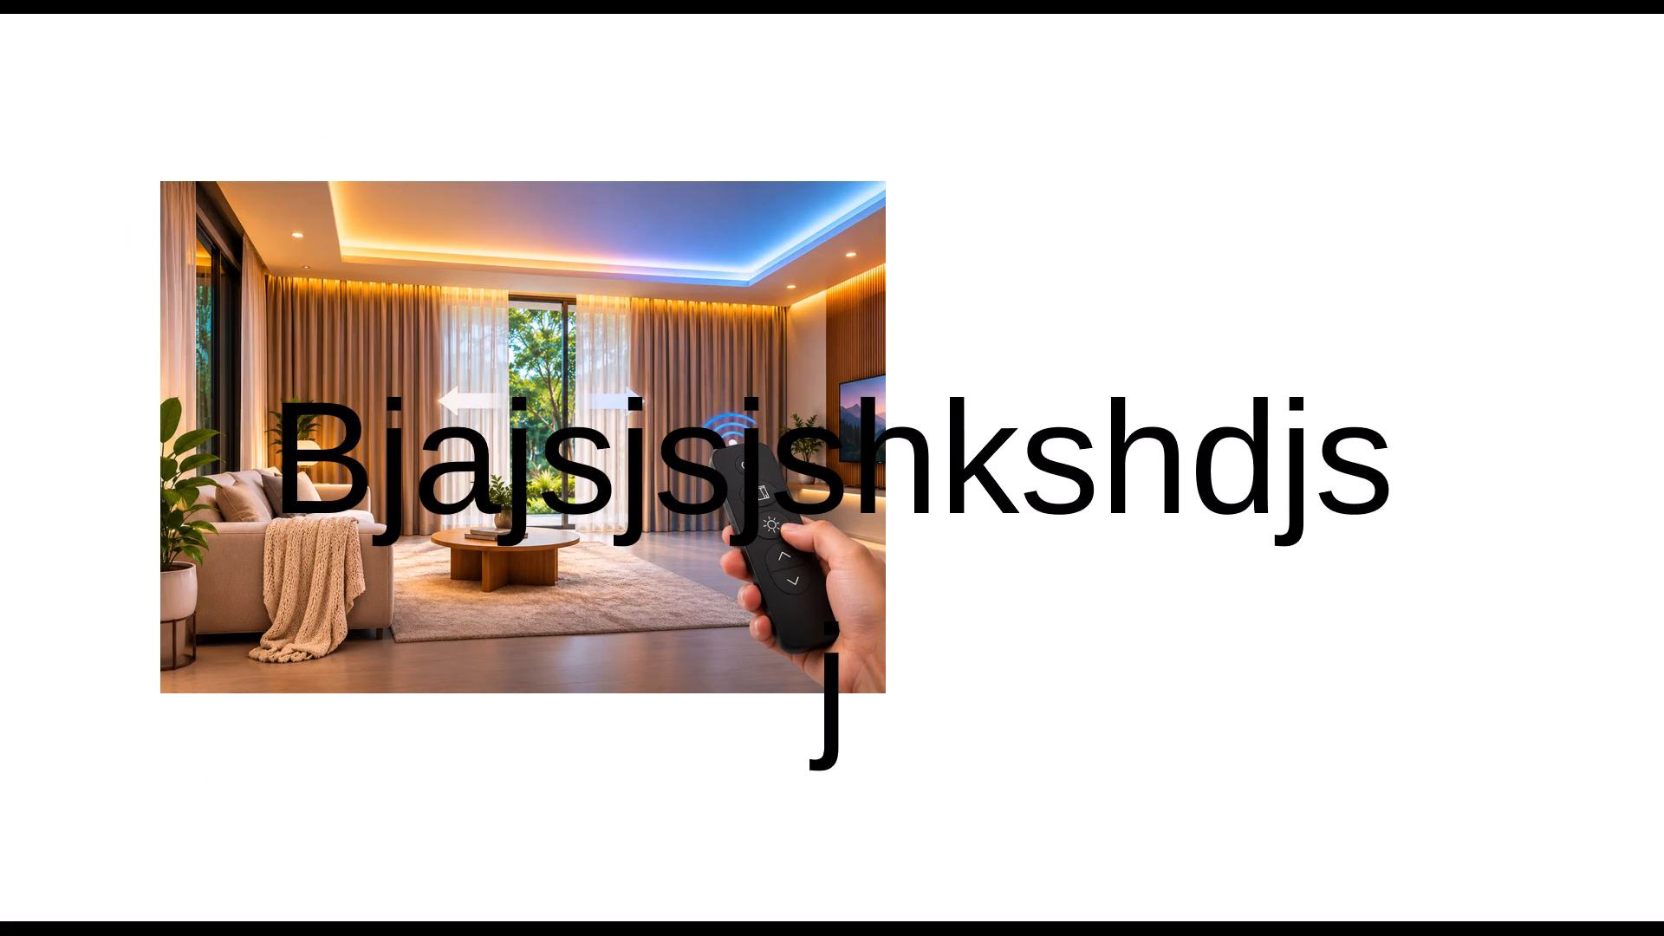
Step back and forth between the first two slides in the running slide show to check their transitions, and end the show.
key("Down")
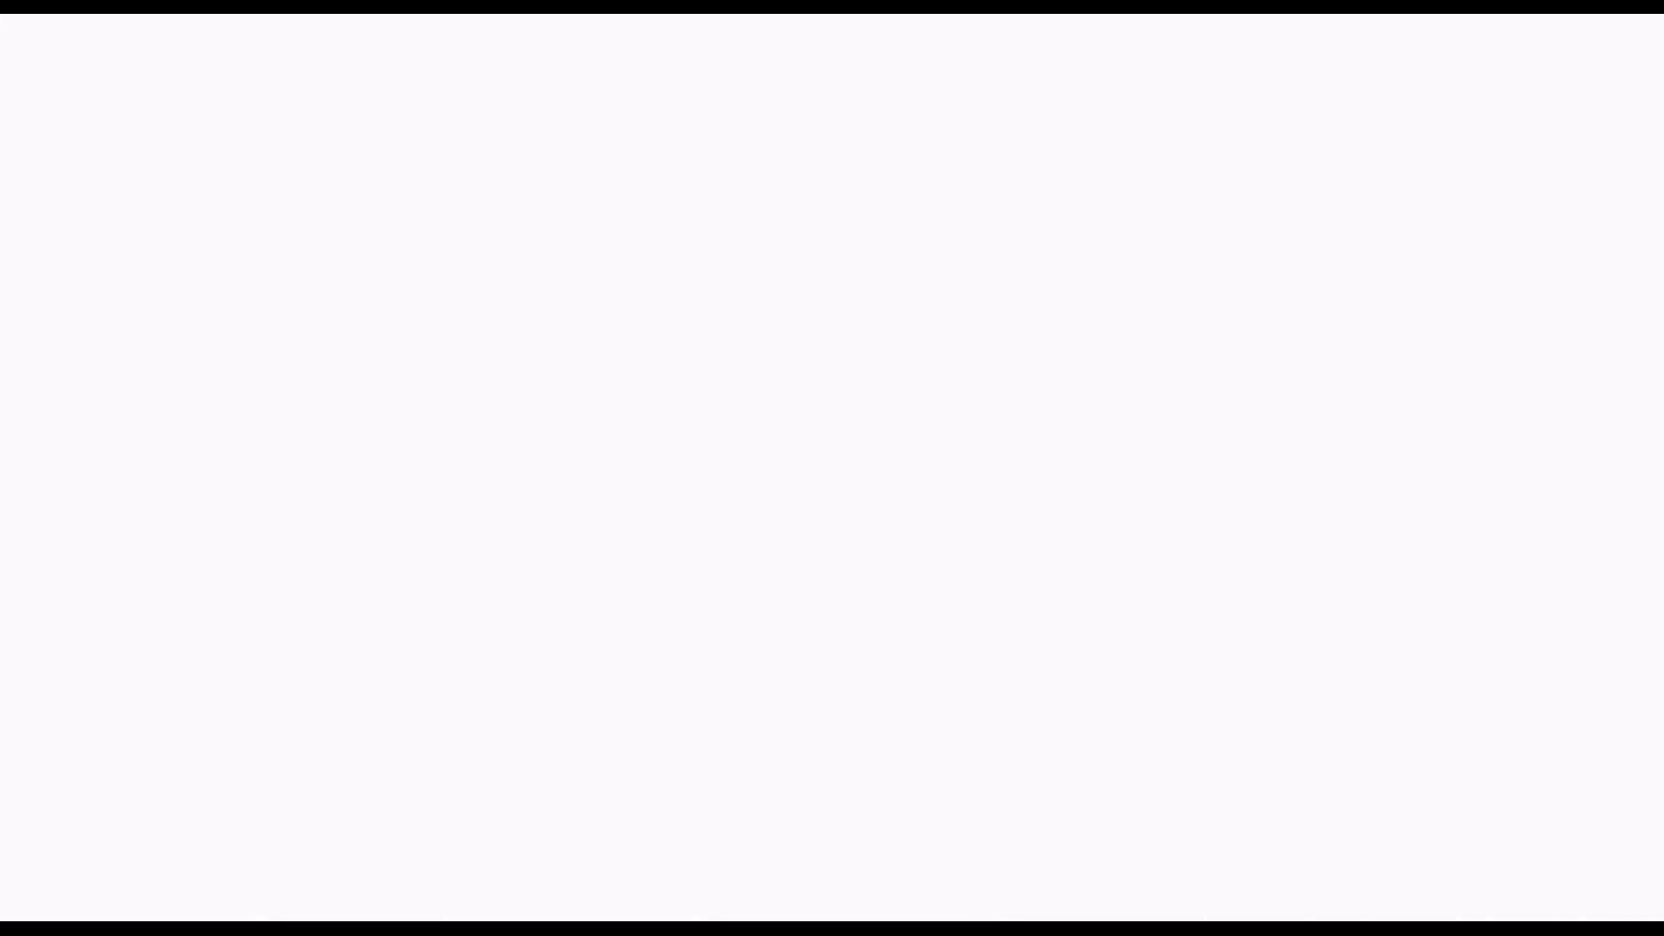
key("Up")
key("Down")
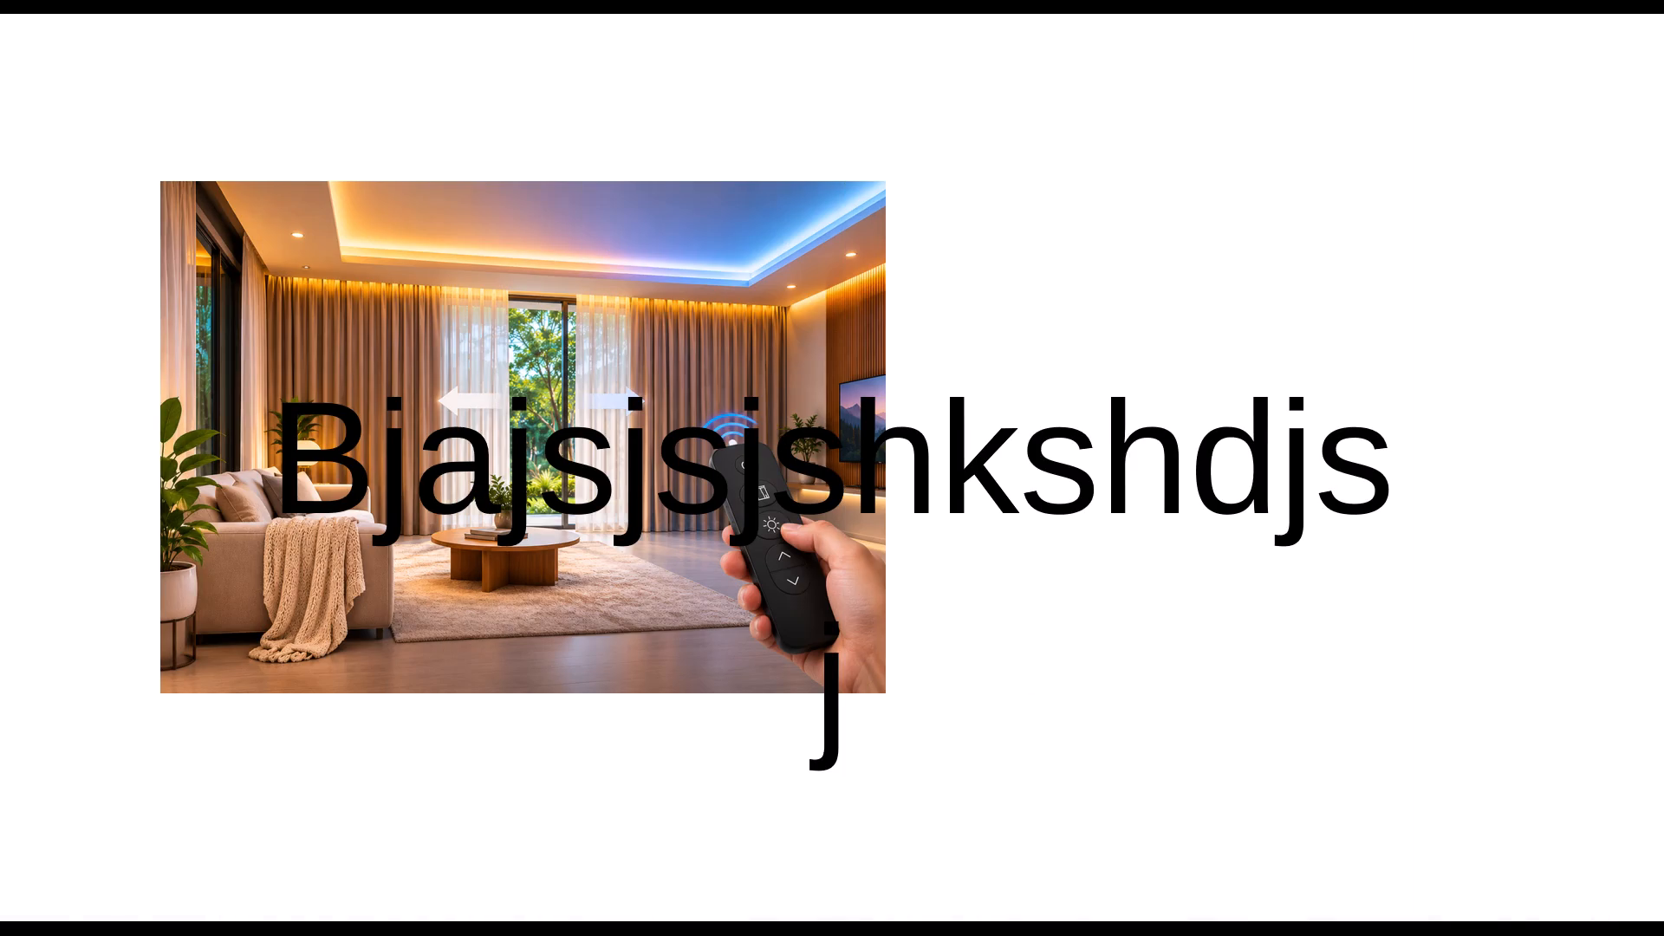
key("Up")
key("Down")
key("Down")
key("Up")
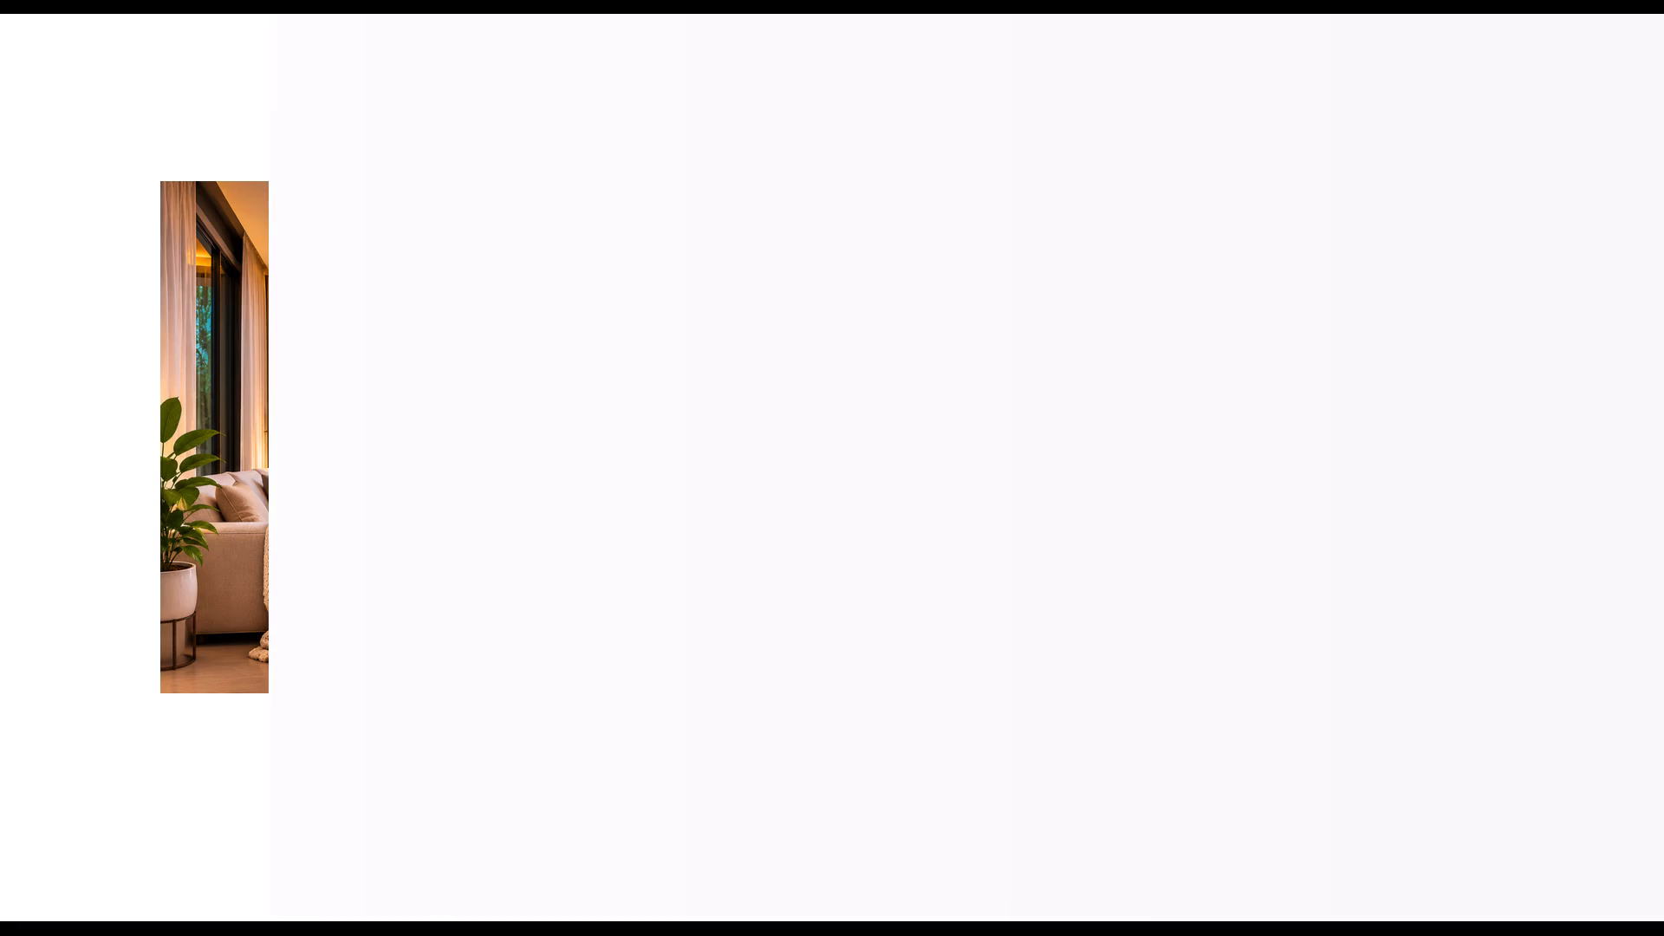
key("Escape")
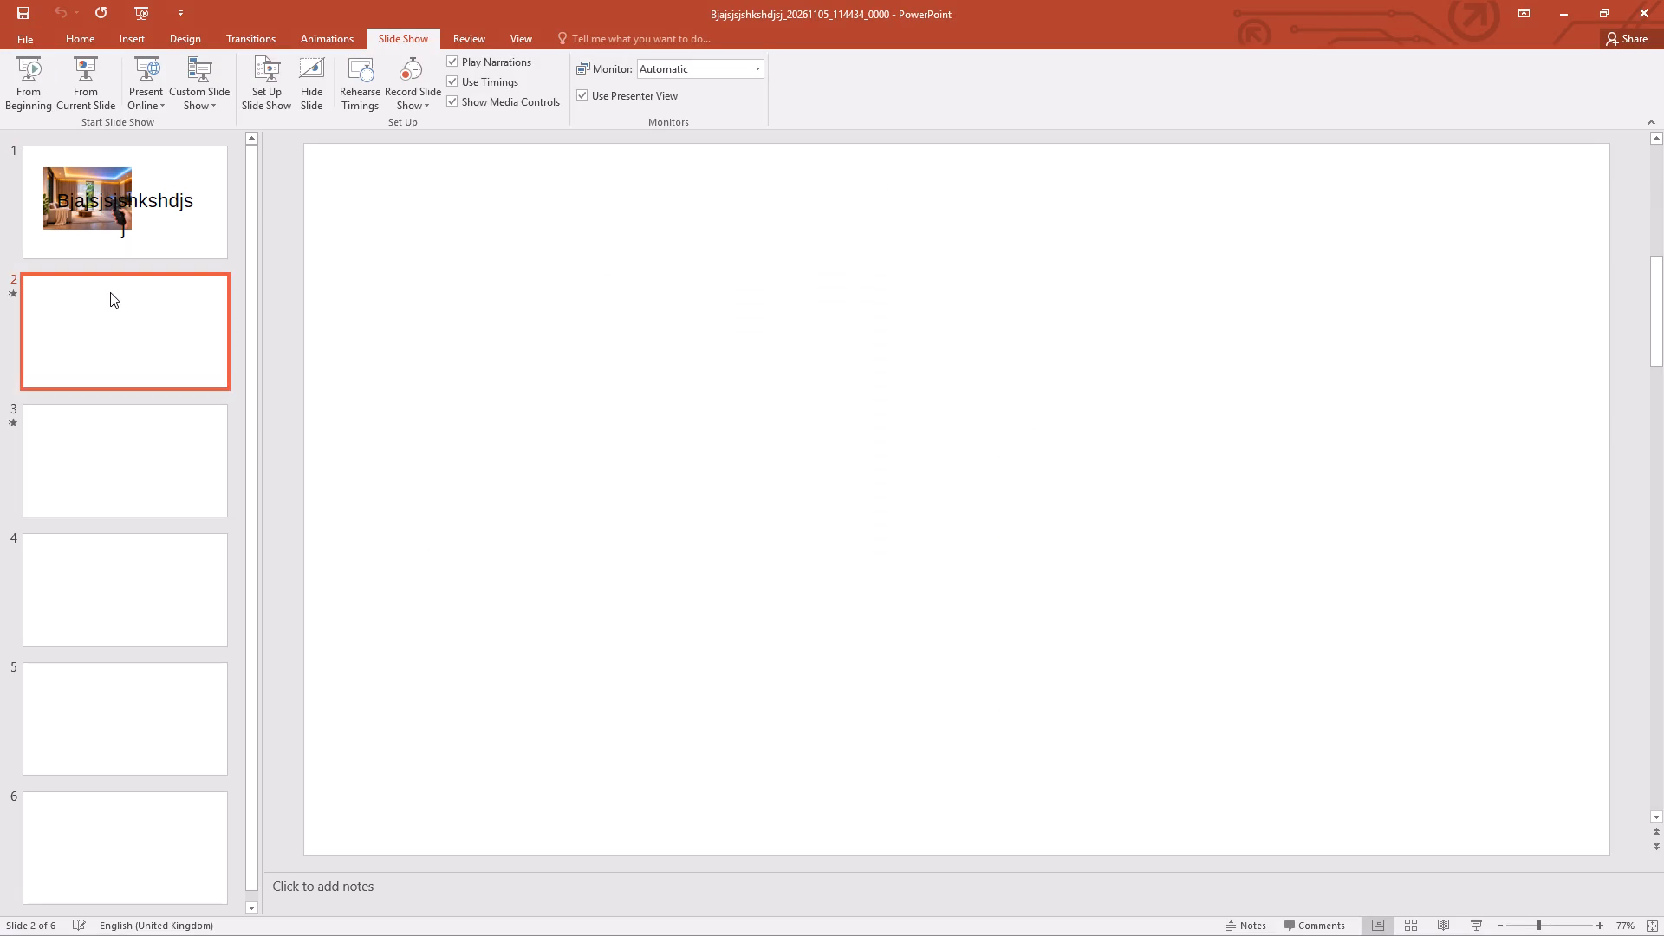
Insert a table with 7 columns and 7 rows on the empty second slide.
left_click(110, 292)
left_click(153, 36)
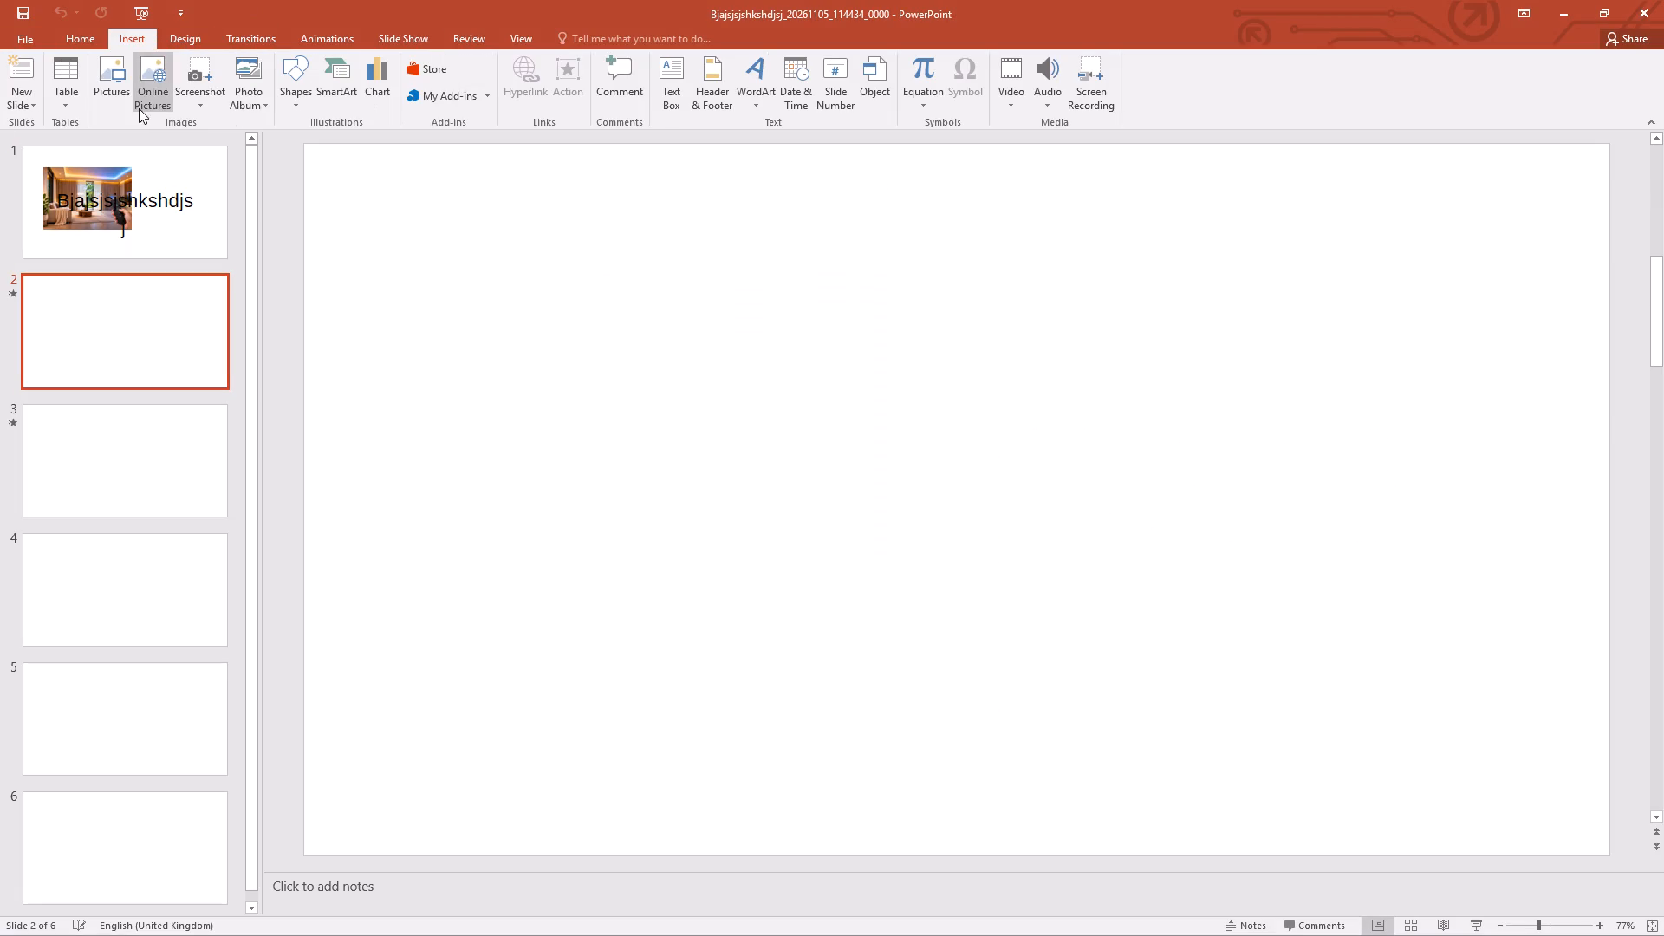
left_click(57, 82)
double_click(436, 289)
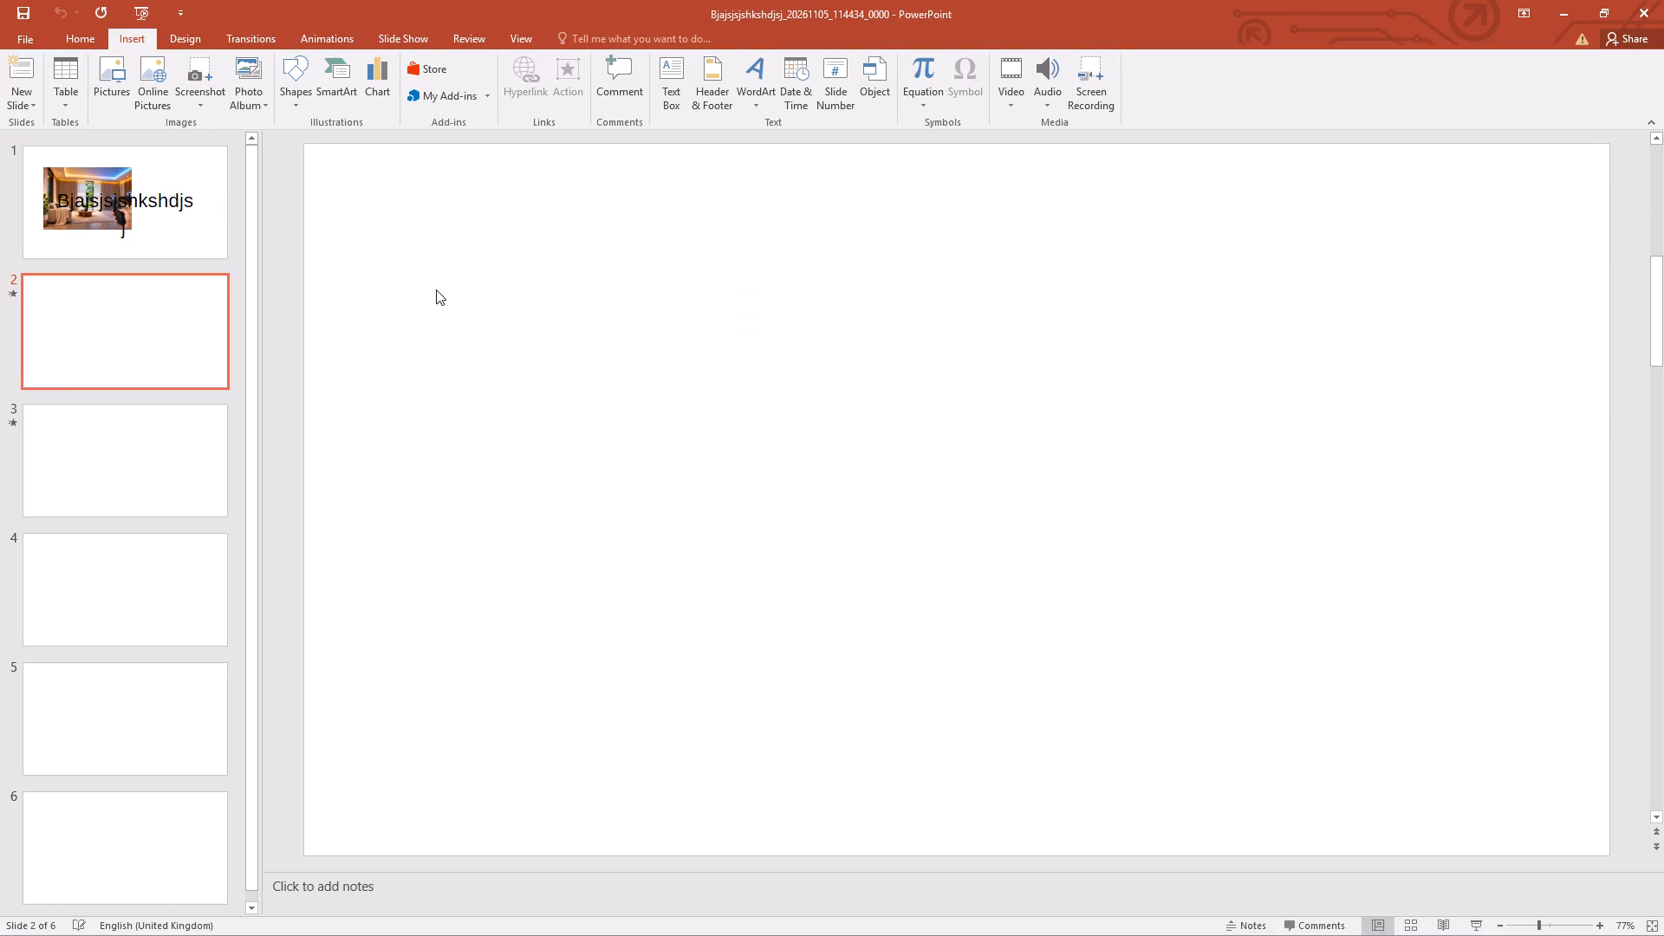
left_click(73, 64)
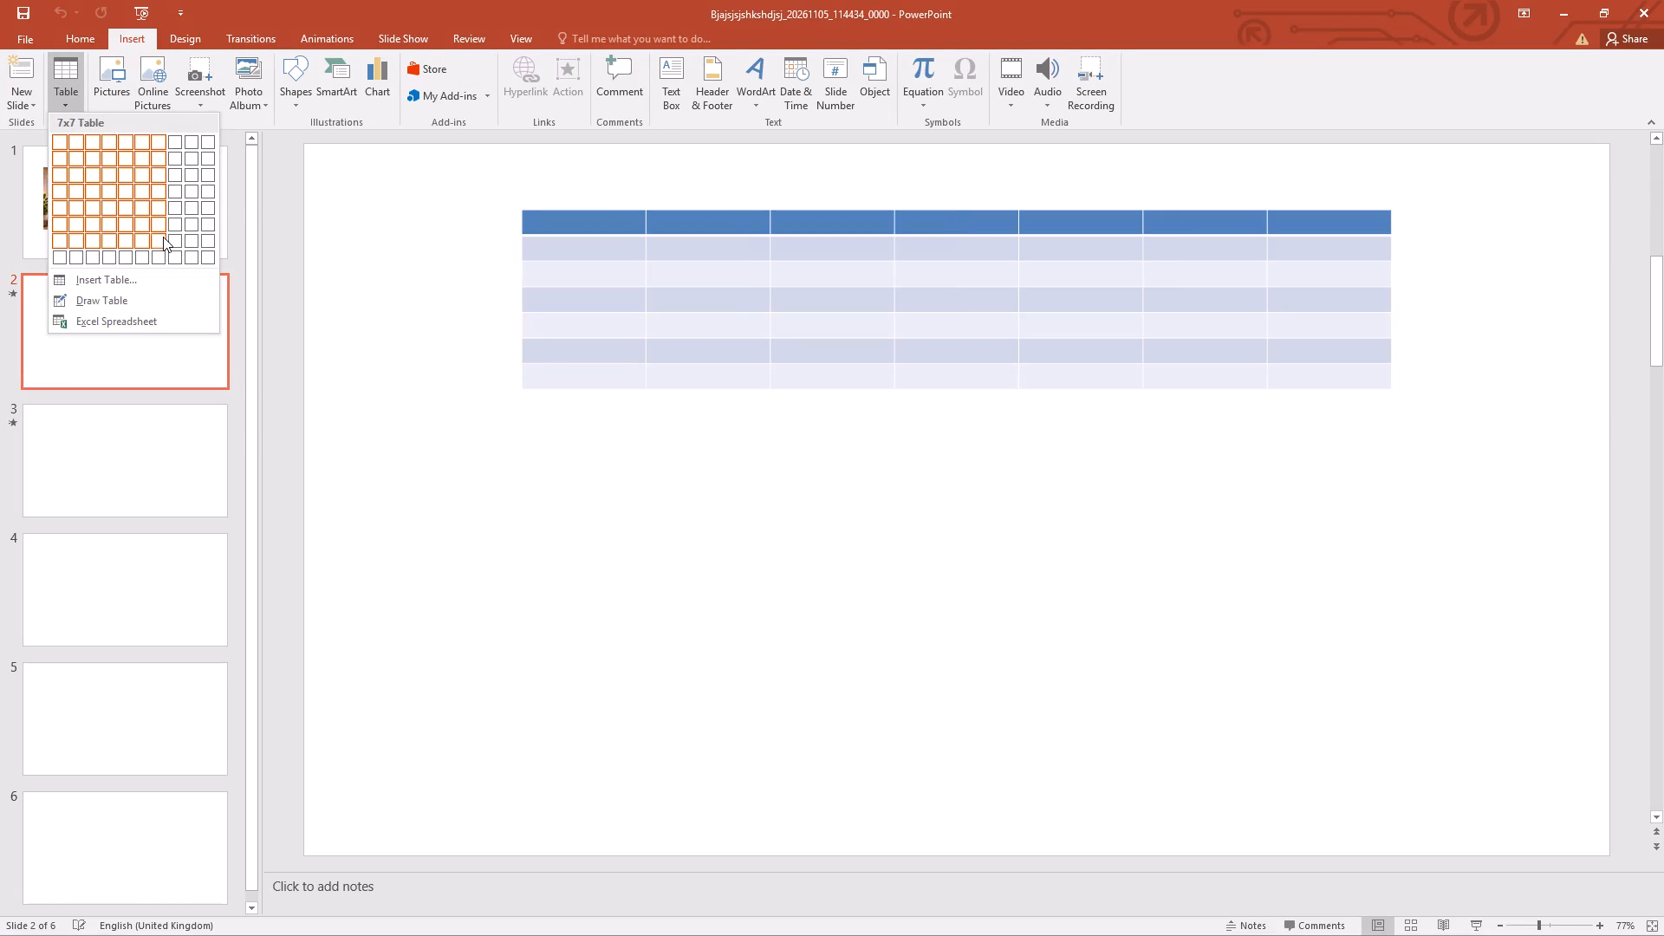
left_click(163, 237)
Select the empty third slide and bring up the theme and slide design options.
left_click(152, 436)
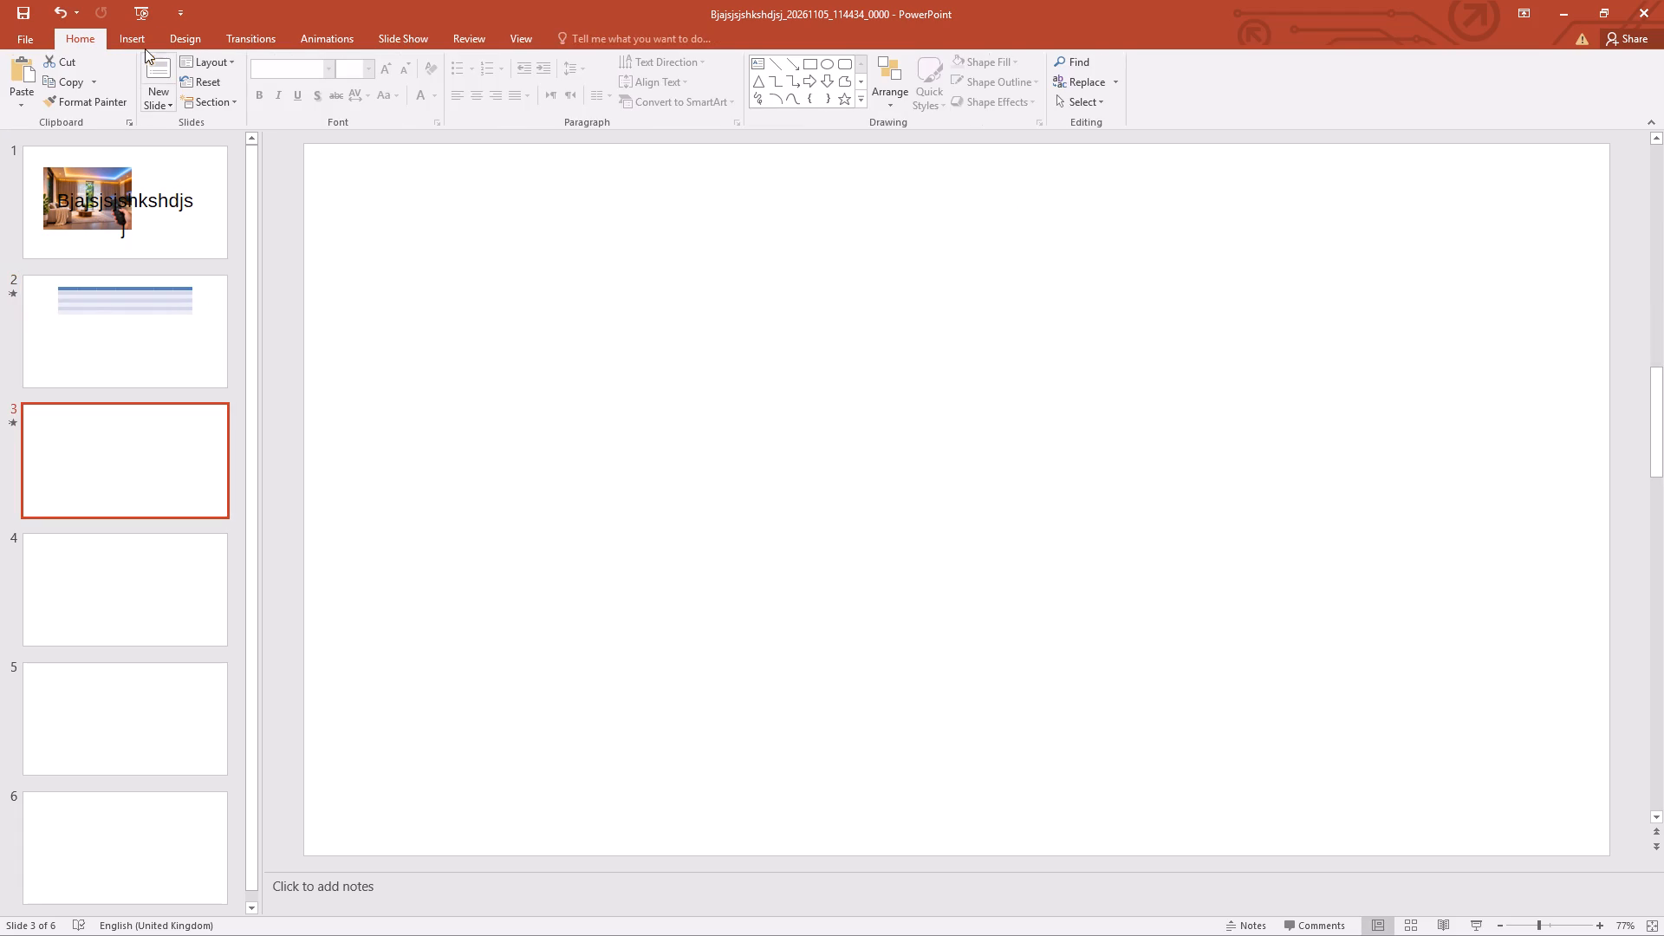
left_click(139, 45)
left_click(192, 46)
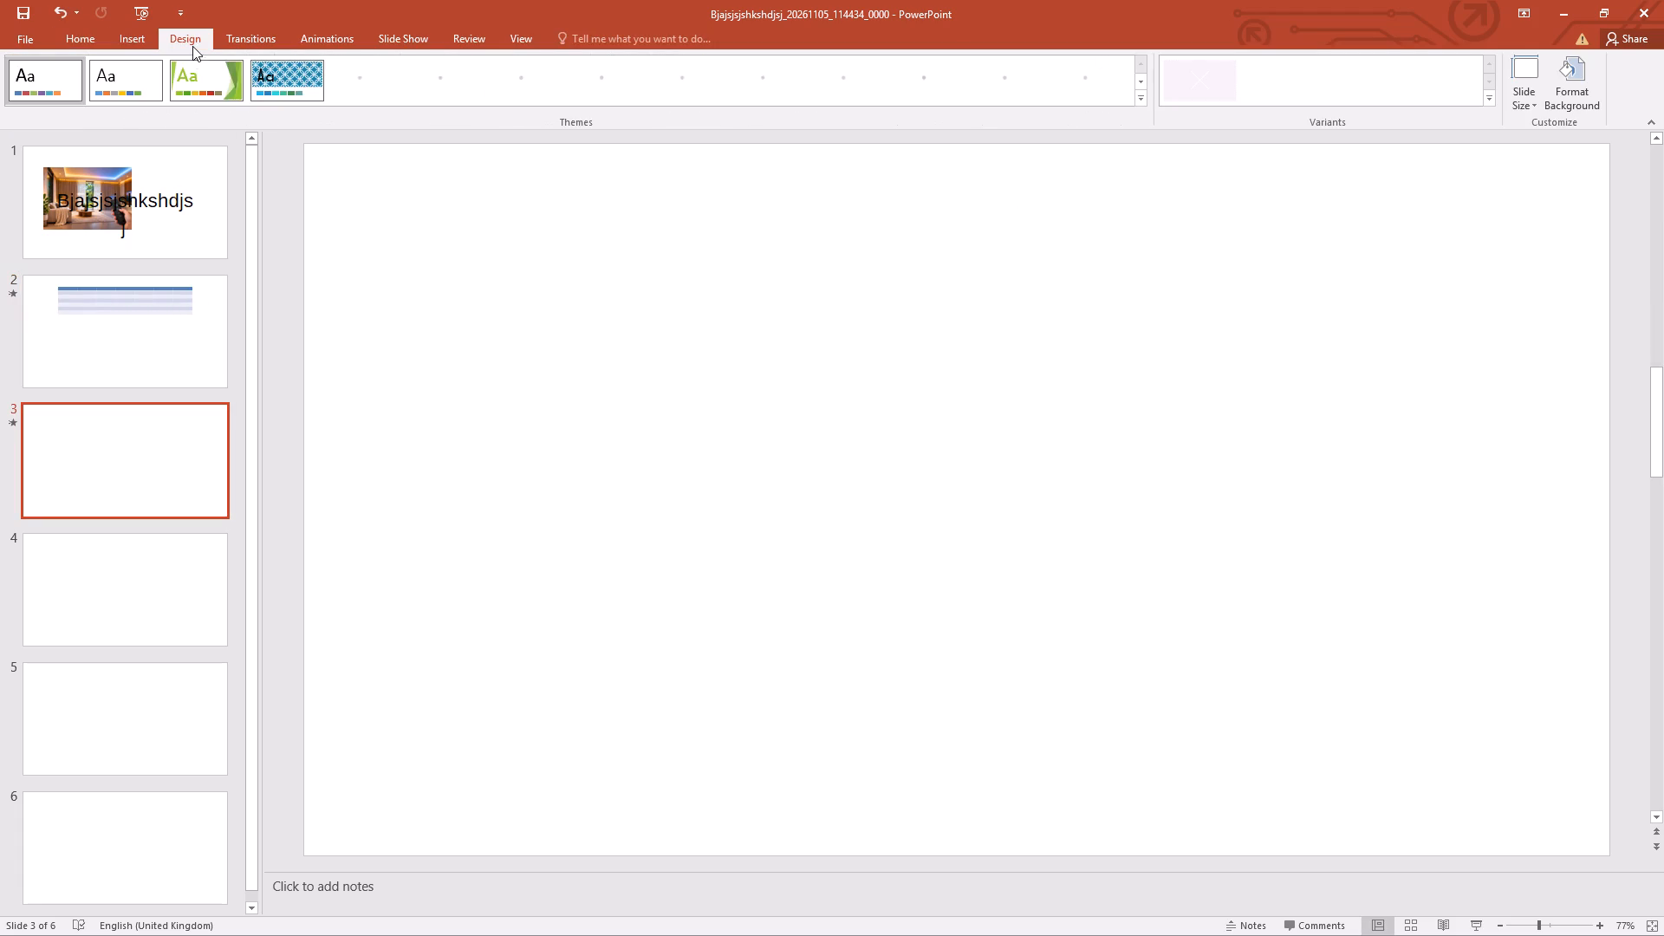
Apply the dark teal gradient theme with the red ribbon accent to all slides of the presentation.
left_click(391, 76)
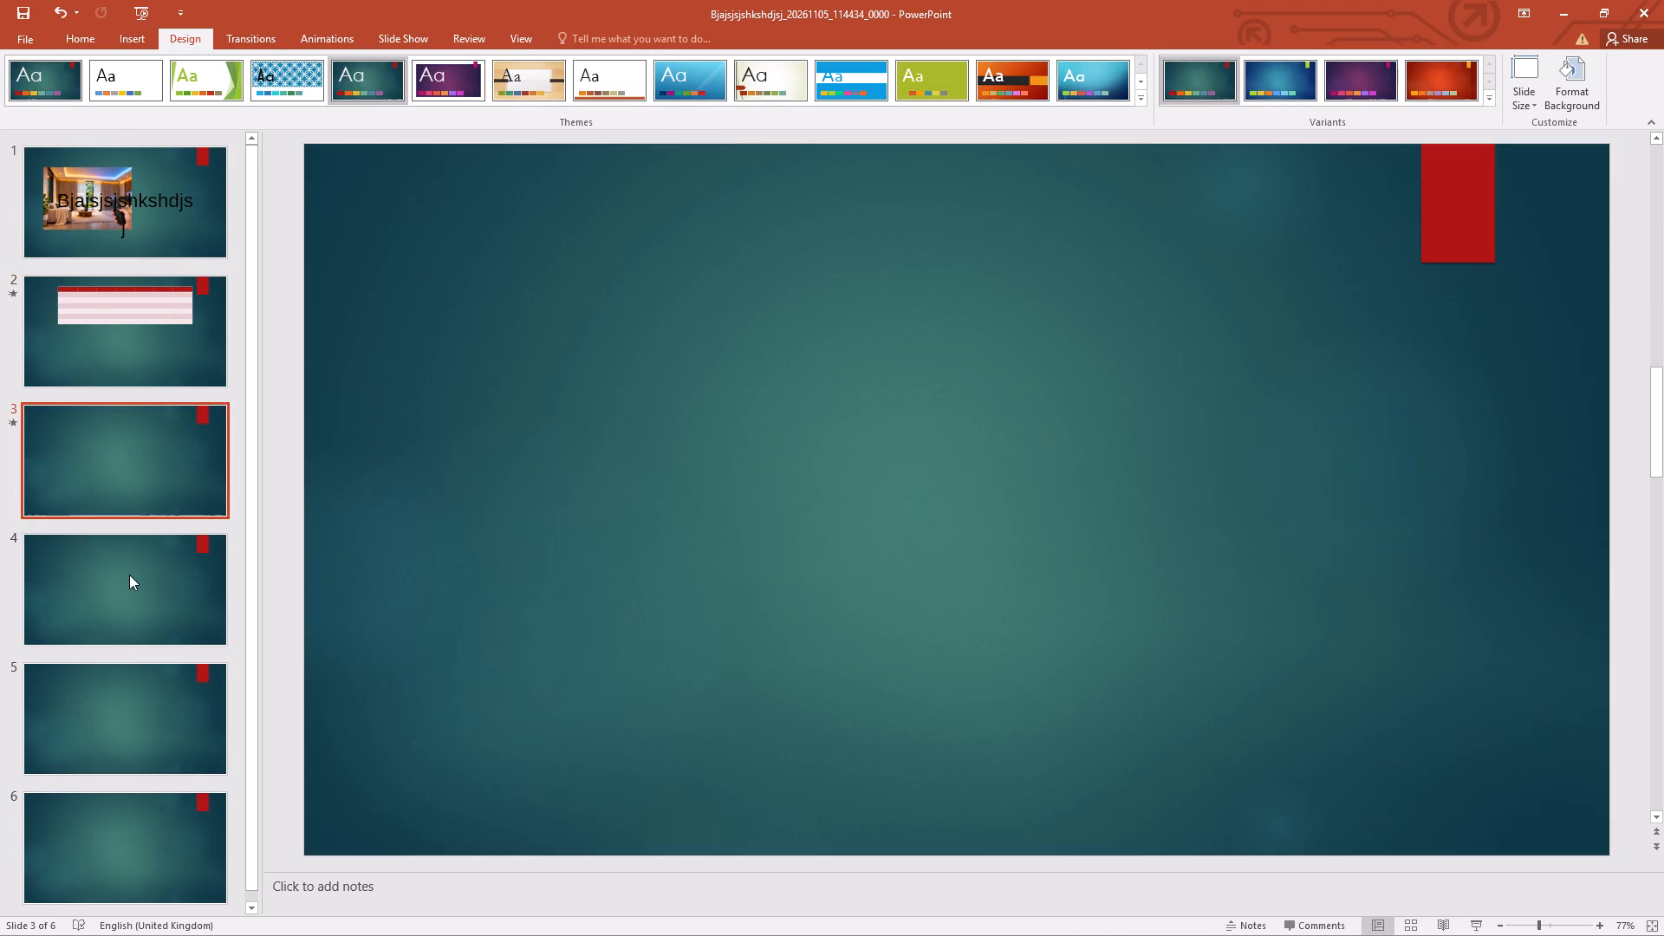
scroll(129, 575, "down", 4)
scroll(129, 575, "up", 8)
scroll(129, 575, "right", 4)
Try the Push, Wipe and Reveal transitions on the third slide, and apply the Shape transition.
left_click(260, 37)
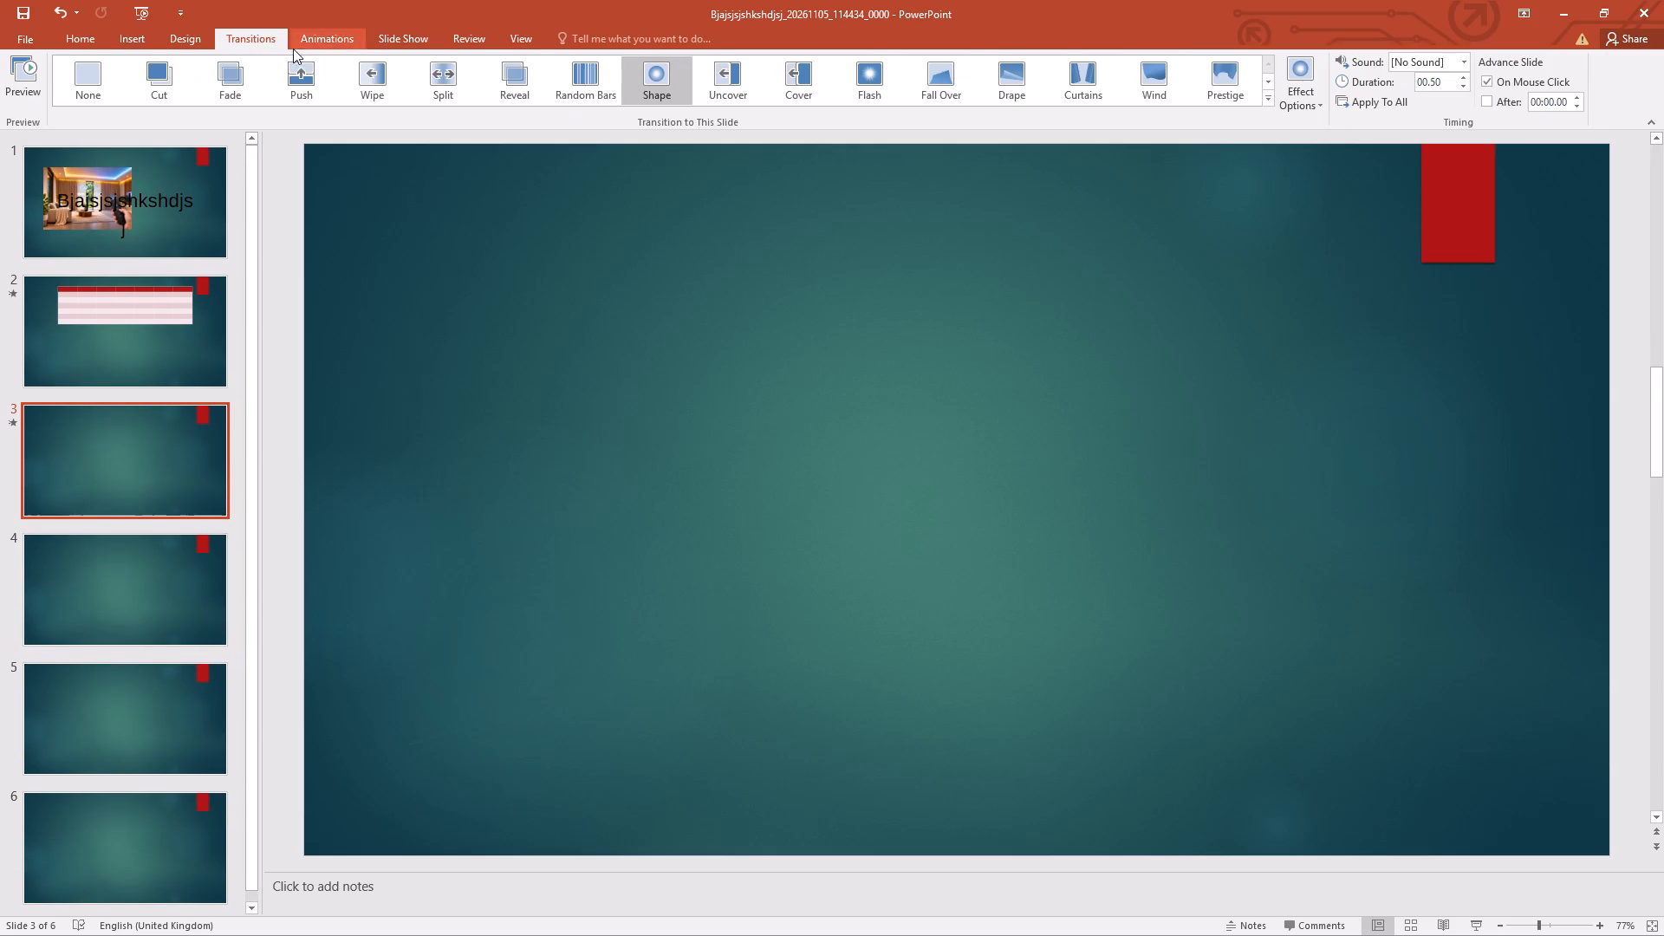
left_click(297, 75)
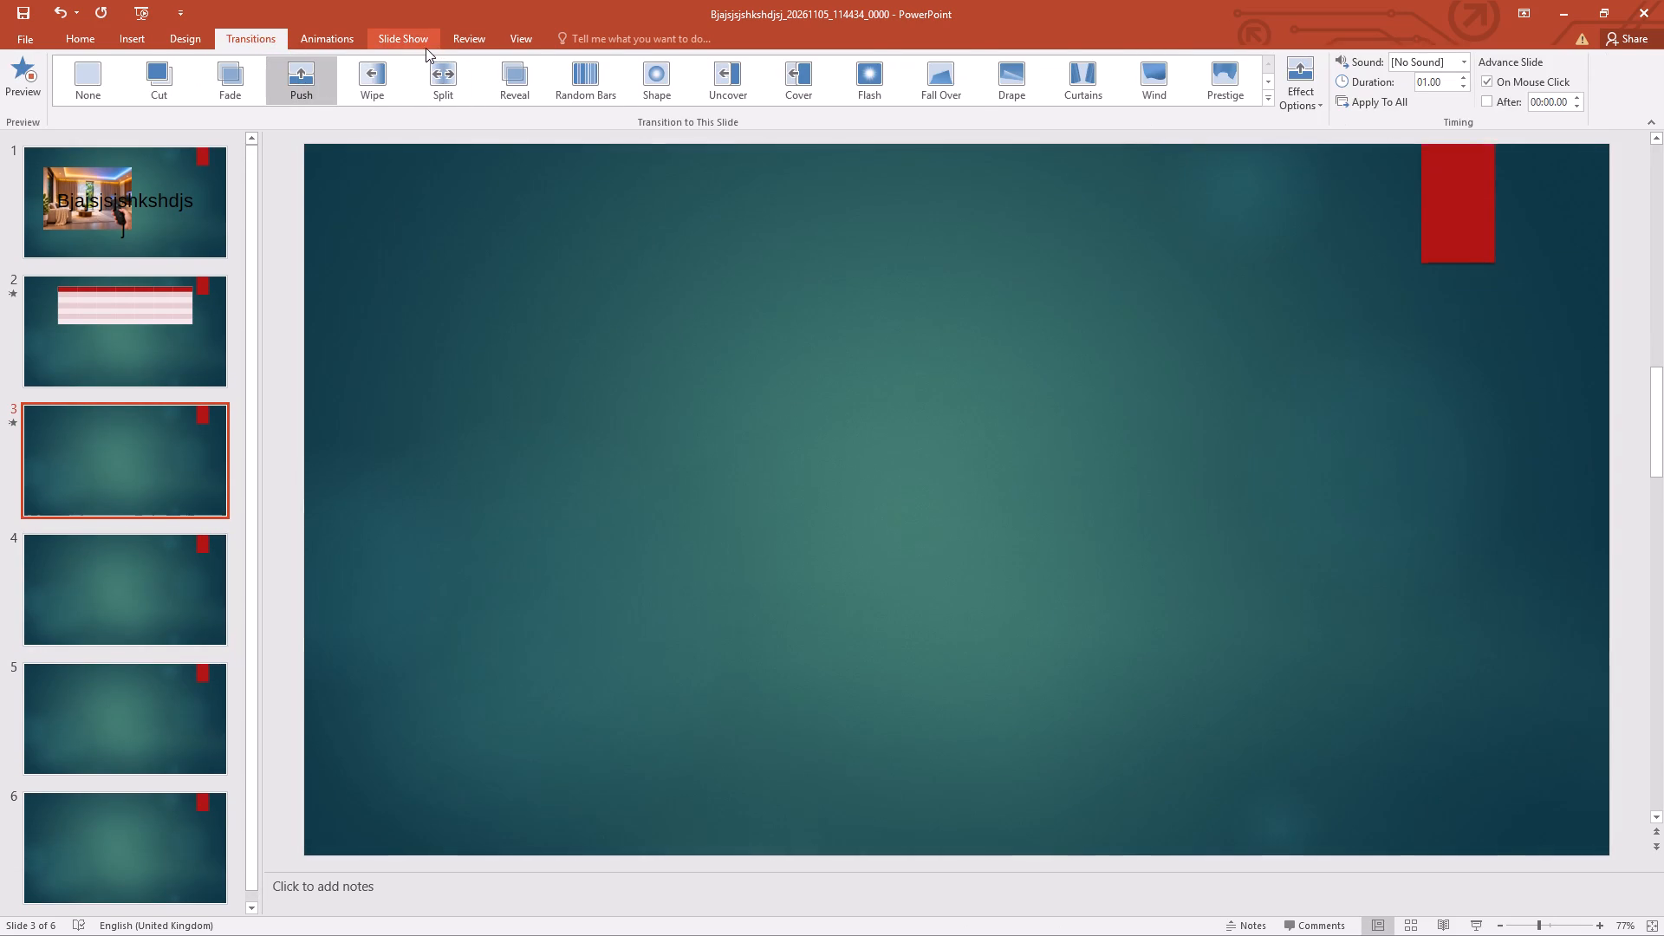
left_click(399, 74)
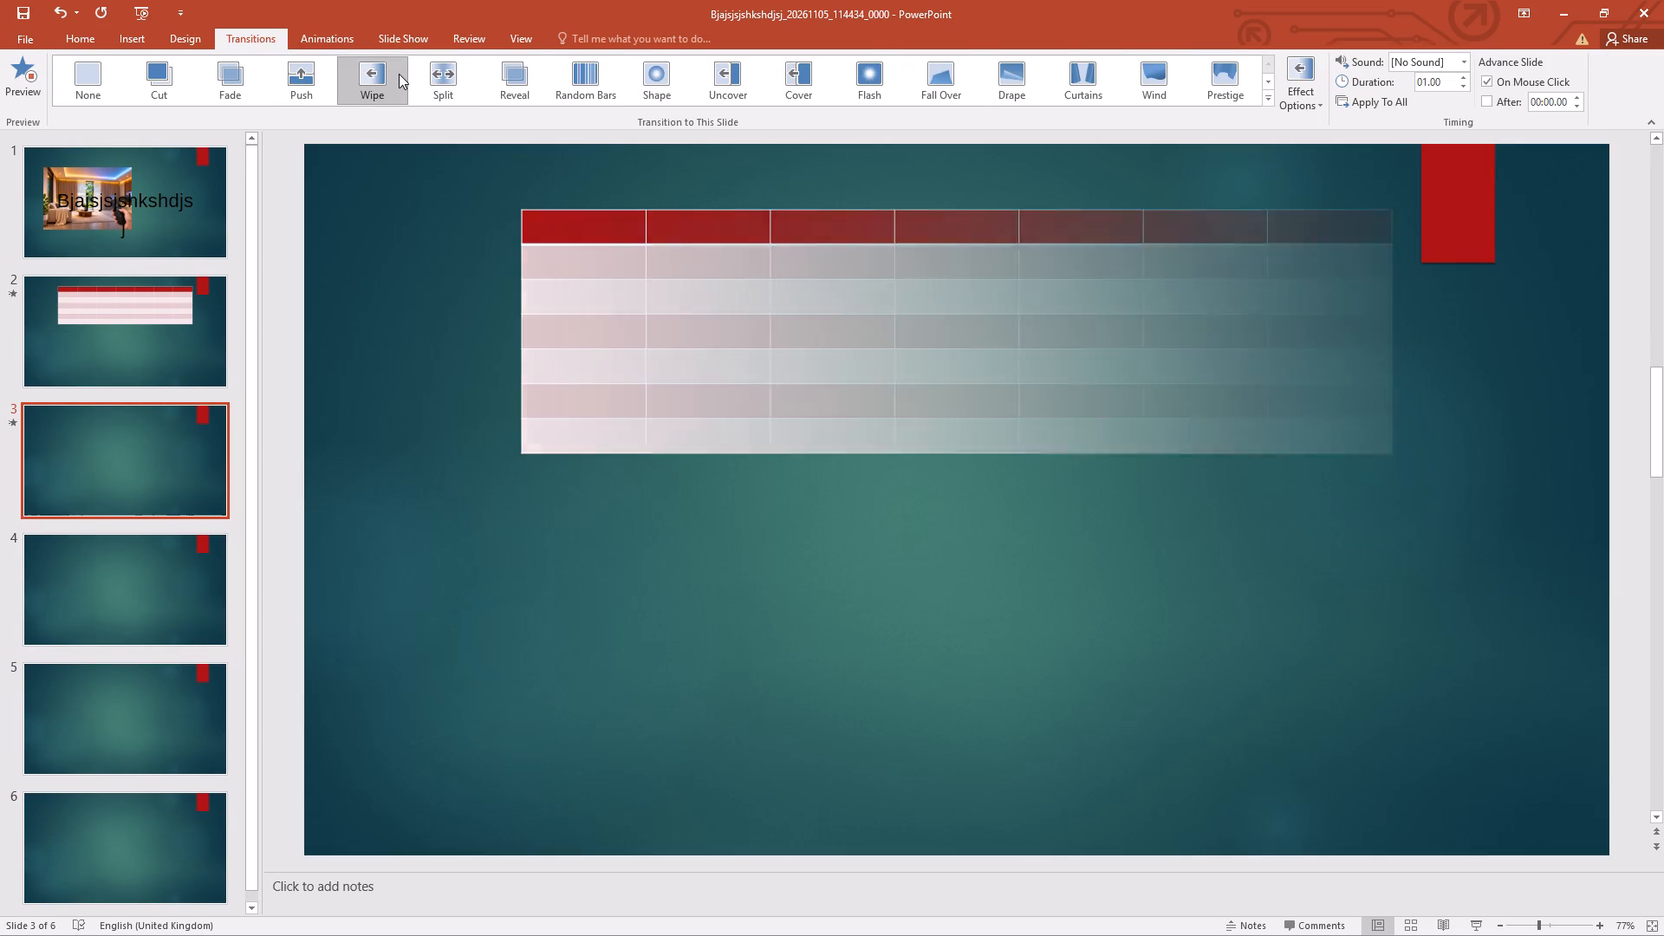
left_click(479, 78)
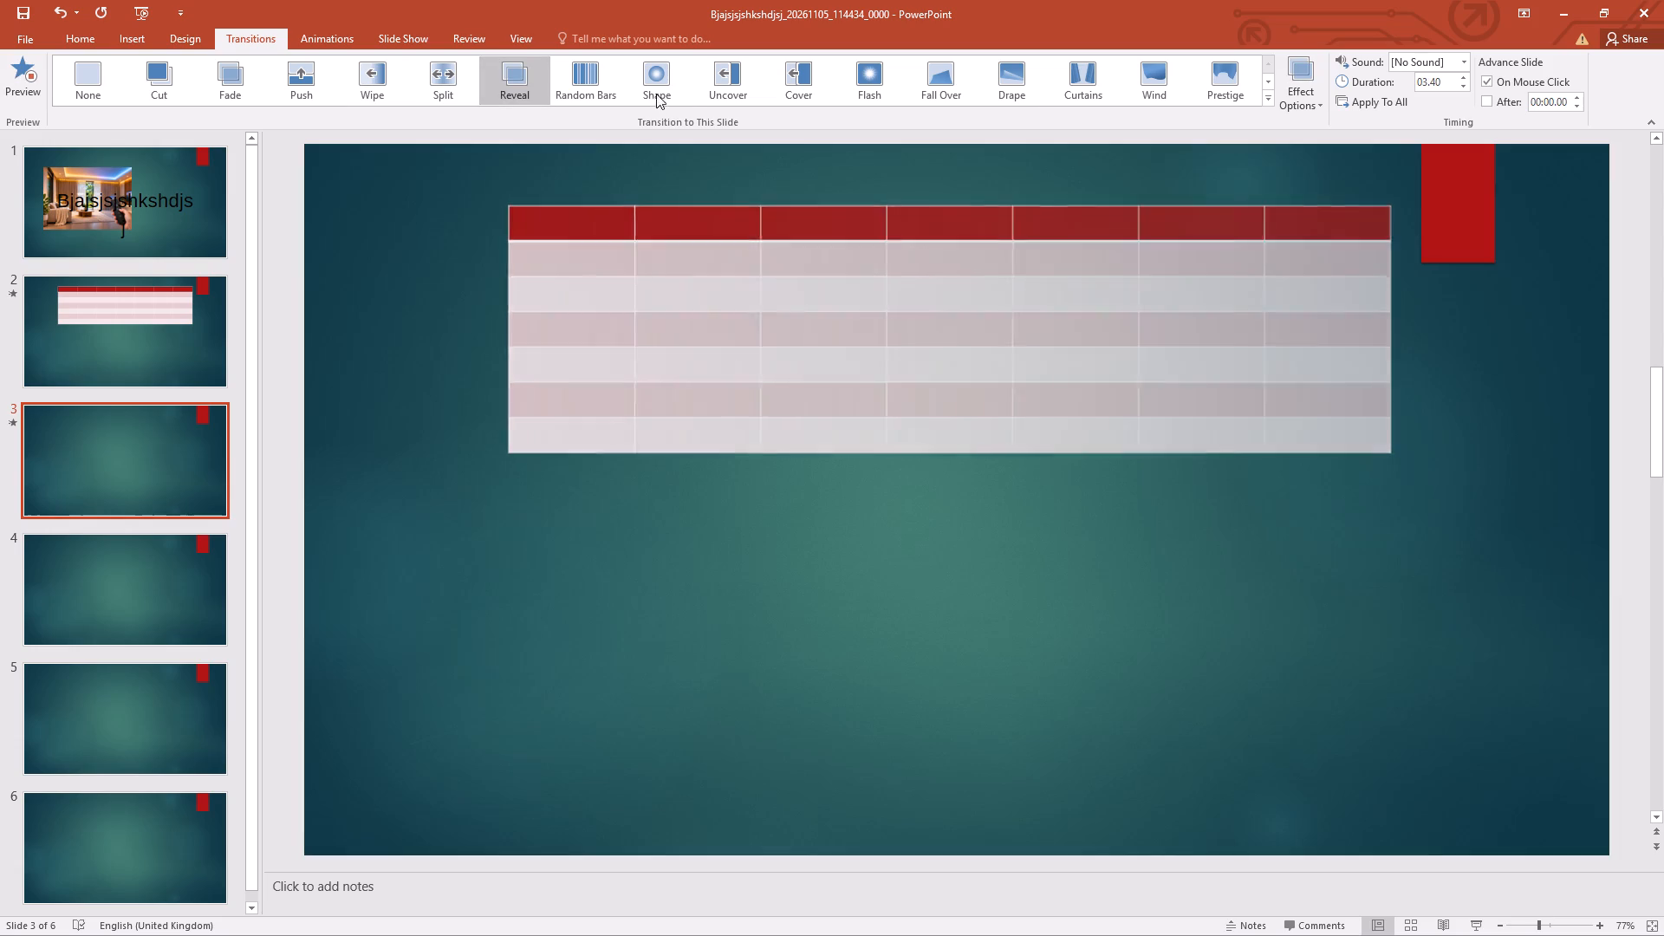
left_click(661, 95)
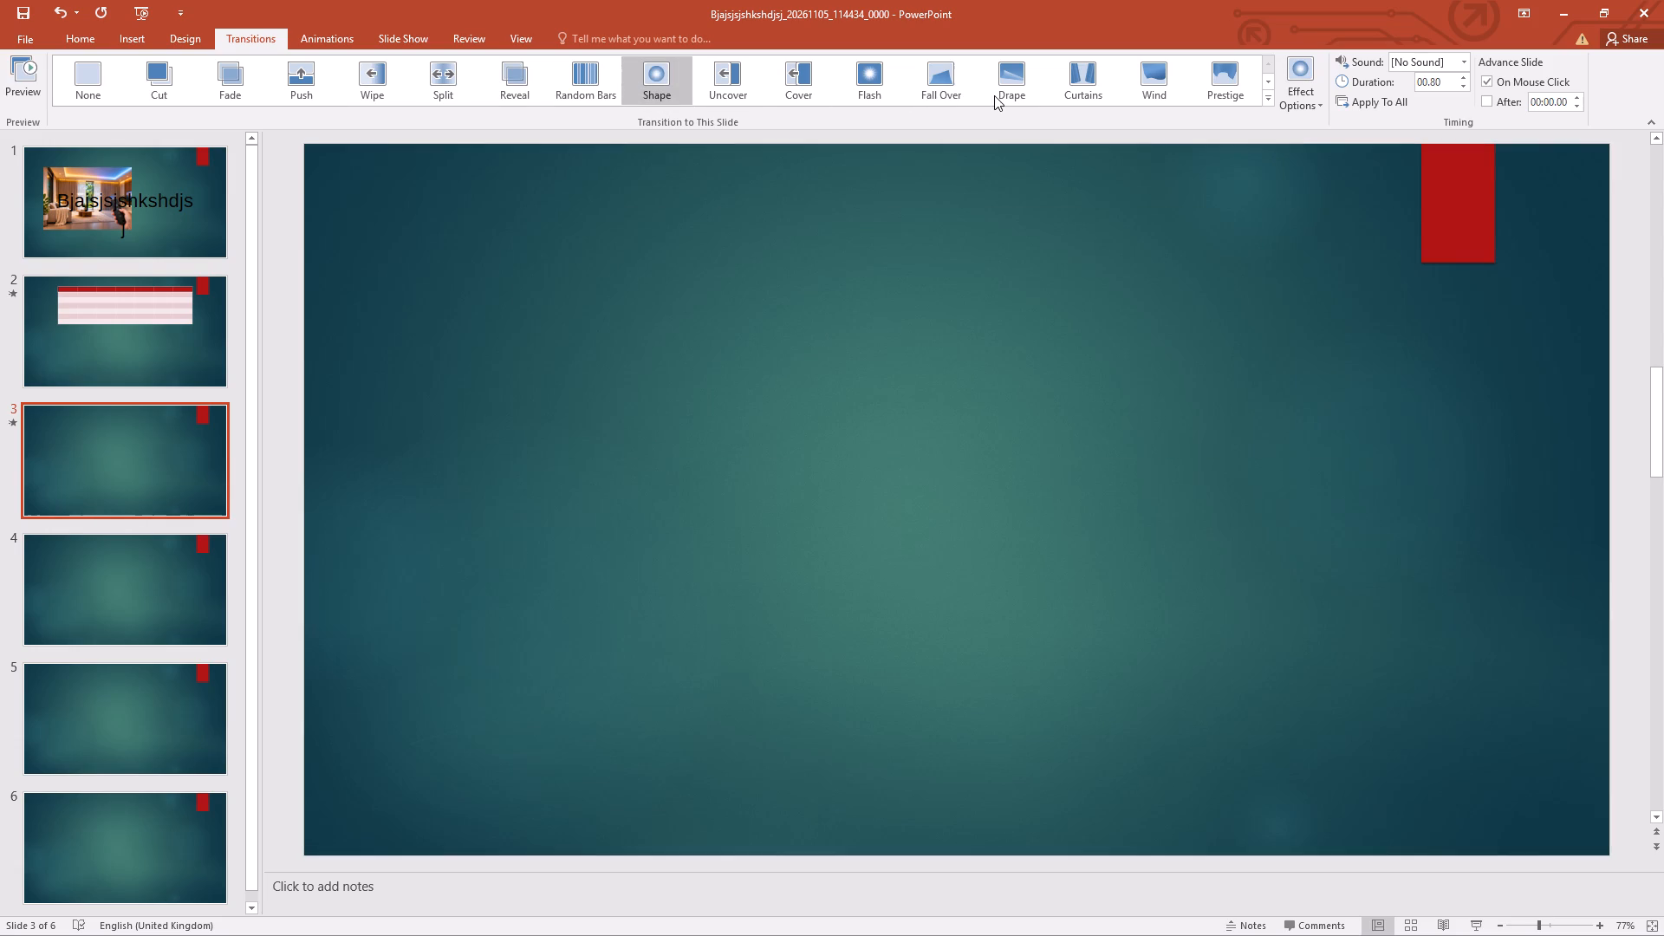
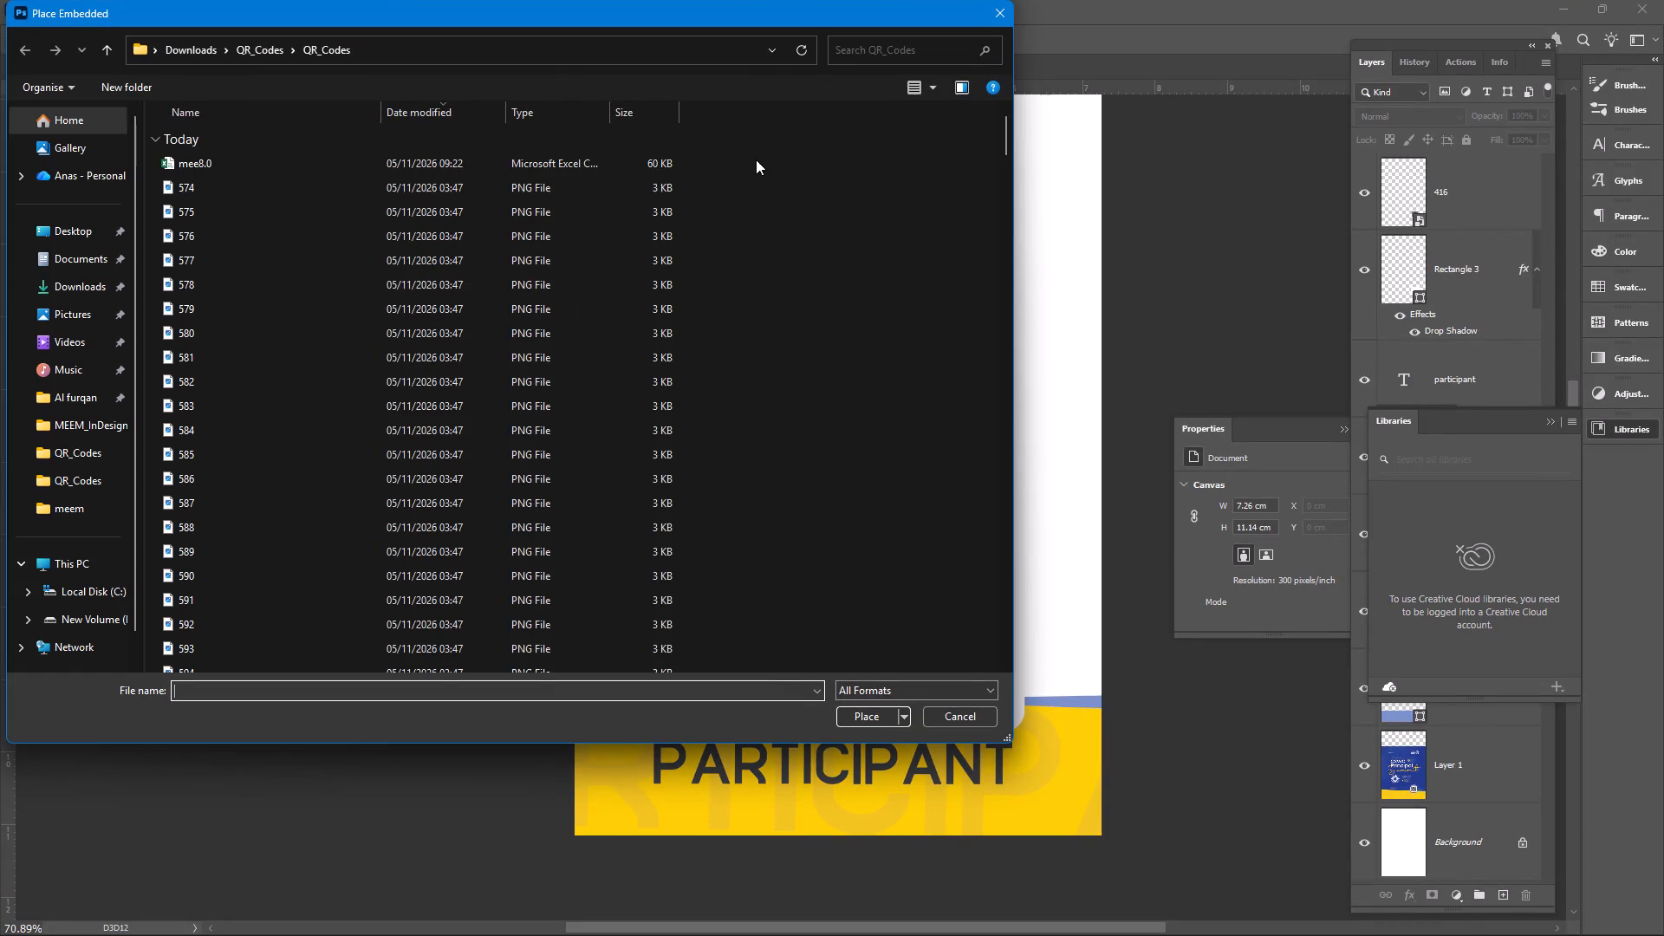
In Photoshop, browse to the Downloads folder for a file to place as an embedded object in the participant card.
left_click(94, 296)
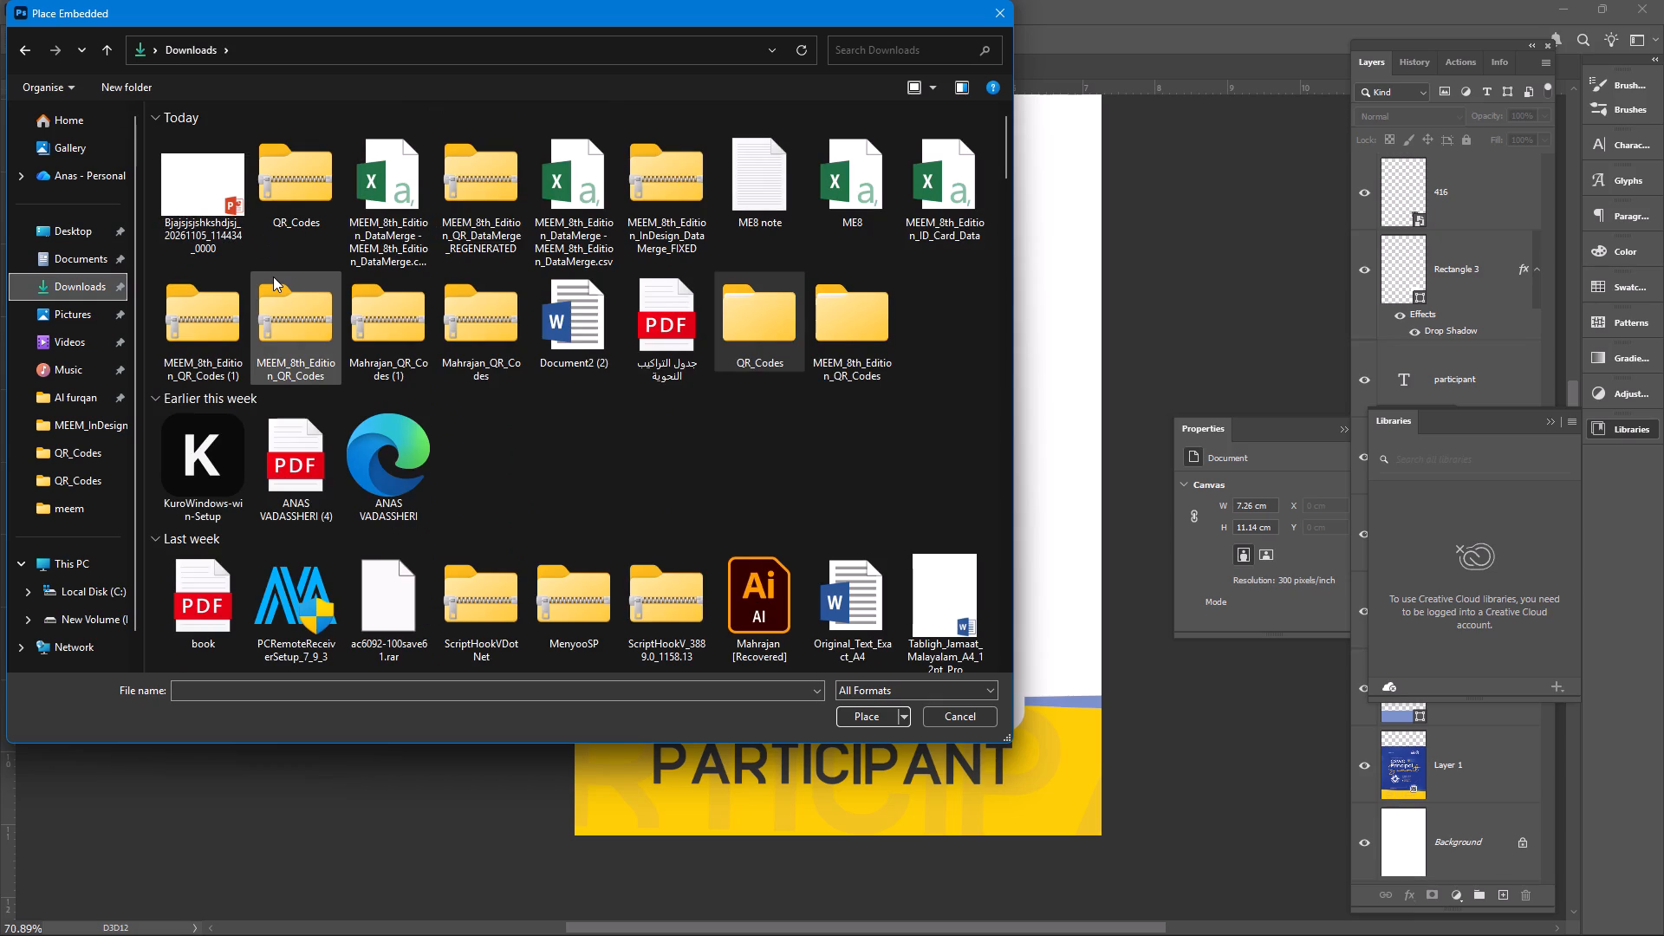
left_click(543, 490)
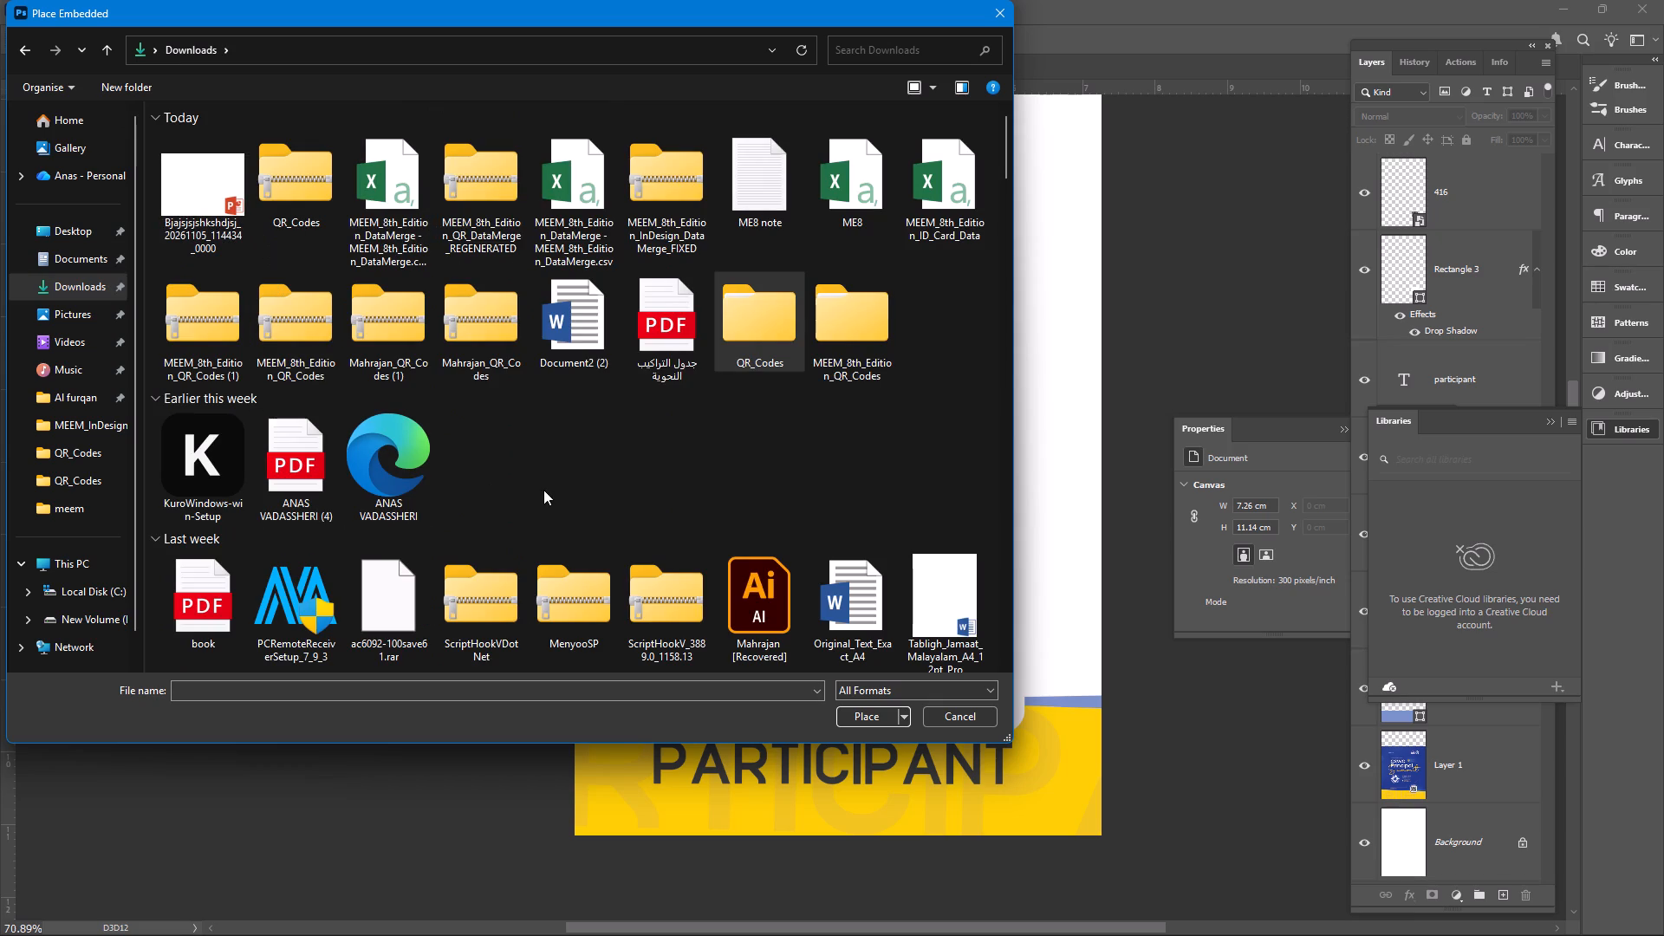
left_click(60, 318)
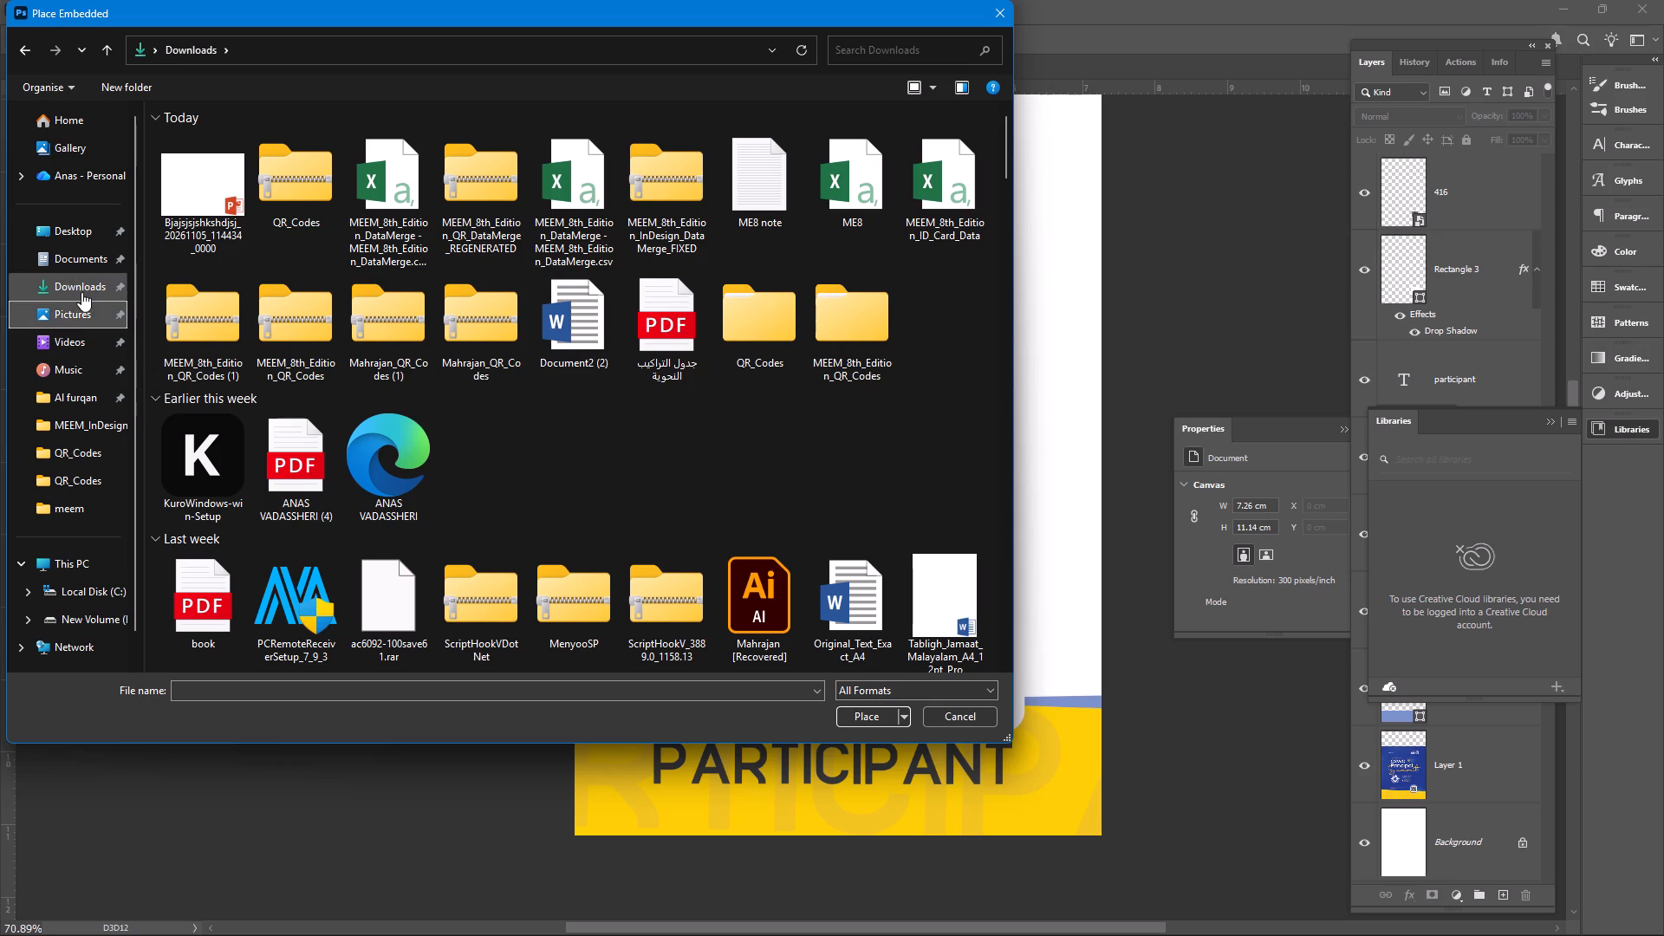
left_click(88, 289)
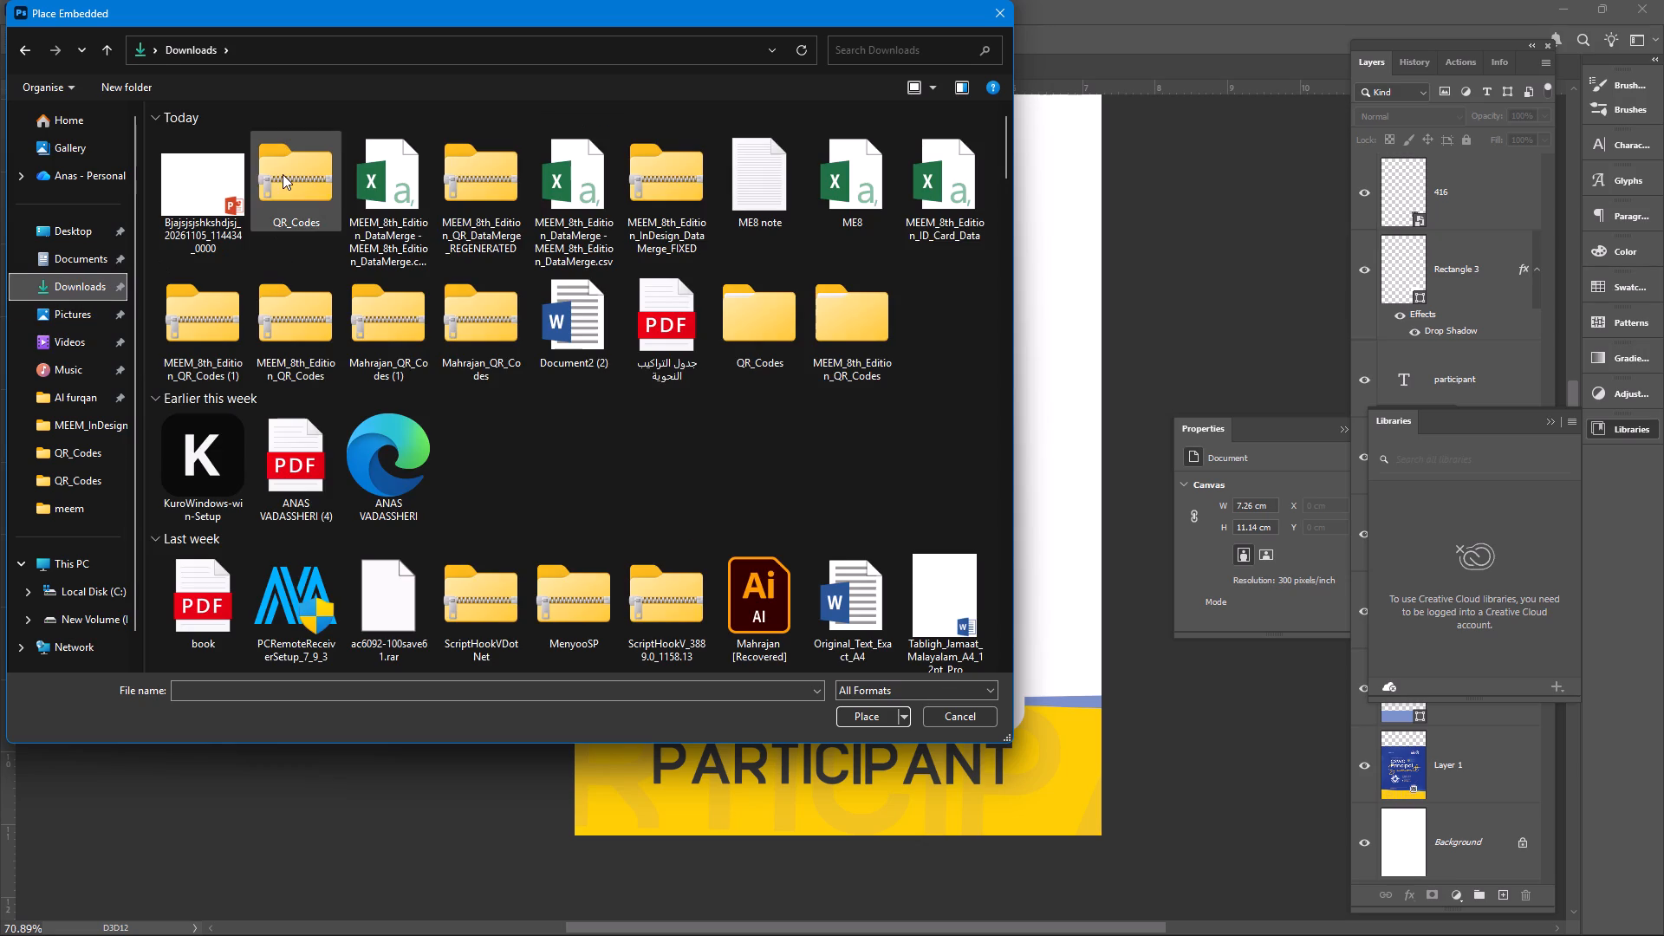
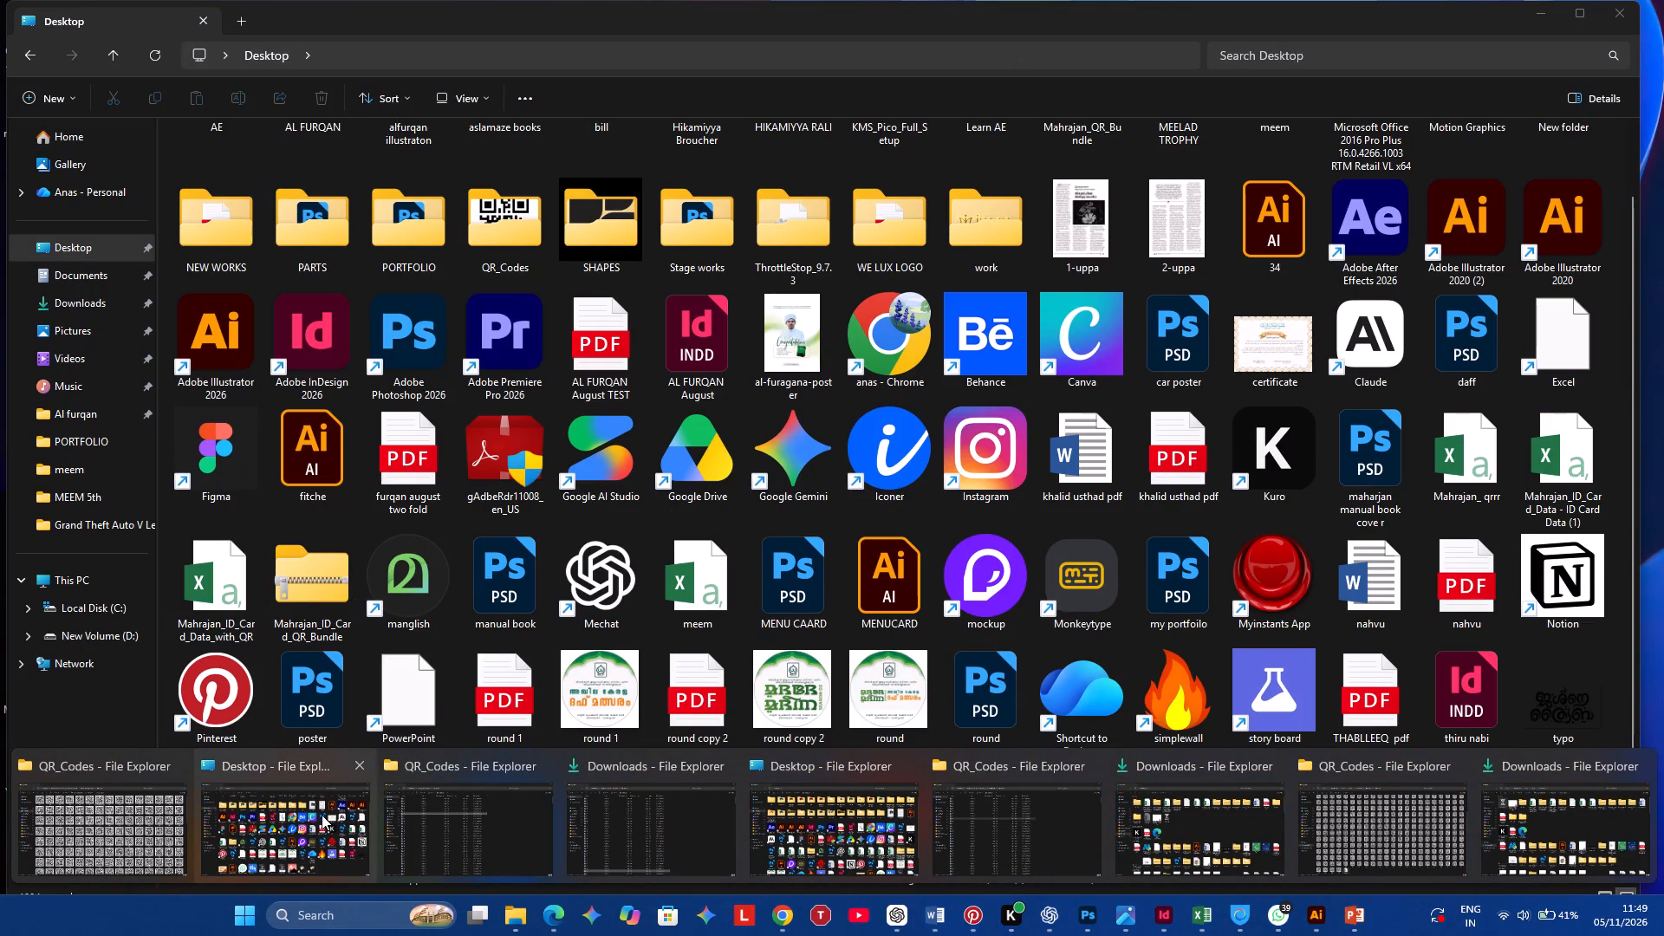
Switch to File Explorer and select the IMG_0290 image in the Downloads folder.
left_click(322, 813)
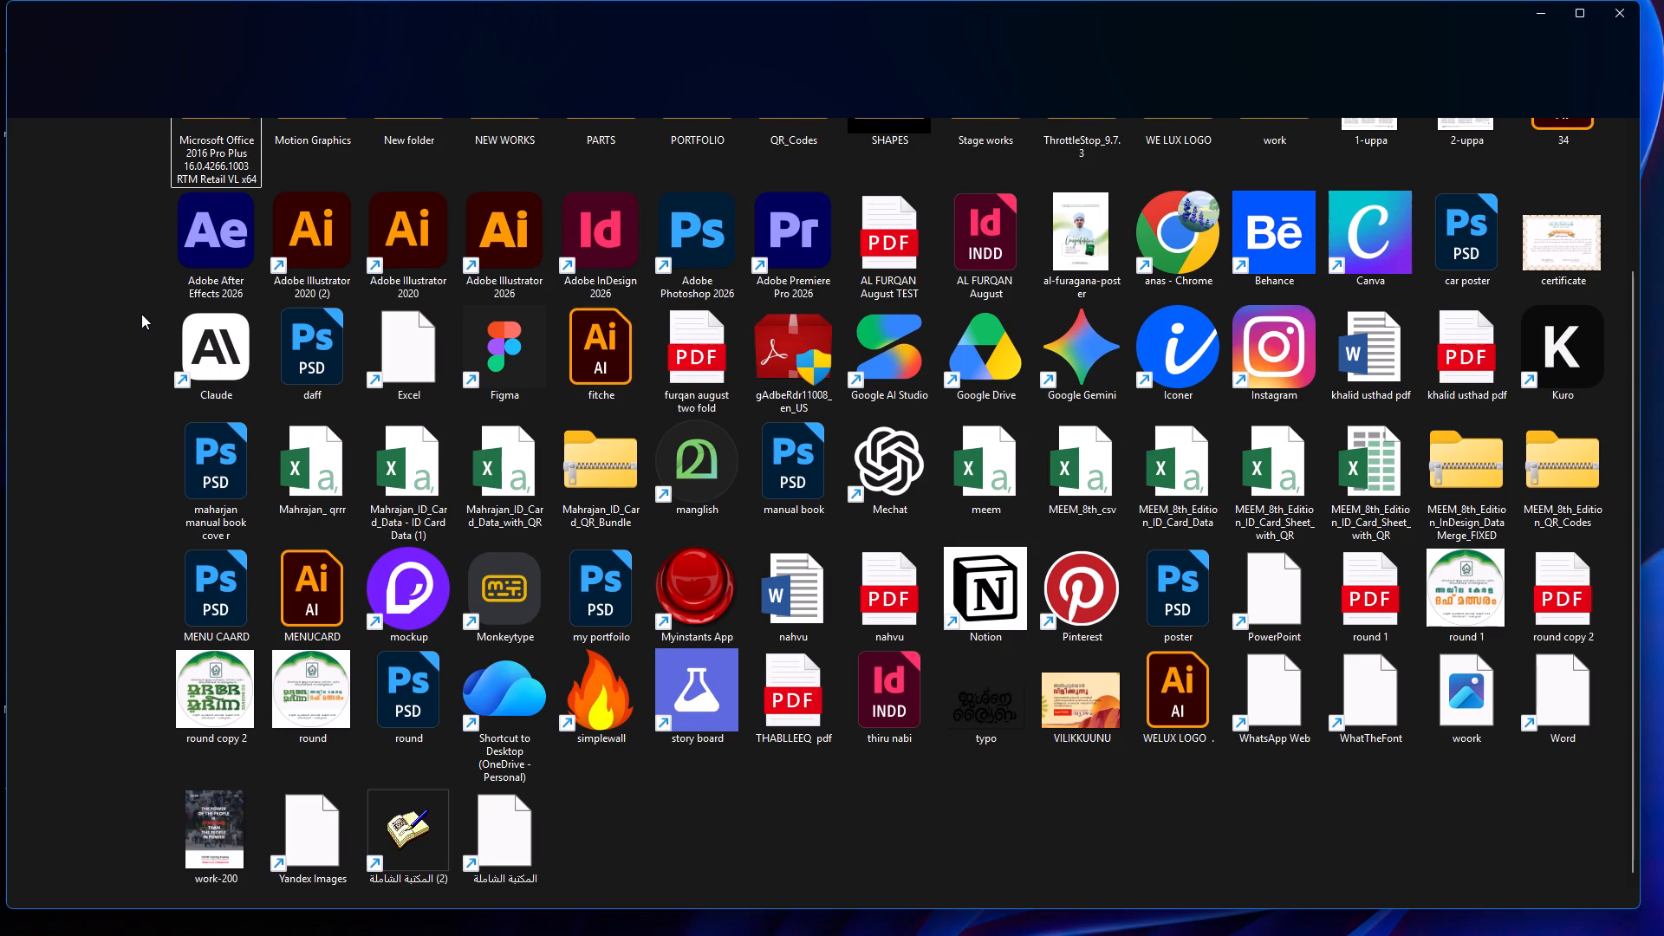
left_click(57, 299)
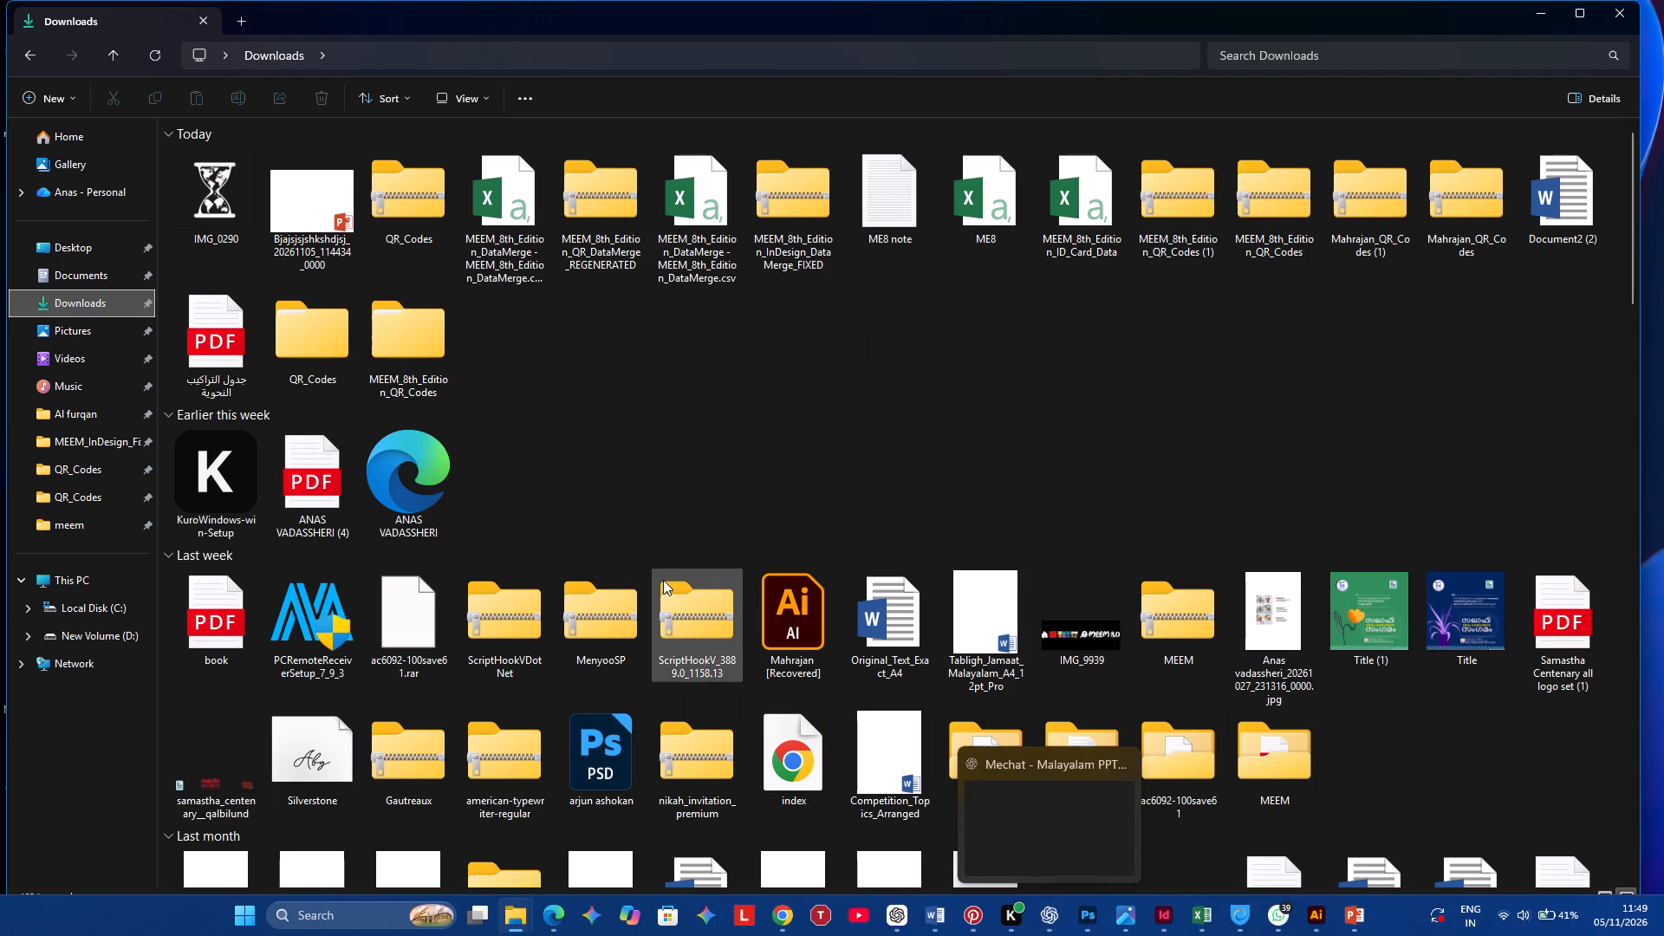
left_click(211, 218)
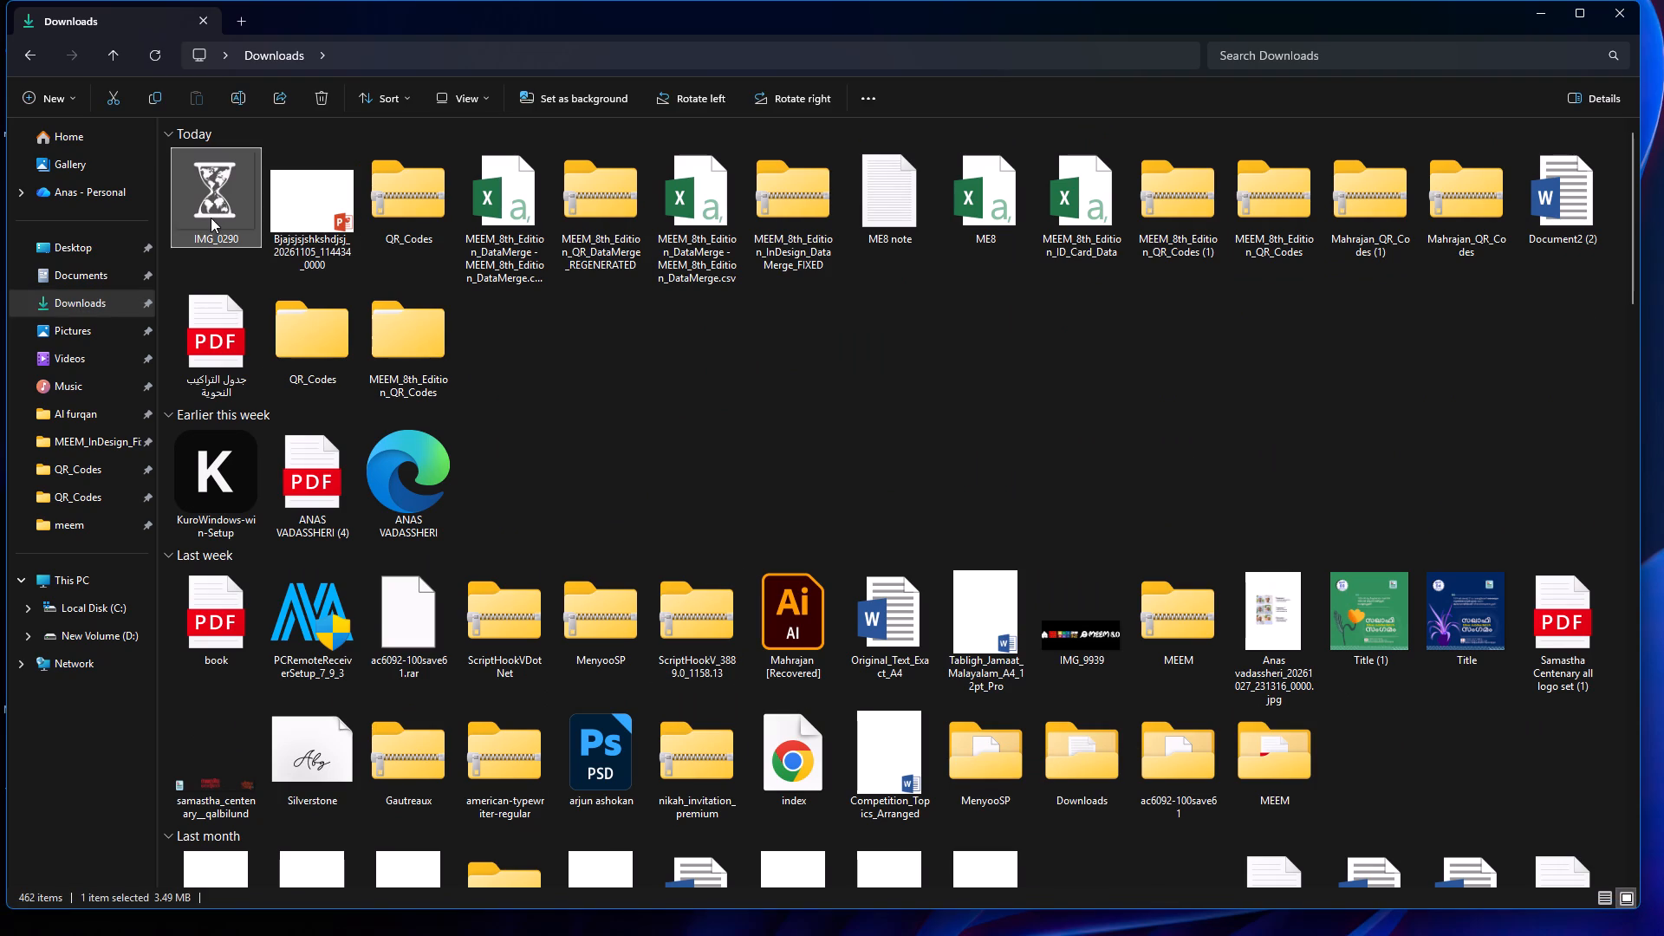
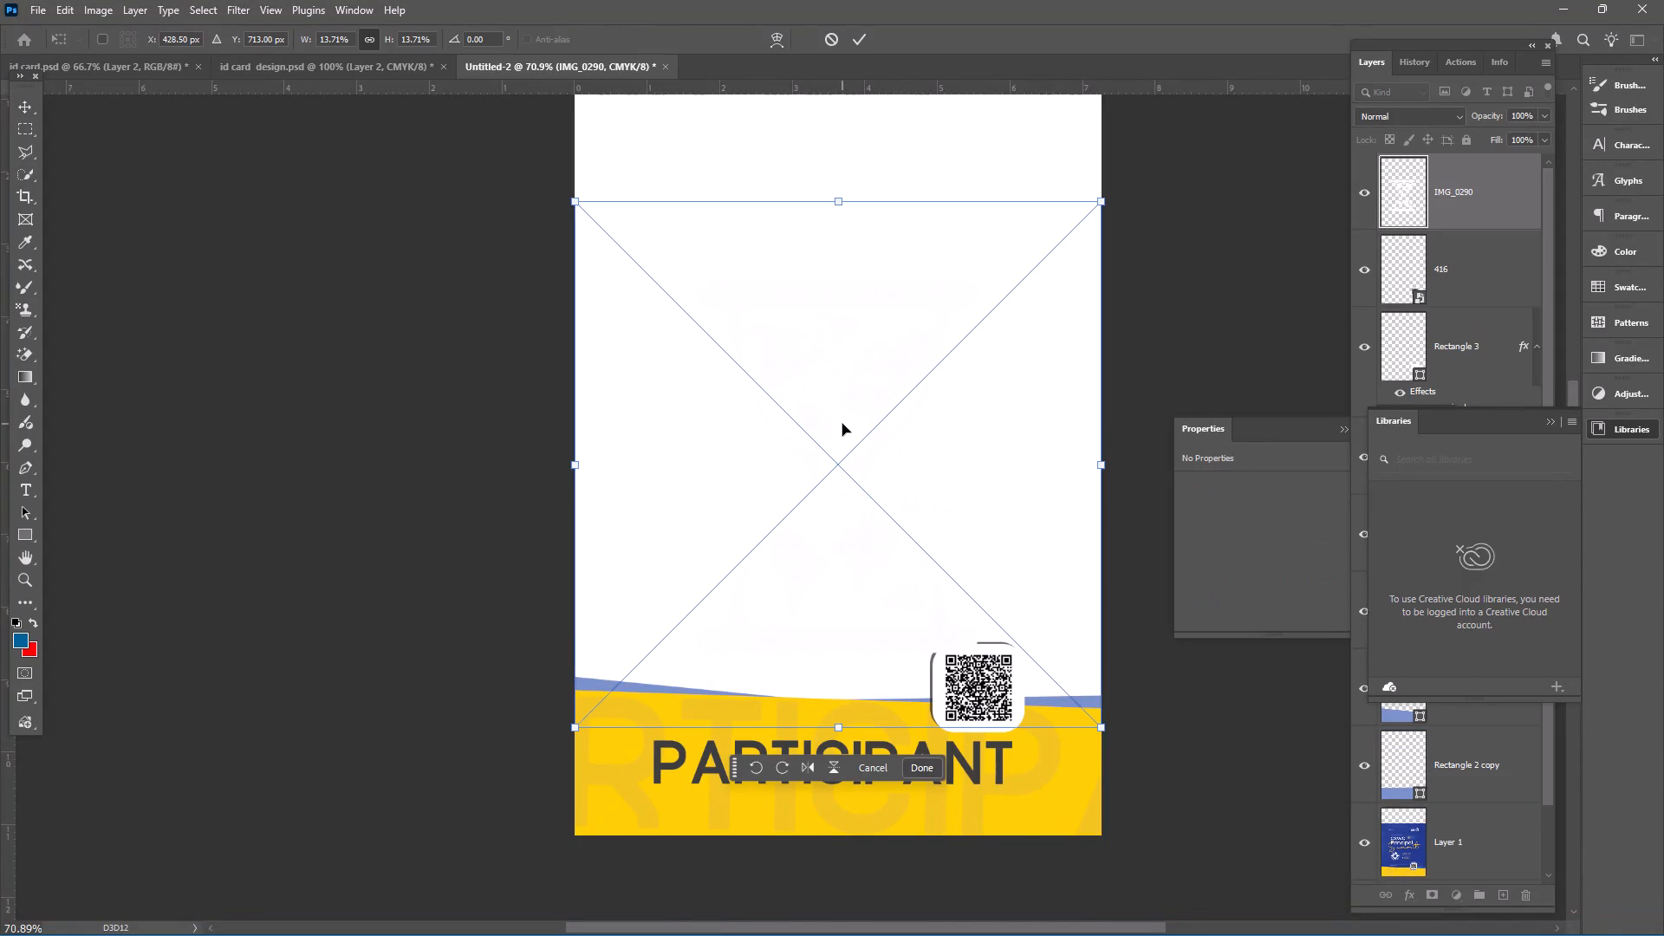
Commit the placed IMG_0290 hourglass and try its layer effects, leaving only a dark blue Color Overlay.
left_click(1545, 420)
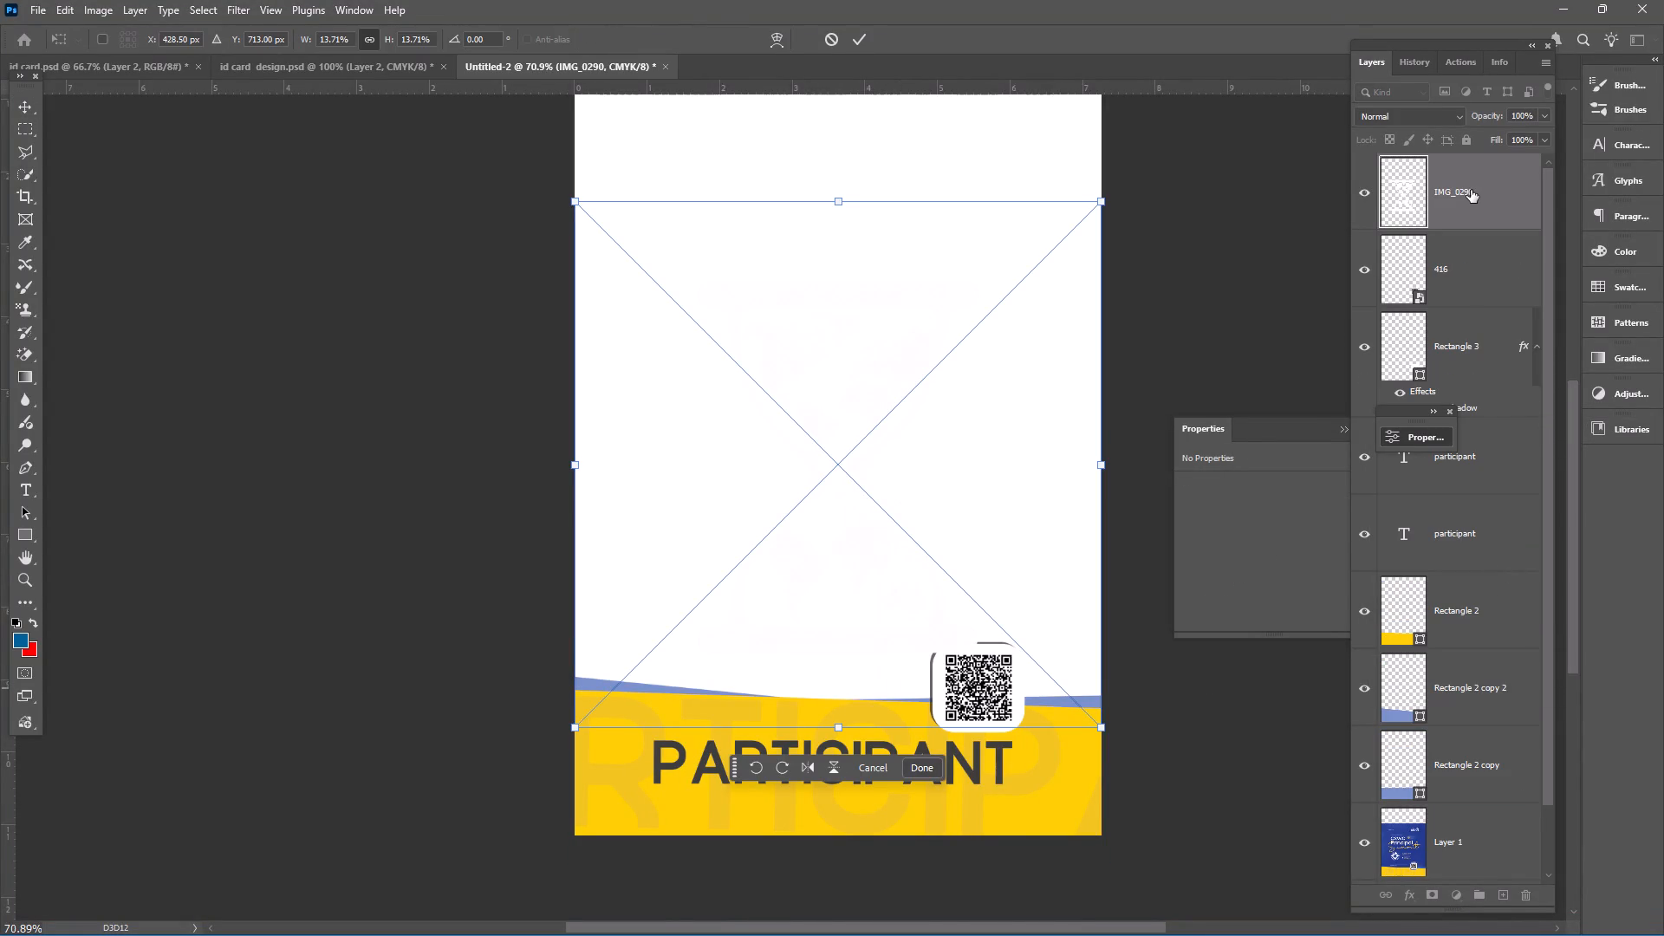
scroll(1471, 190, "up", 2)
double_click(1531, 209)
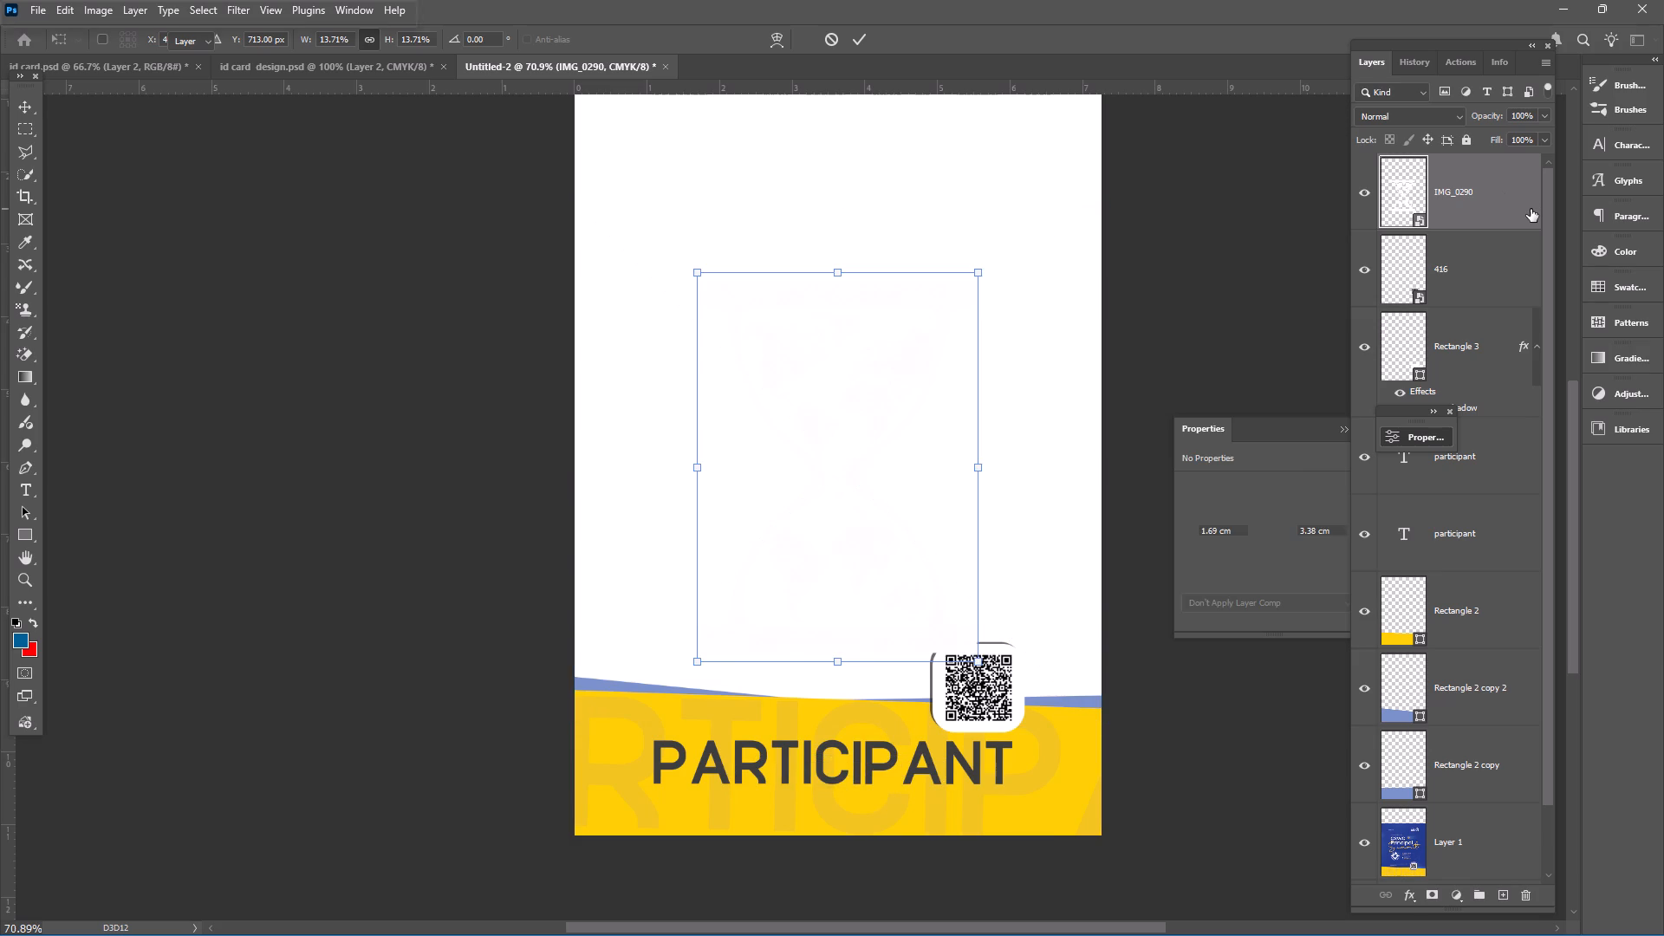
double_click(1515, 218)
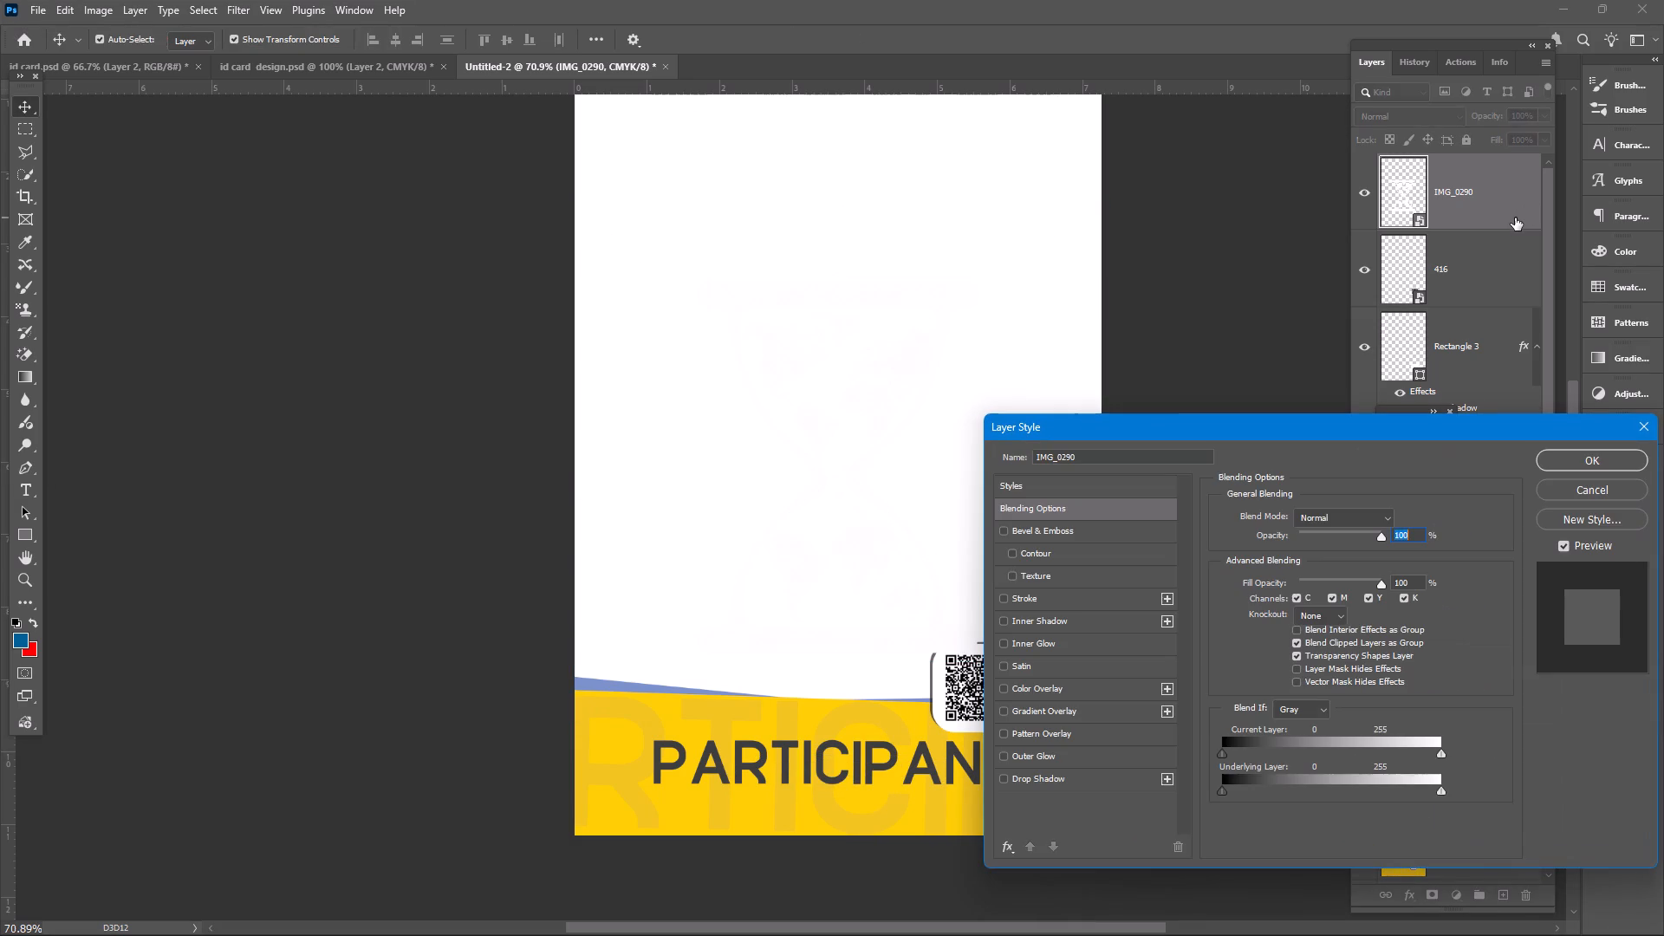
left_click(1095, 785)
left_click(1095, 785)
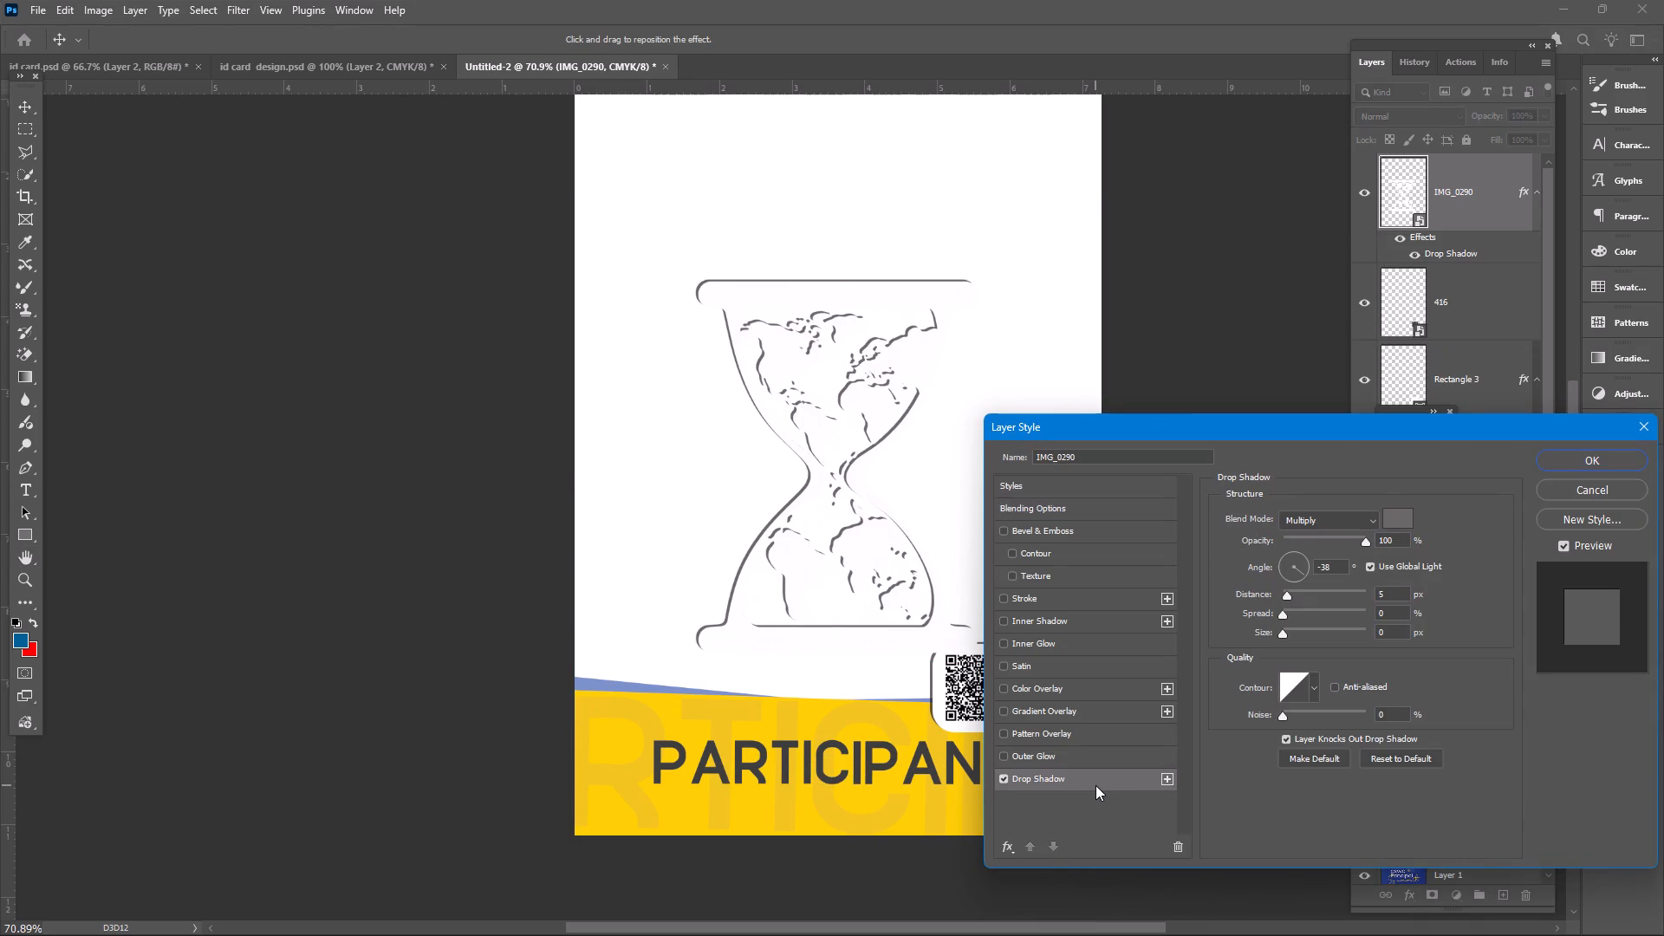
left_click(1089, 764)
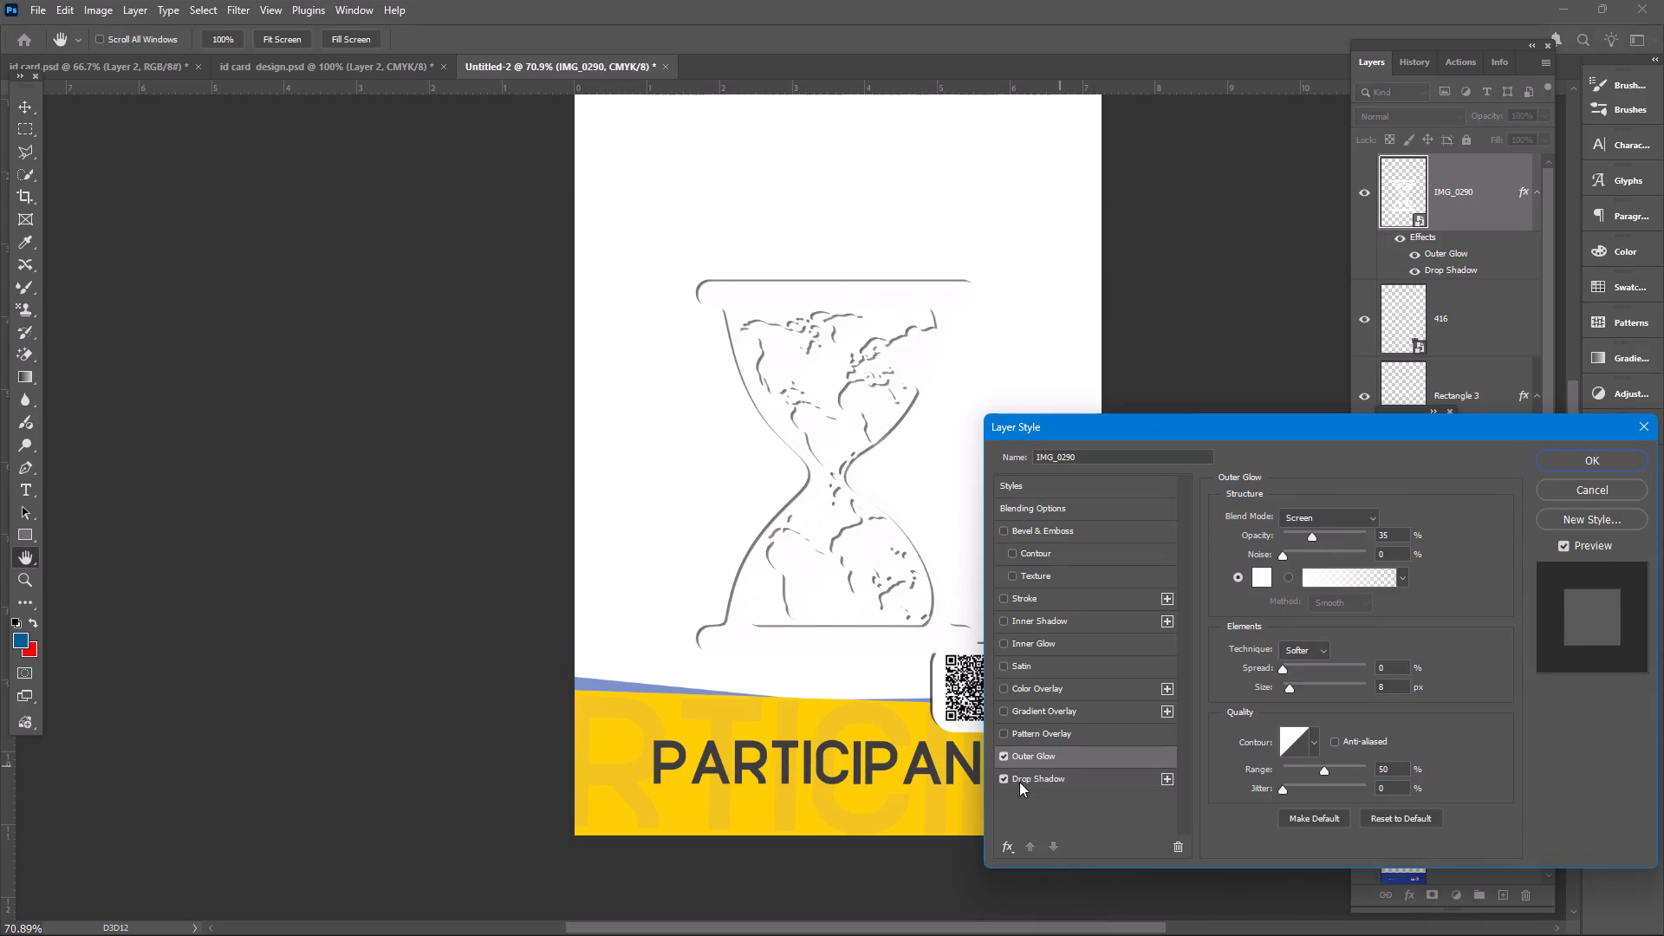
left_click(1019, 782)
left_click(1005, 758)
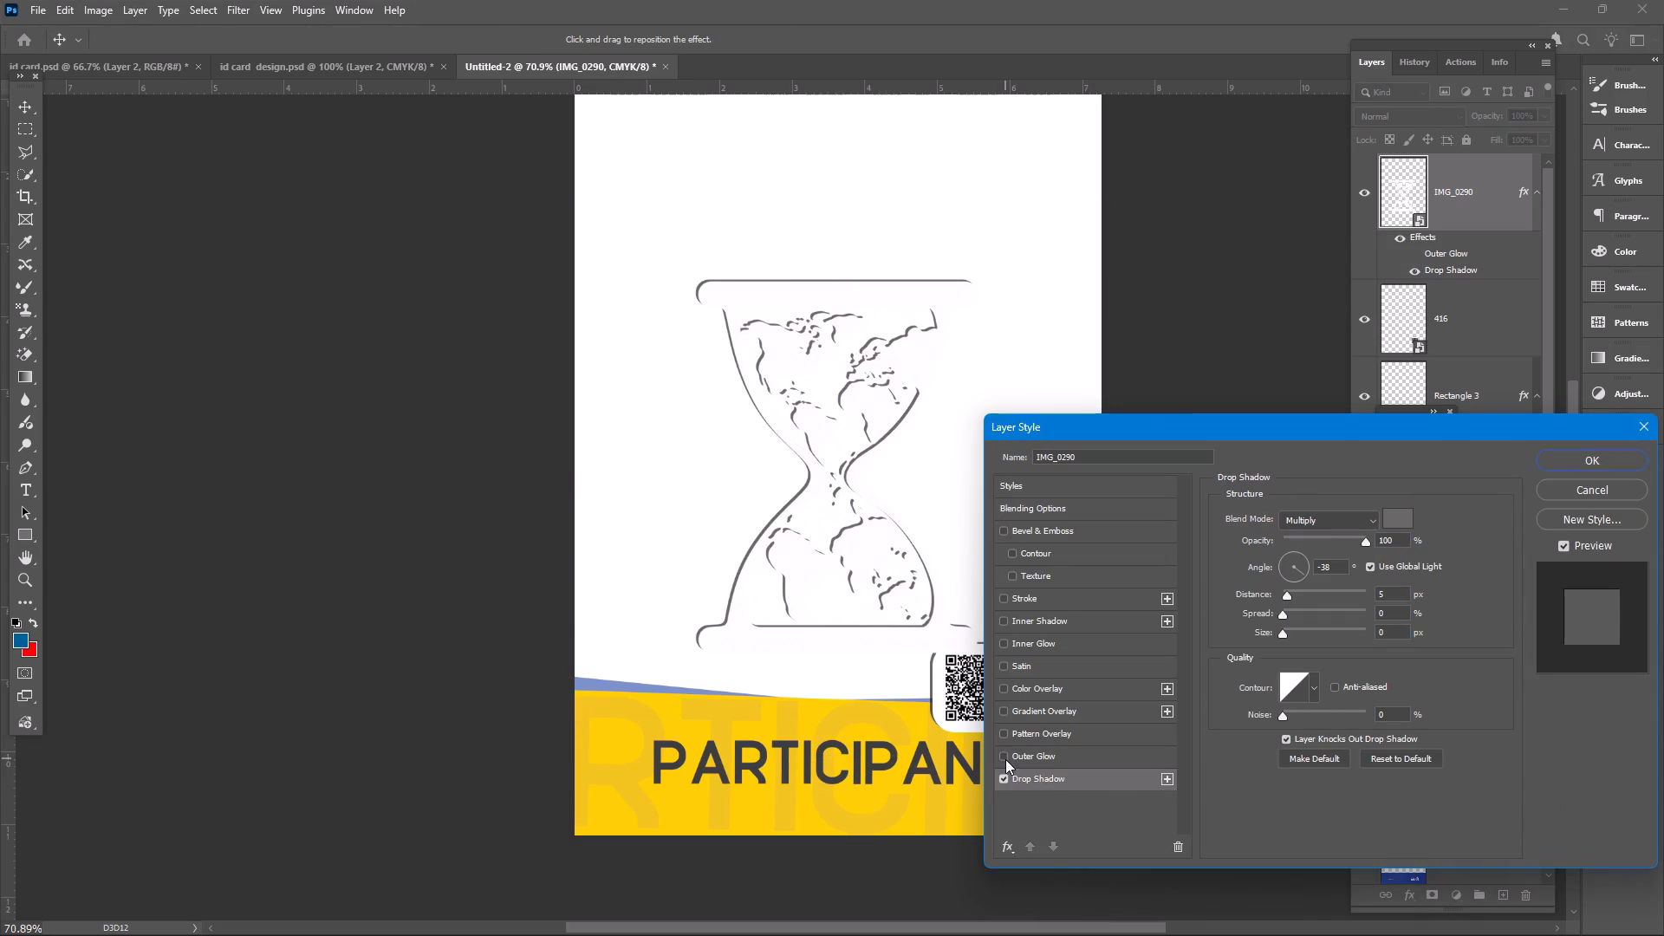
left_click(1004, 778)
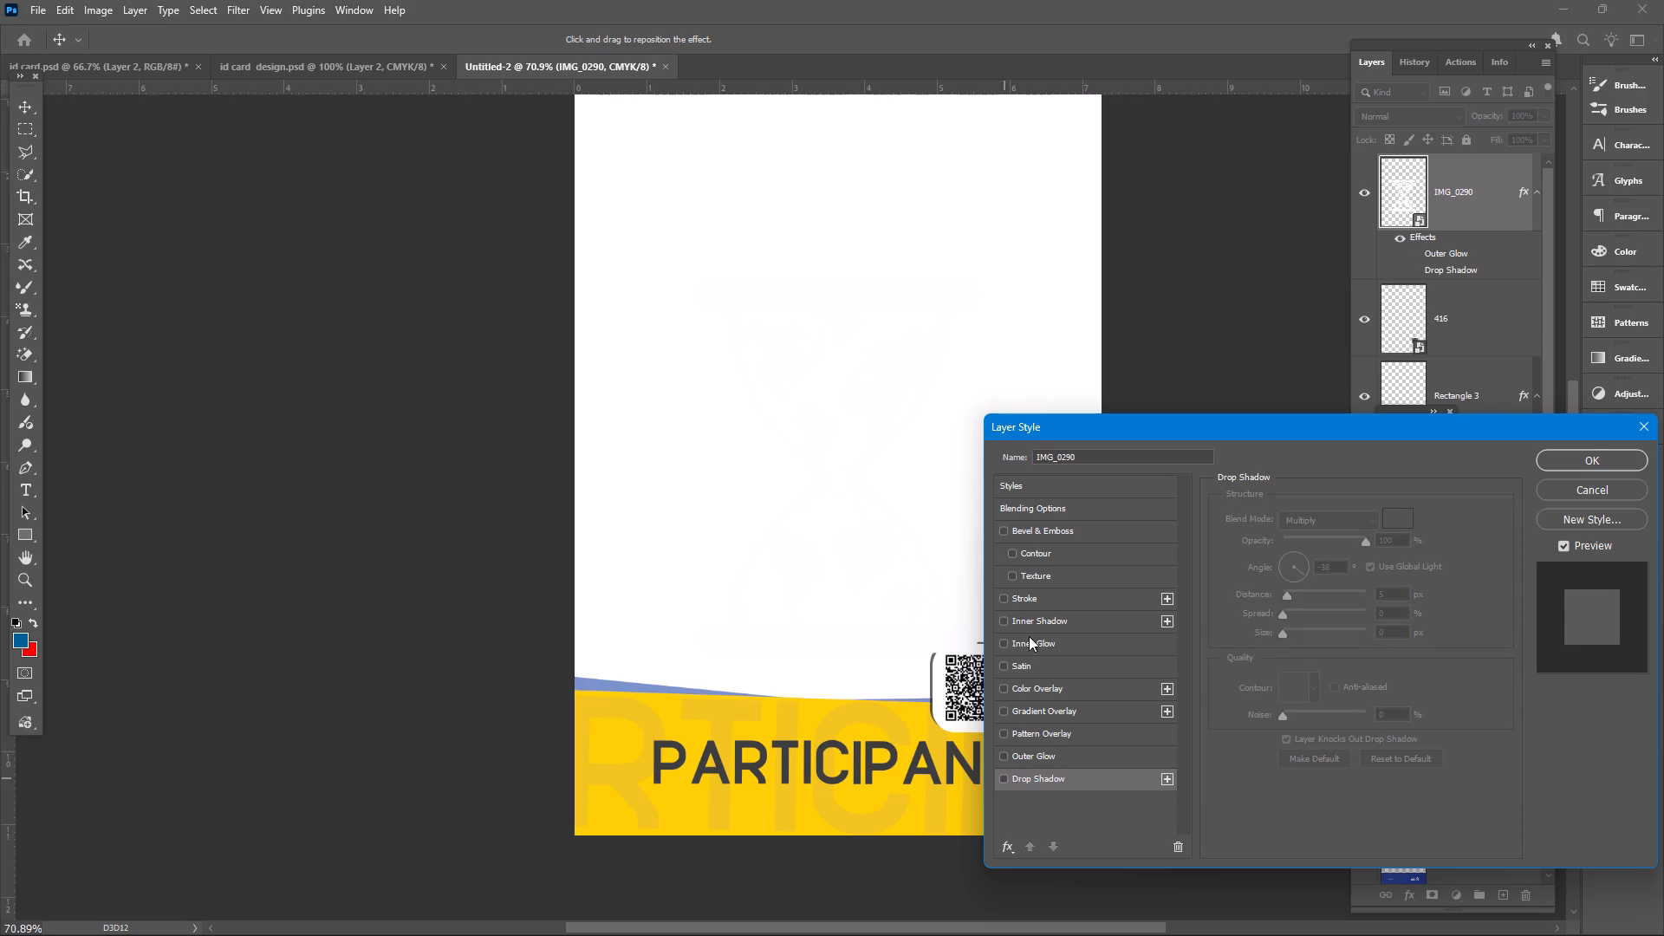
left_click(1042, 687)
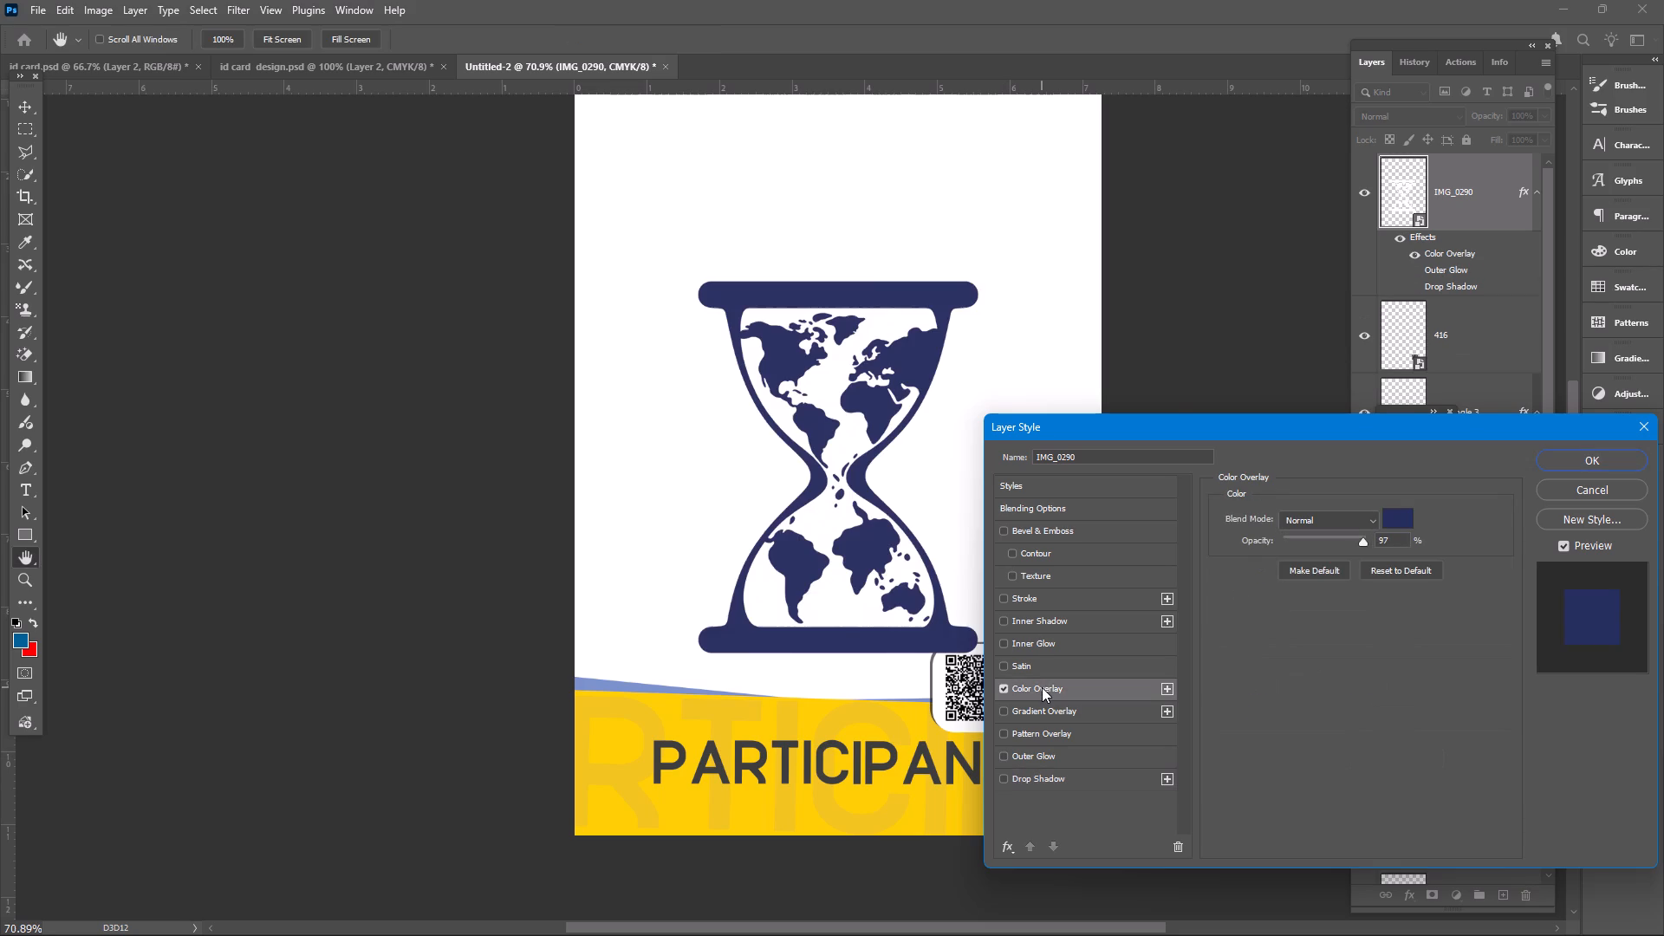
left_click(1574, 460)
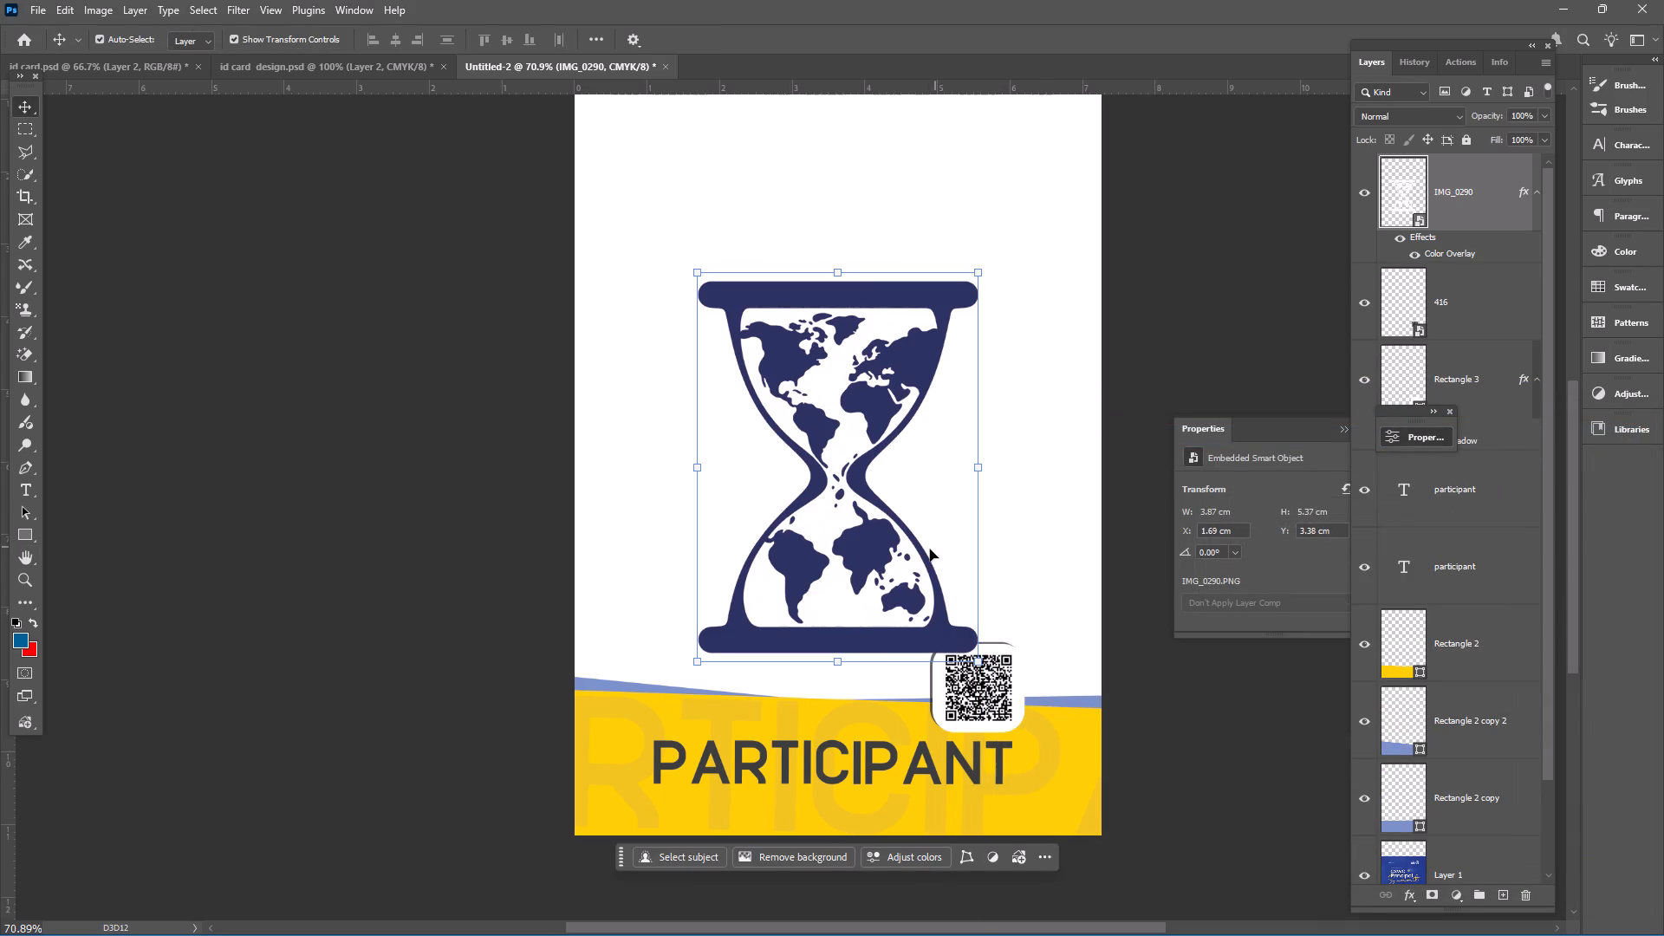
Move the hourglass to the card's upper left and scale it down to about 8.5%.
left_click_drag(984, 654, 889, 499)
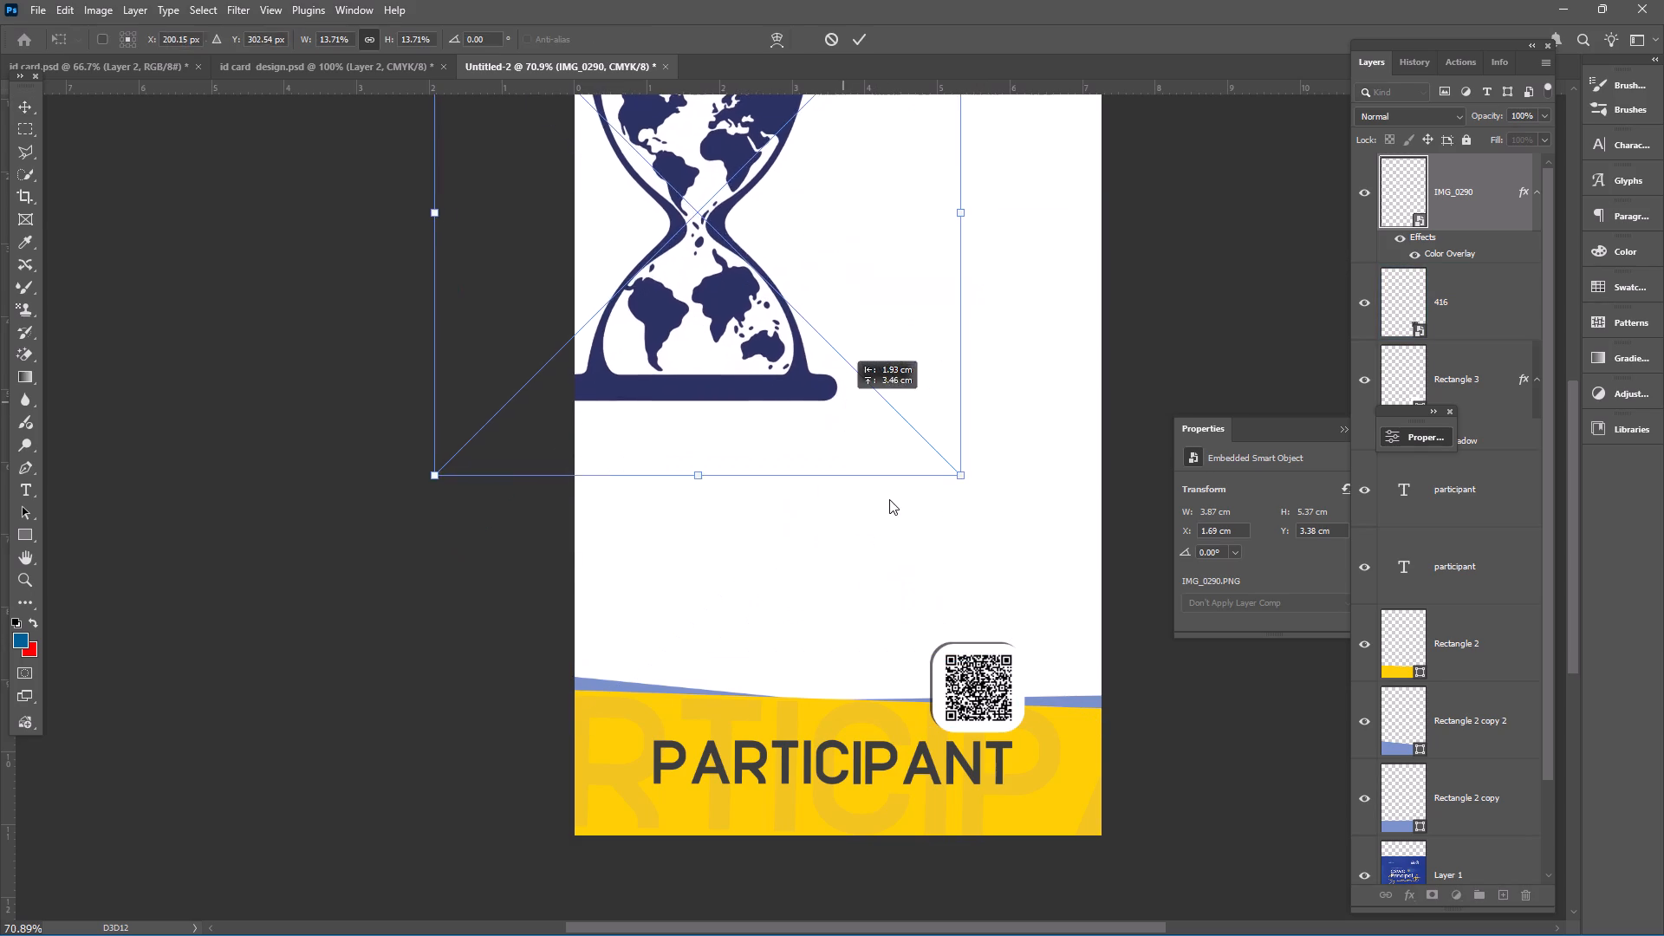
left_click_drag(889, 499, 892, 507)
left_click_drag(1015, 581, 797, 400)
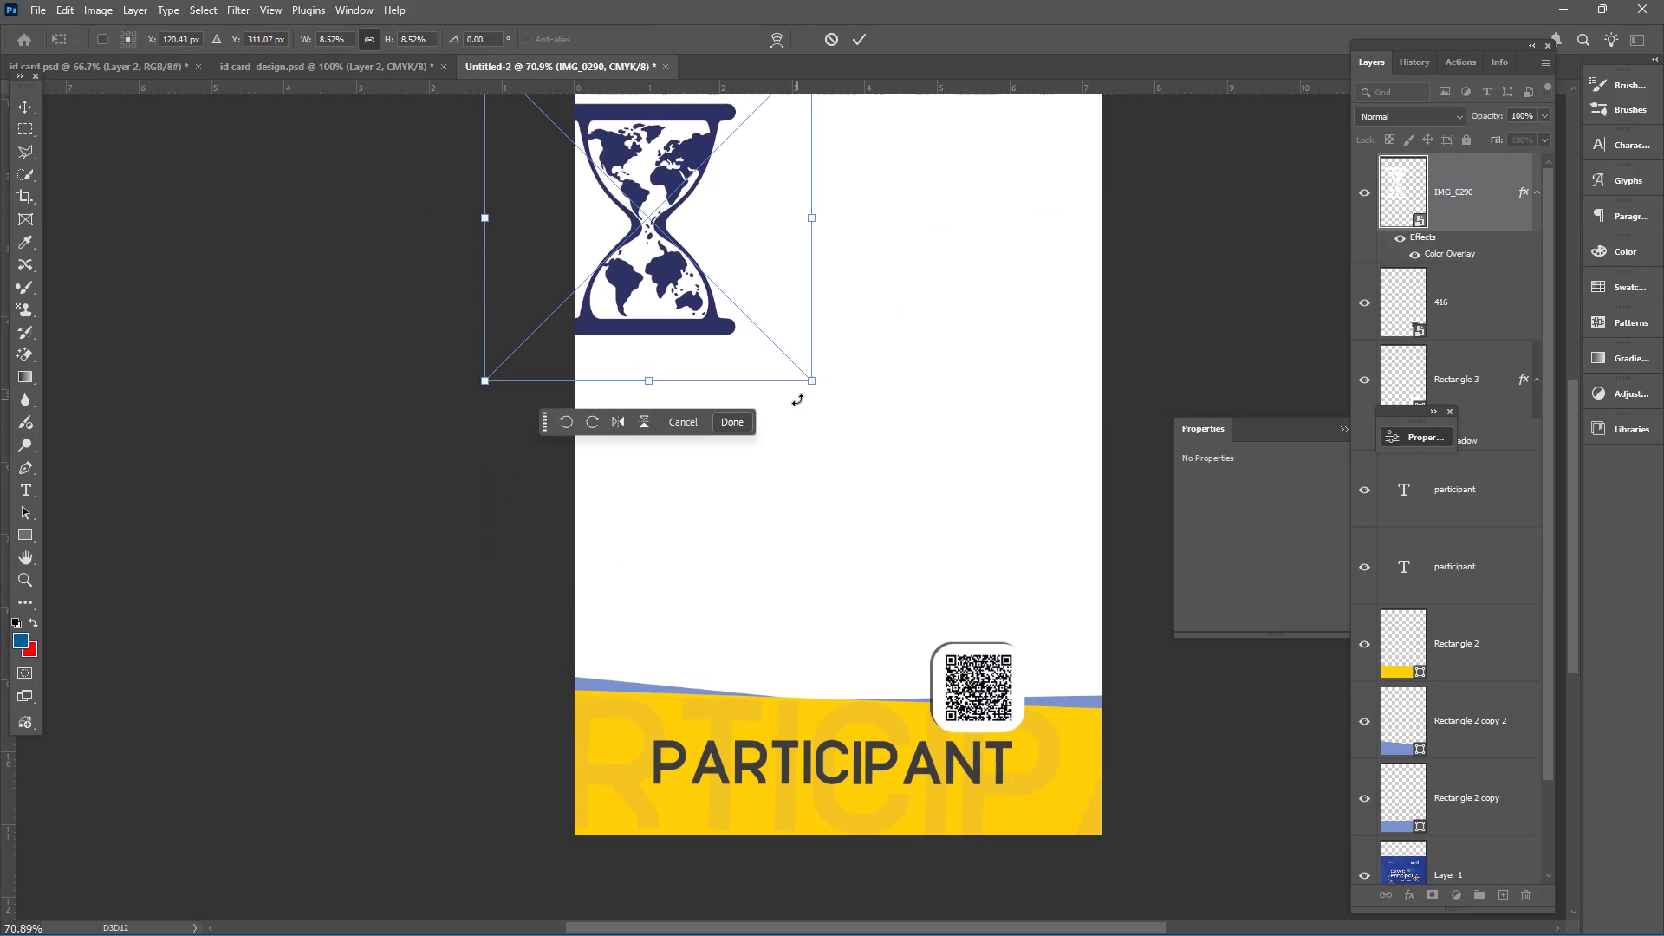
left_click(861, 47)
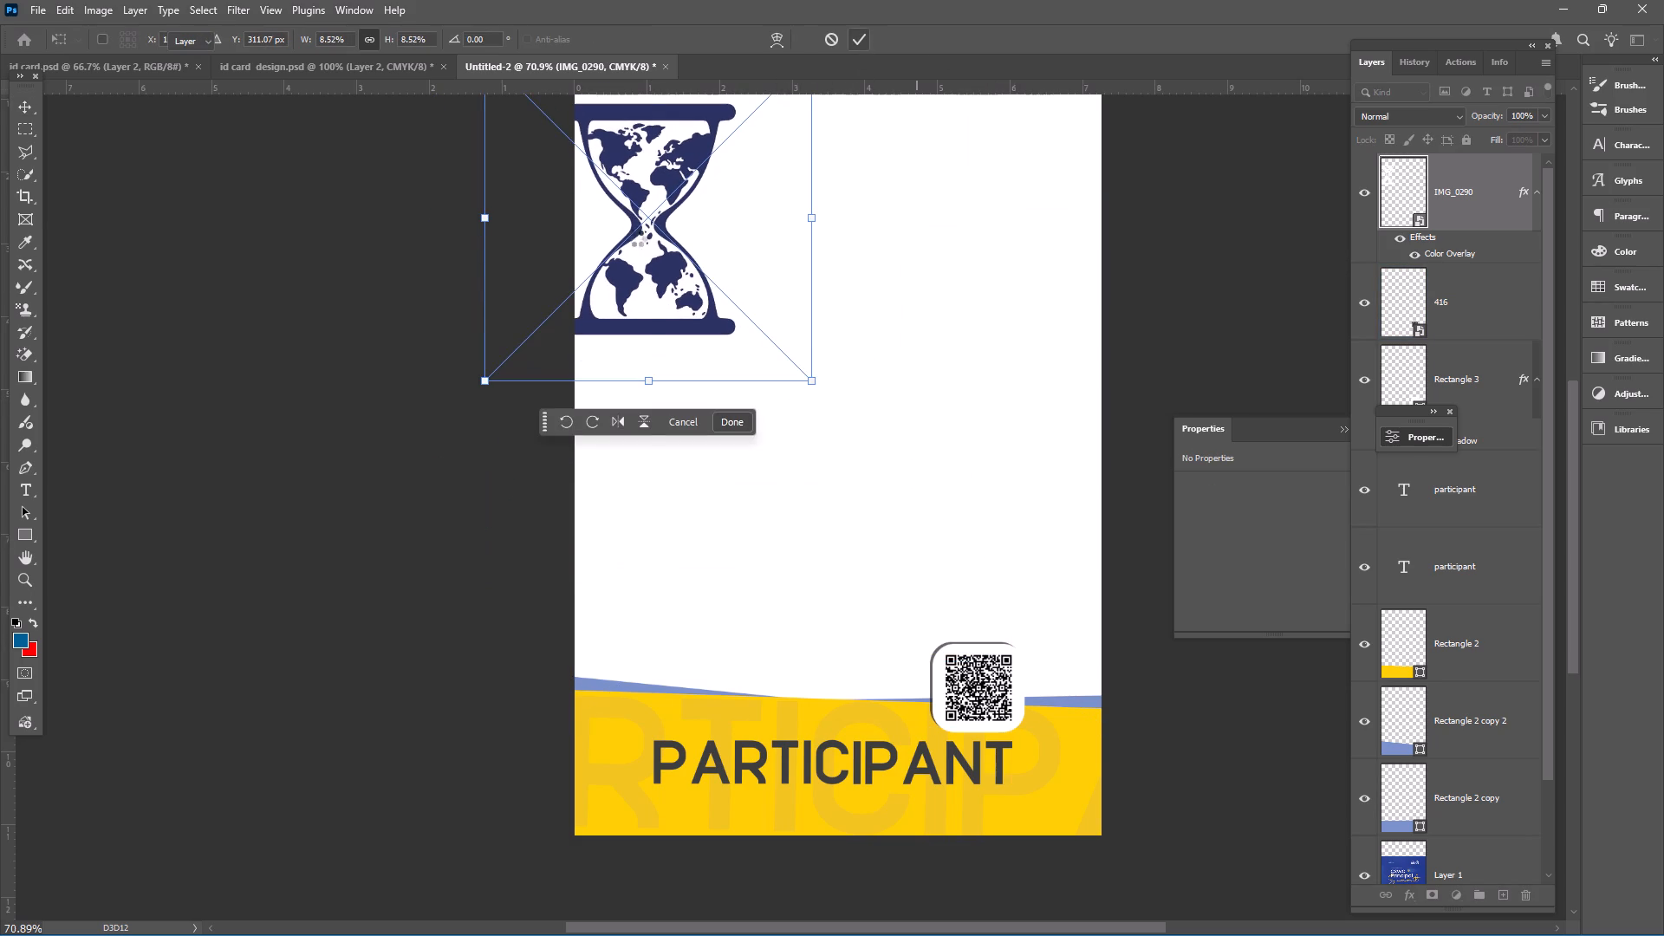
Delete the IMG_0290 hourglass layer from the participant card.
left_click(634, 238)
key("BackSpace")
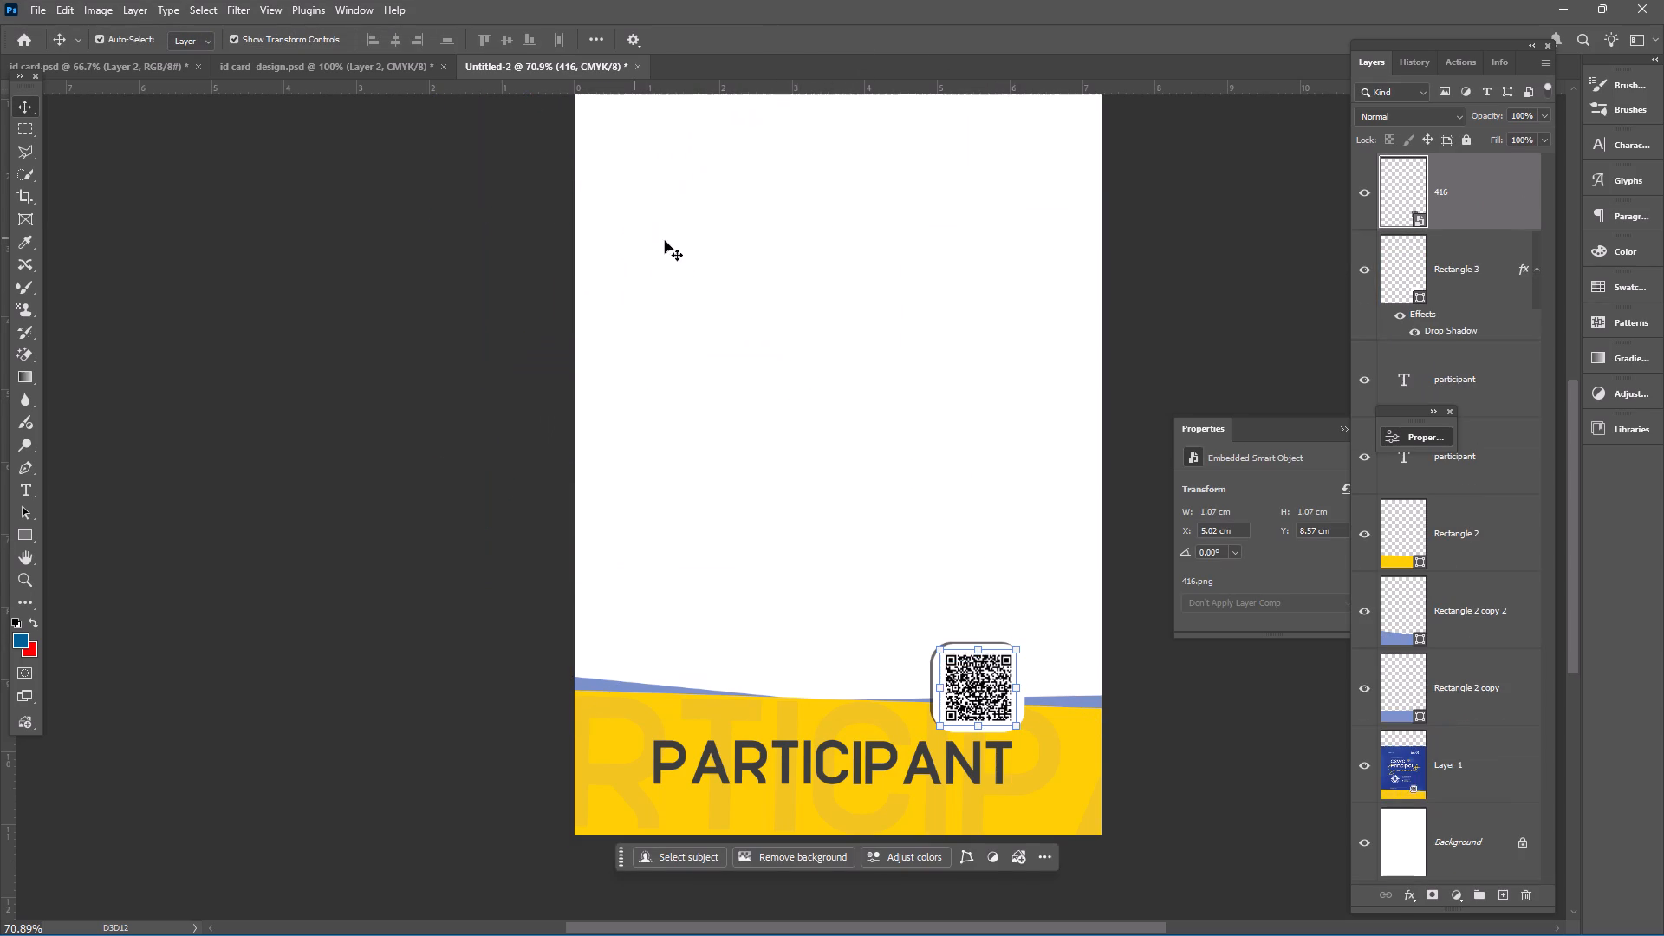
Add a Gradient fill layer directly above the Background layer.
scroll(1521, 848, "down", 2)
left_click(1463, 824)
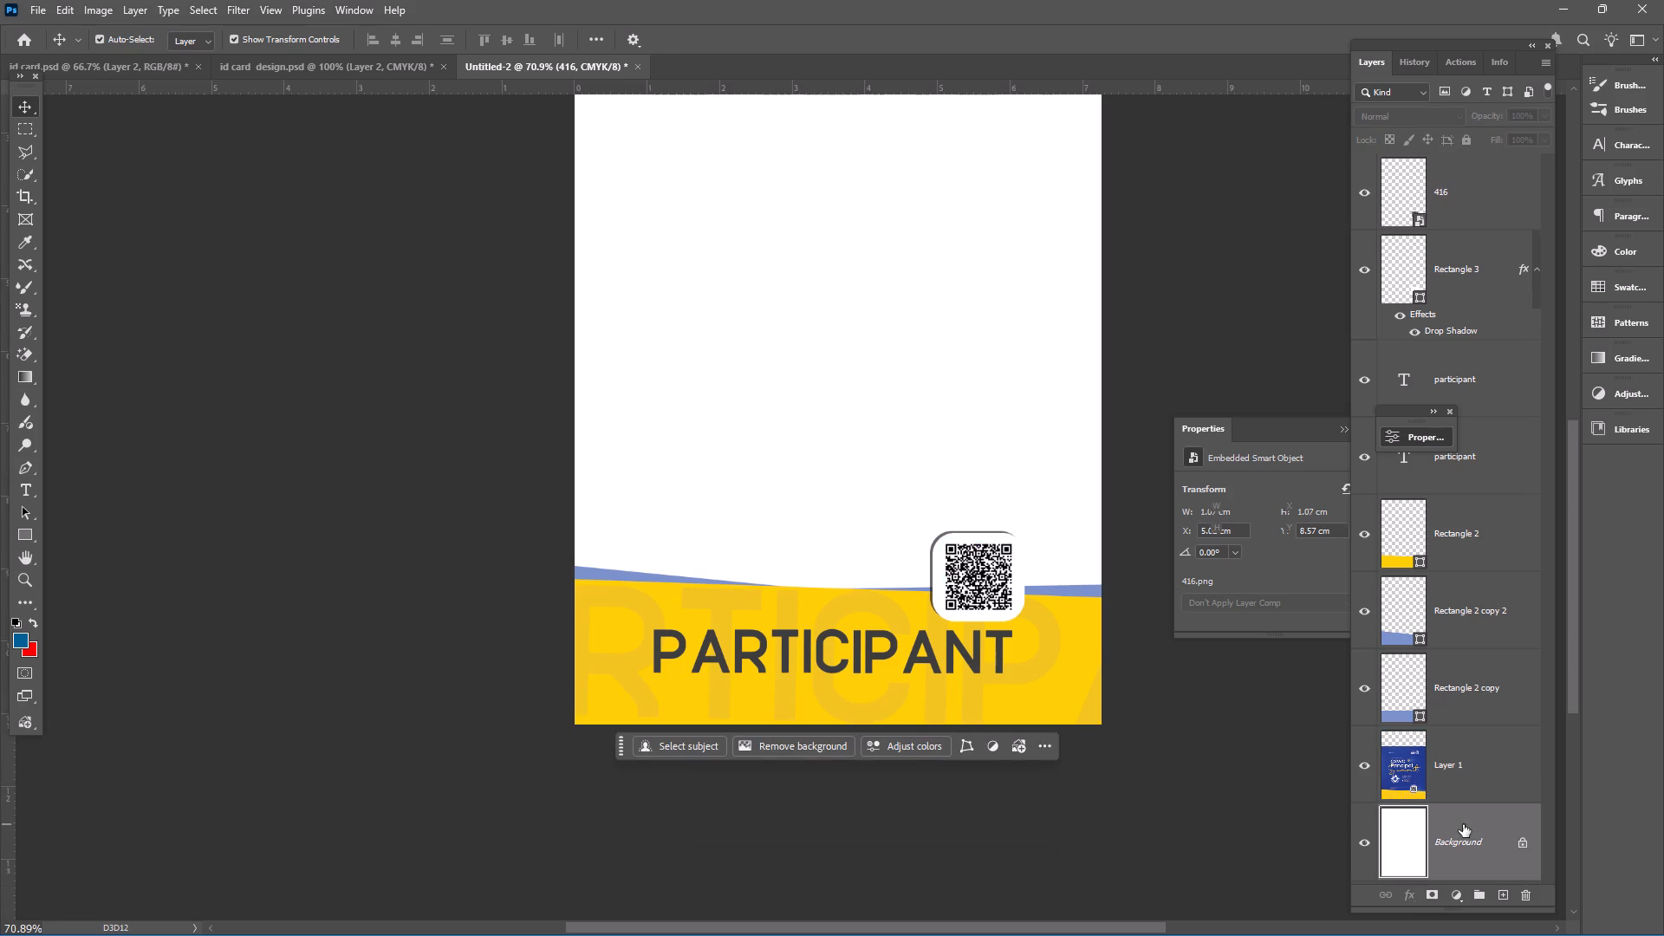
left_click(1453, 900)
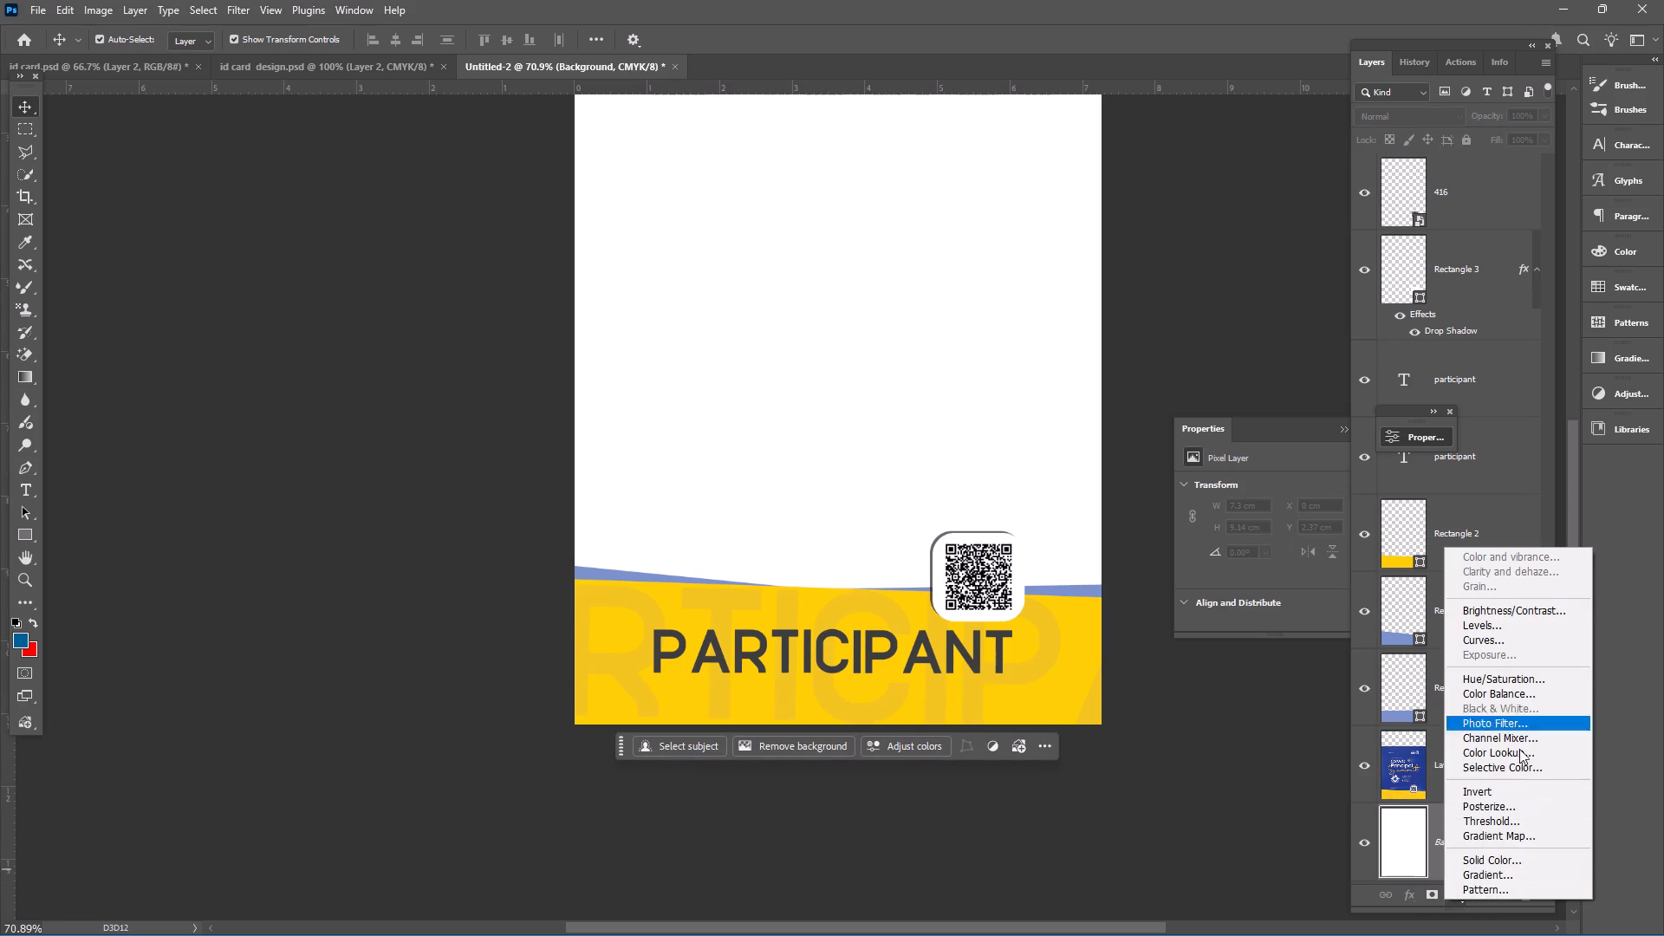
left_click(1505, 873)
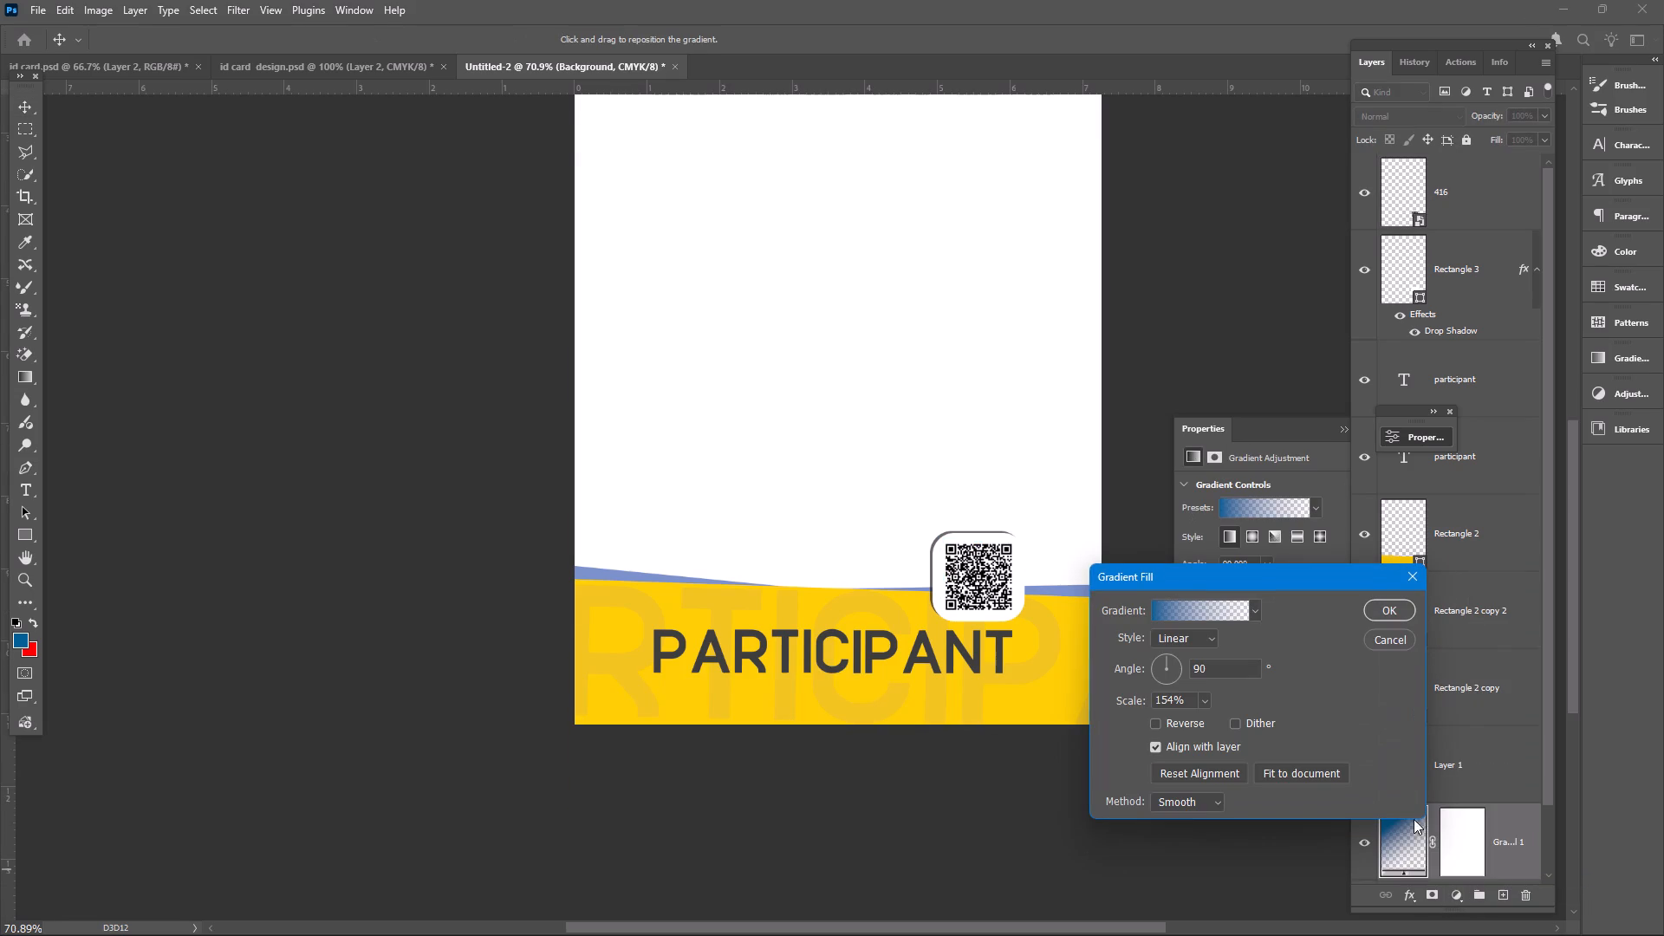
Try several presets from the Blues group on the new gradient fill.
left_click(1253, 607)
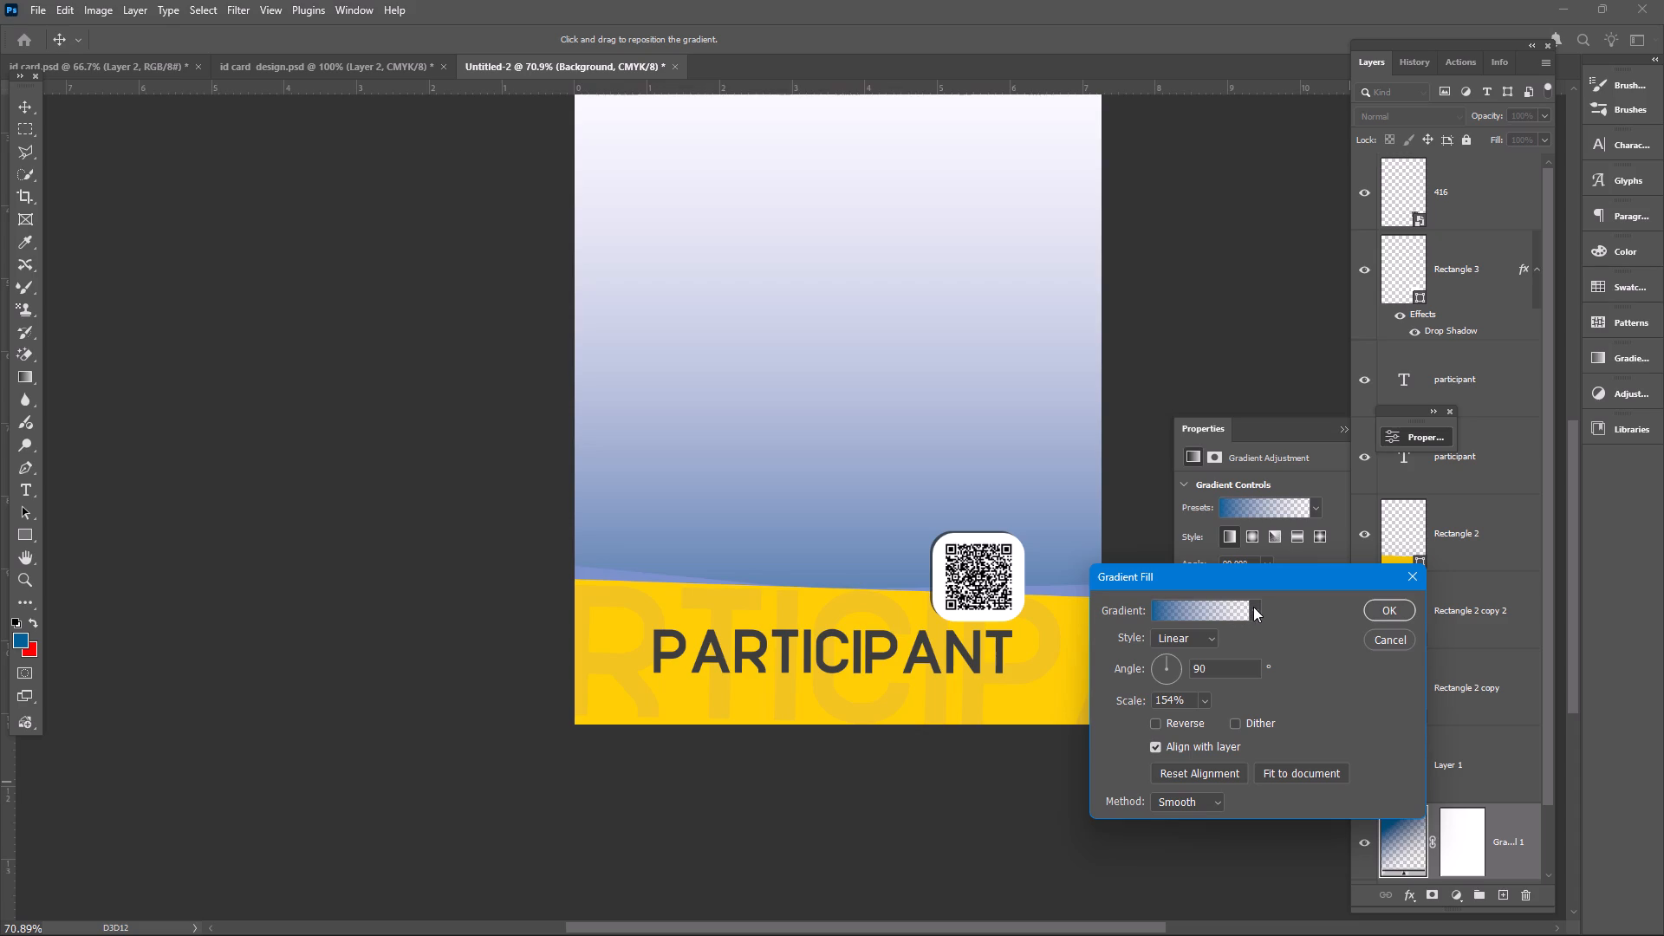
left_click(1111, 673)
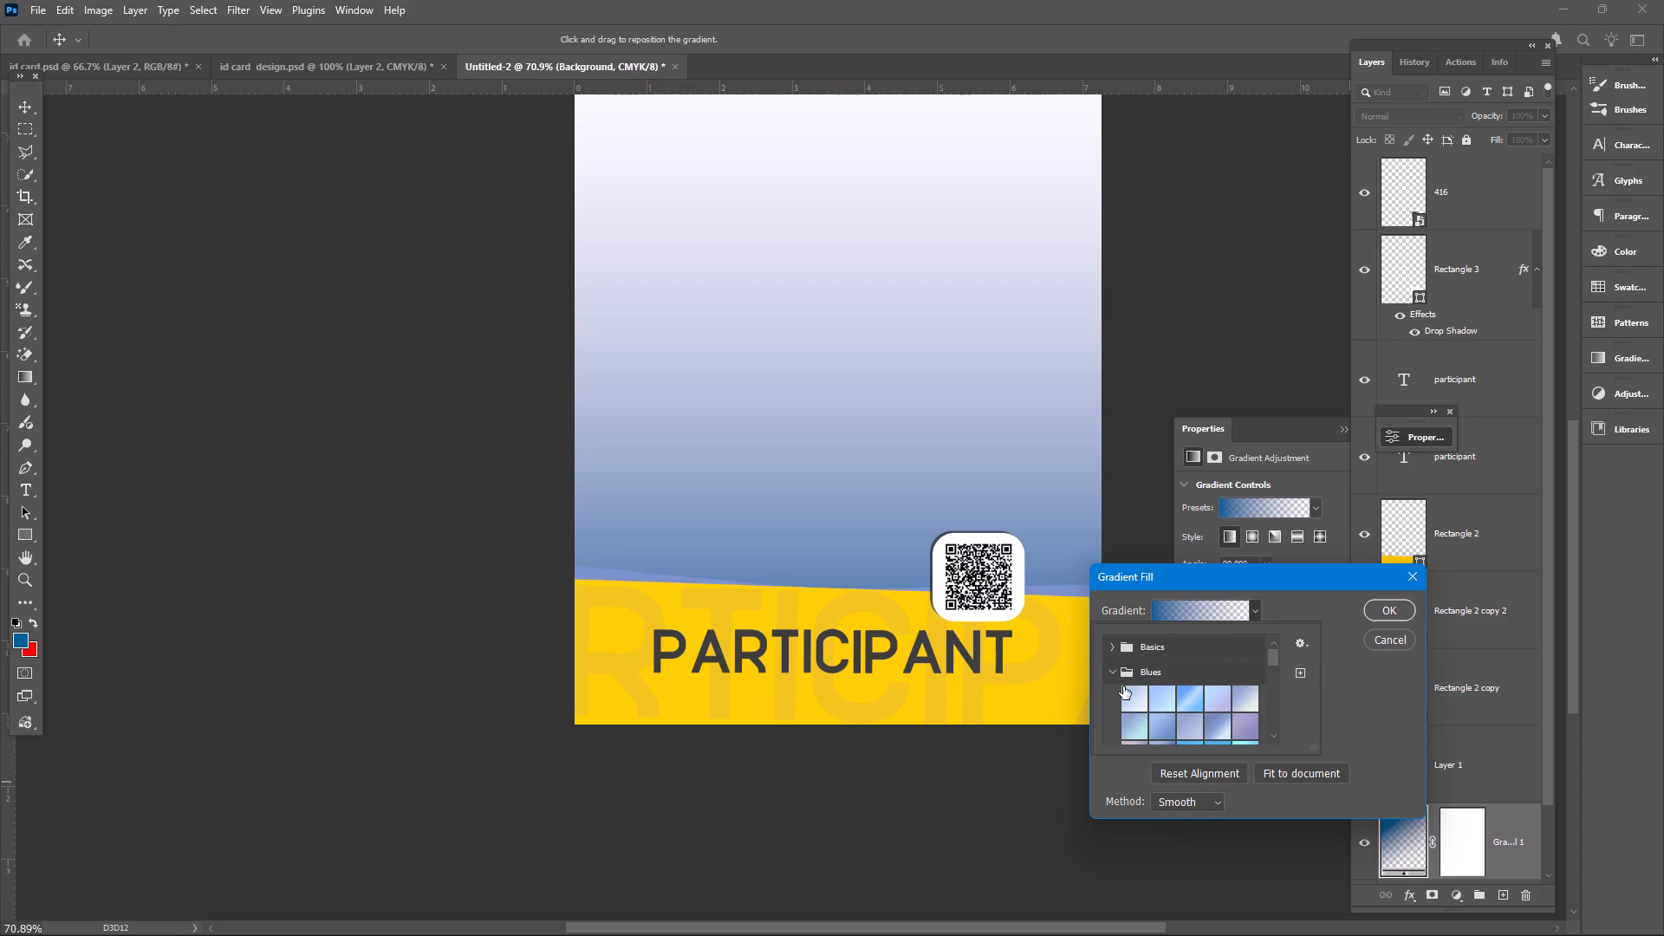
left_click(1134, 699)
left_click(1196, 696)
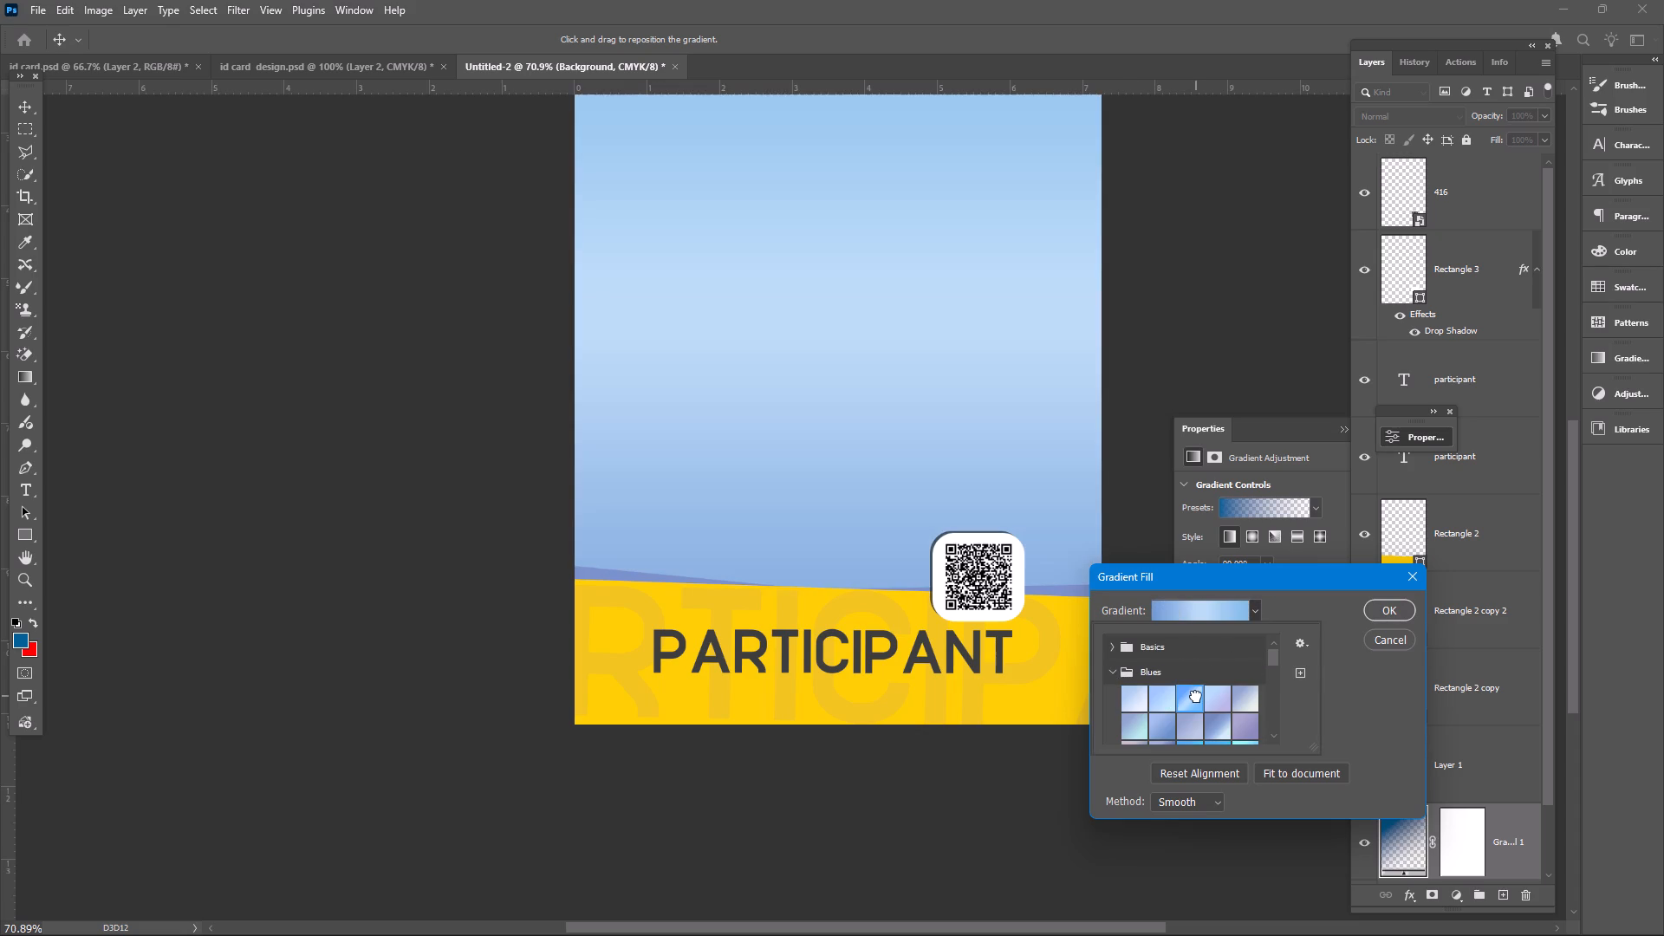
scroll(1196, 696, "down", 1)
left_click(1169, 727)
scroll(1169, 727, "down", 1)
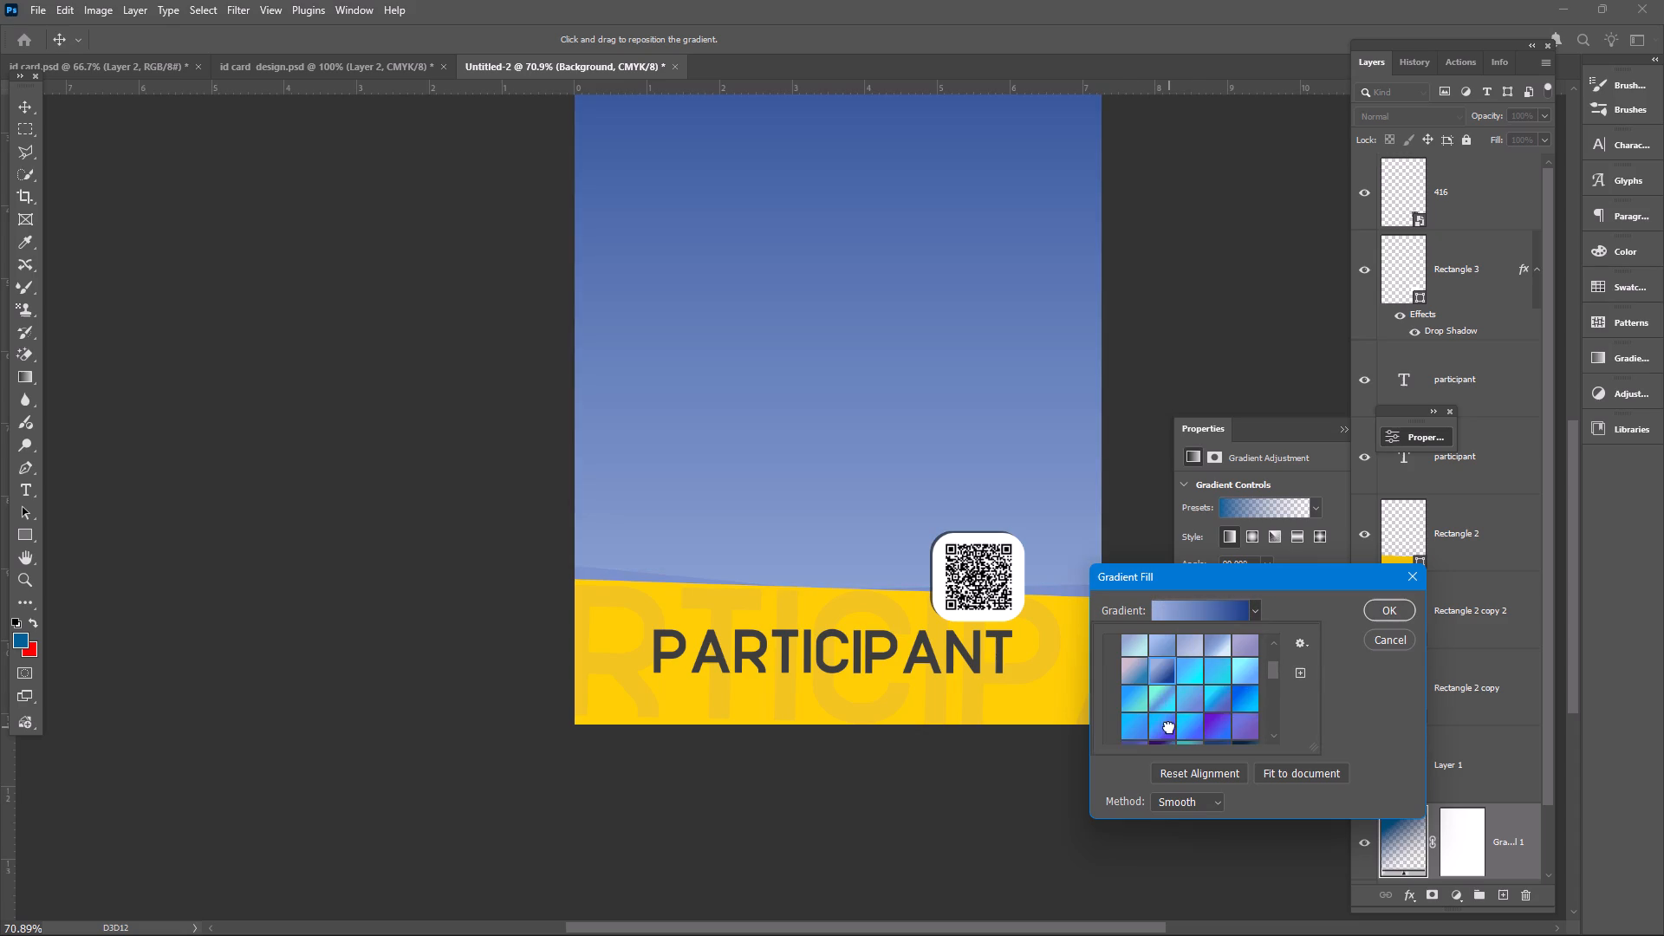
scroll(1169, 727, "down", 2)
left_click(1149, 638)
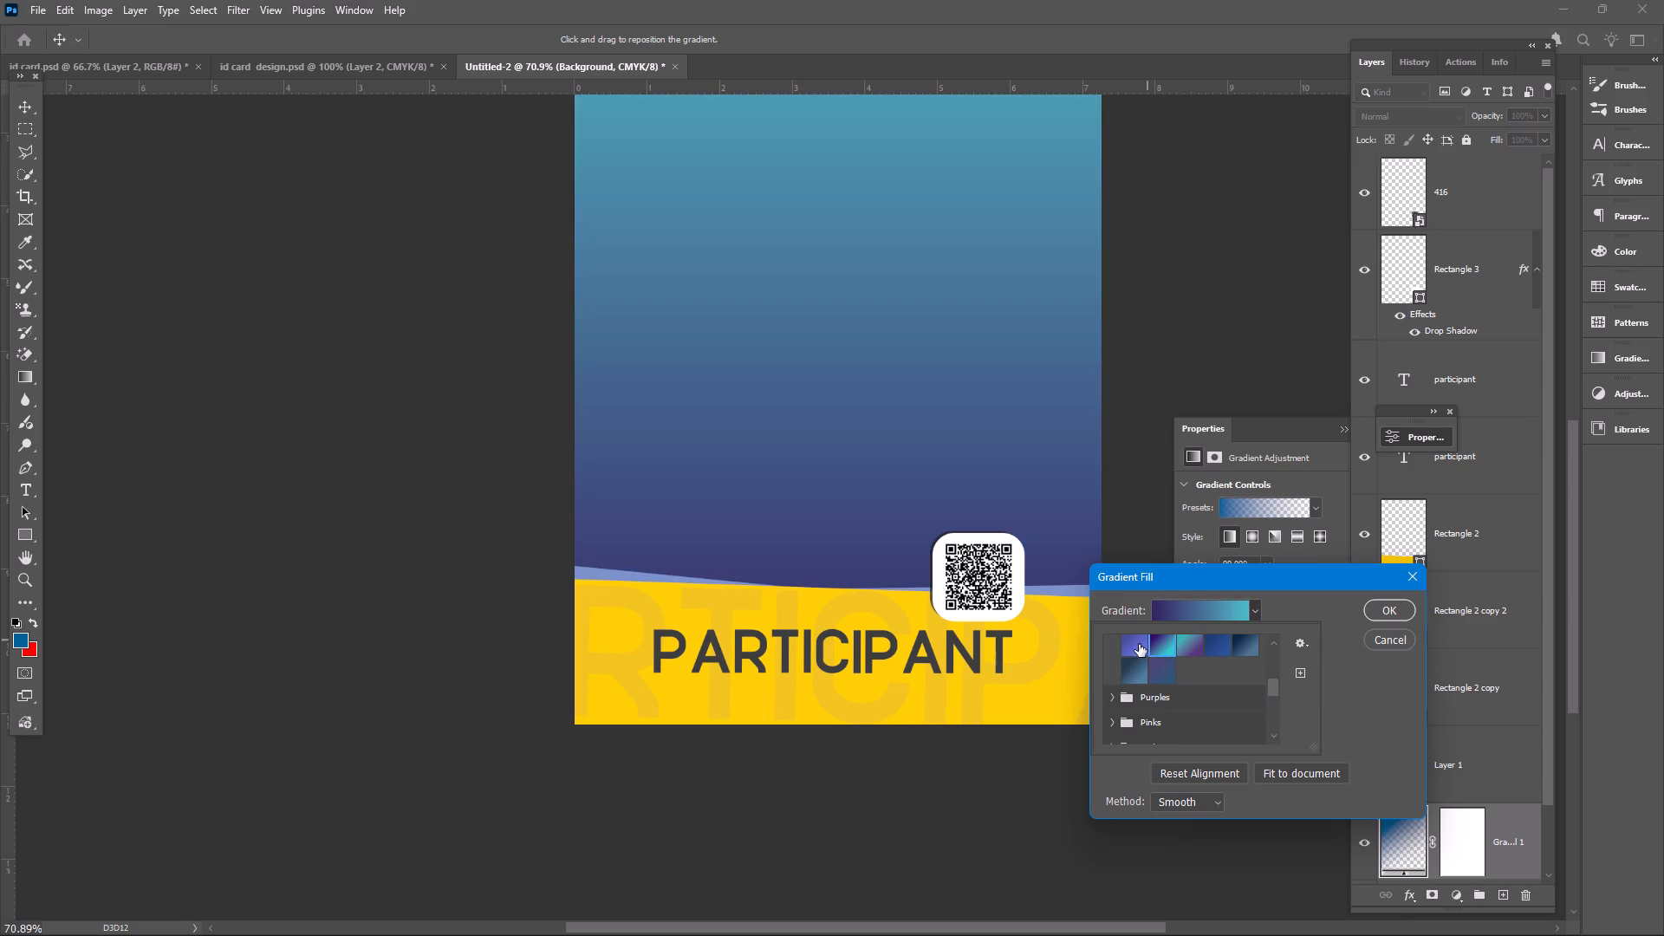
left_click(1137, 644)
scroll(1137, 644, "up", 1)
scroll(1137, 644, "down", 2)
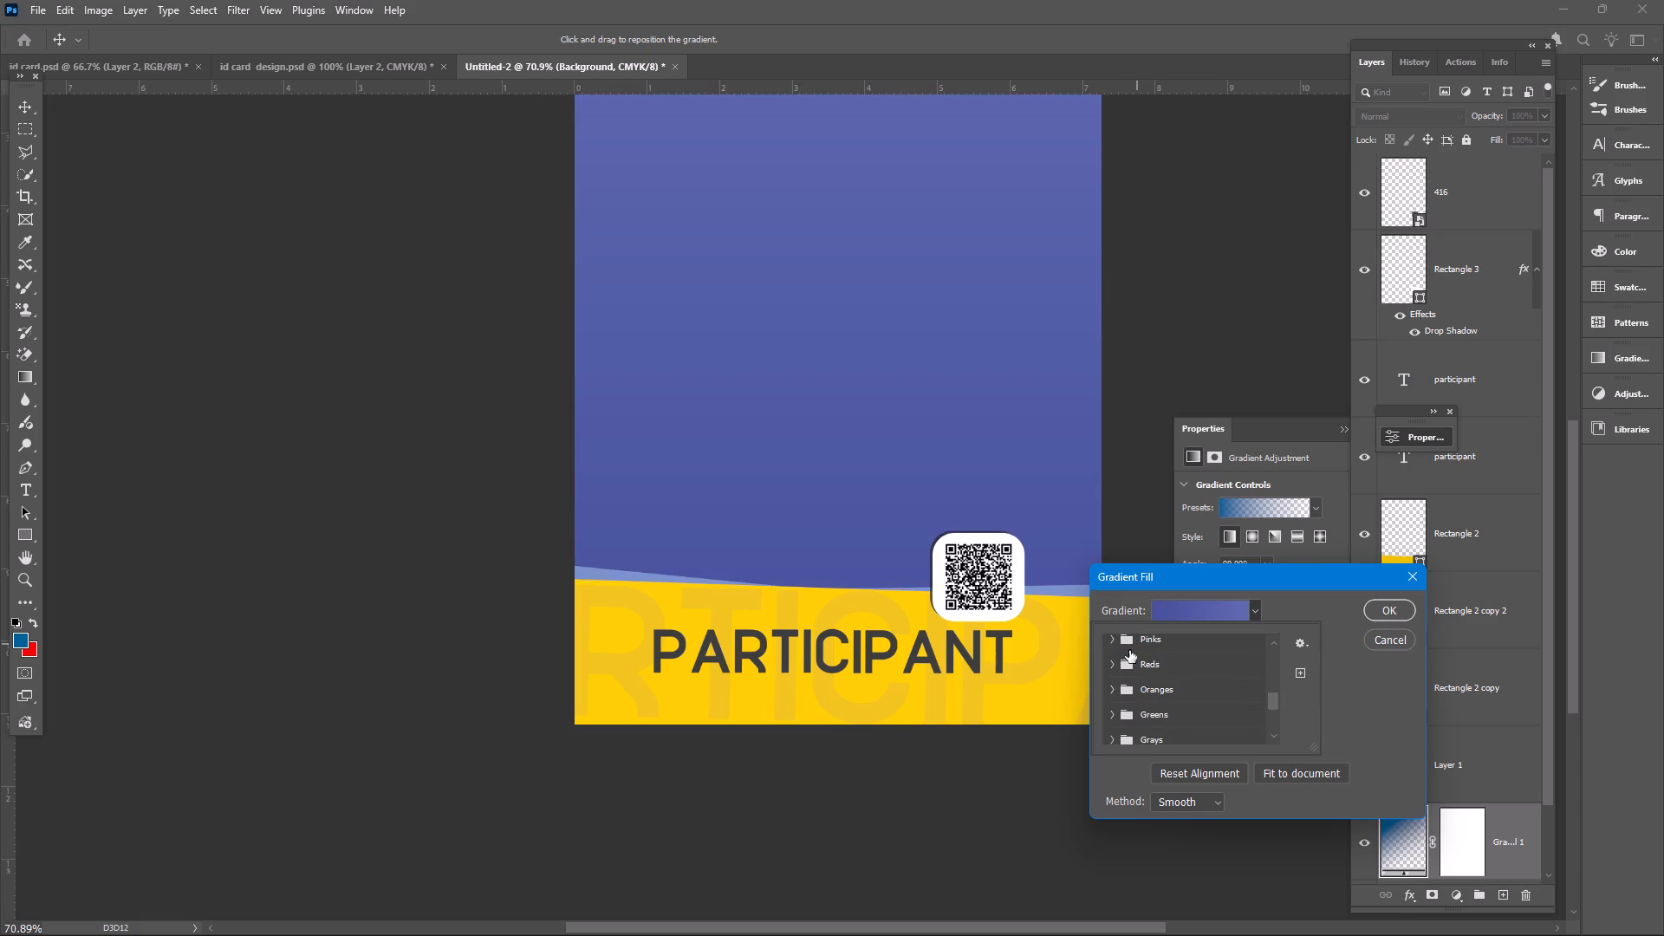
Apply the yellow-to-red Orange_05 preset from the Oranges group to the gradient fill.
left_click(1108, 658)
left_click(1134, 679)
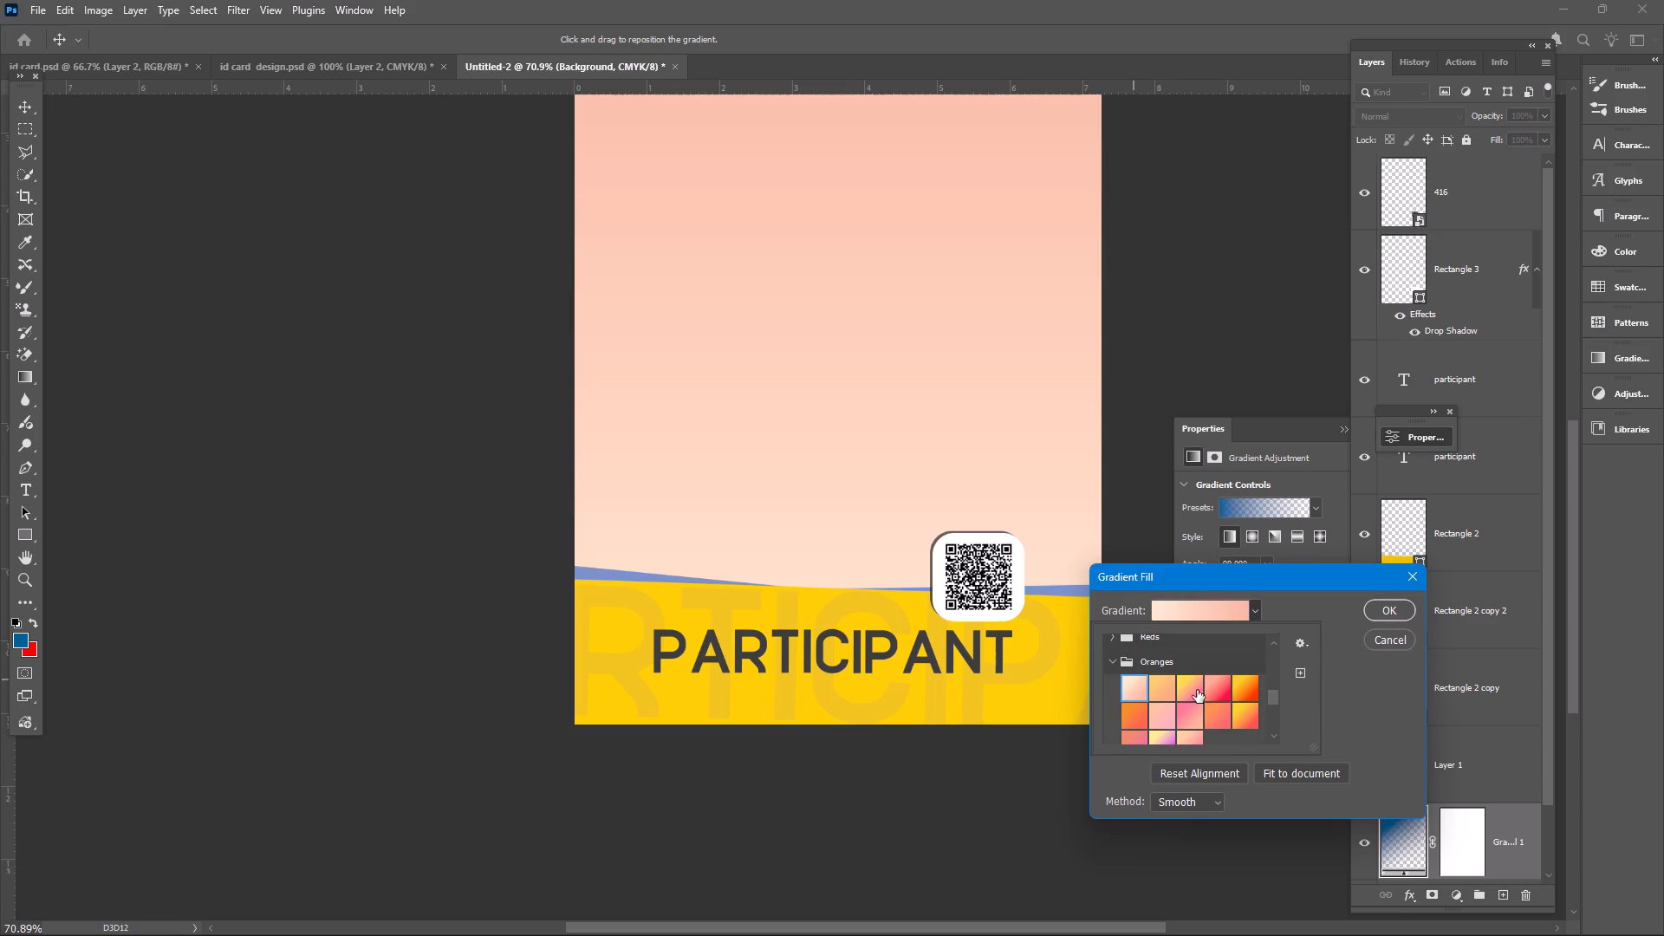
left_click(1246, 685)
scroll(1246, 685, "down", 2)
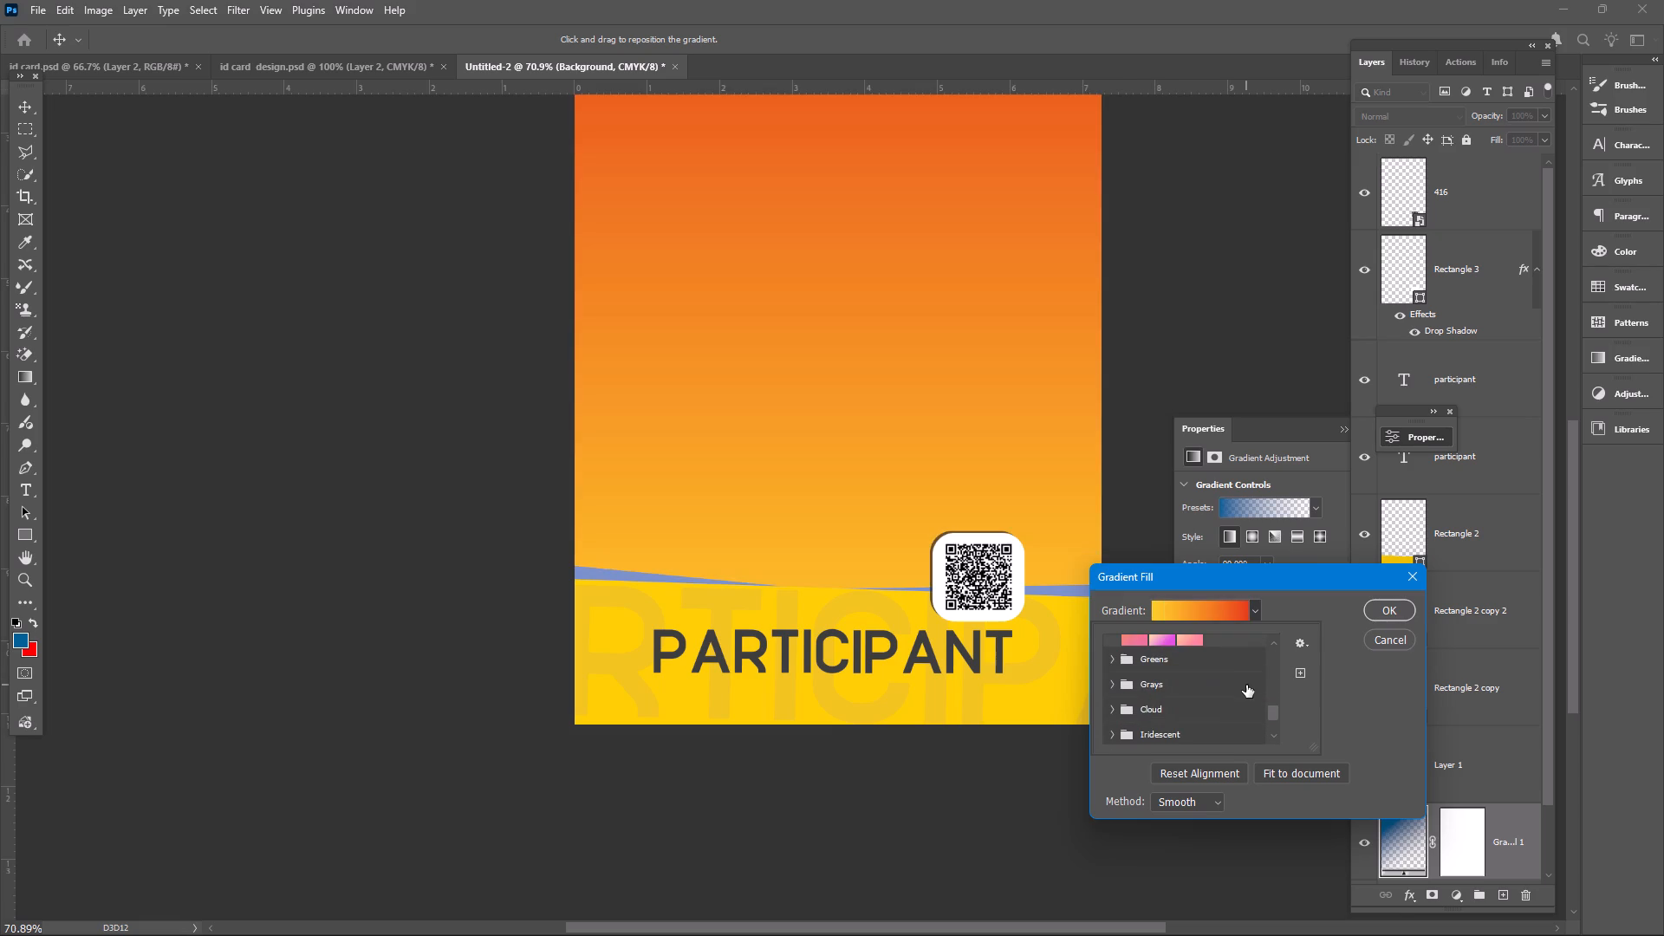
left_click(1113, 685)
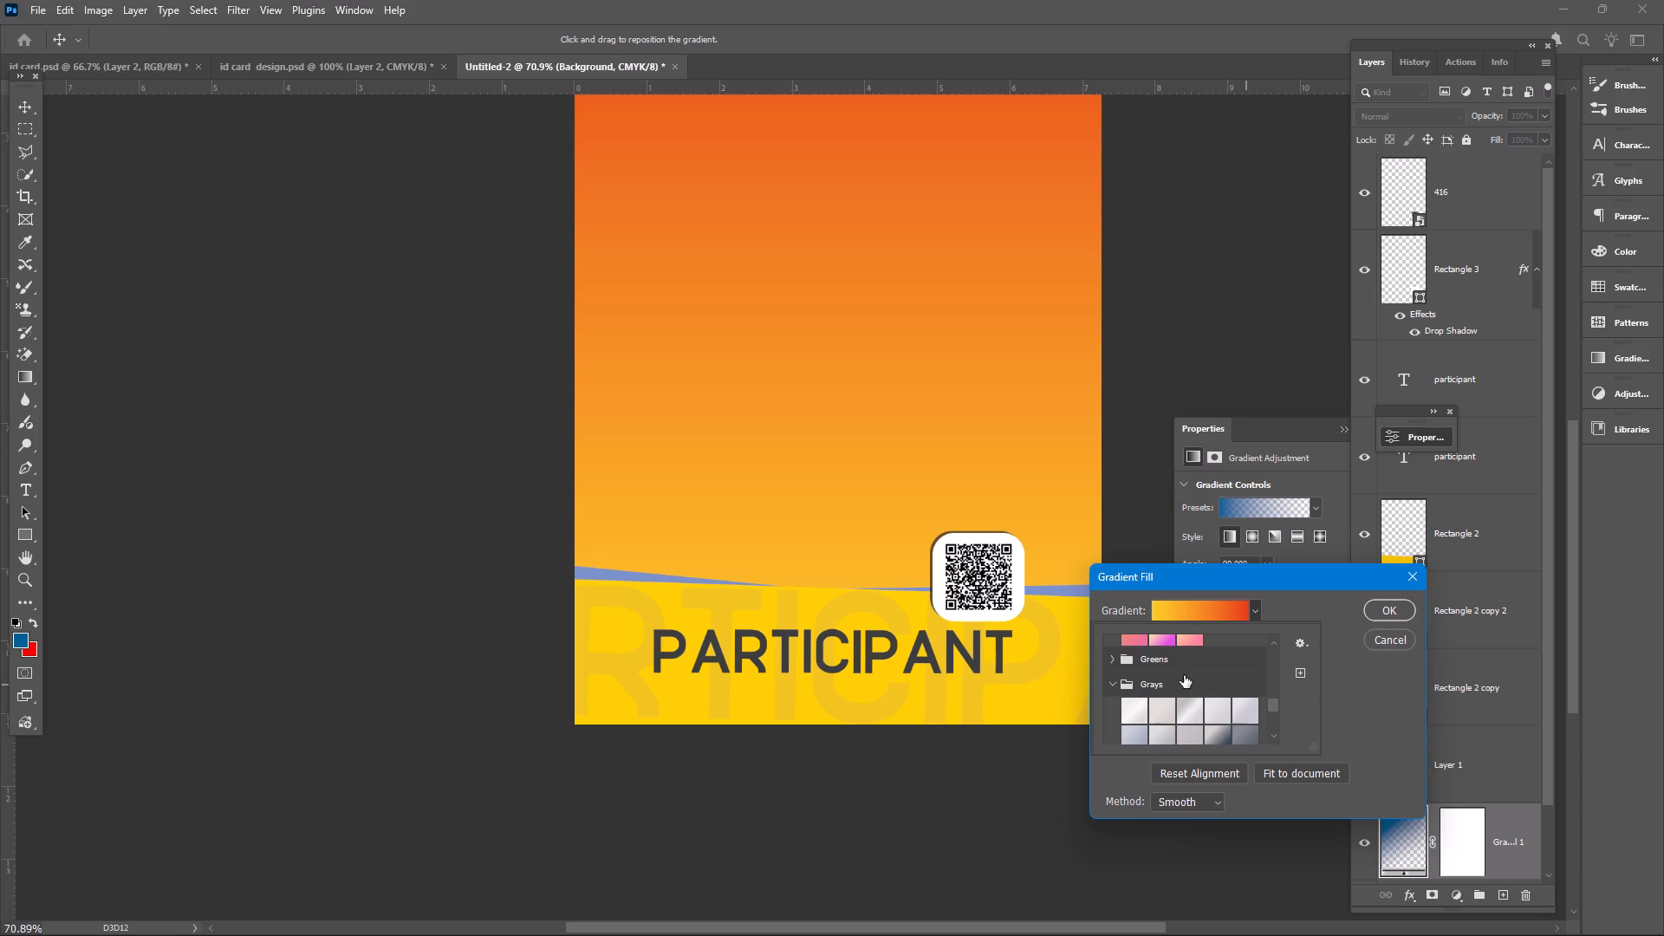
scroll(1187, 676, "up", 1)
left_click(1342, 601)
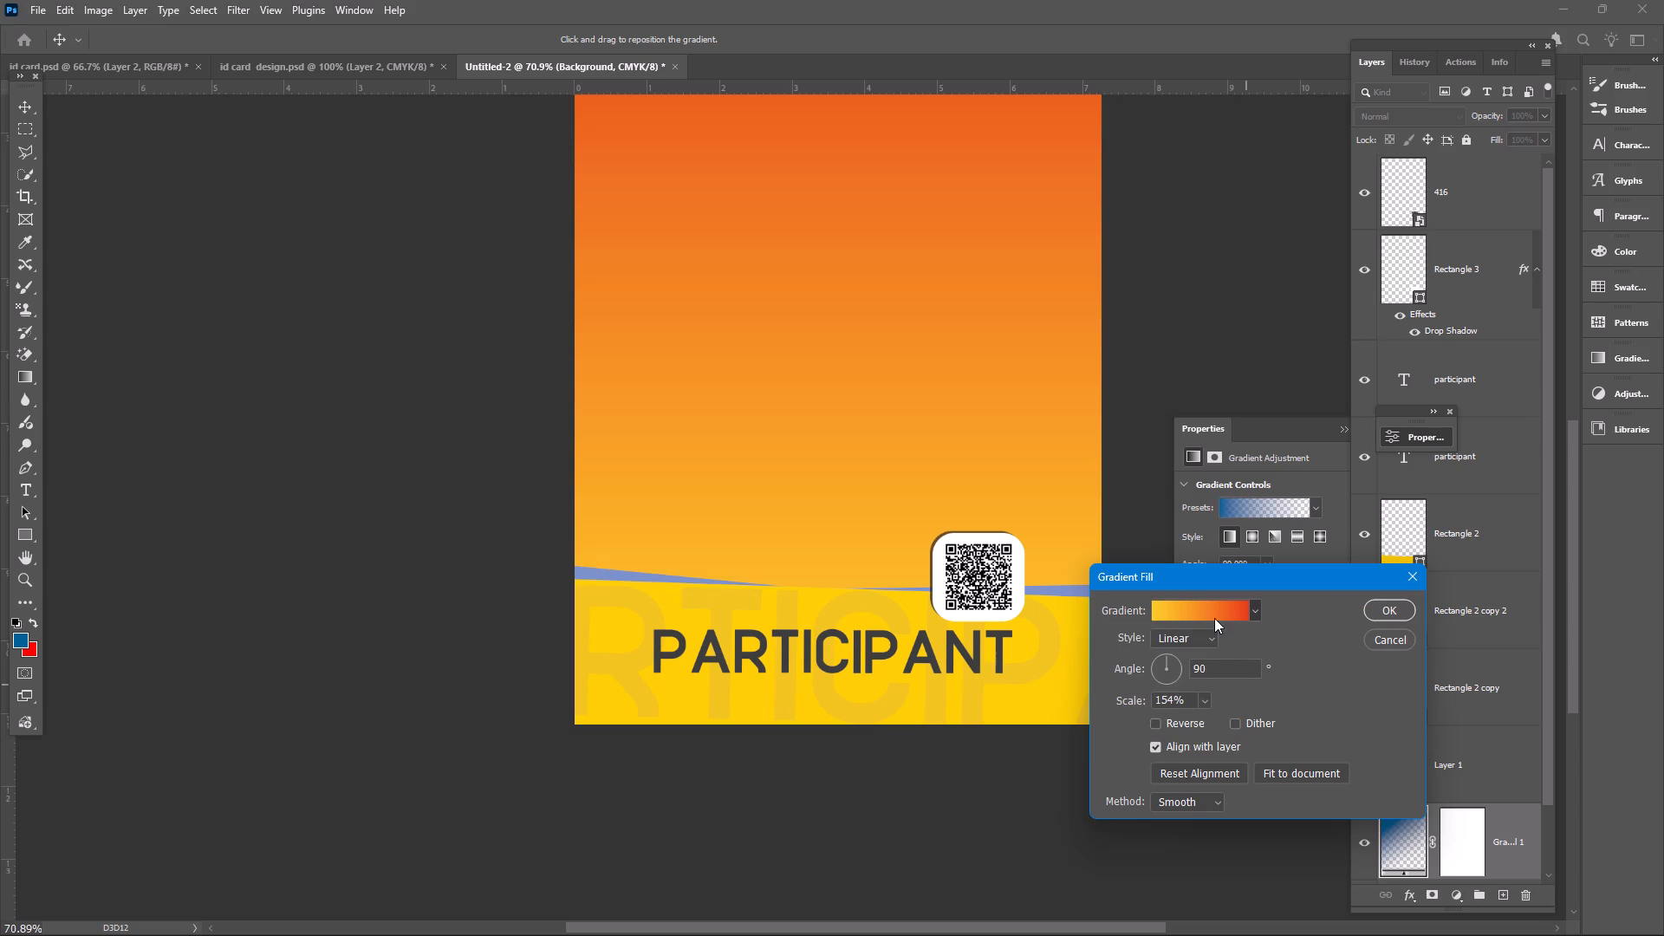
Set the gradient fill's style to Radial.
left_click(1205, 640)
left_click(1198, 667)
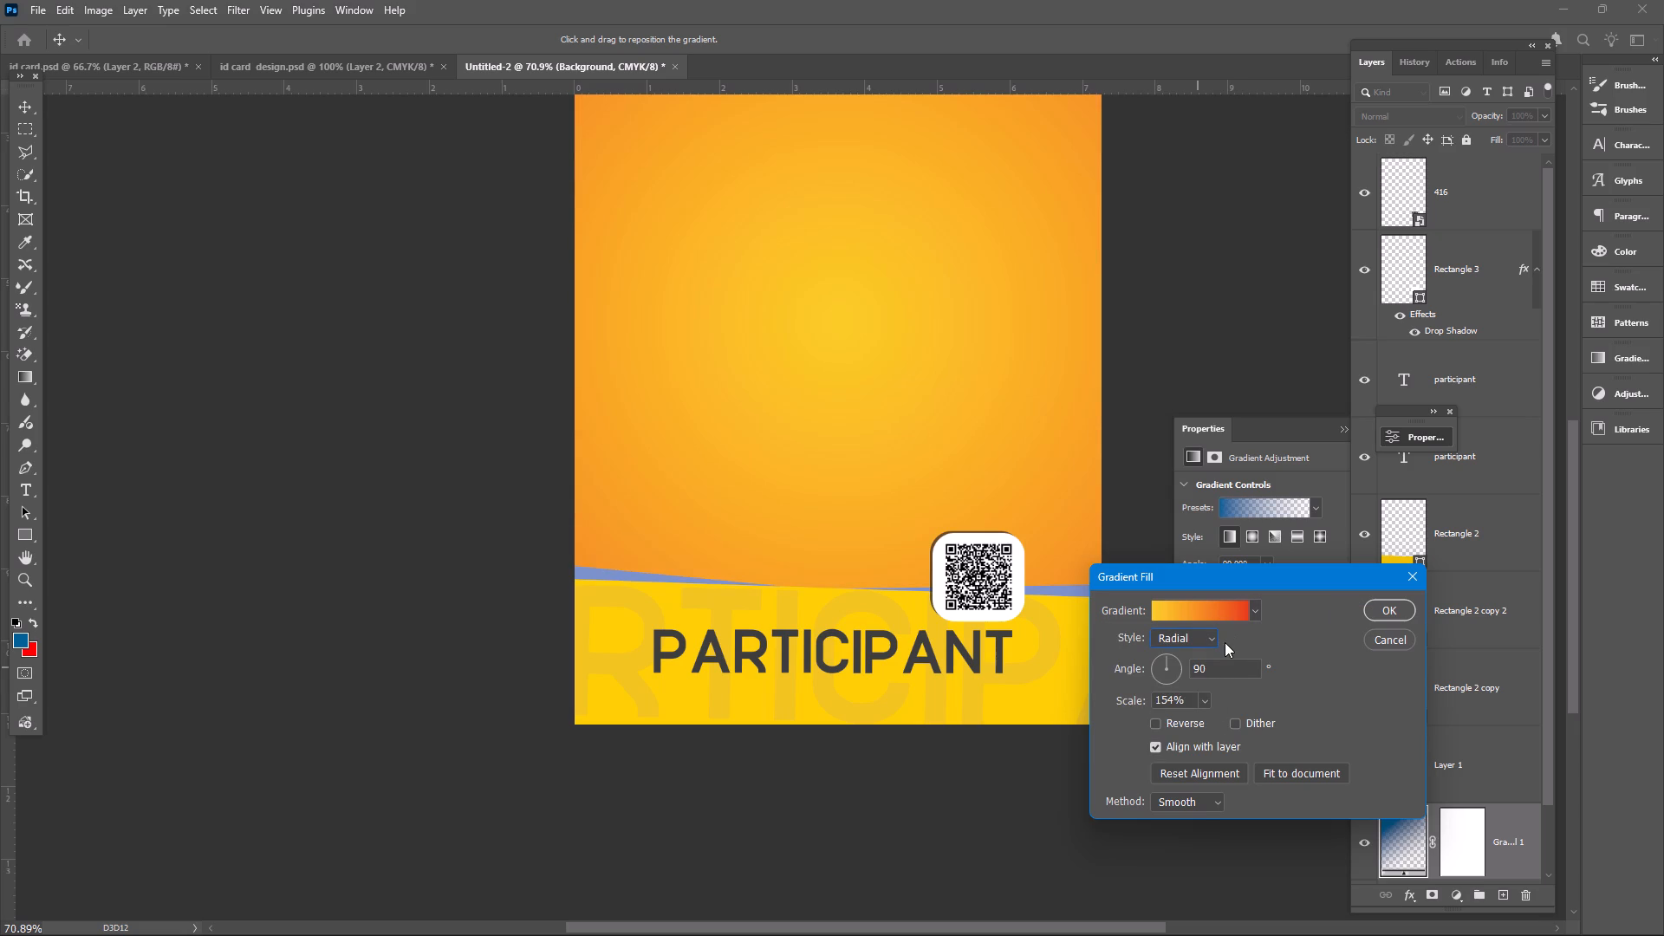
Change the gradient's red end stop at location 100 to a deep blue.
left_click(1219, 609)
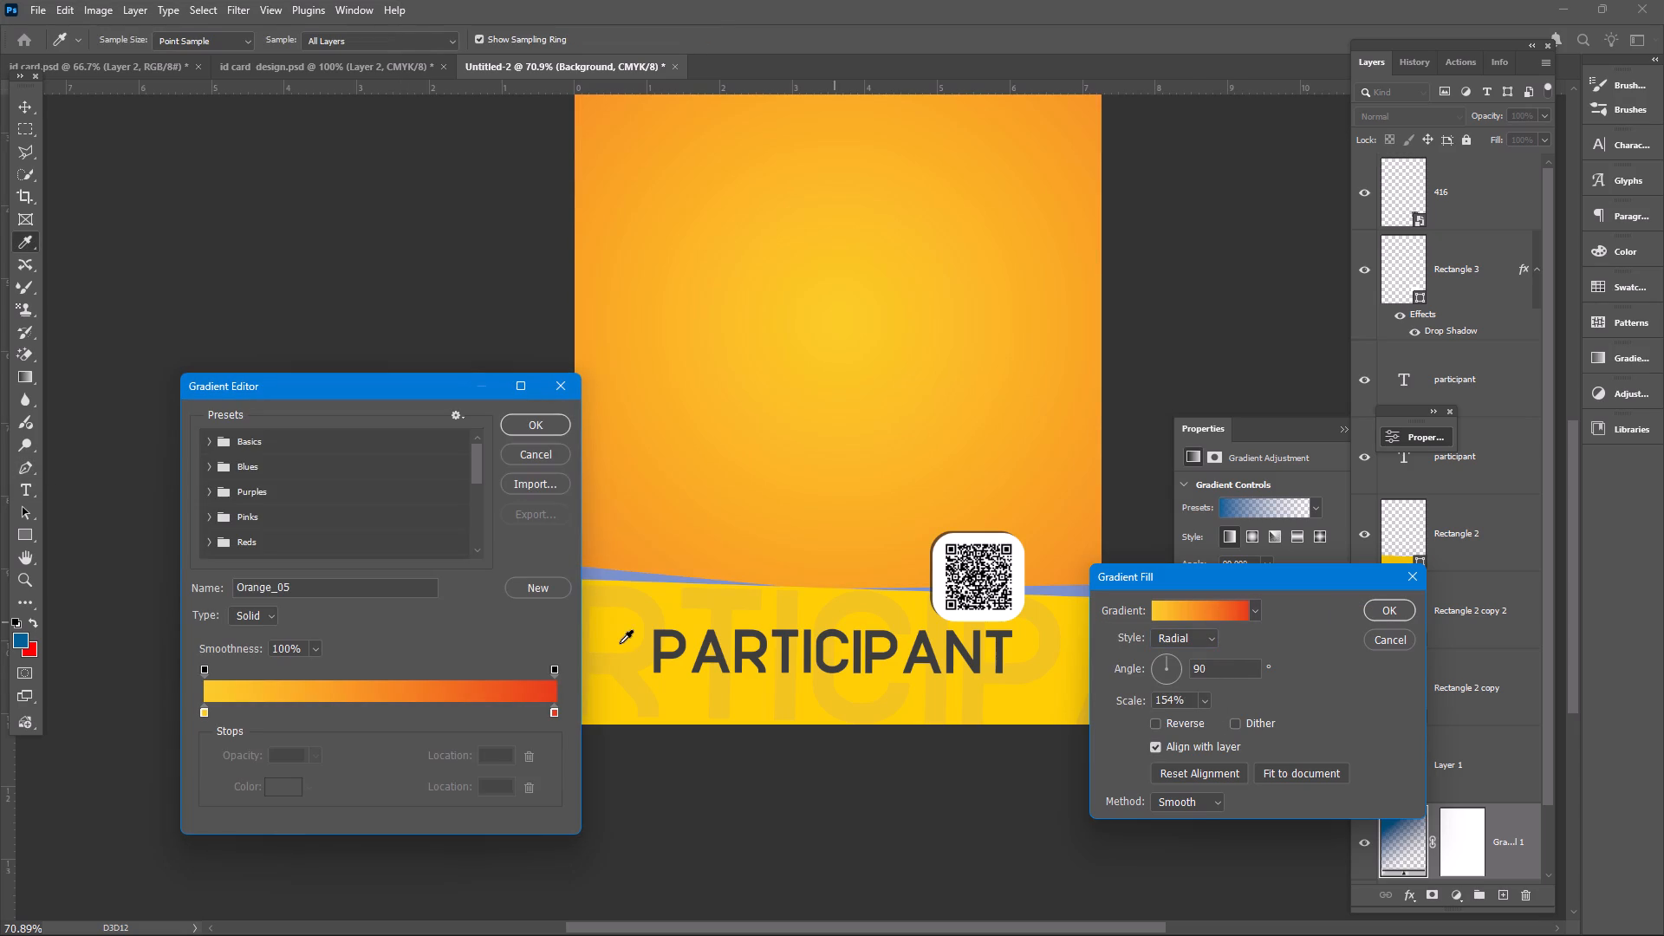
double_click(554, 713)
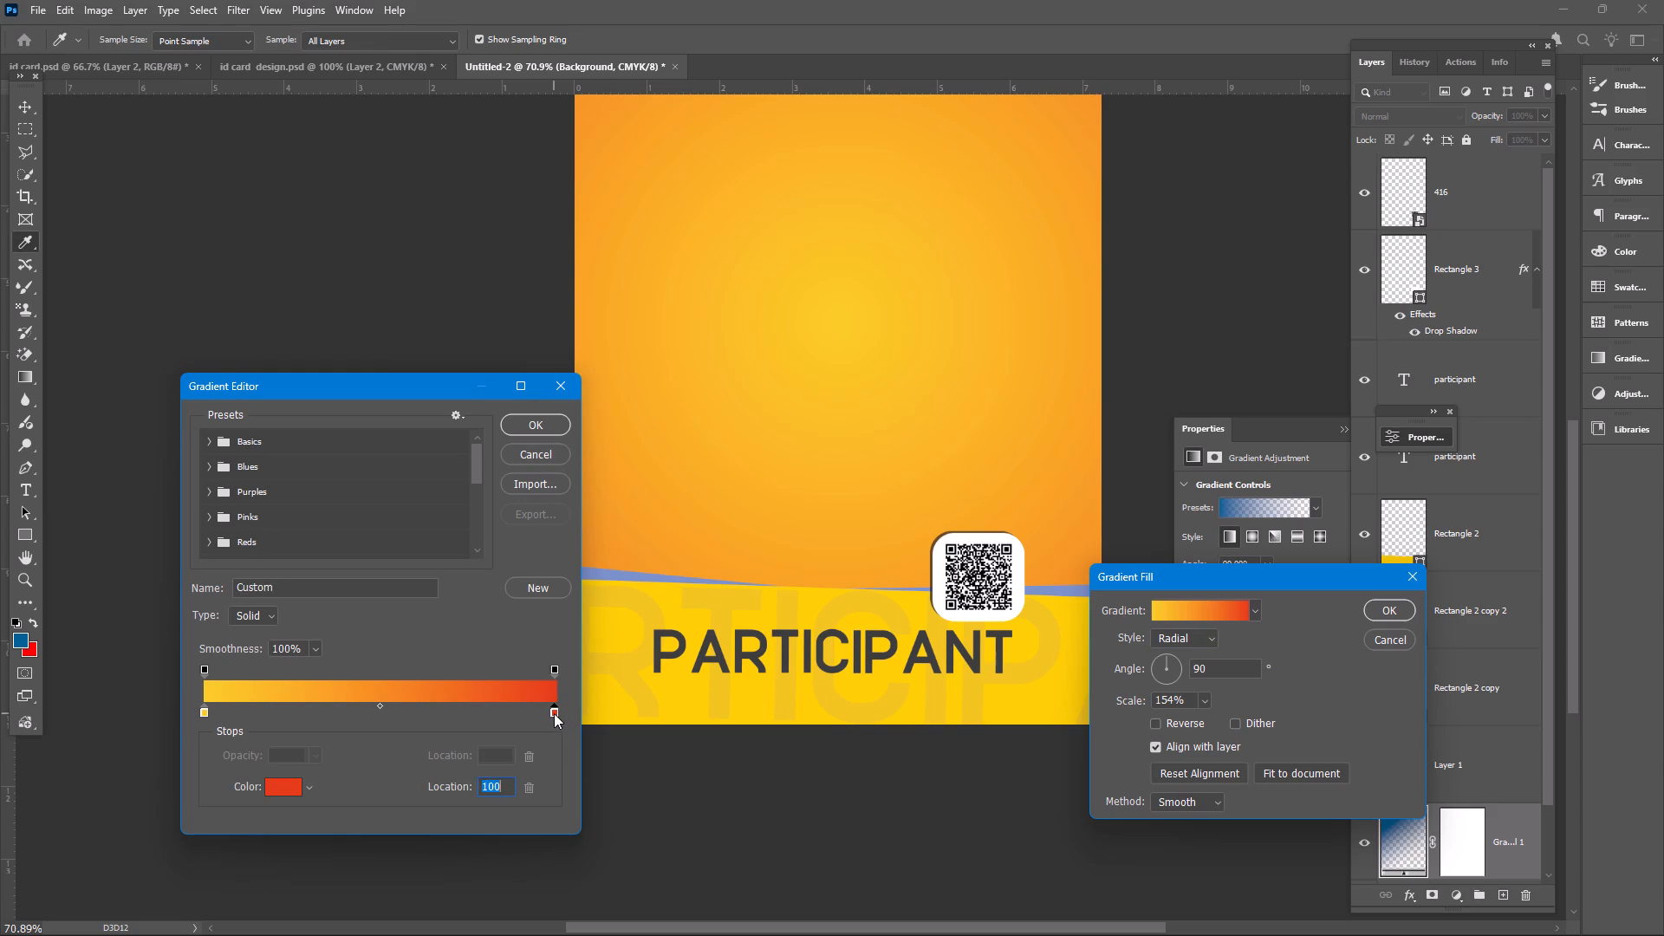
left_click_drag(1439, 590, 1445, 579)
left_click_drag(1413, 567, 1443, 588)
left_click(1581, 492)
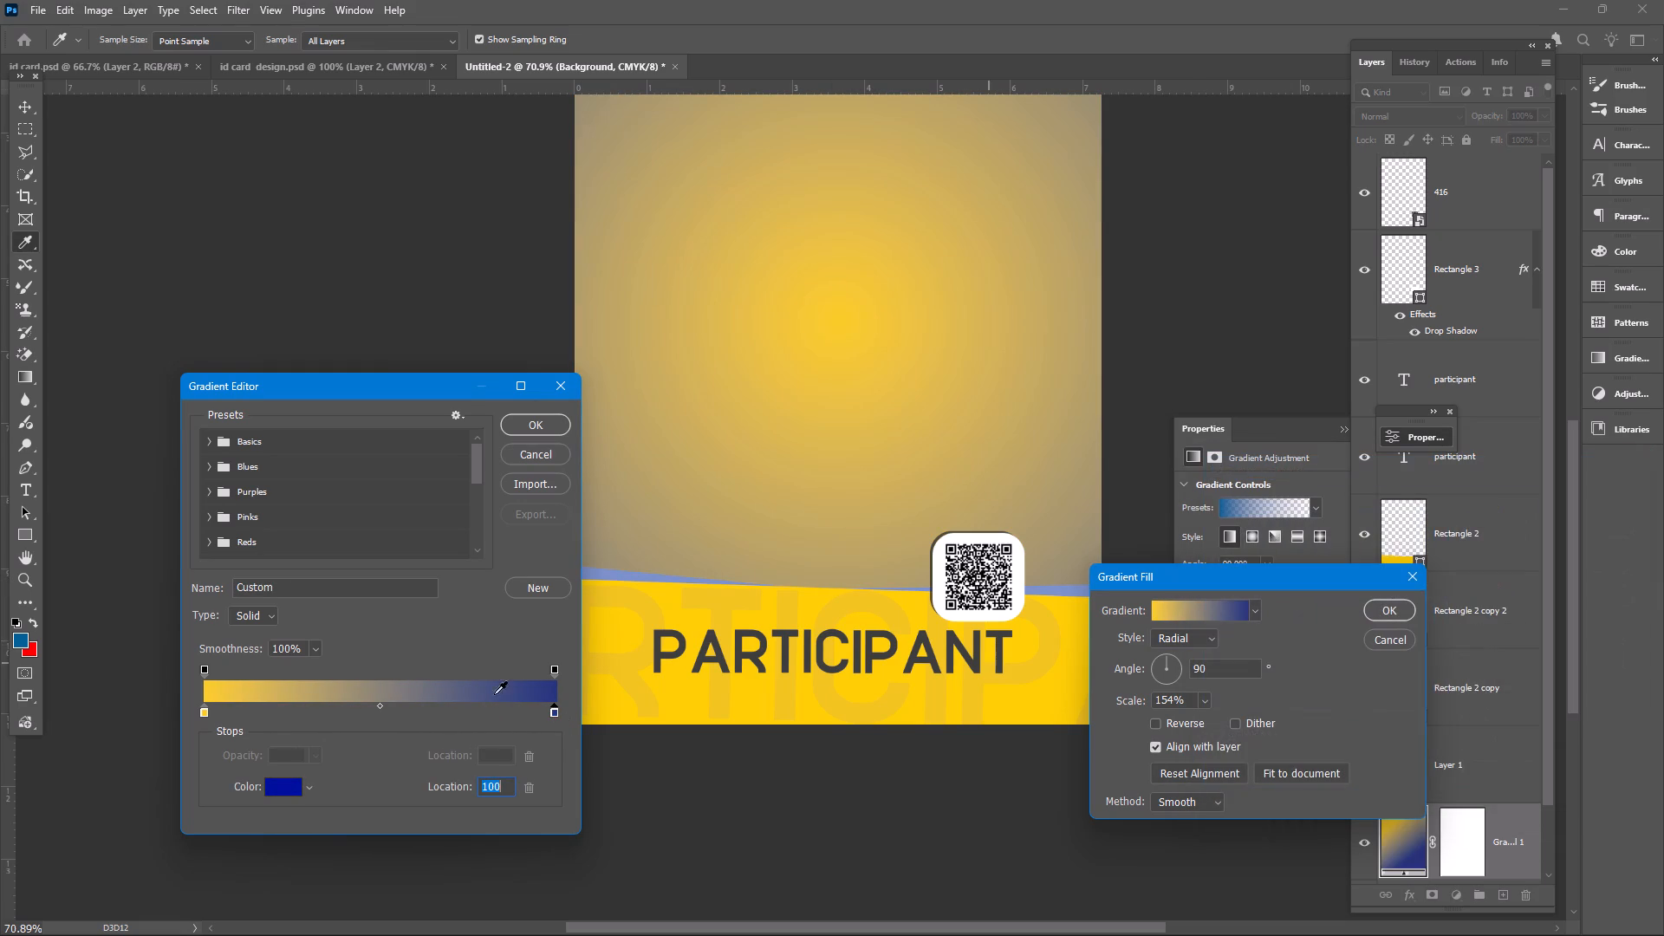
Change the gradient's yellow start stop at location 0 to dark blue 031a71 and apply the gradient fill.
double_click(204, 709)
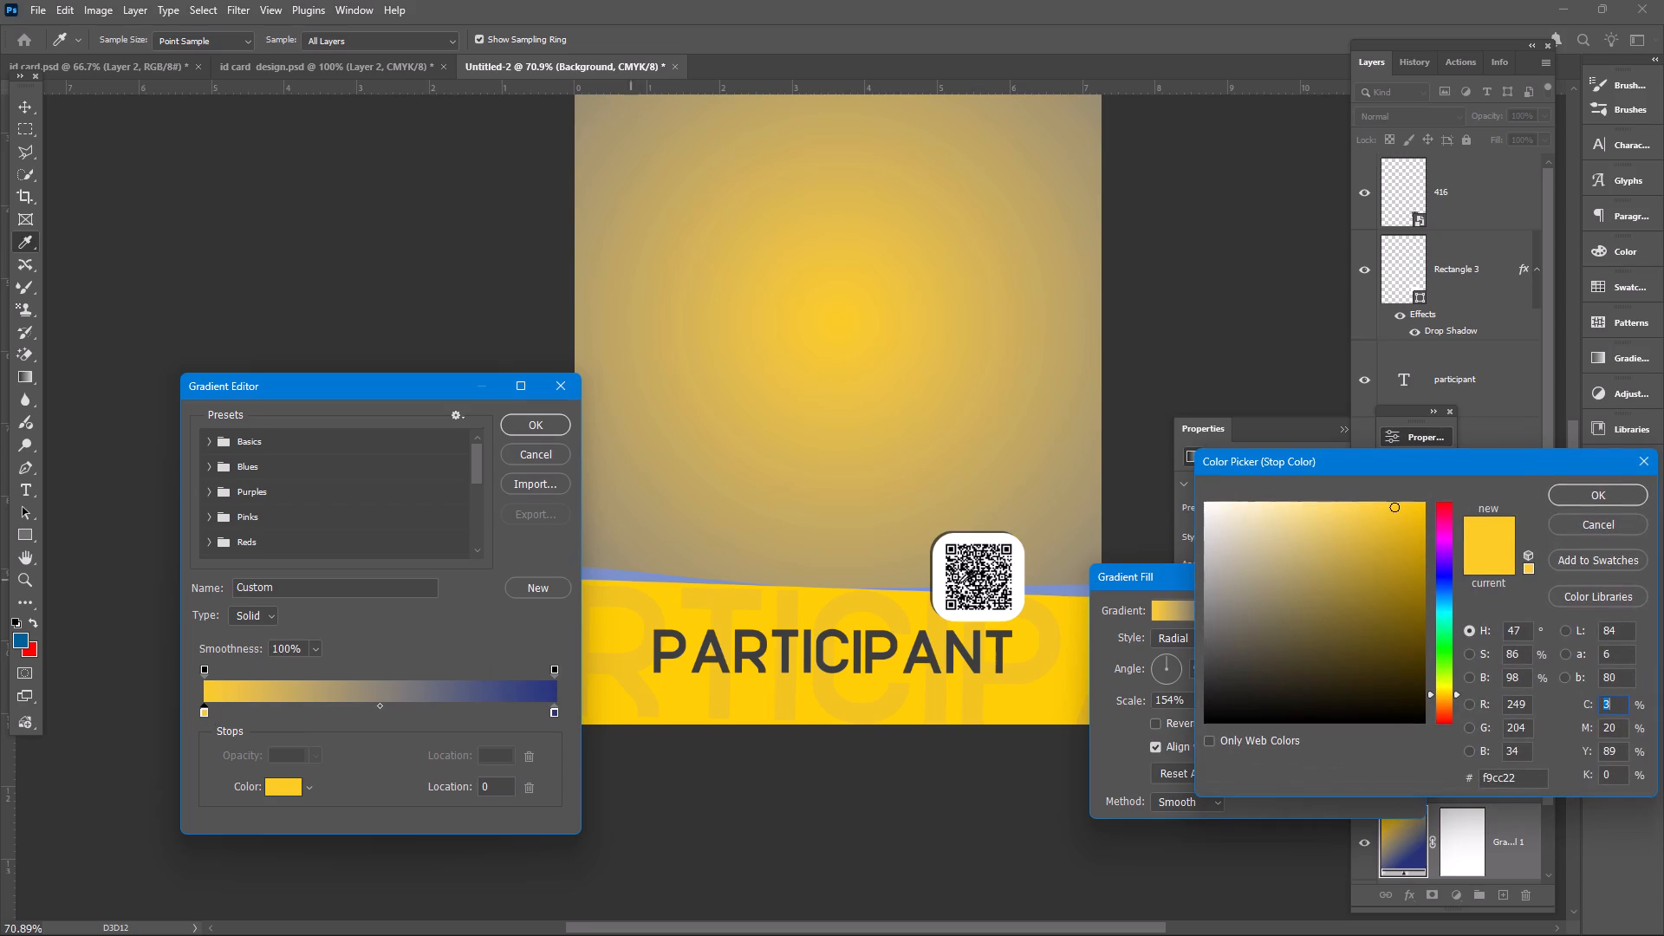
left_click(1446, 583)
left_click_drag(1405, 589, 1442, 585)
left_click_drag(1402, 565, 1316, 539)
left_click_drag(1316, 539, 1425, 566)
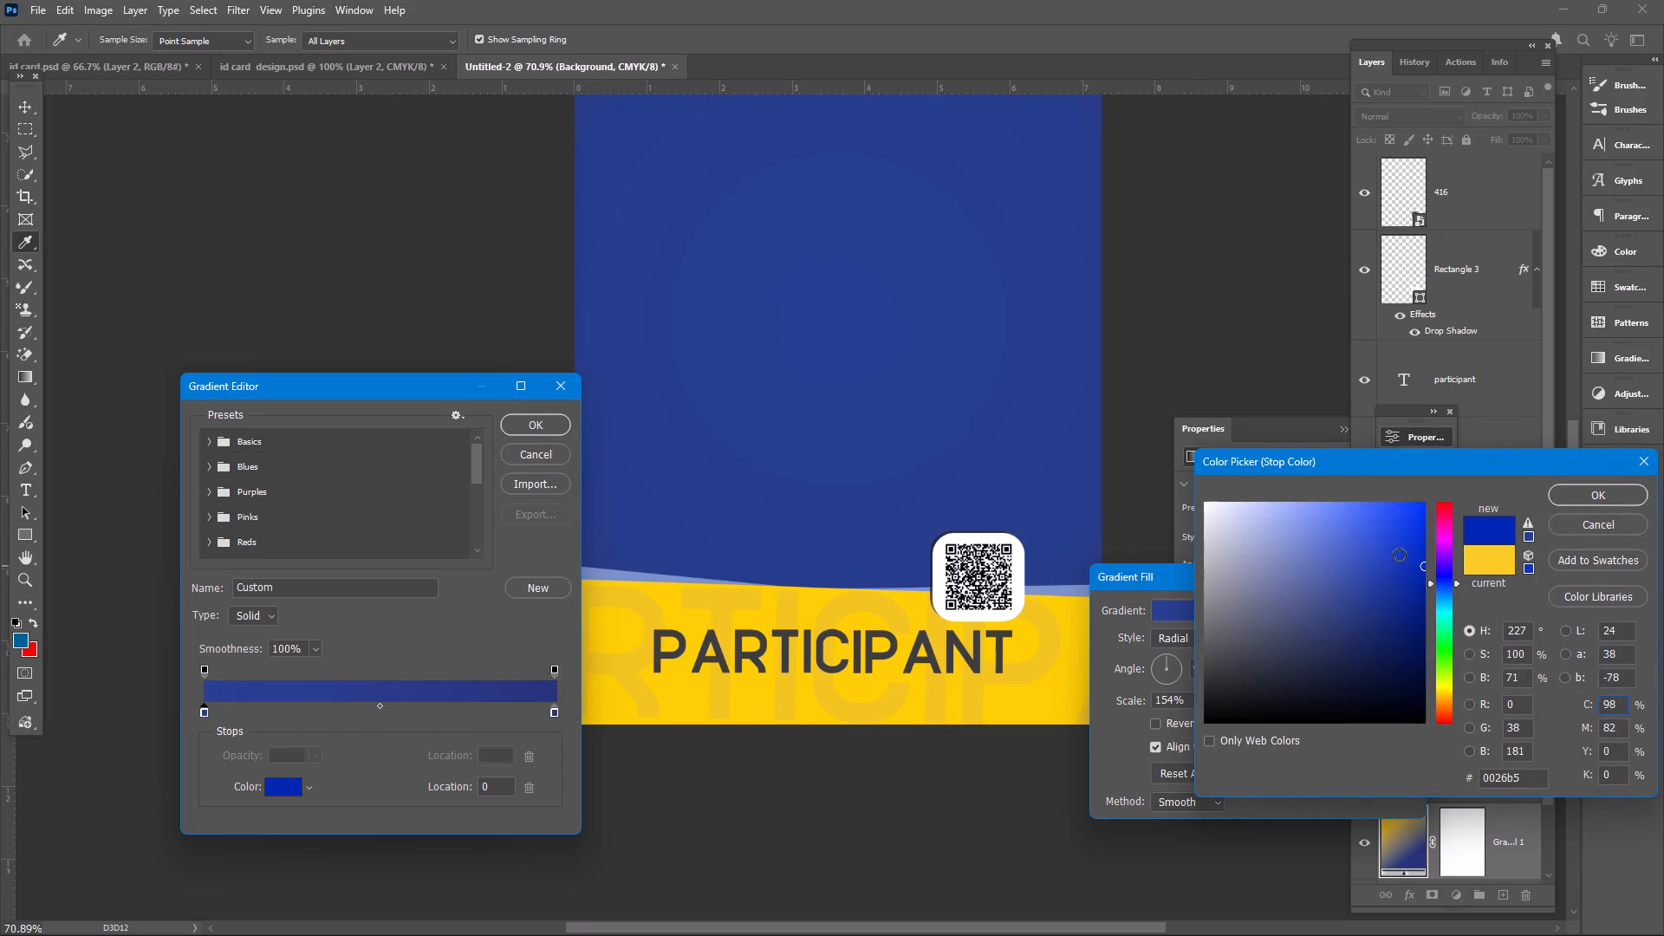
left_click_drag(1399, 555, 1442, 633)
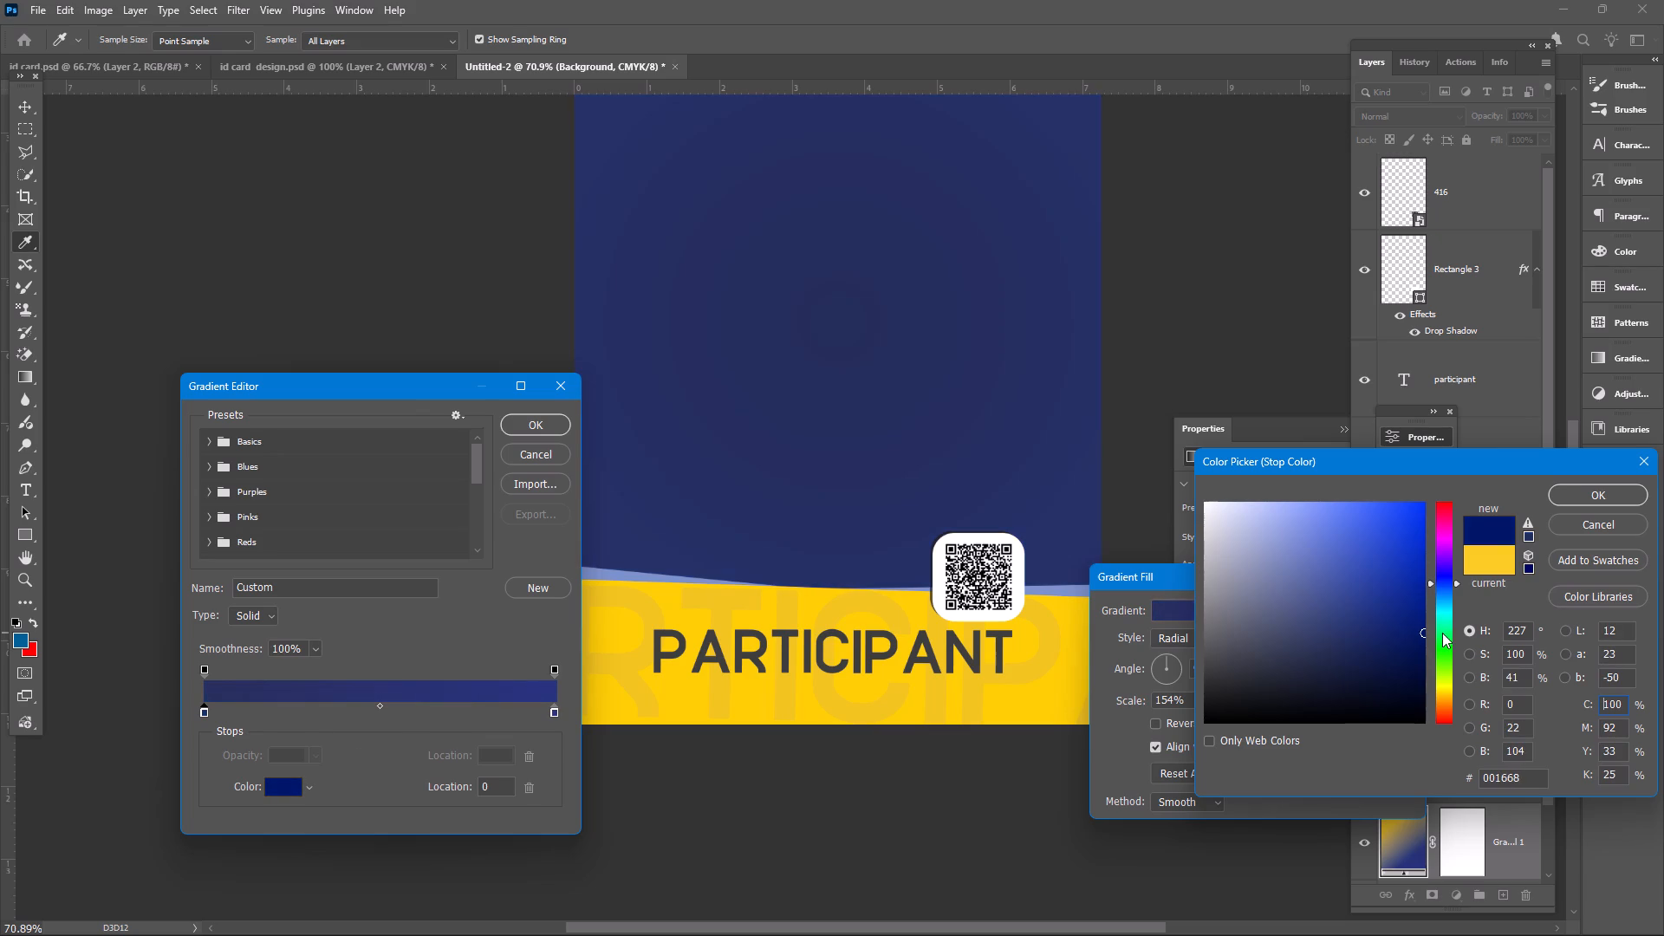
left_click_drag(1416, 611, 1421, 589)
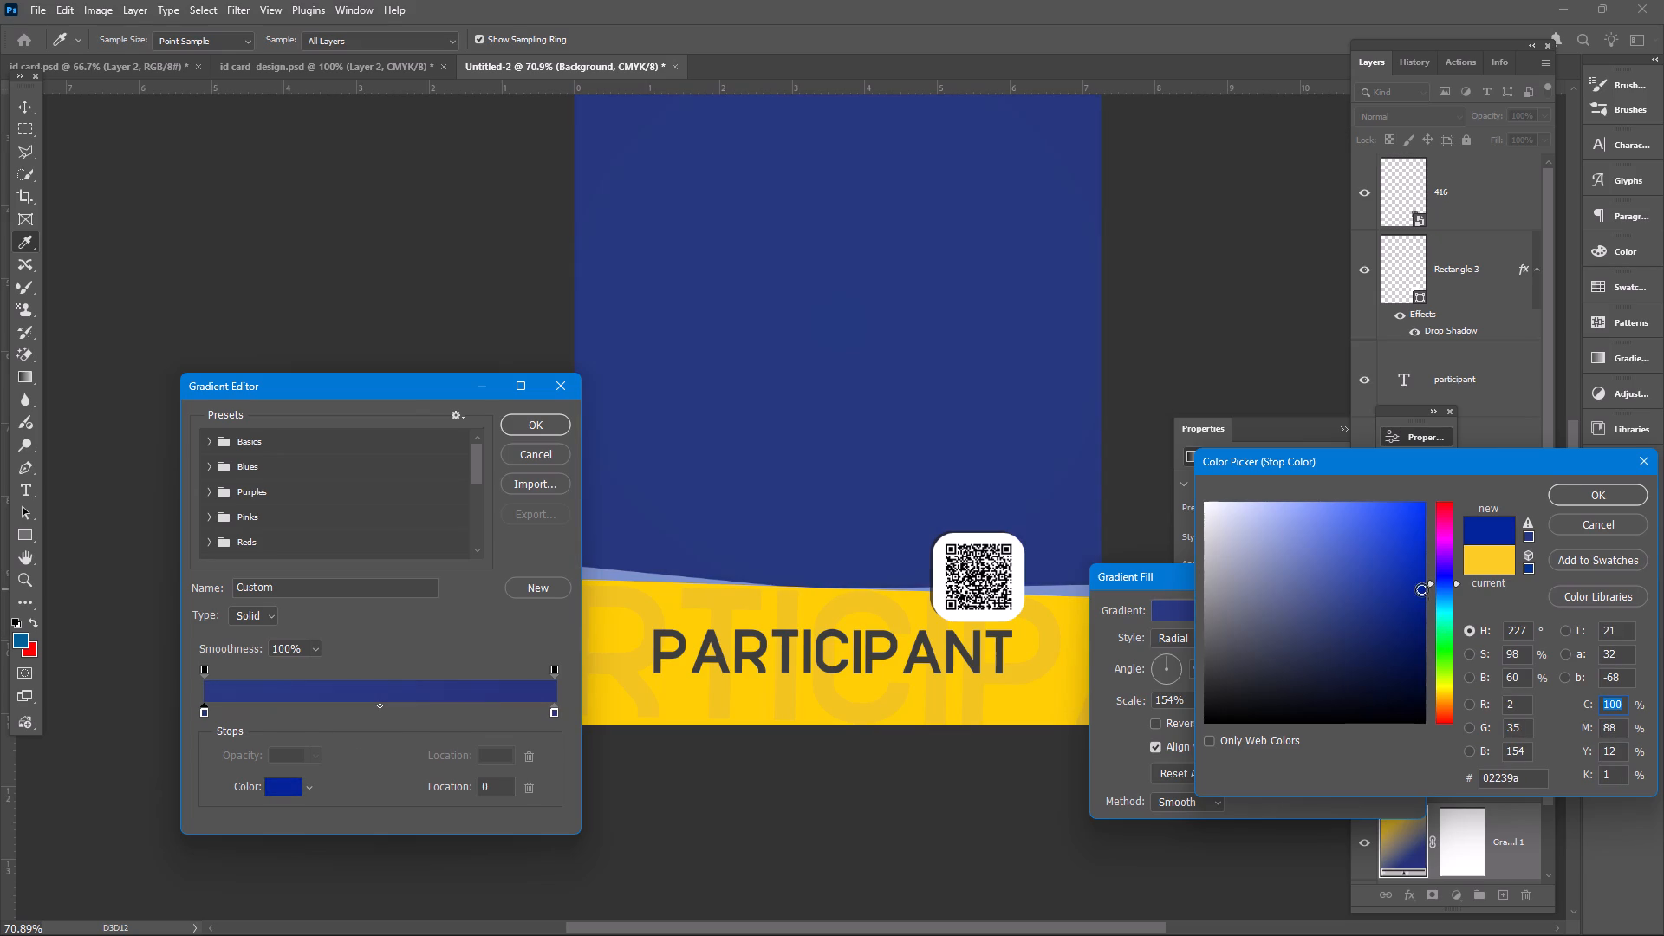
left_click_drag(1417, 614, 1420, 625)
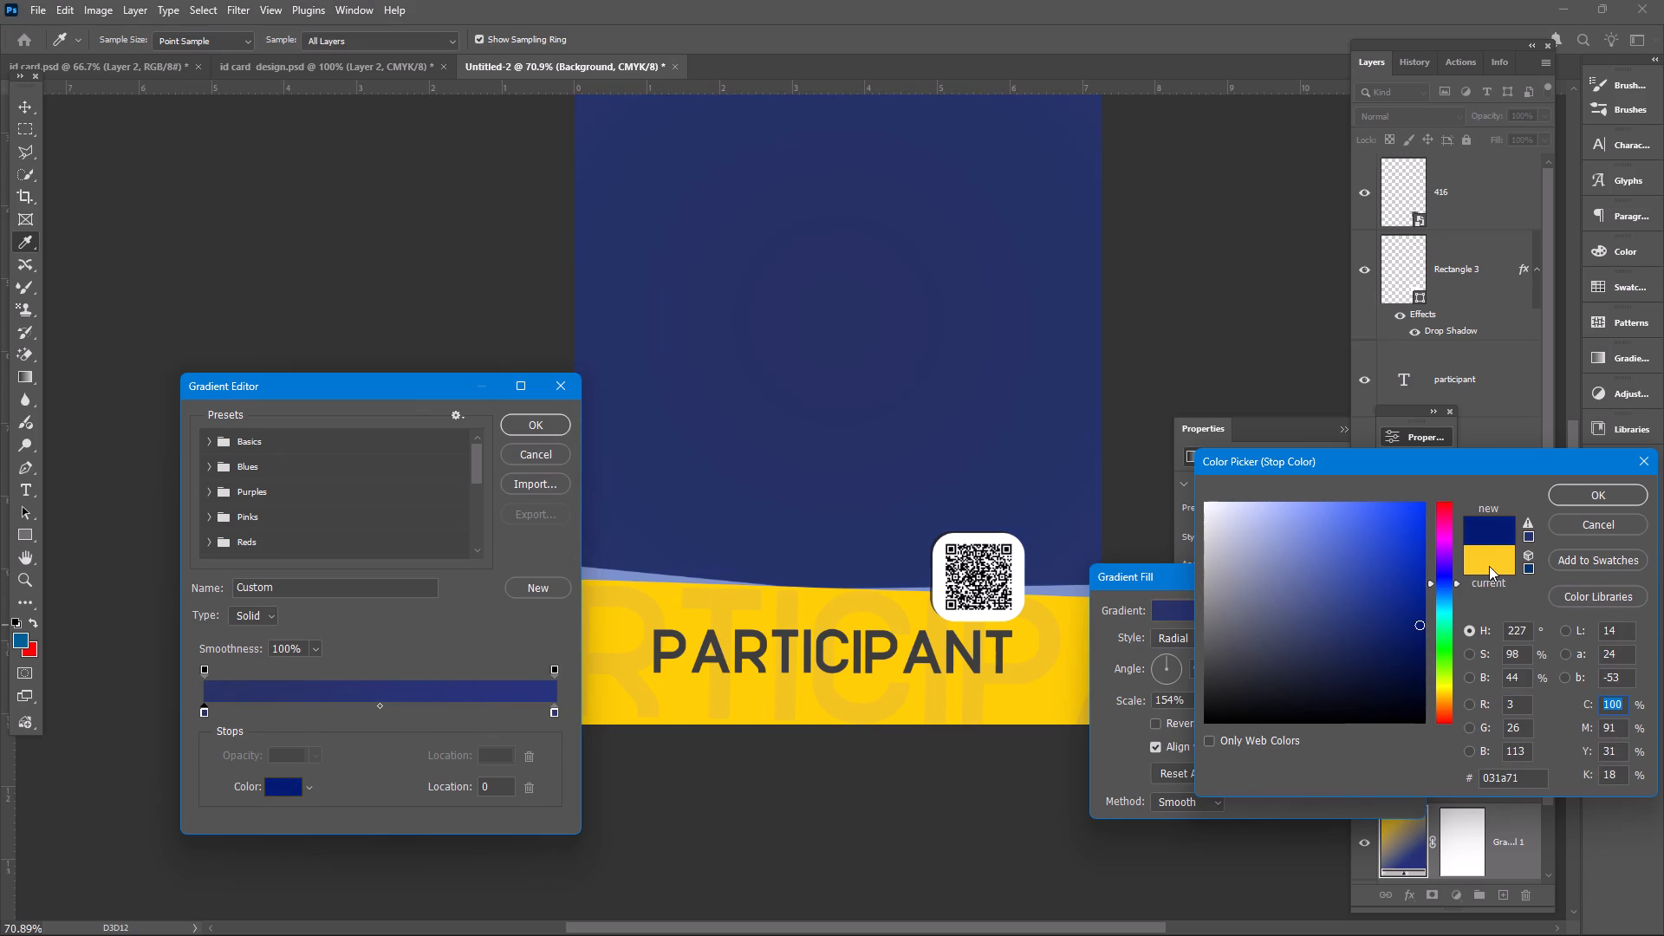
left_click(1596, 491)
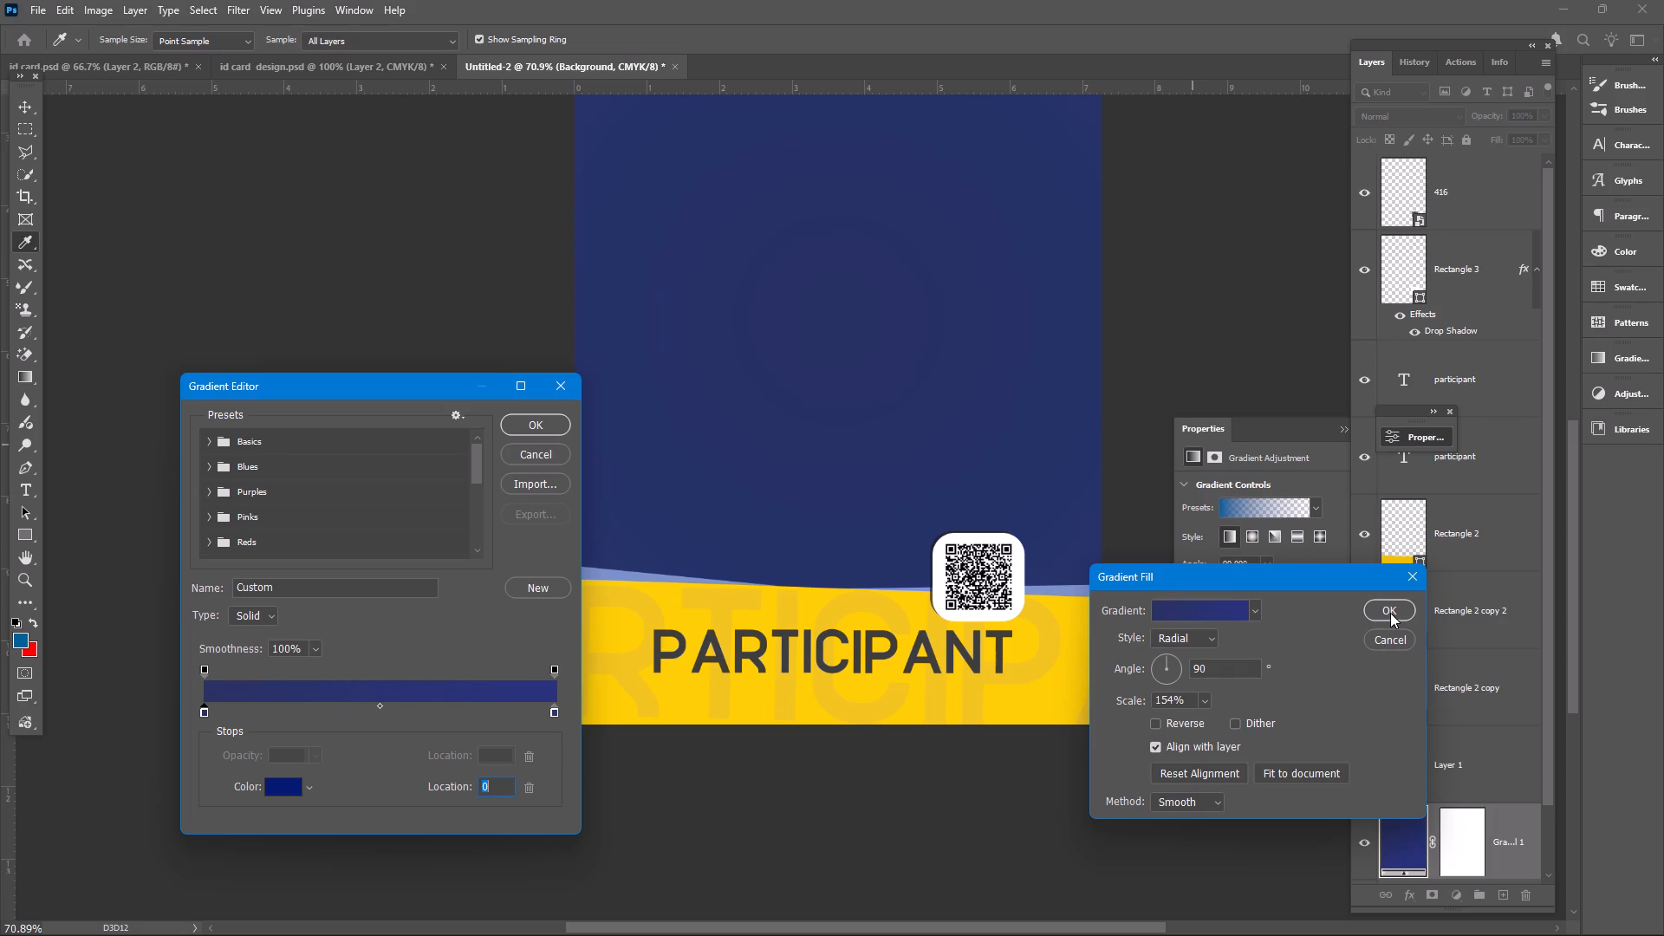
left_click(1390, 612)
left_click(1377, 612)
left_click(528, 428)
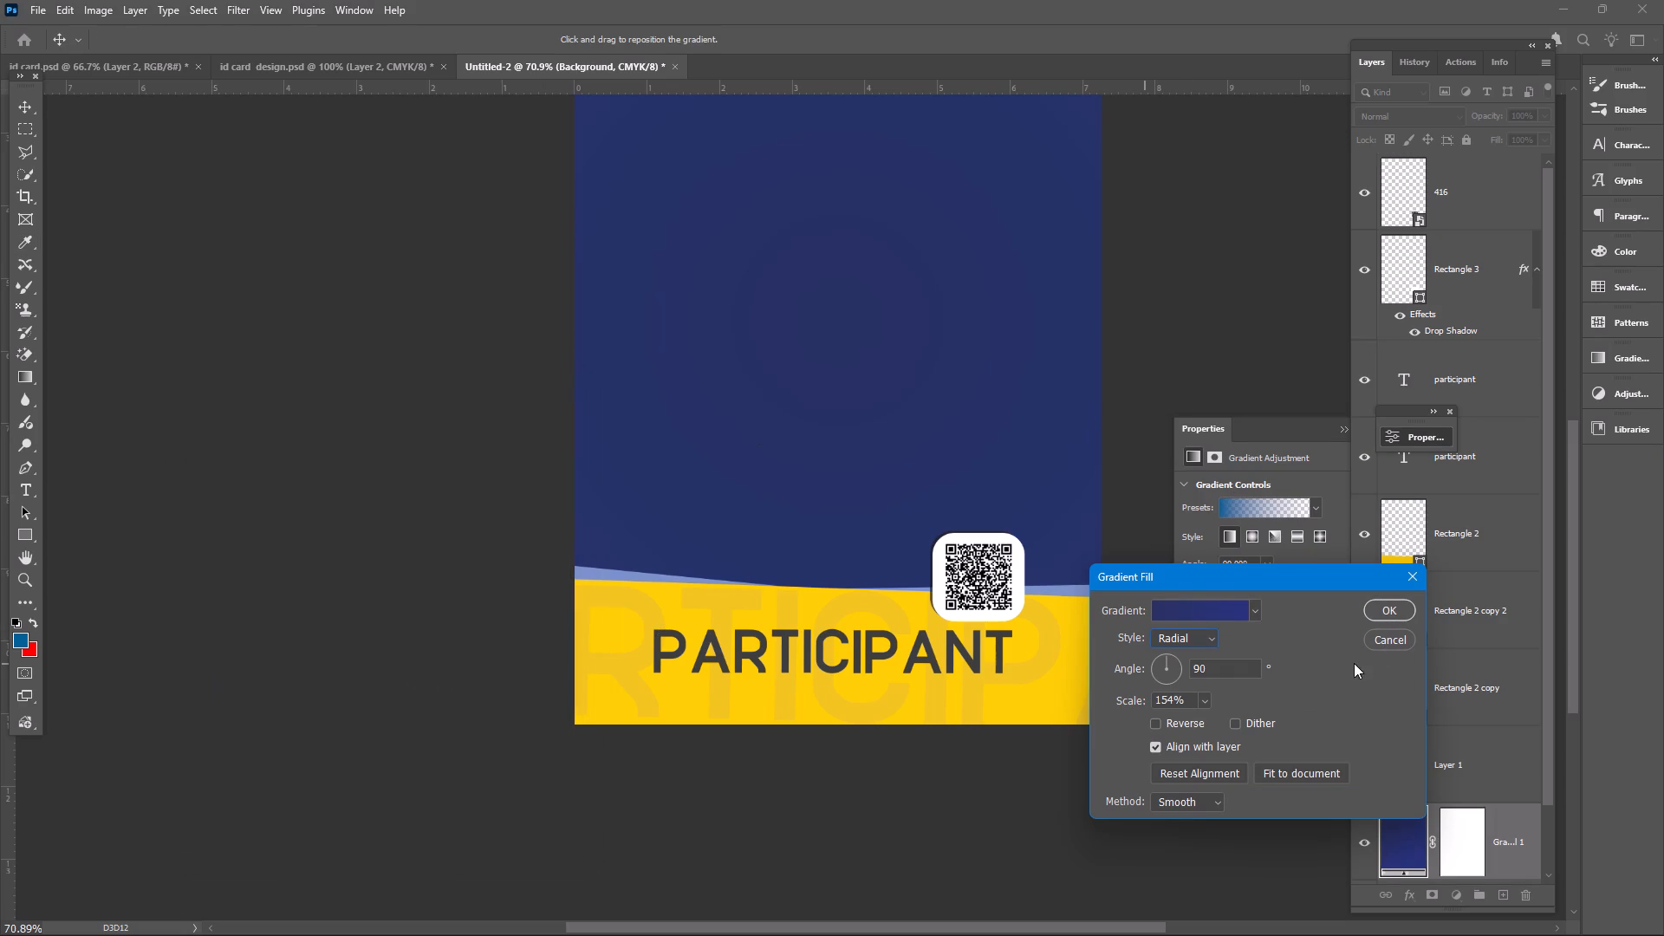
left_click(1380, 611)
Add a new blank layer and place it between Rectangle 2 copy and Rectangle 2 copy 2.
scroll(985, 449, "up", 2)
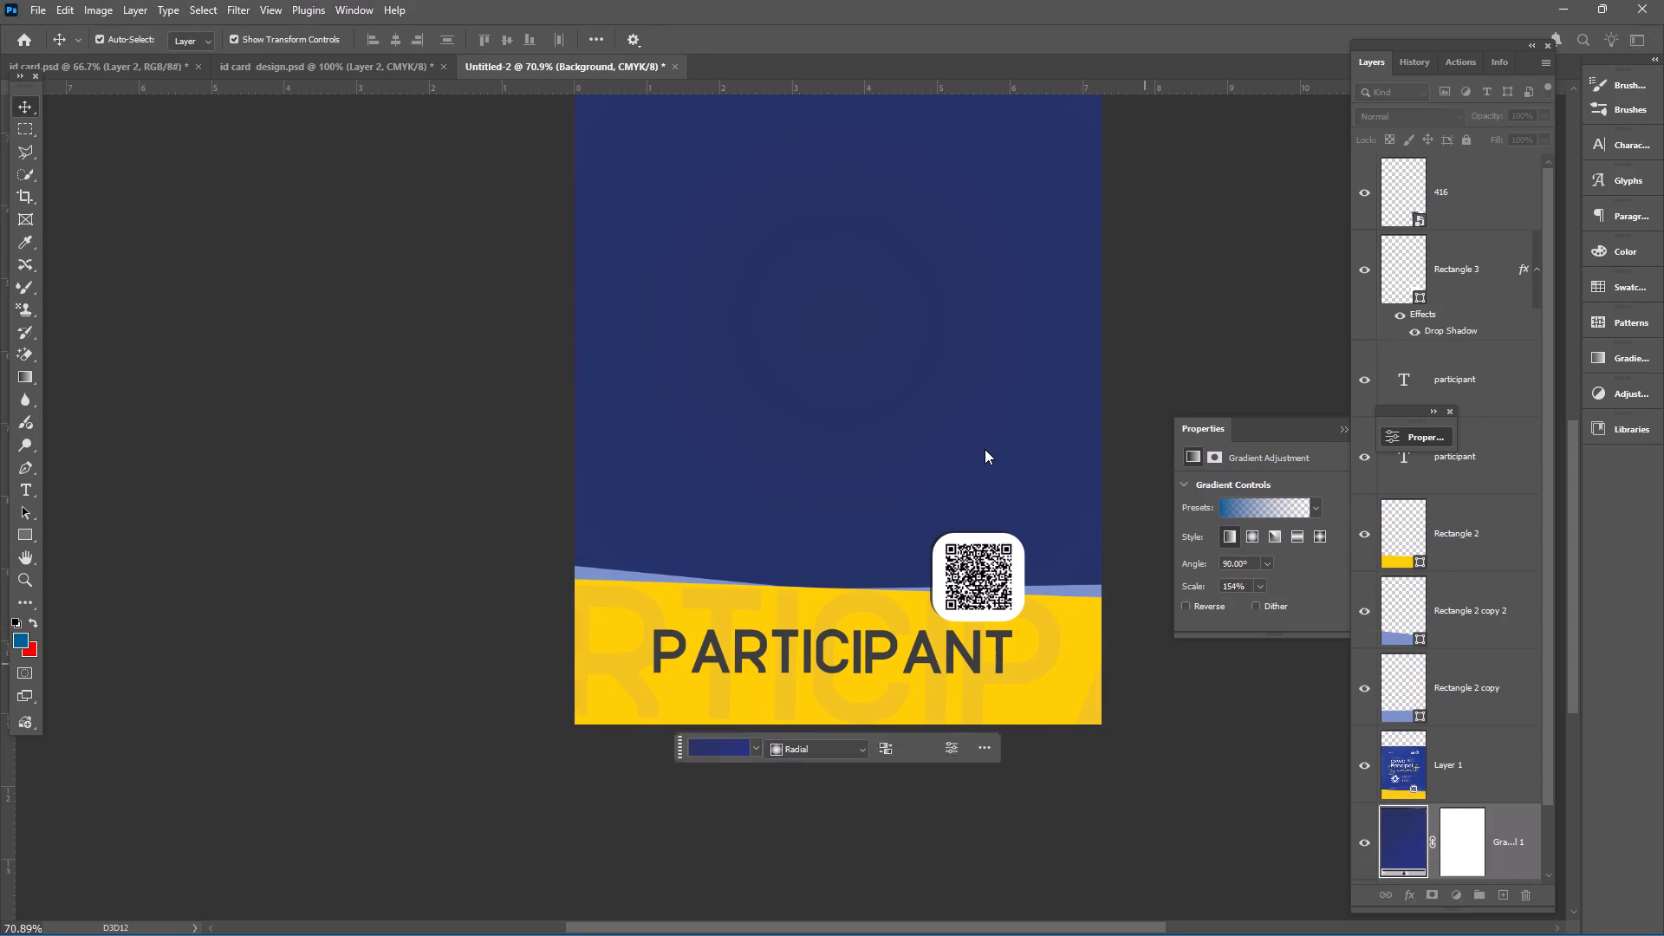
scroll(985, 449, "up", 2)
left_click(1186, 274)
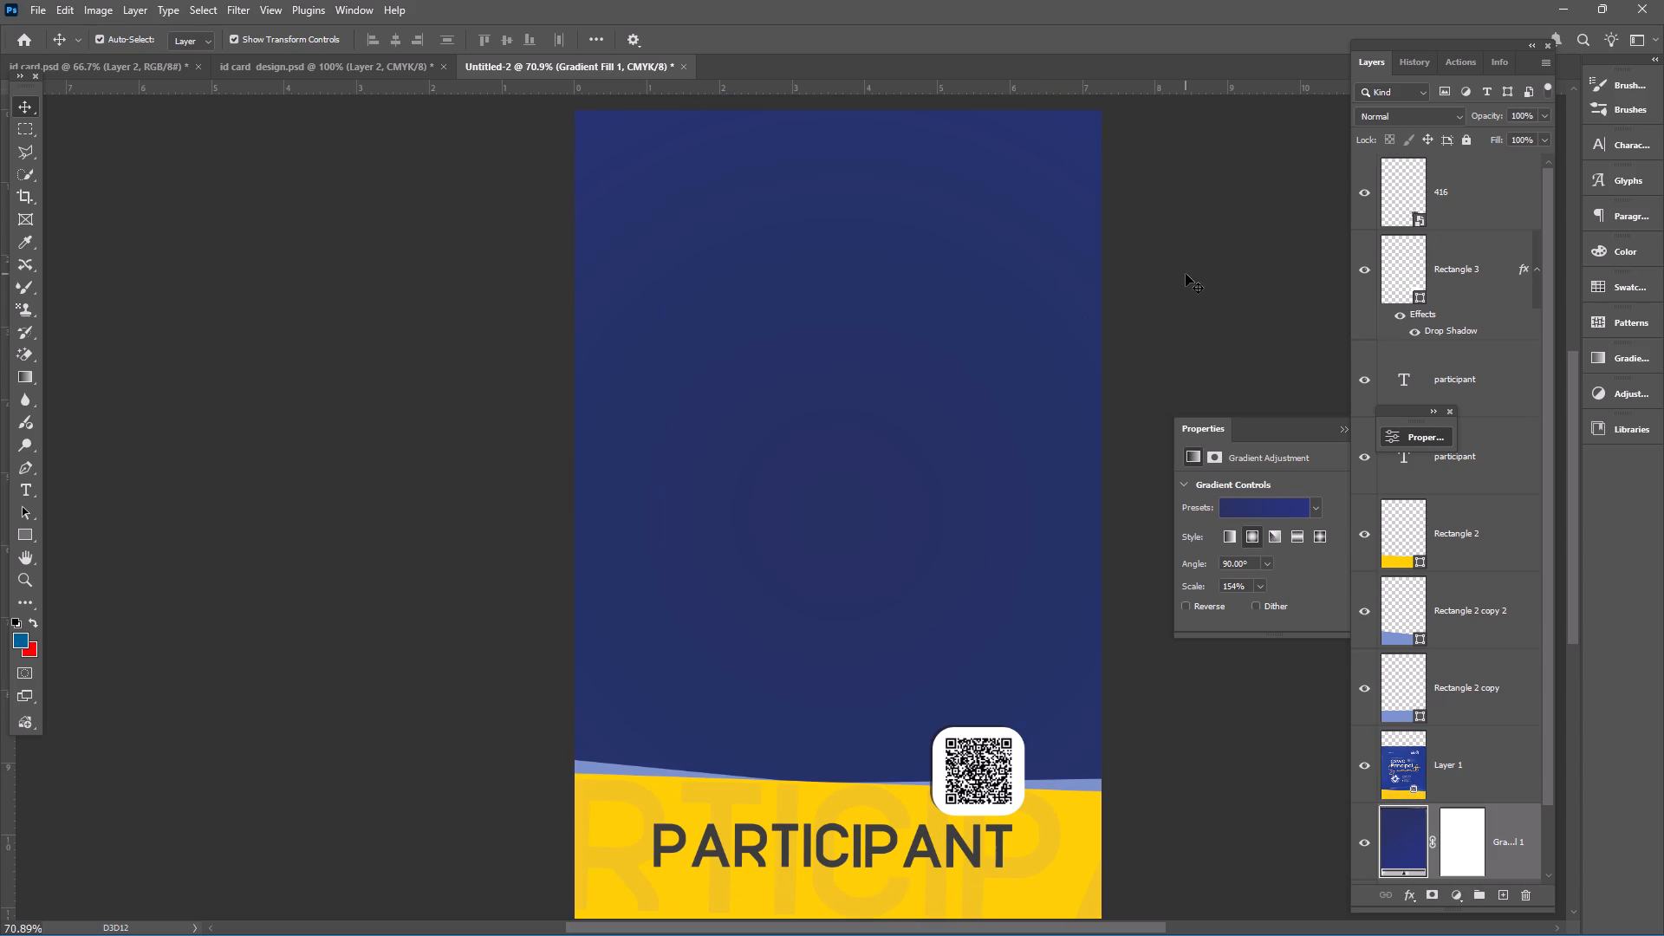
scroll(1440, 816, "down", 1)
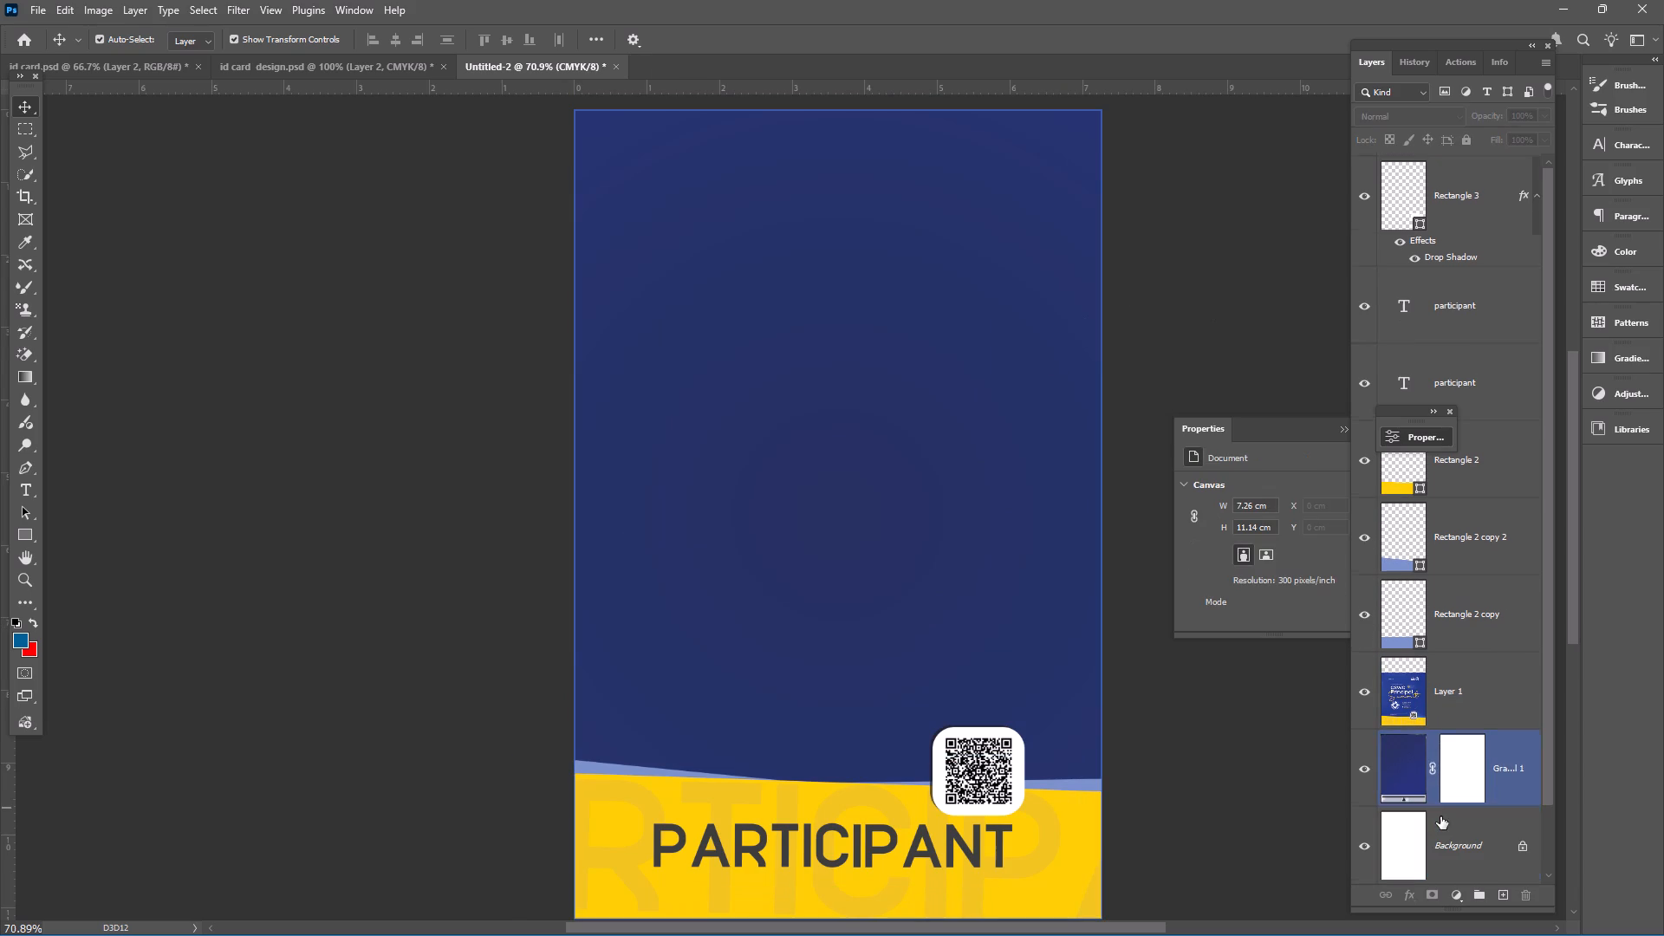
scroll(1440, 816, "down", 1)
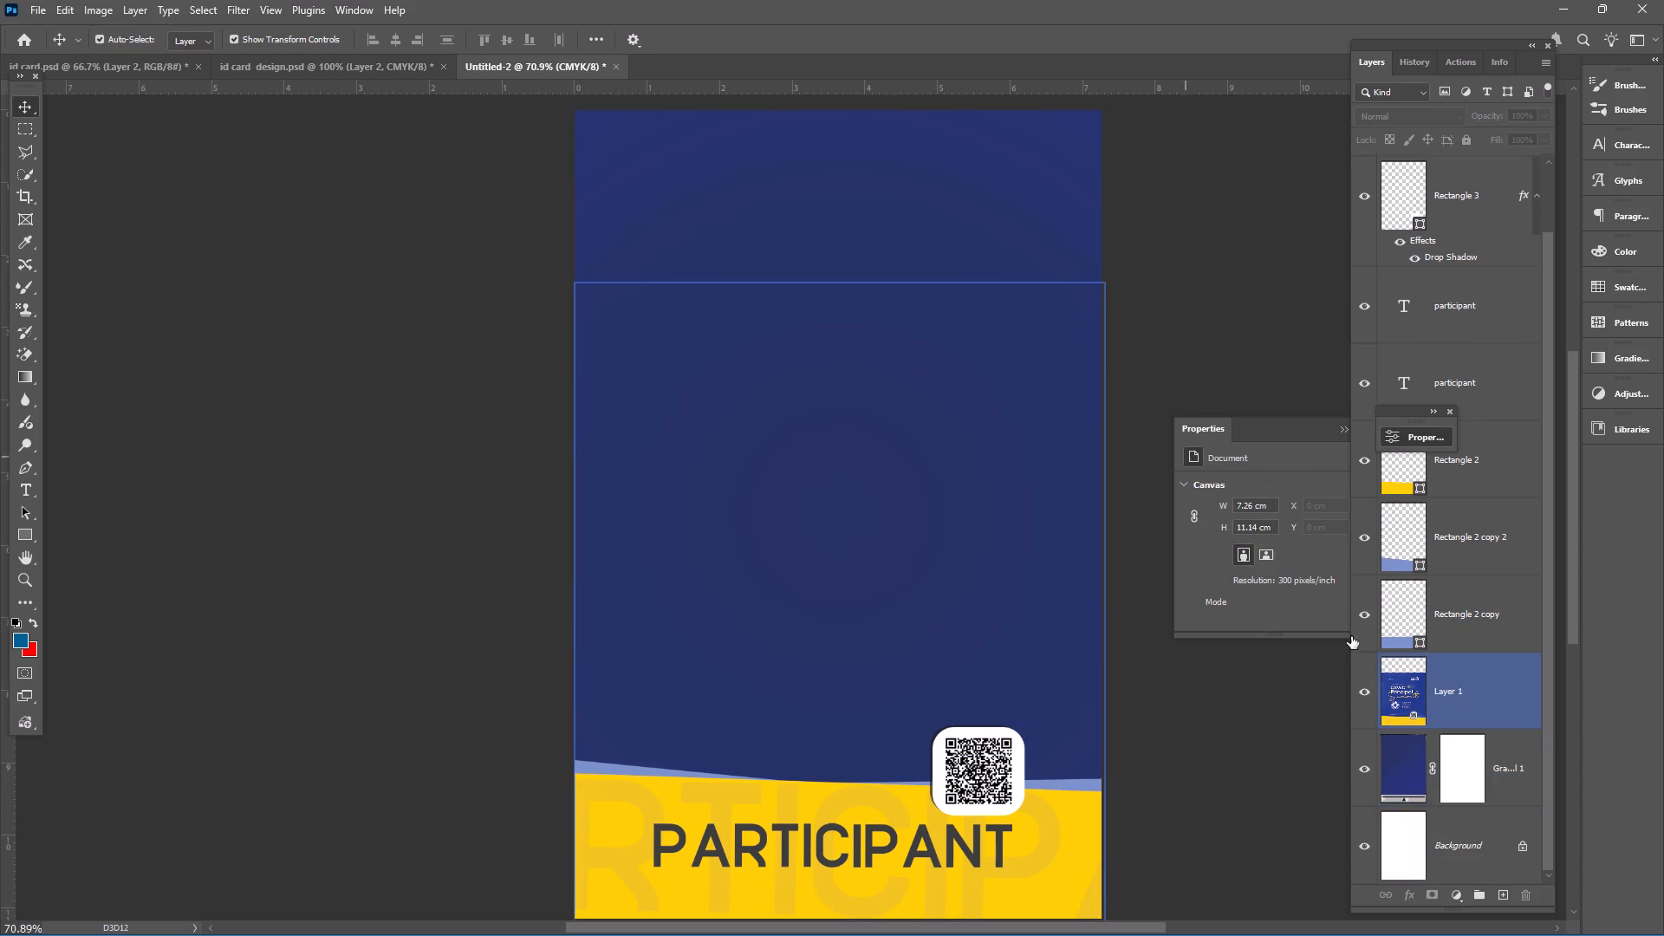
left_click(1500, 890)
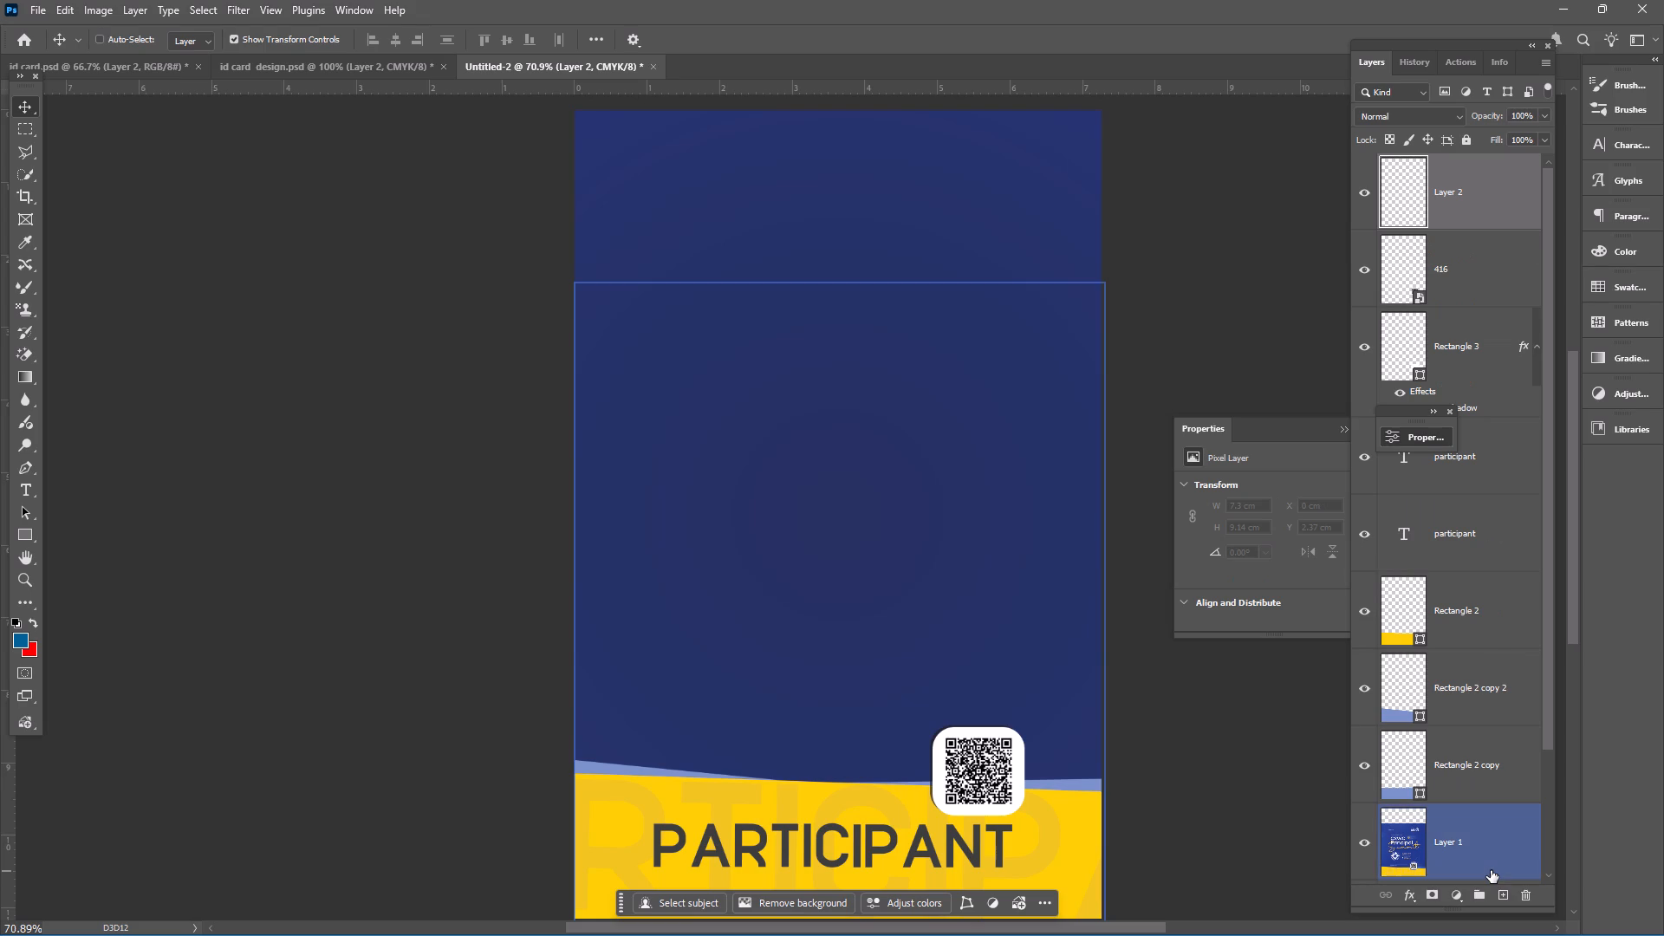
key("ctrl+shift+bracketleft")
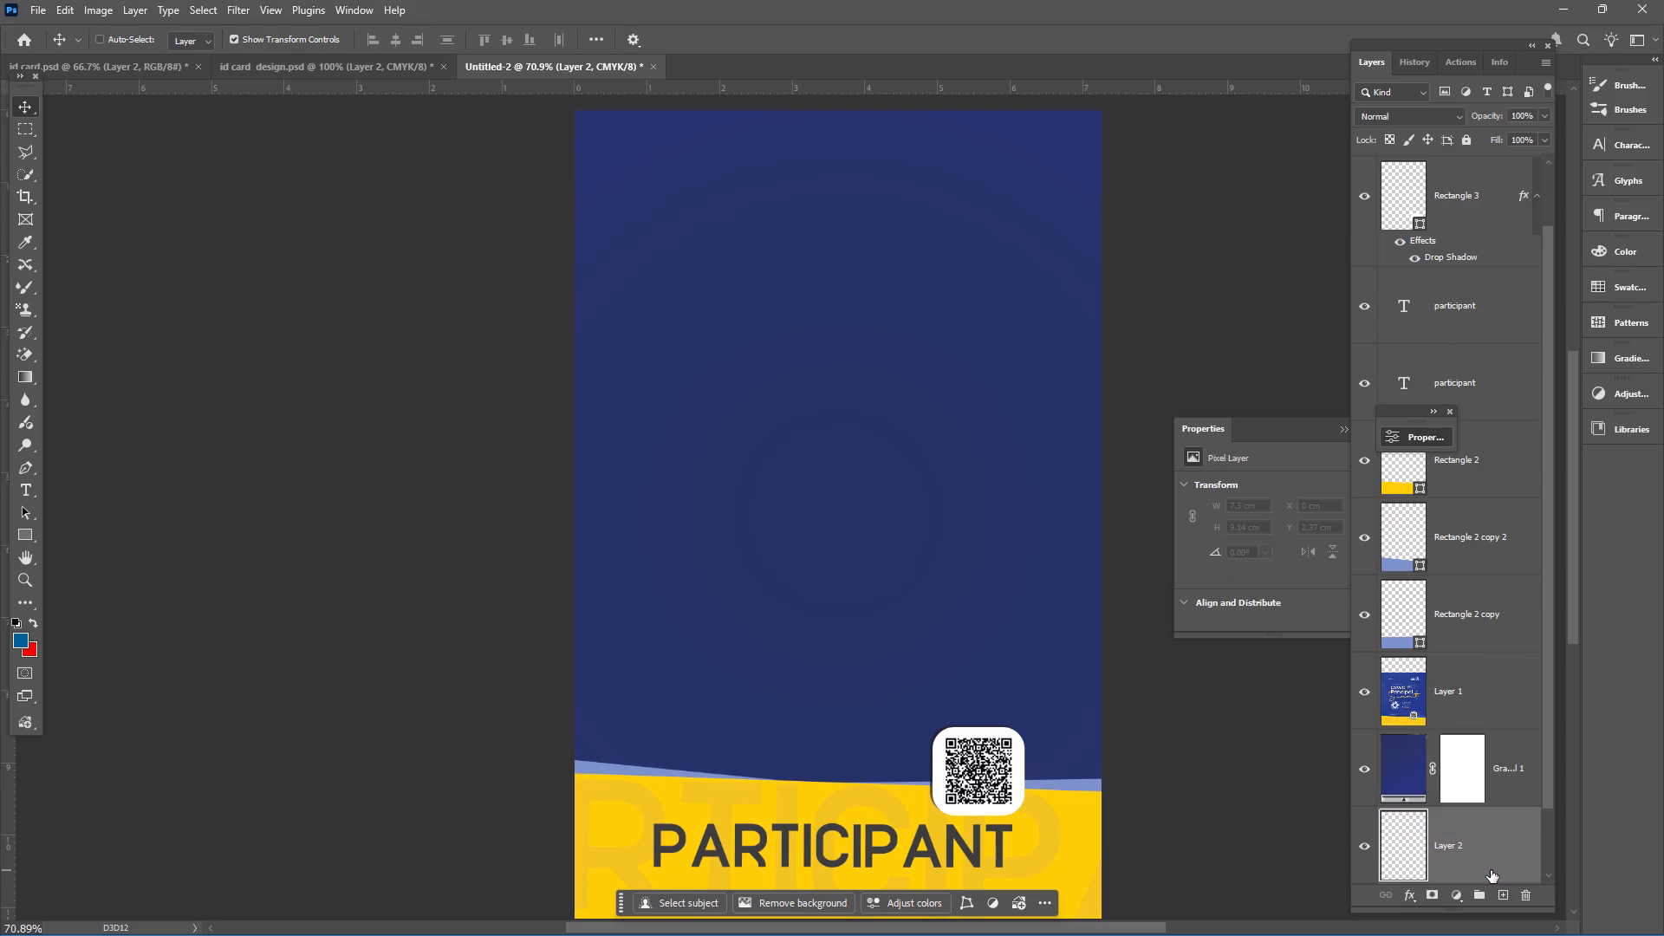
key("ctrl+bracketright")
key("ctrl+bracketright")
key("ctrl+bracketright")
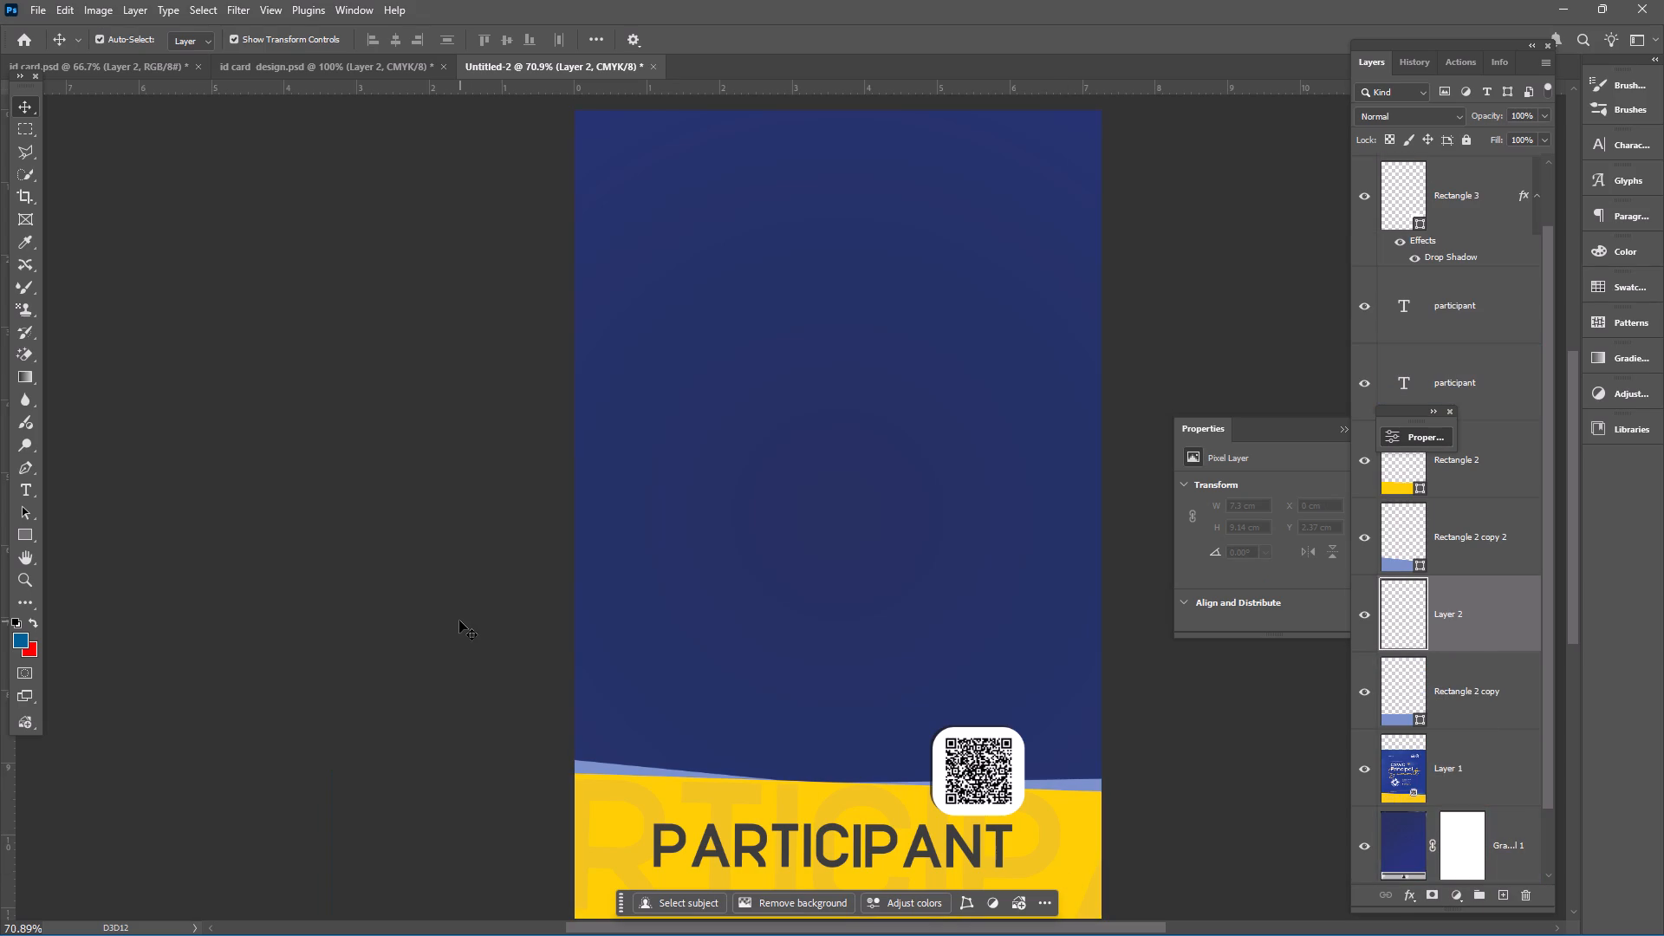
Dab one soft white (ffffff) spot near the card's upper right edge with the Mixer Brush at size 800.
key("b")
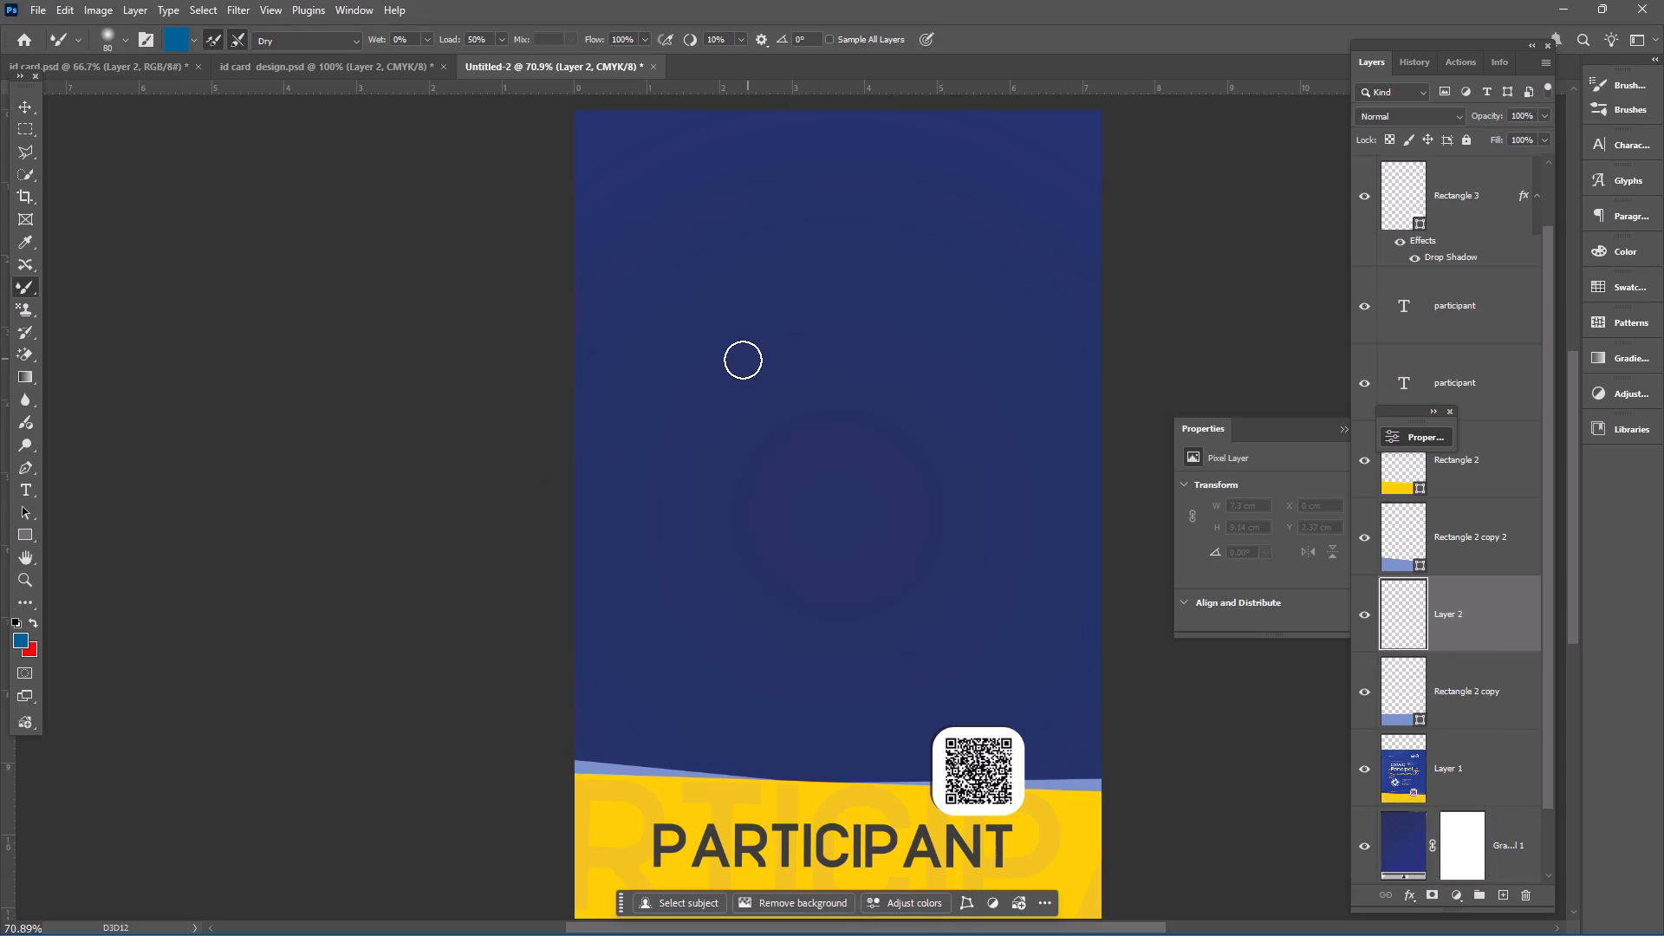
type("]]]")
type("]]]")
left_click(21, 637)
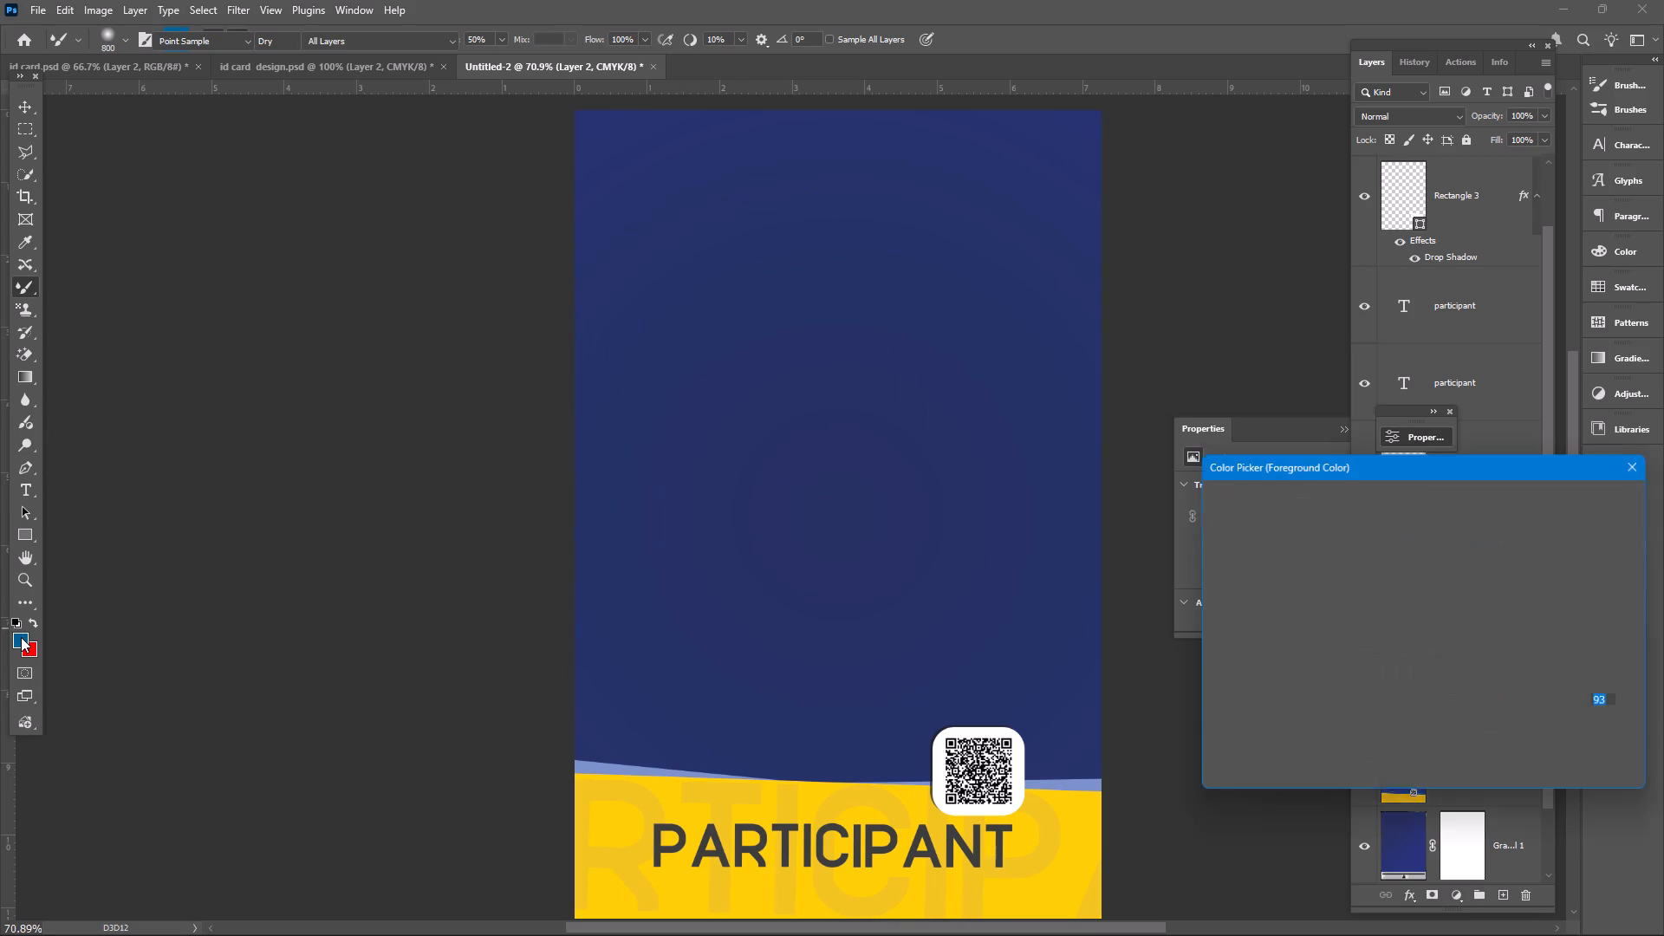
left_click_drag(1255, 580, 1134, 487)
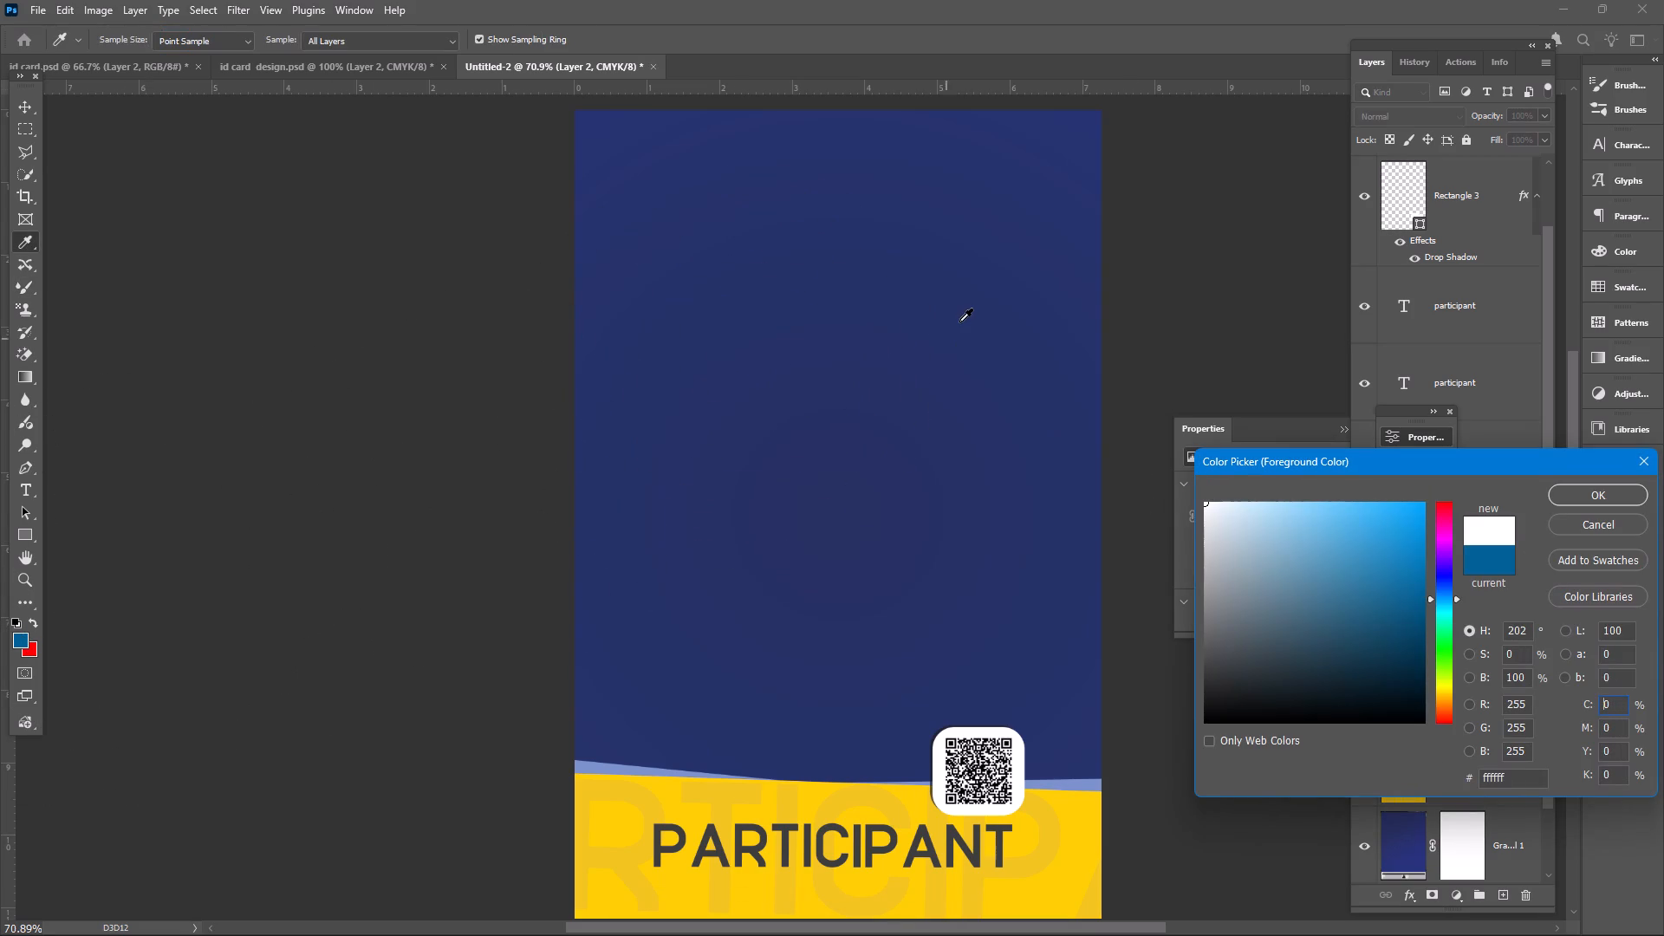
left_click(959, 322)
left_click_drag(1241, 530, 1176, 486)
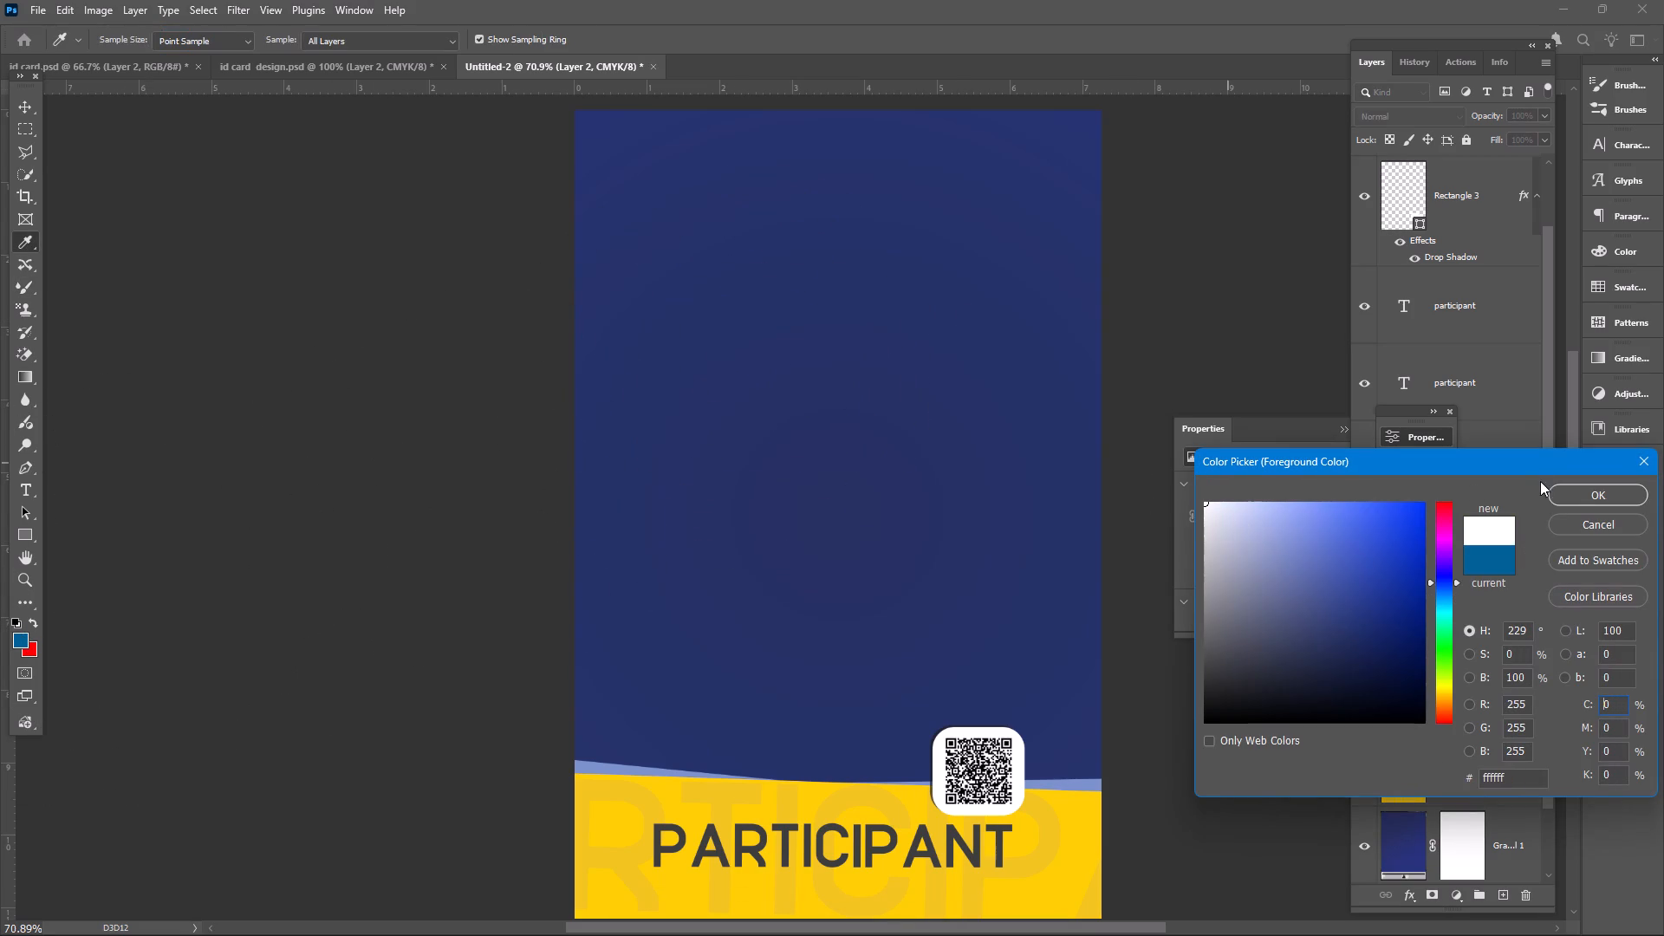
left_click(1573, 495)
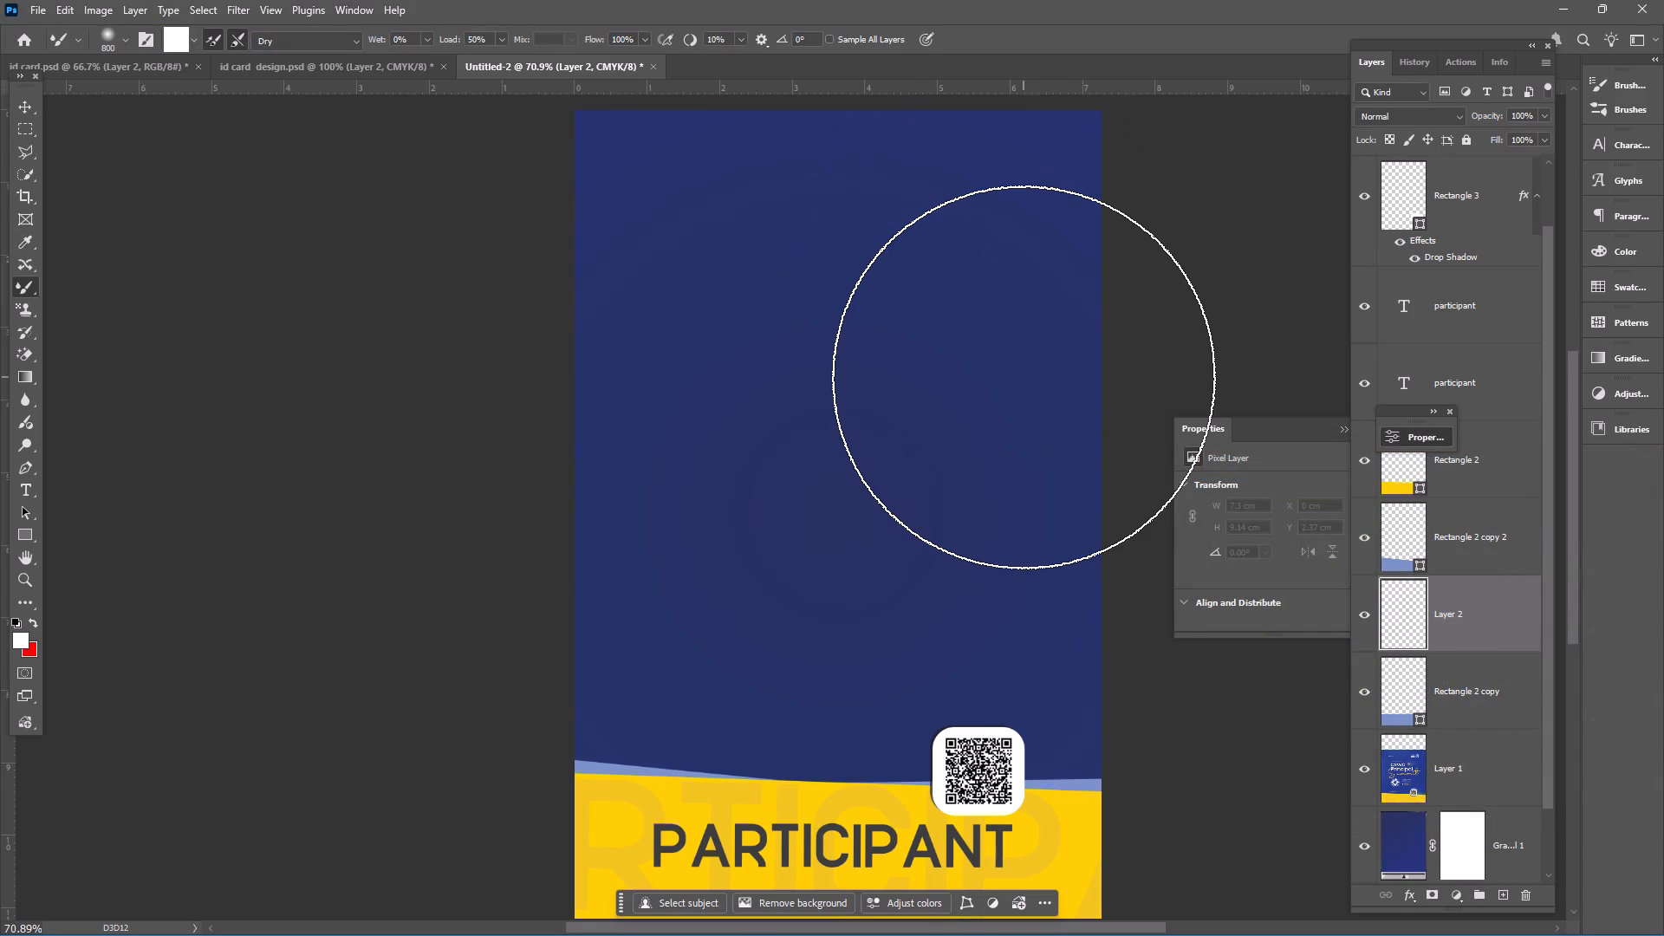
left_click(1024, 377)
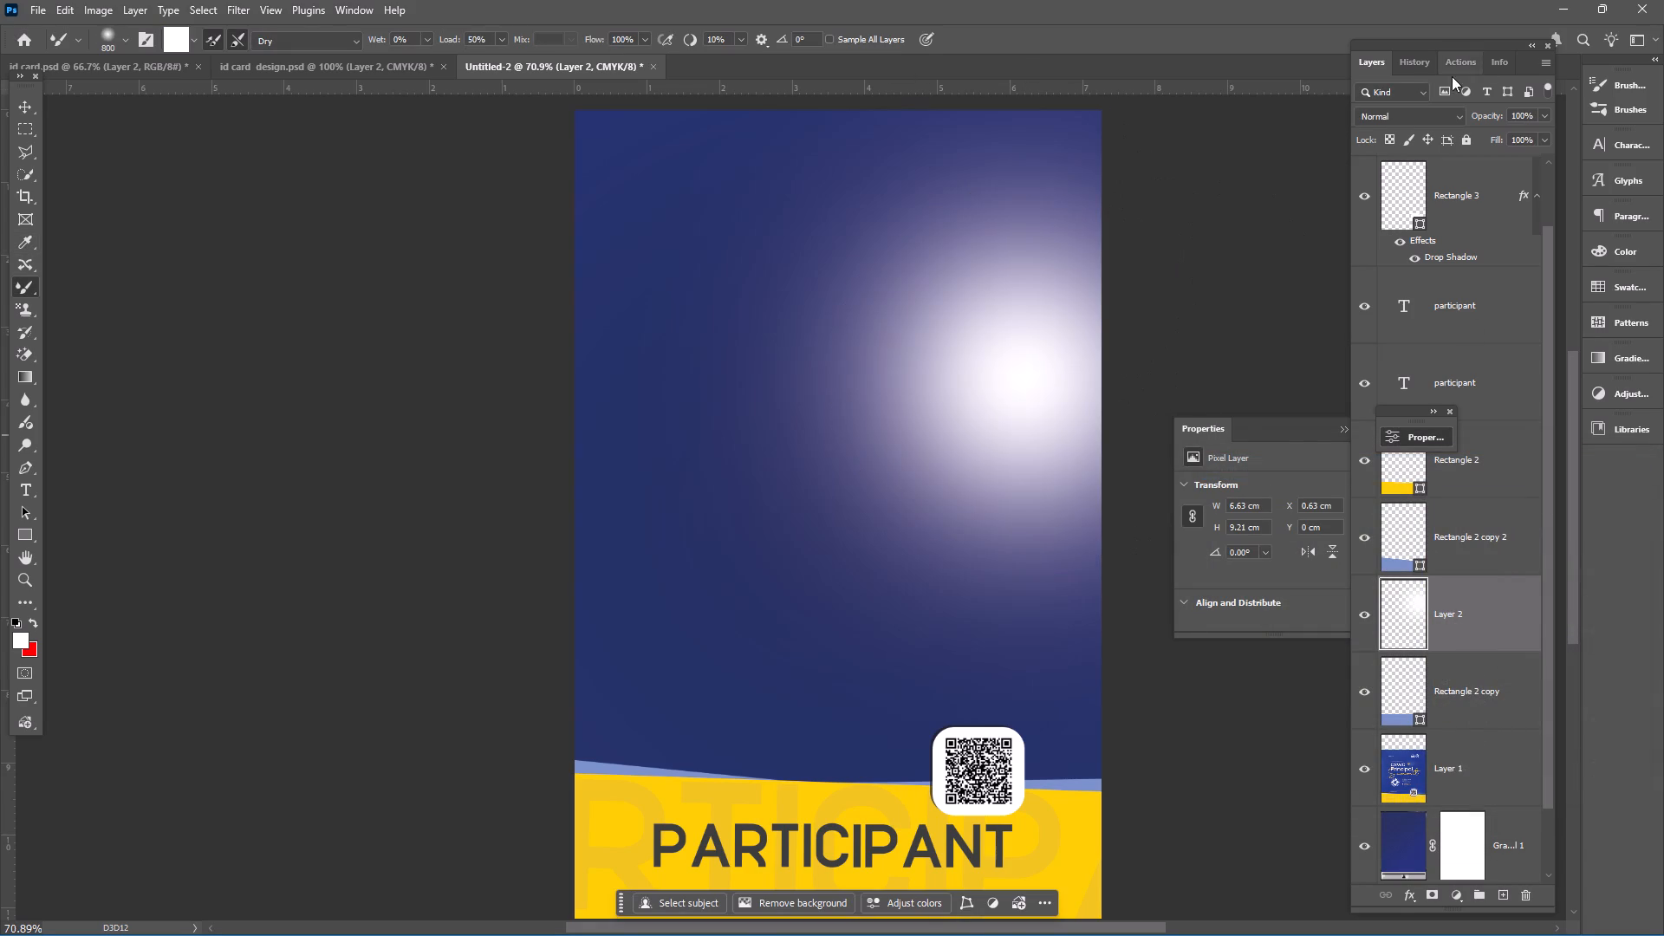
Set Layer 2's blend mode to Soft Light.
left_click(1440, 107)
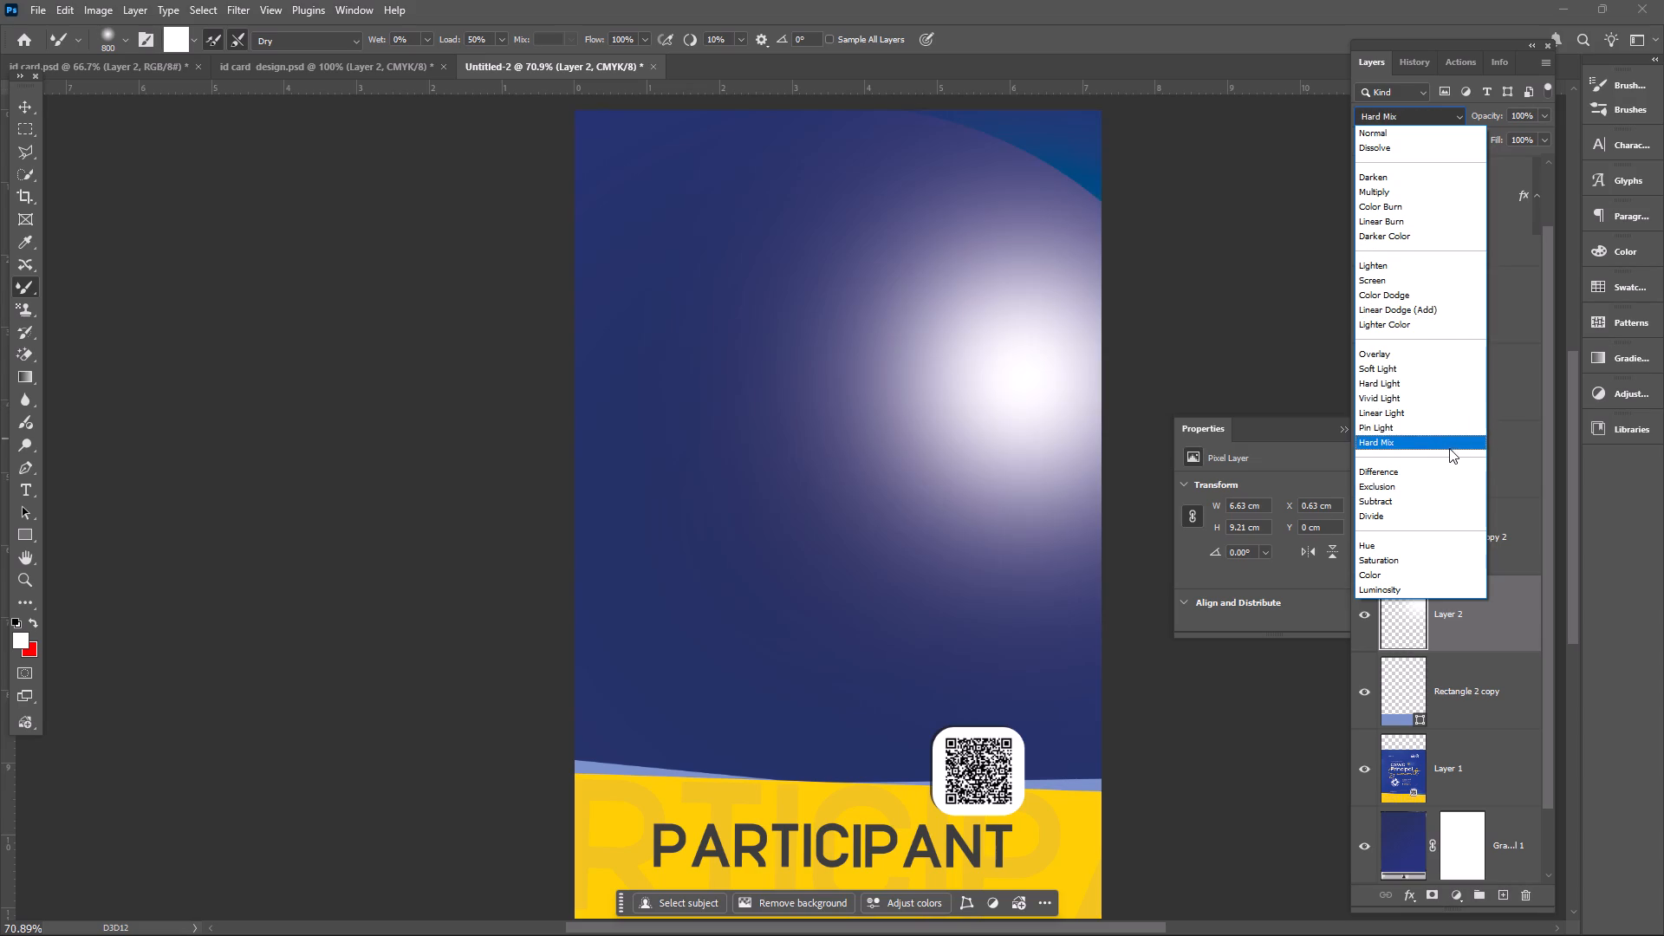
left_click(1449, 369)
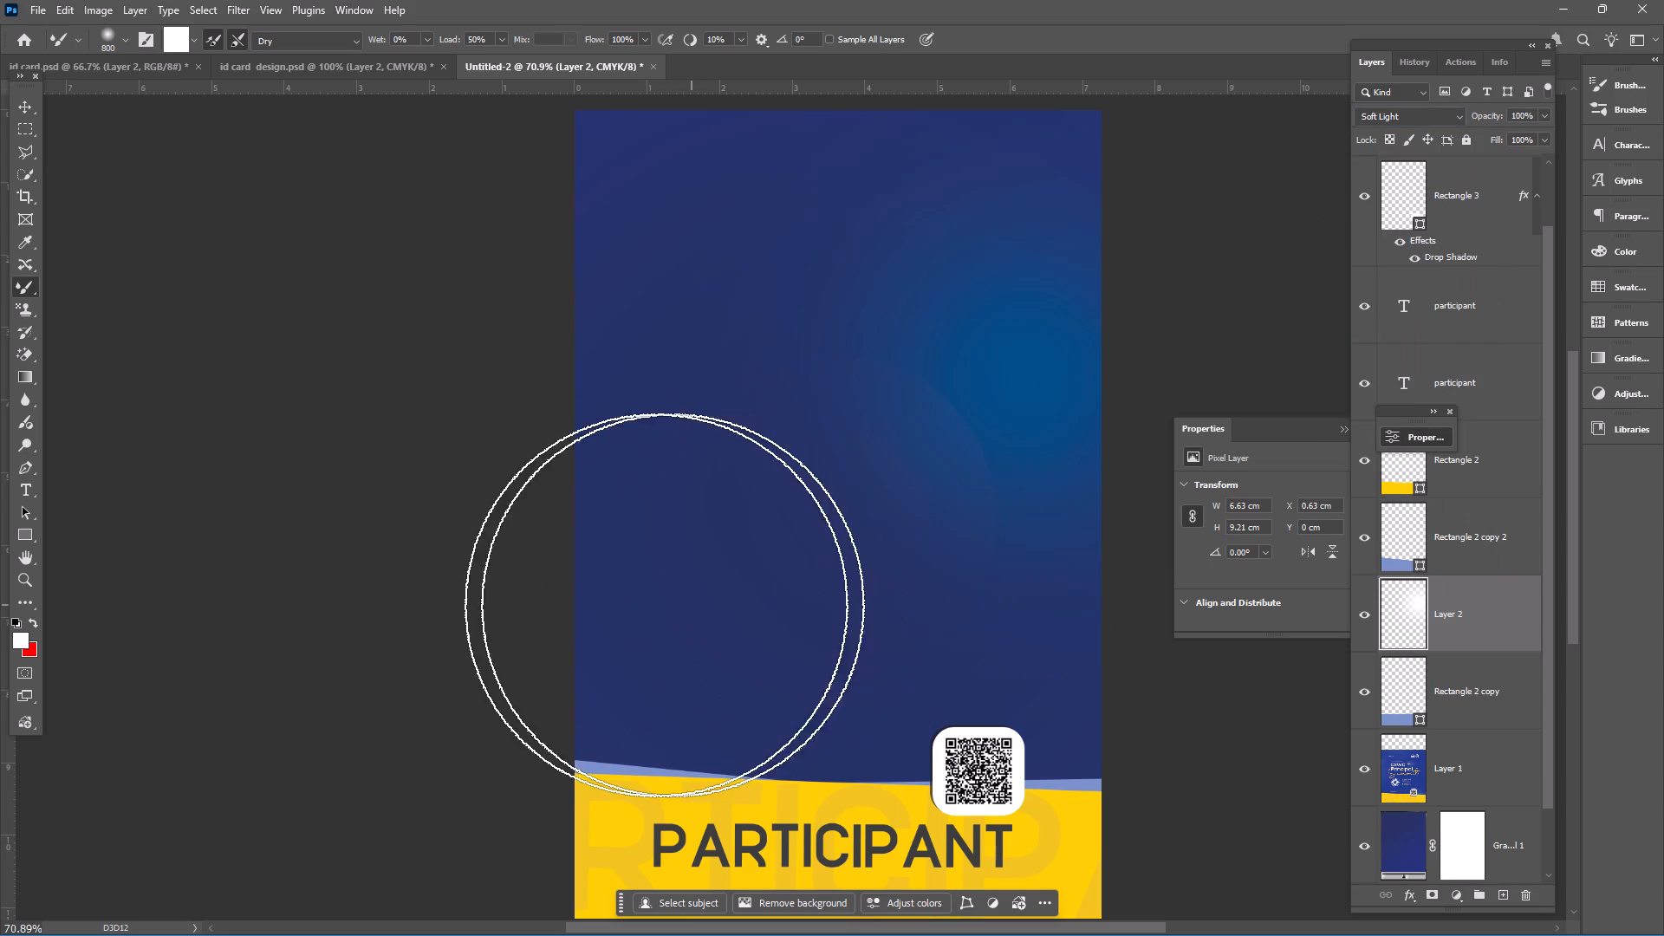
Dab another soft white spot at the card's left edge, below the middle, on Layer 2.
left_click(594, 595)
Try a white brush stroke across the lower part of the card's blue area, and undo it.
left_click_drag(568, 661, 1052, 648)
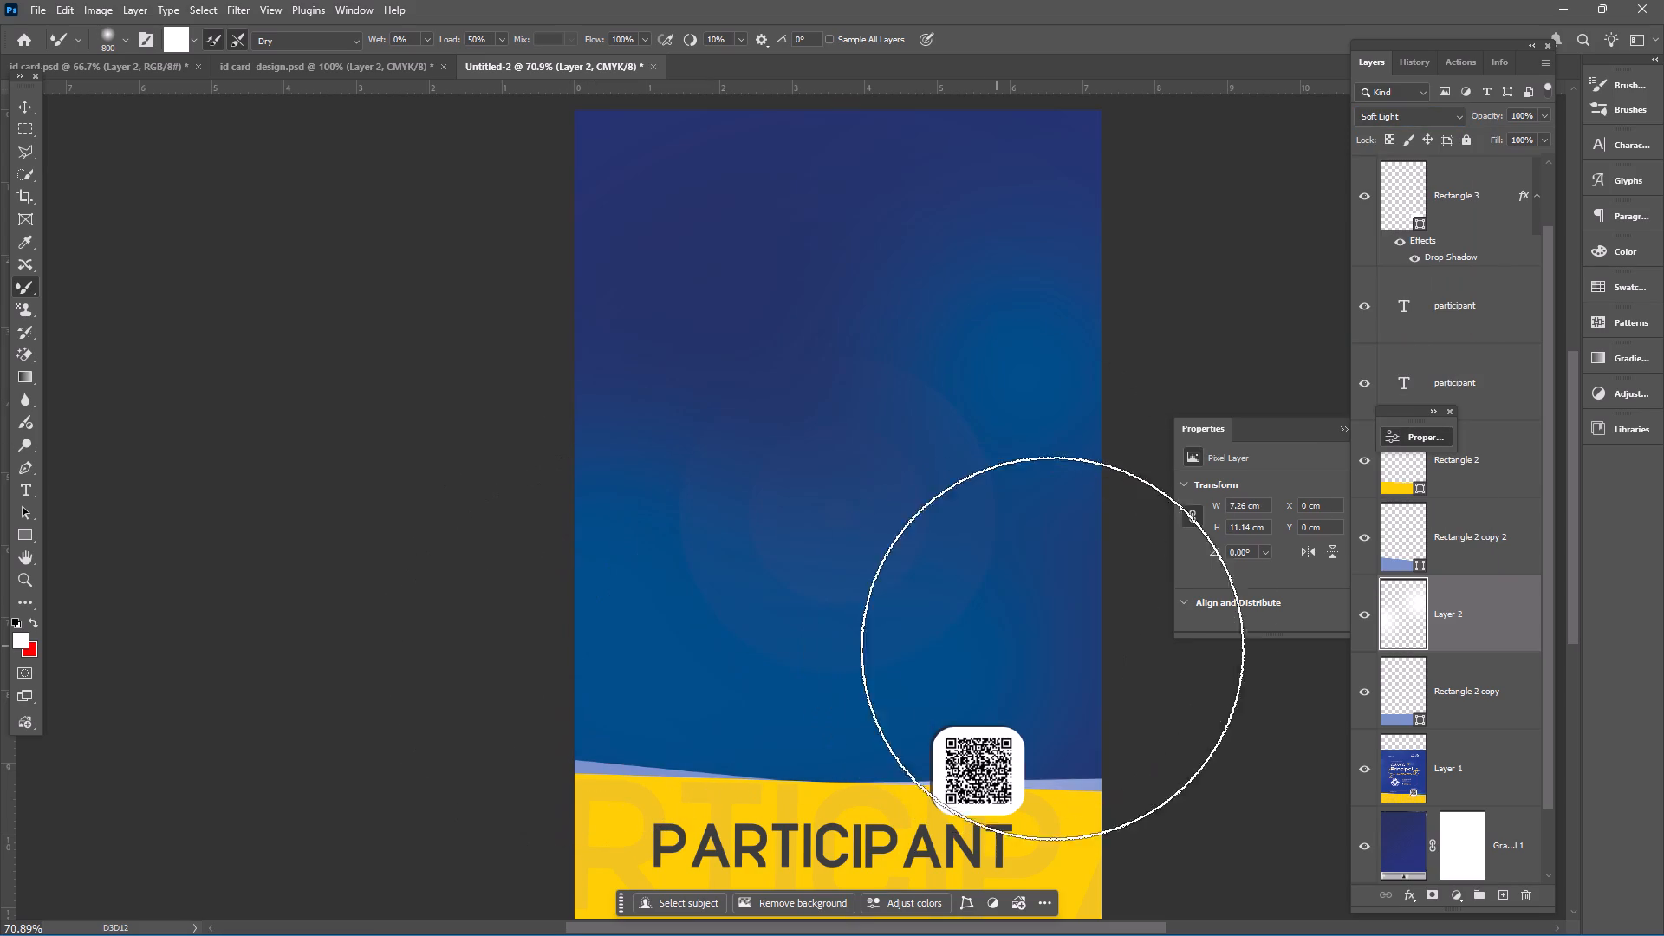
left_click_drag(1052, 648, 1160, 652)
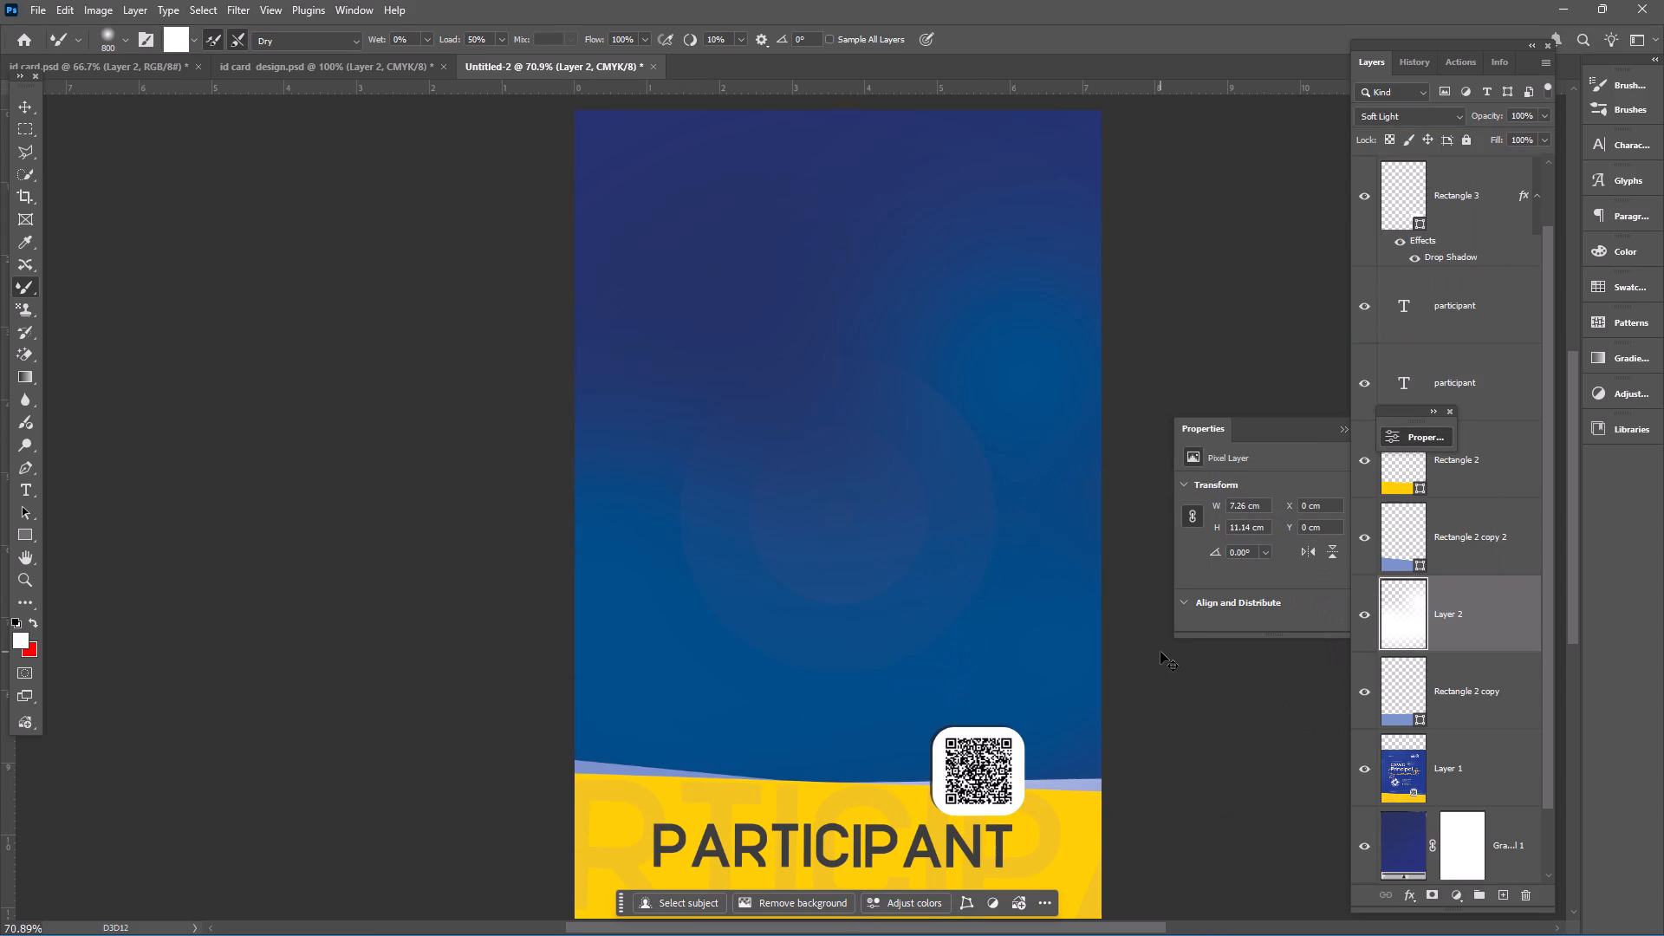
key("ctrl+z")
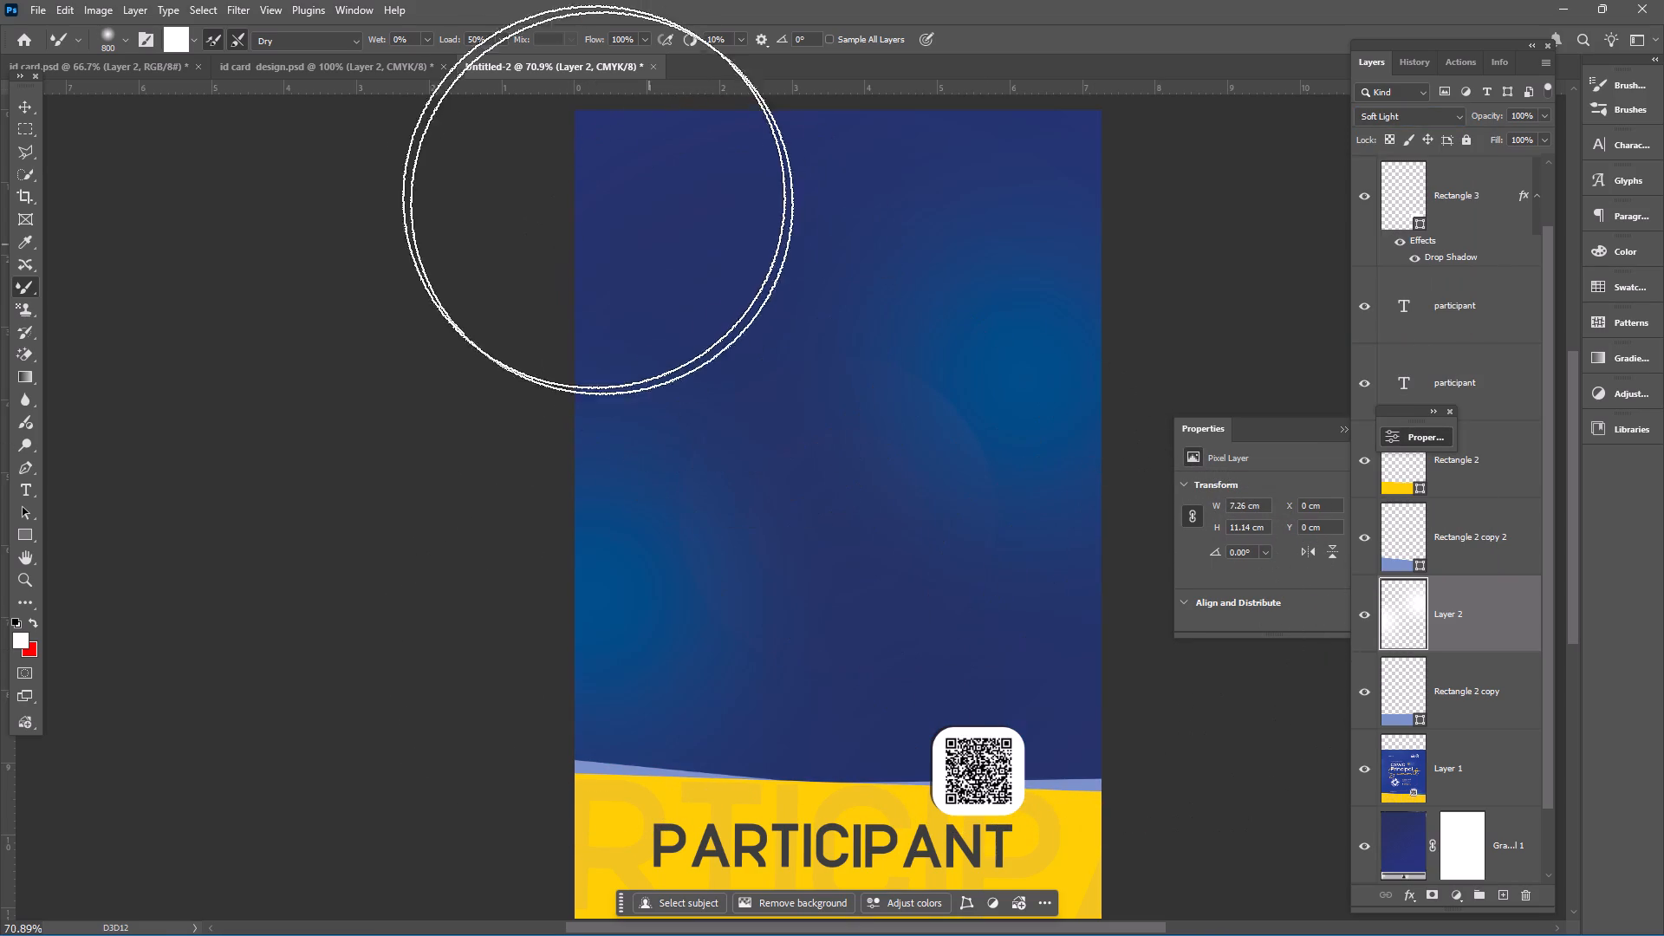
Paint soft white strokes on Layer 2 across the card's top, lower area and centre until the whole blue background is covered.
left_click_drag(579, 180, 1069, 81)
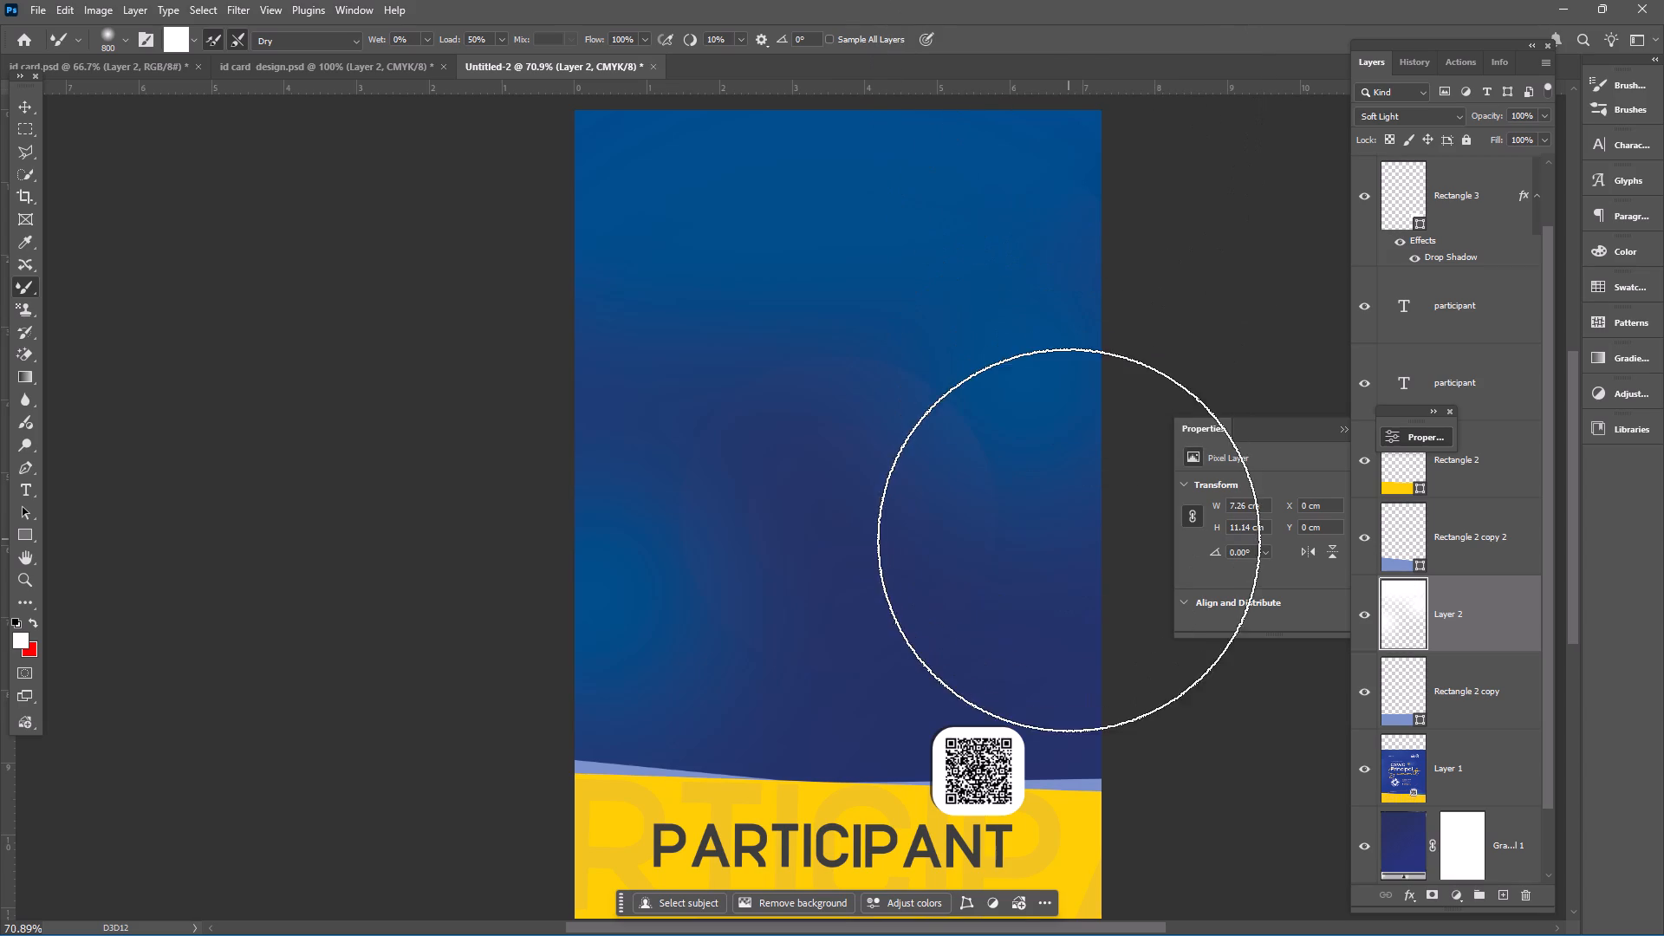
left_click_drag(1056, 725, 930, 826)
left_click_drag(930, 826, 865, 647)
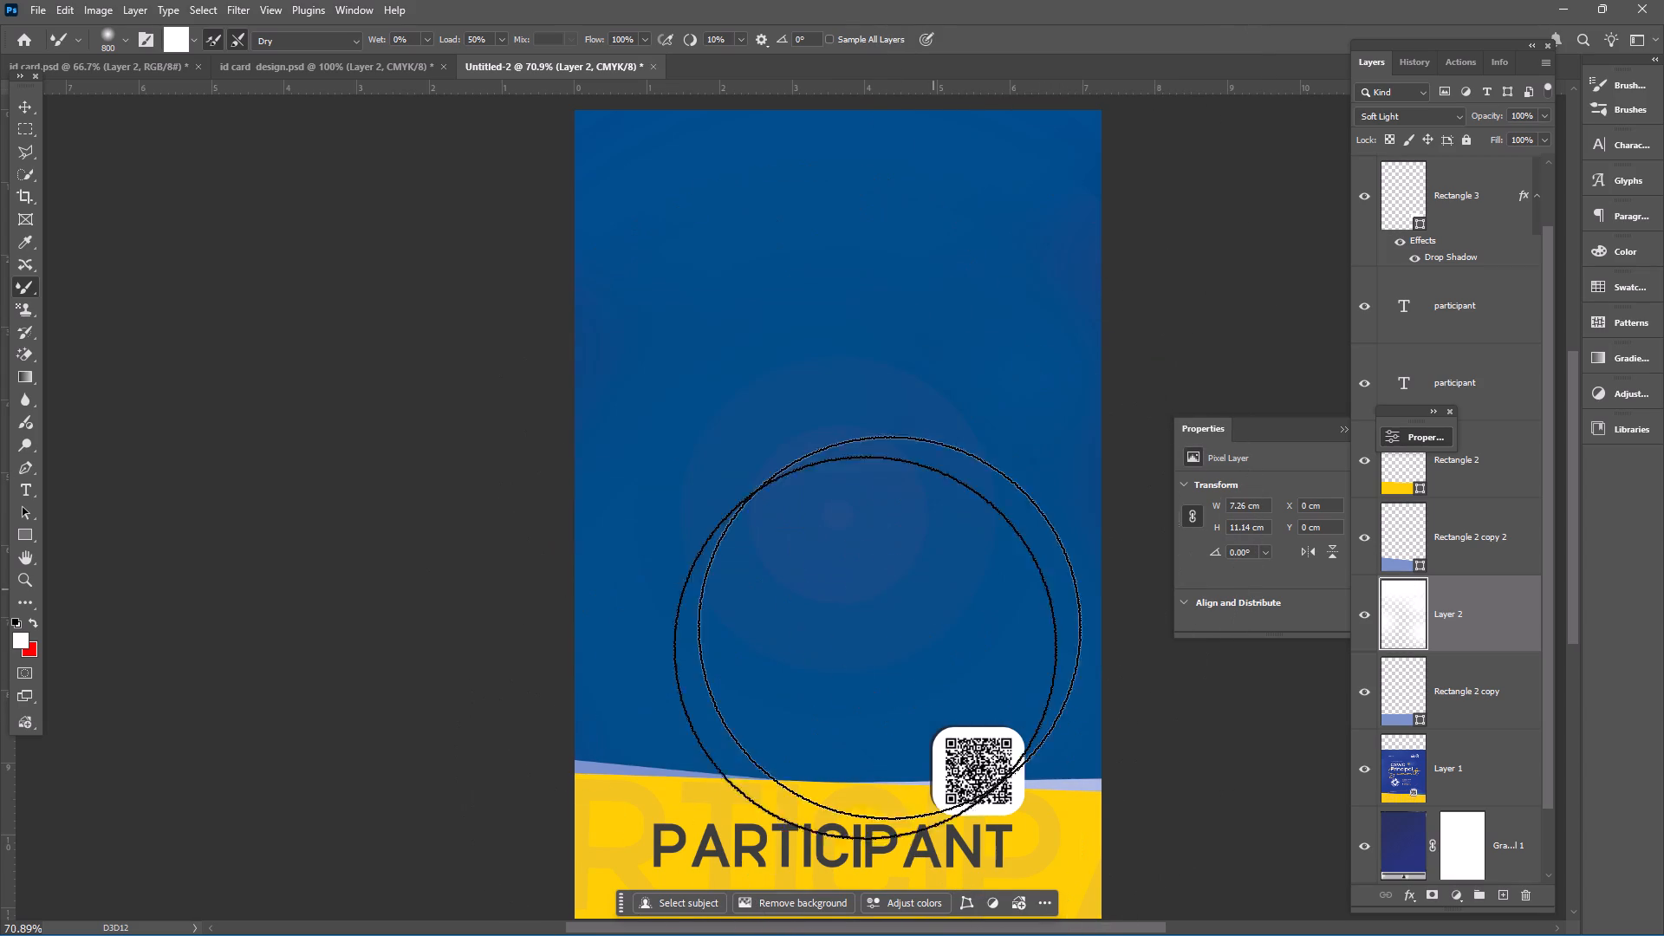
left_click_drag(865, 647, 743, 756)
left_click_drag(771, 556, 838, 530)
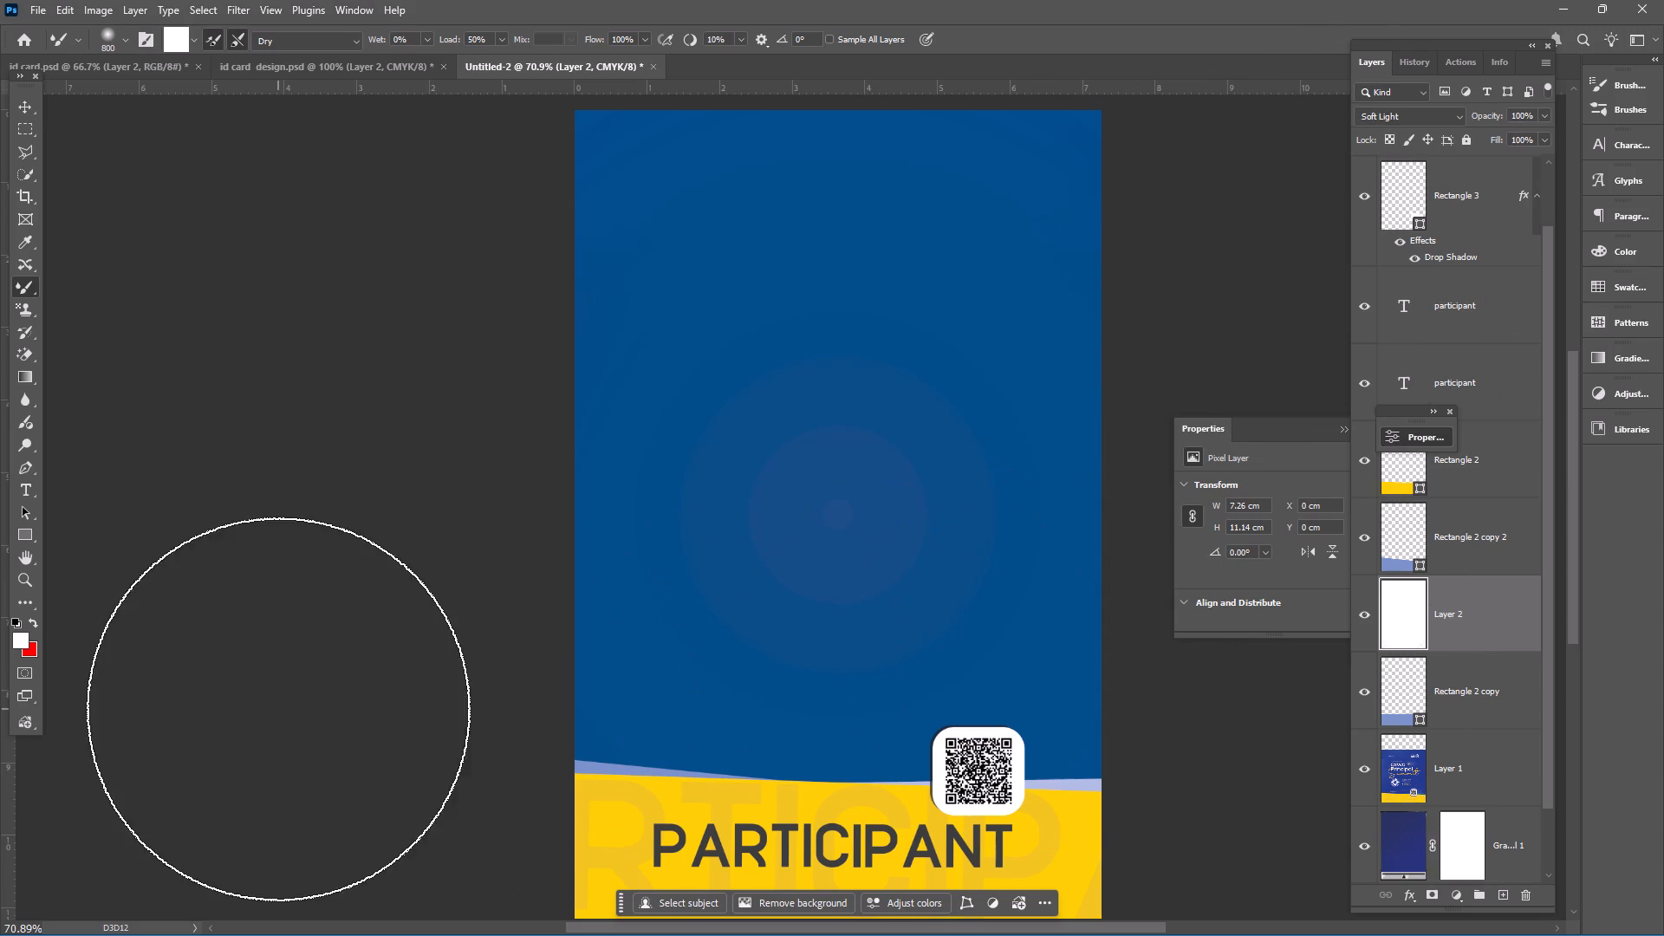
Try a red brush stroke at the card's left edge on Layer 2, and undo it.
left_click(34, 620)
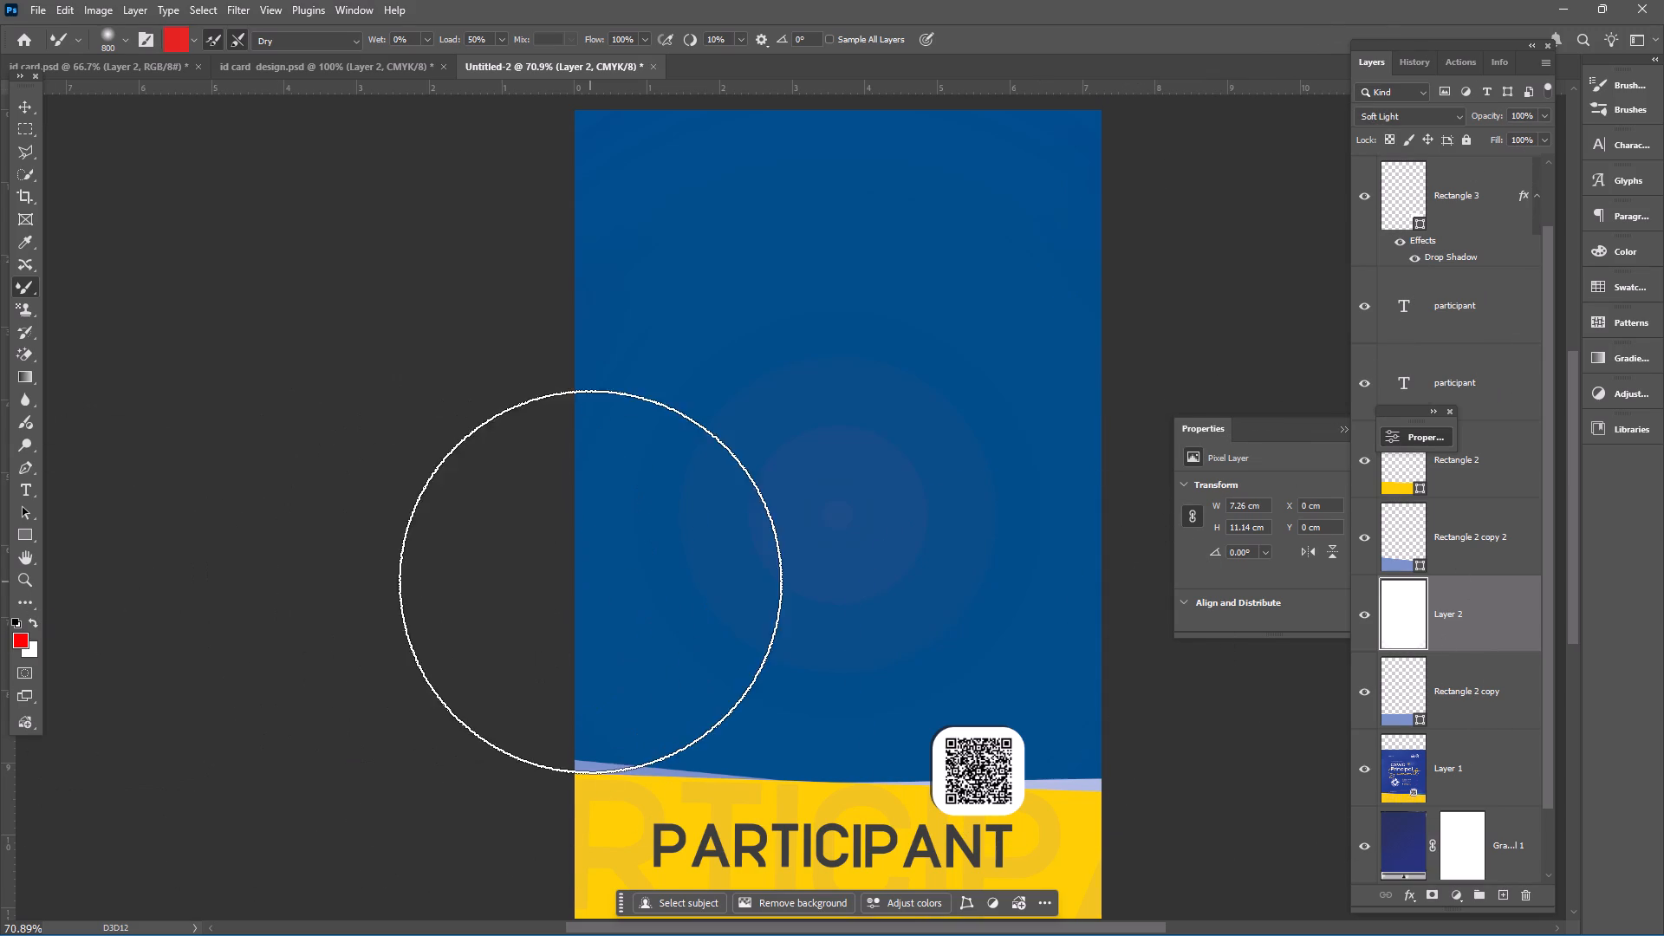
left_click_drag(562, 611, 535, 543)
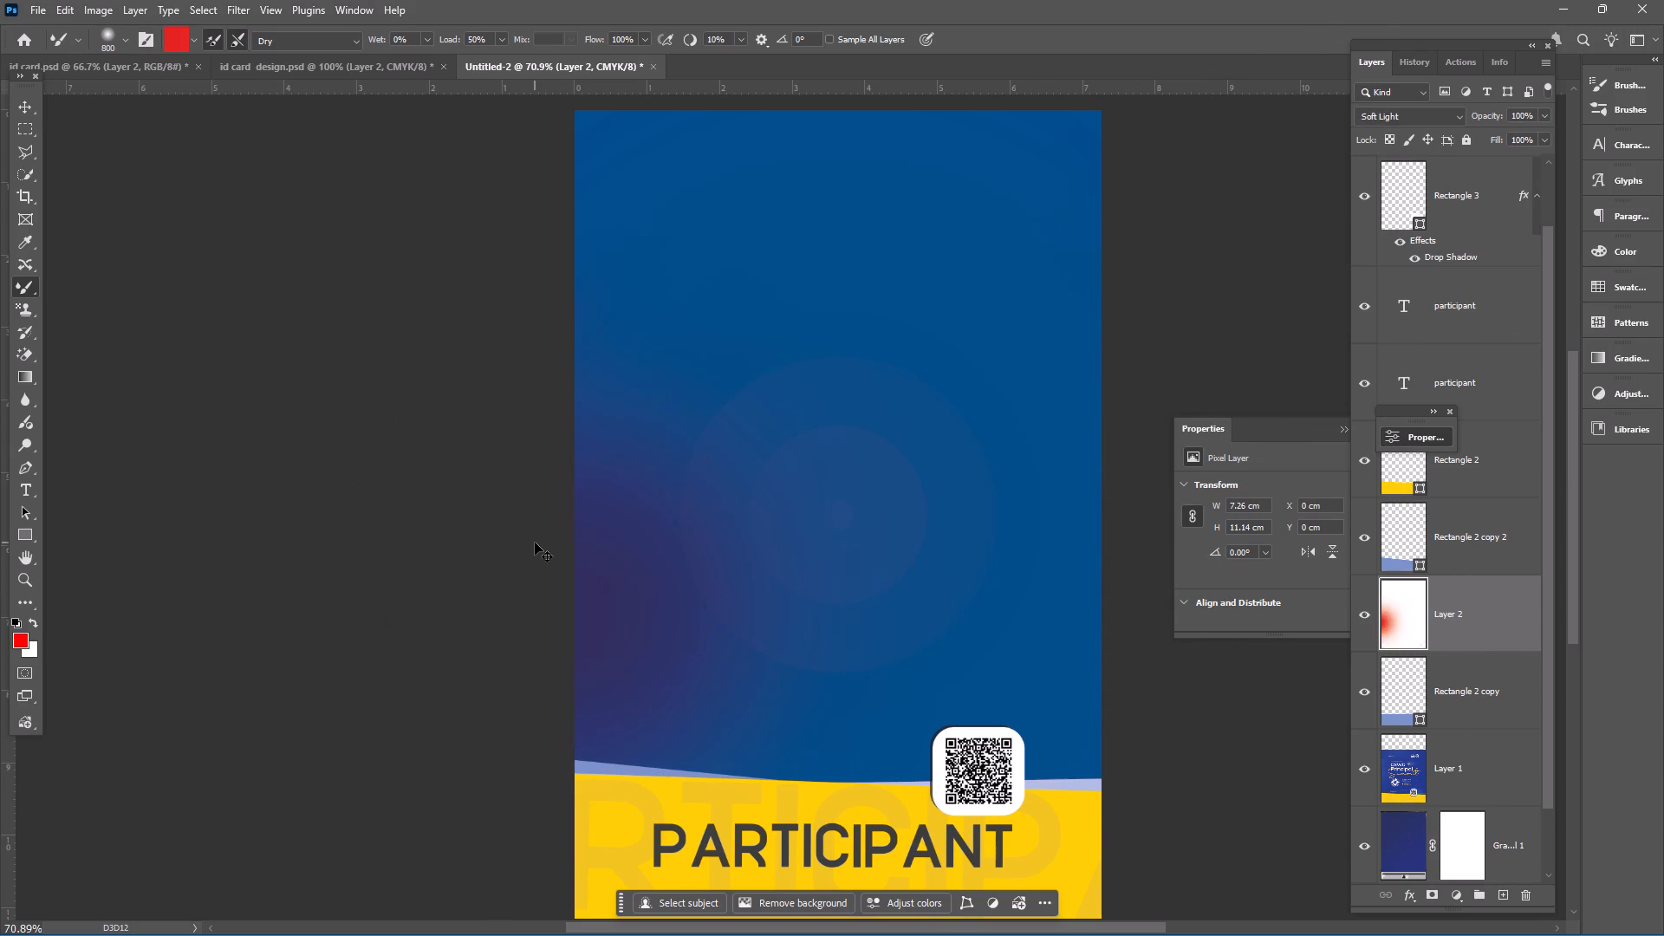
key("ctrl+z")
Set the background colour to black (000000).
left_click(39, 644)
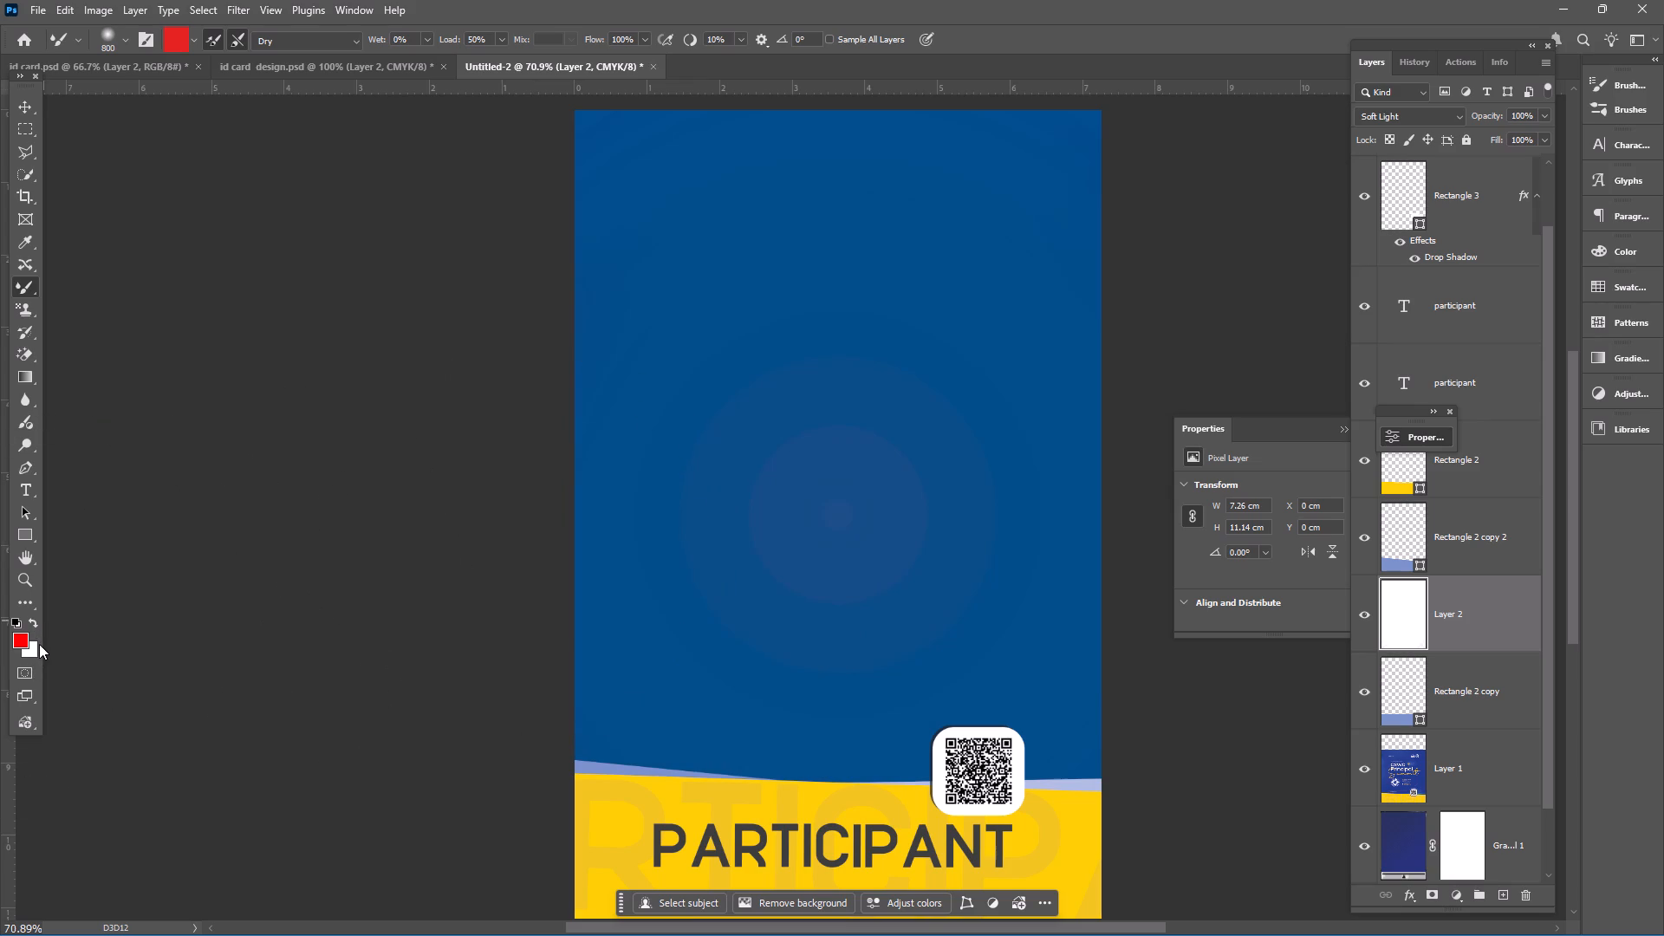
double_click(34, 647)
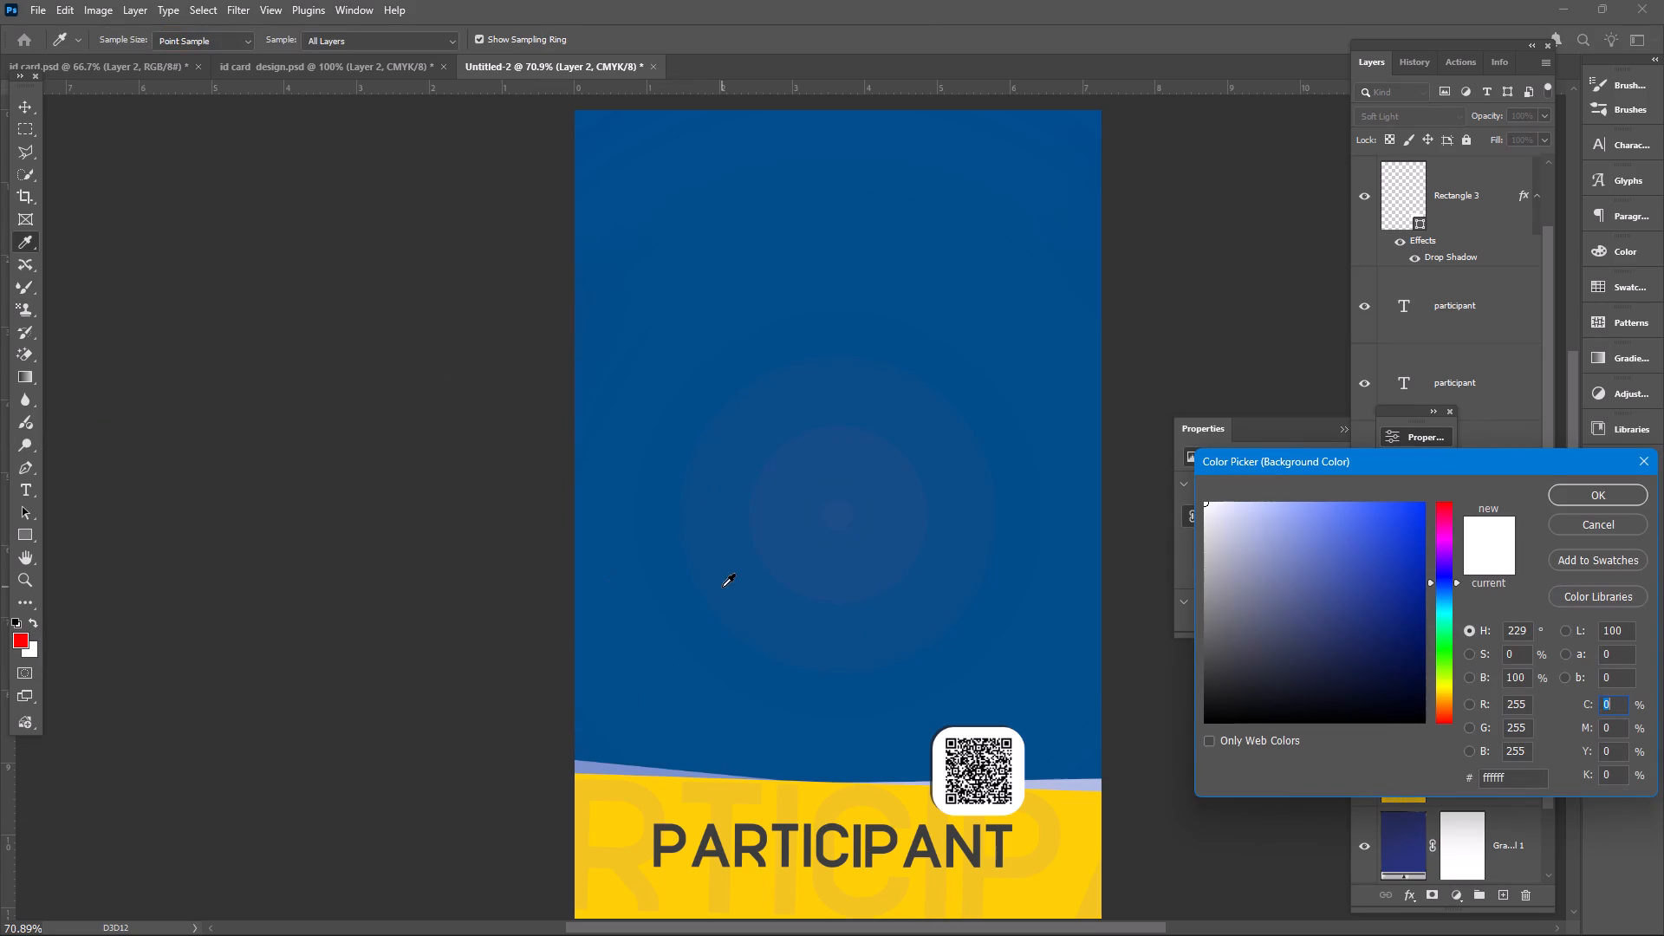
left_click_drag(1388, 610, 1439, 753)
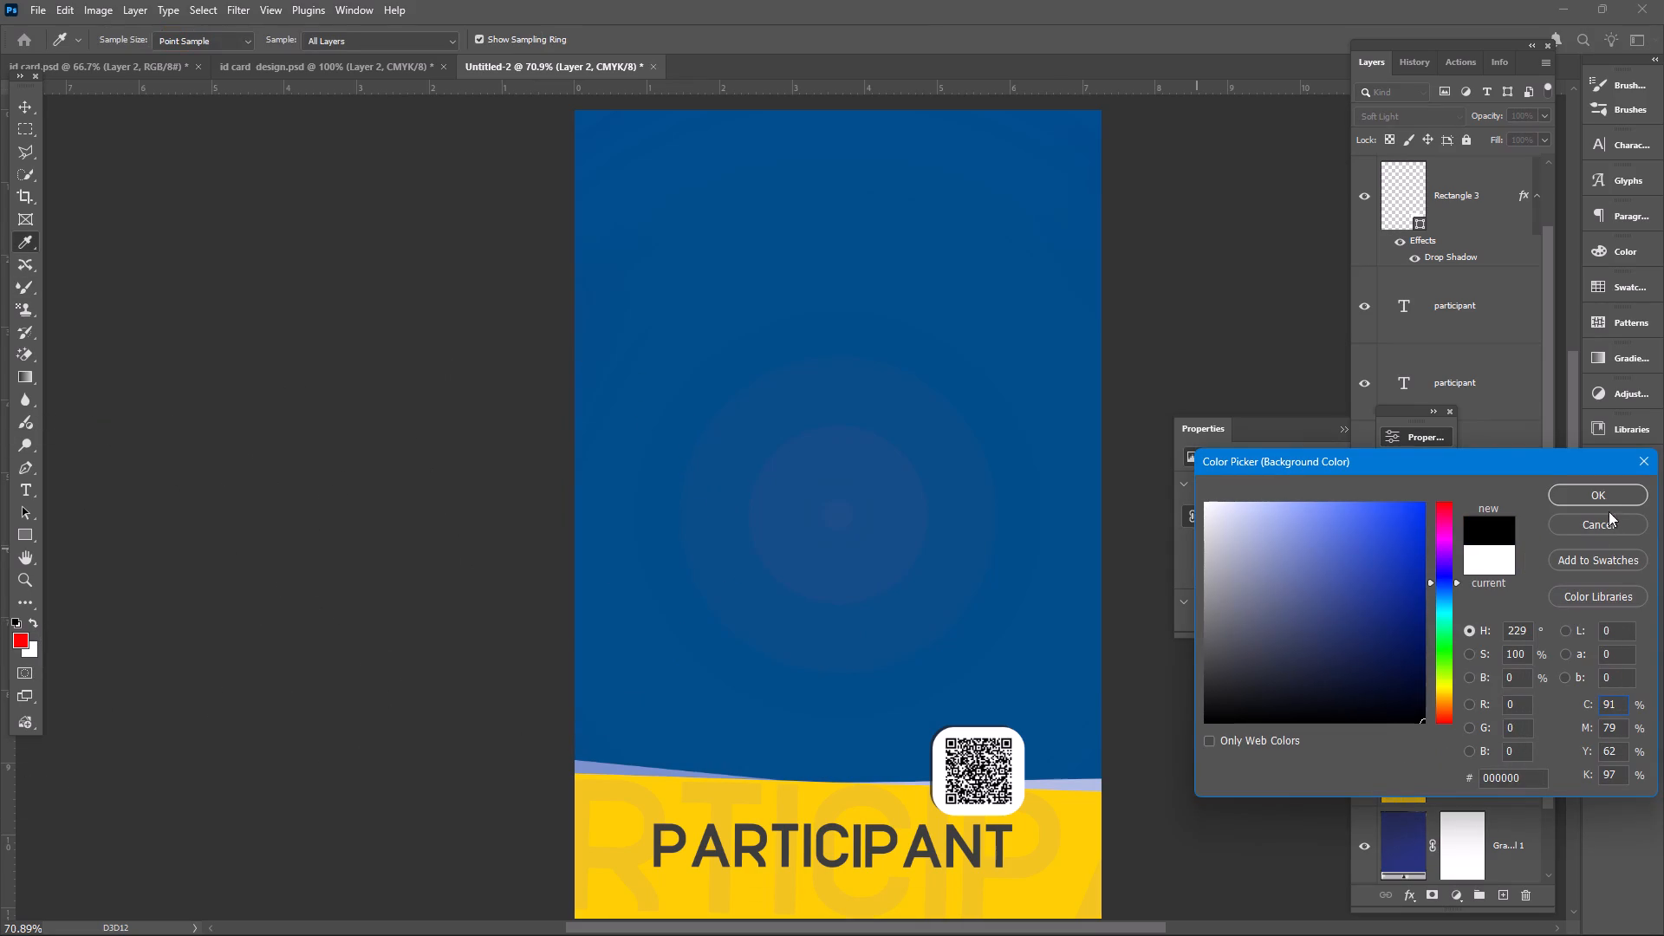
left_click(1606, 504)
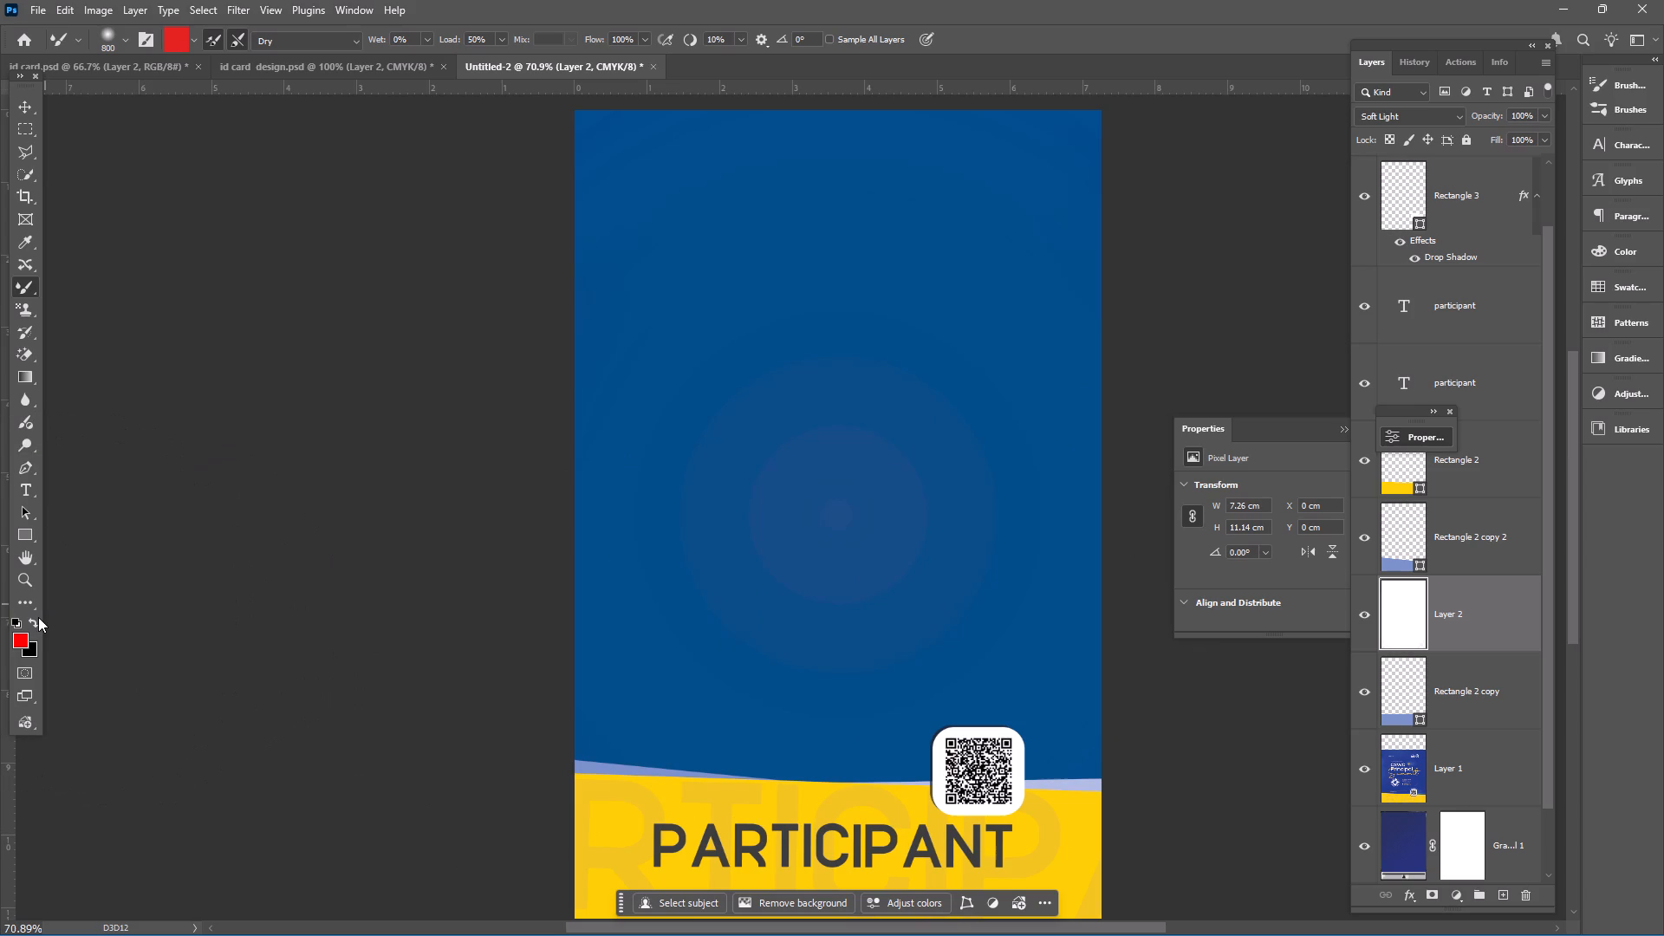
Swap the foreground and background colours to make black the painting colour.
left_click(38, 617)
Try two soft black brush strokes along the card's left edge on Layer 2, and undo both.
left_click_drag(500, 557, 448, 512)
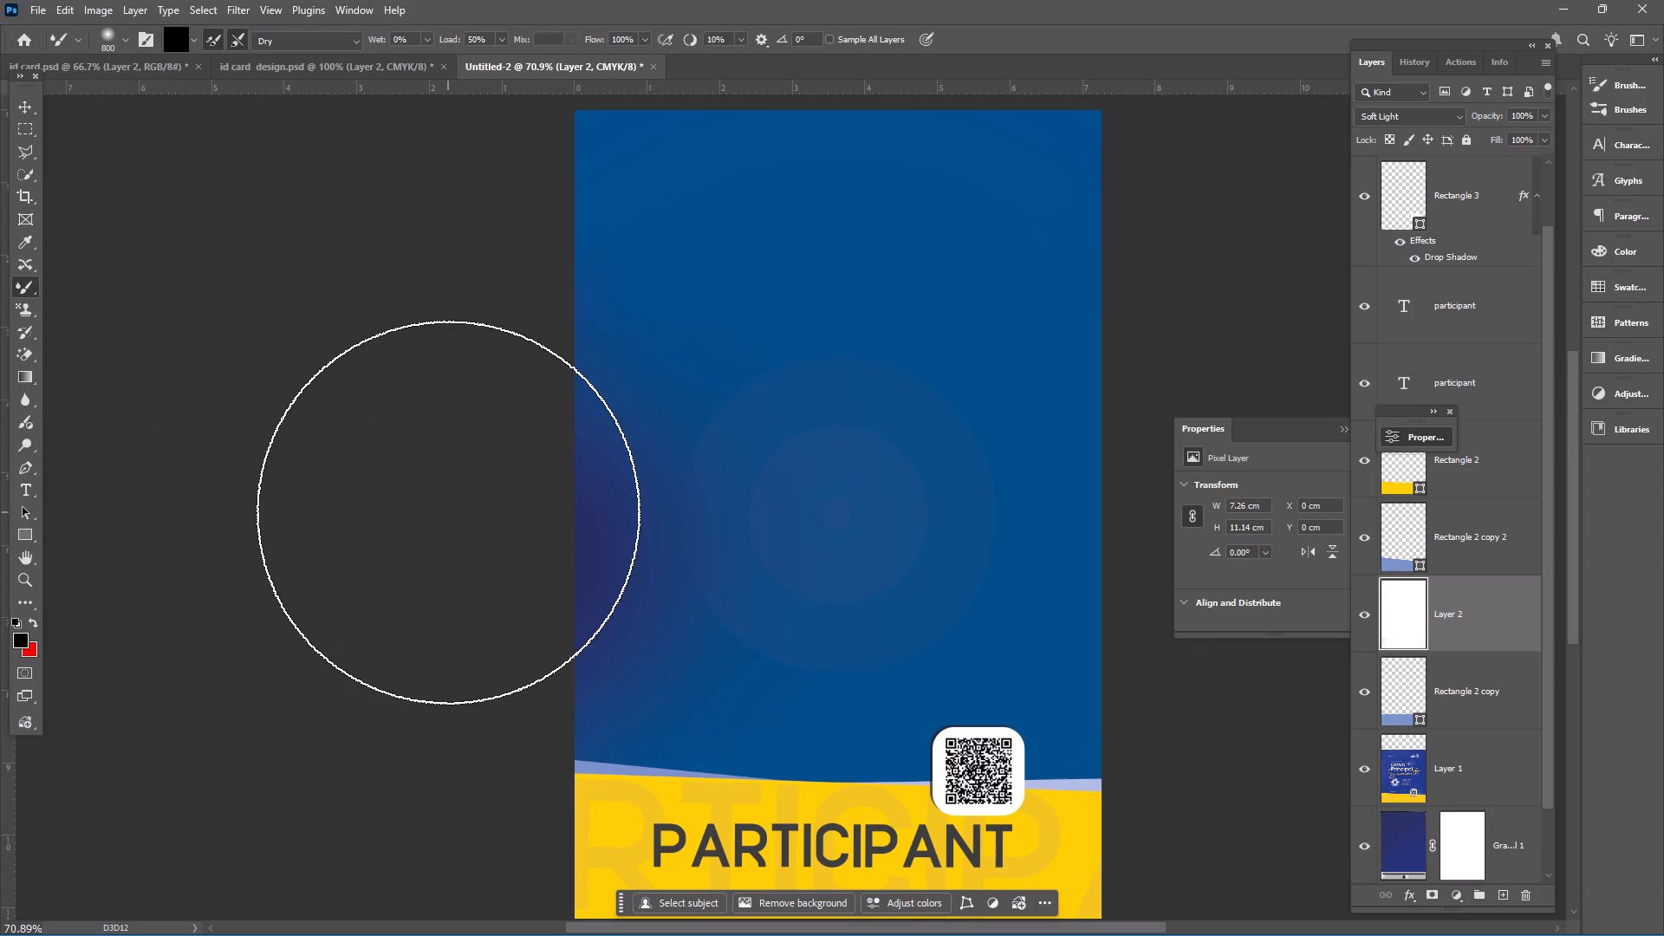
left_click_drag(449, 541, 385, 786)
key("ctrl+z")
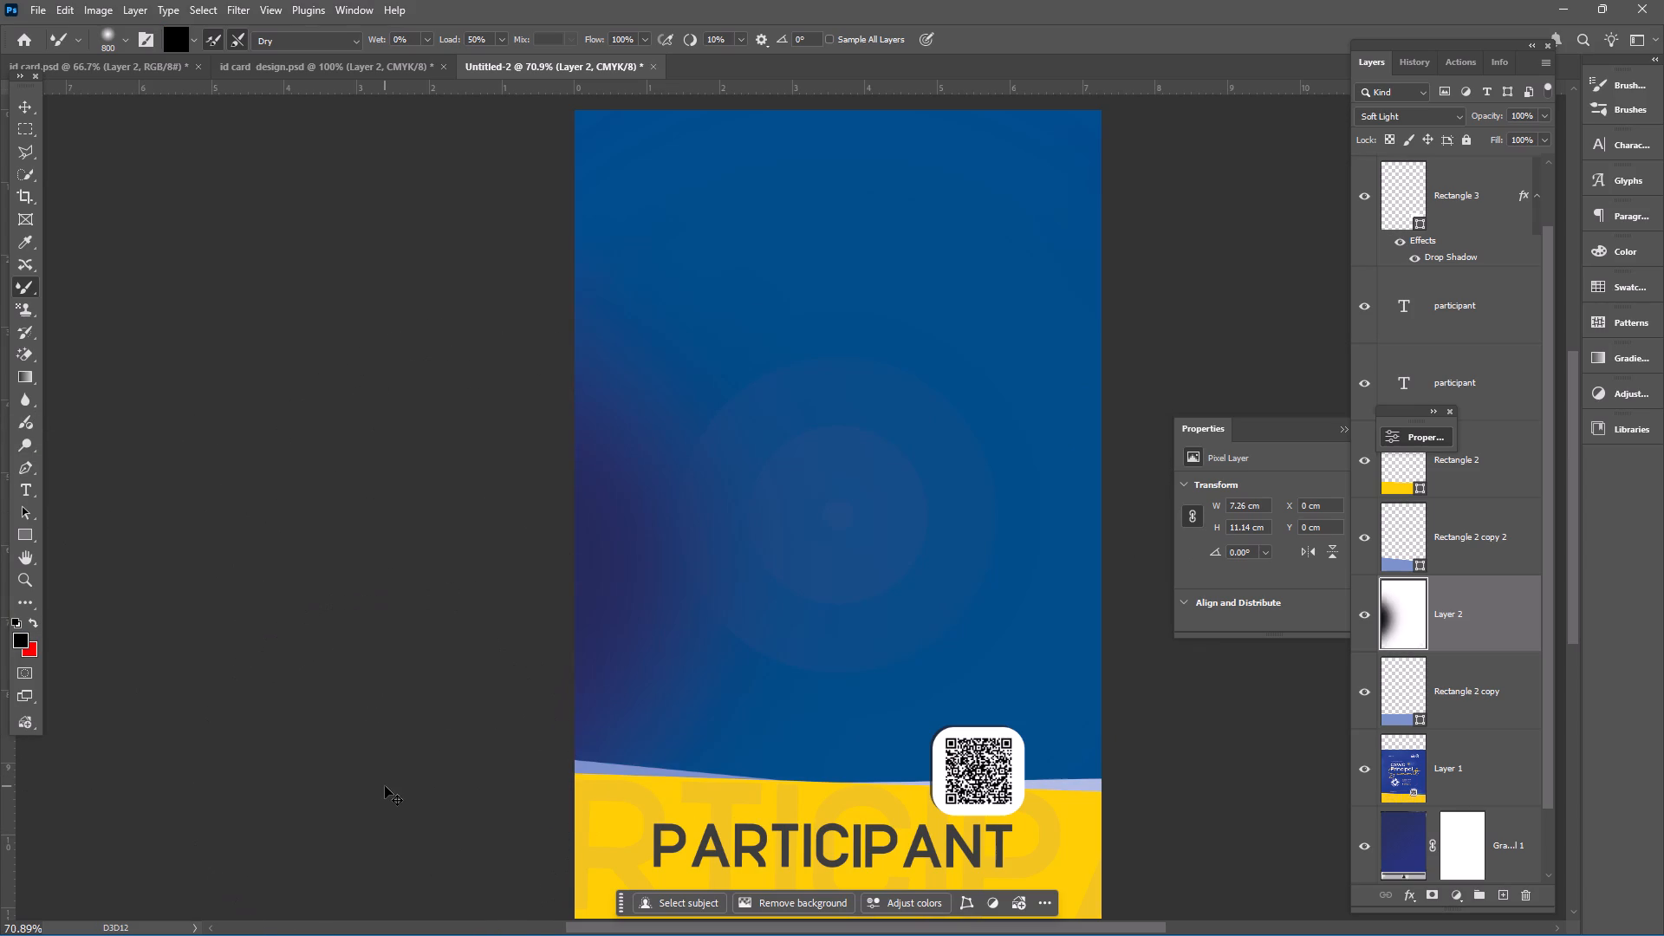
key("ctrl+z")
Paint a single soft black dab on Layer 2 at the blue area's lower-left edge, just above the yellow wave.
left_click(465, 731)
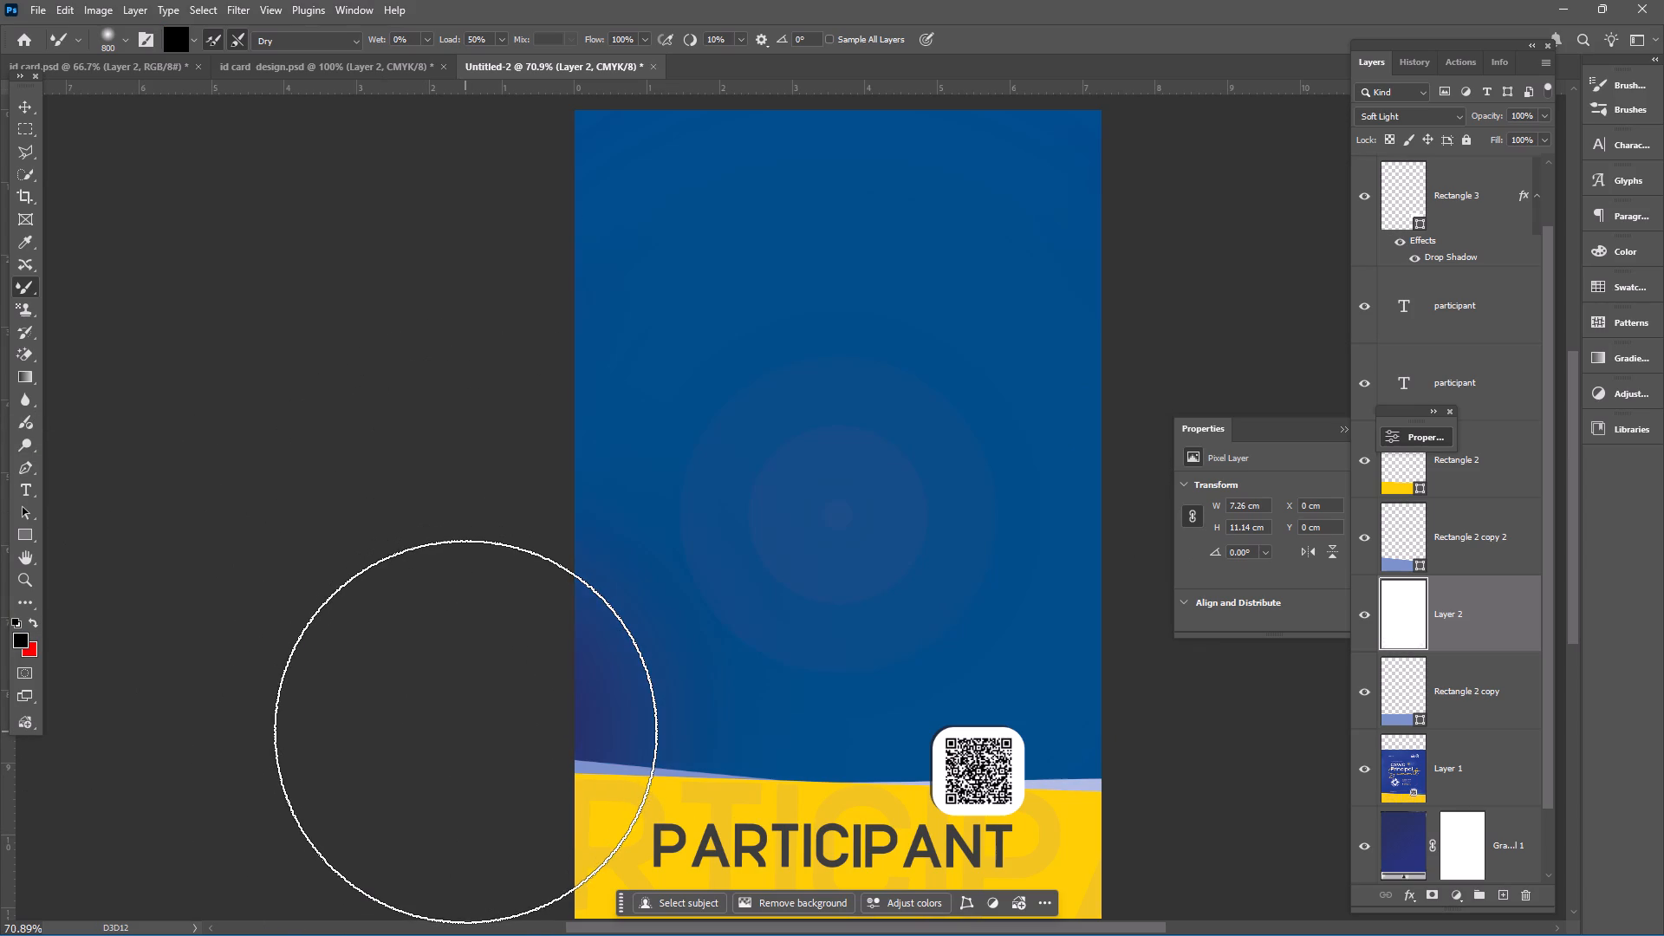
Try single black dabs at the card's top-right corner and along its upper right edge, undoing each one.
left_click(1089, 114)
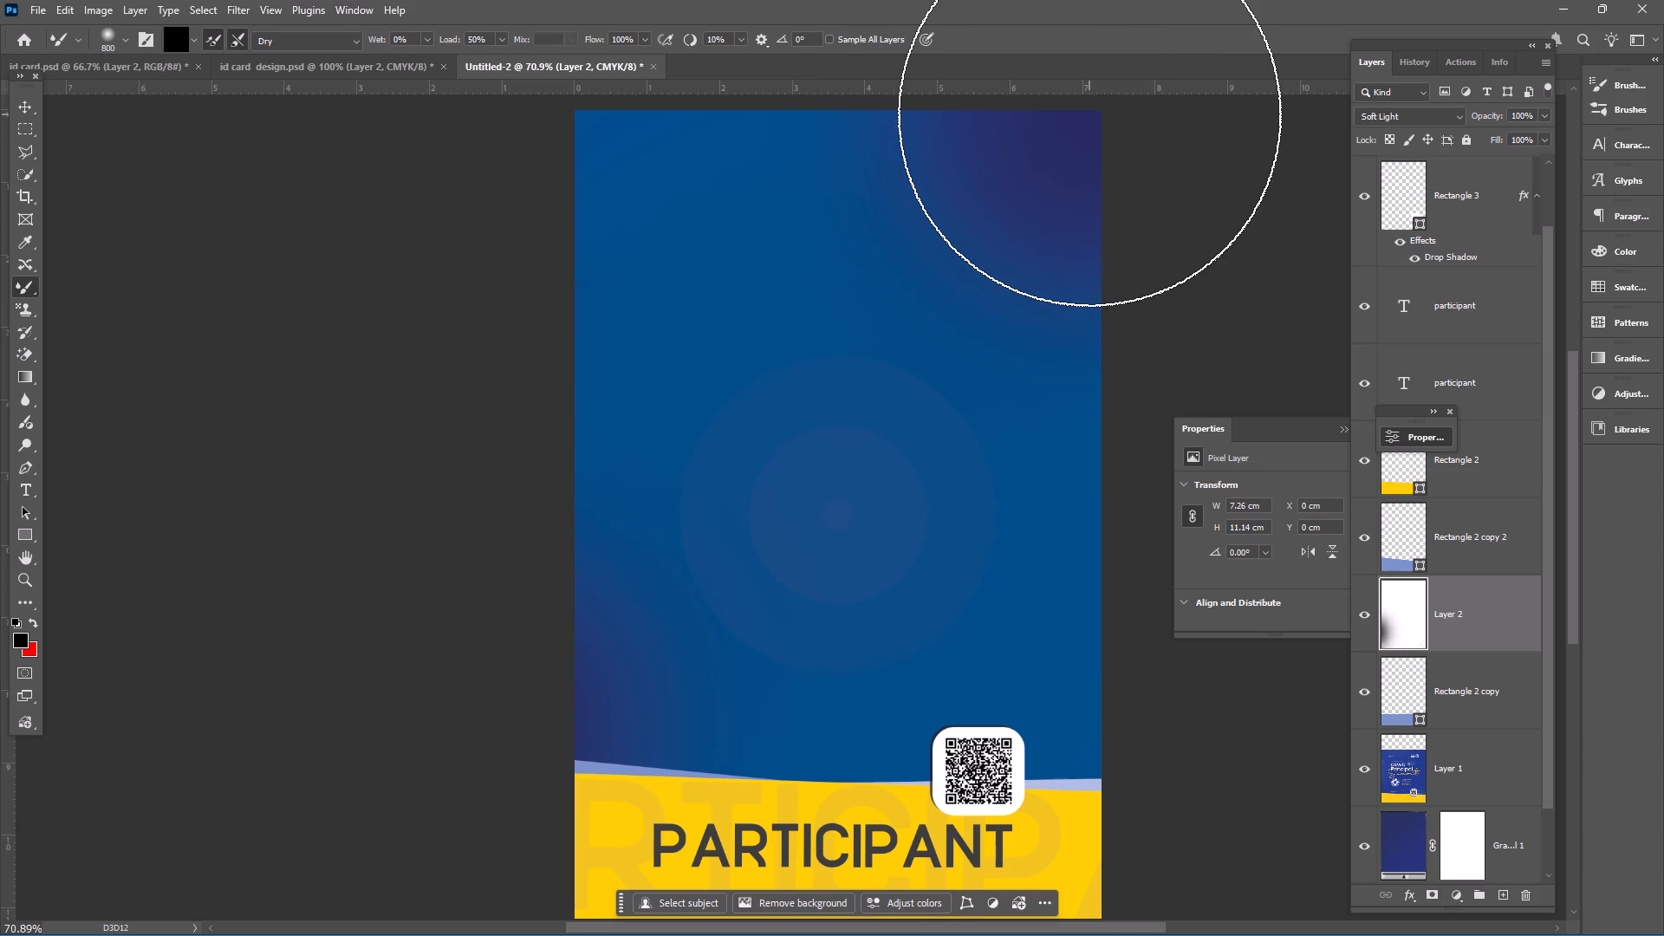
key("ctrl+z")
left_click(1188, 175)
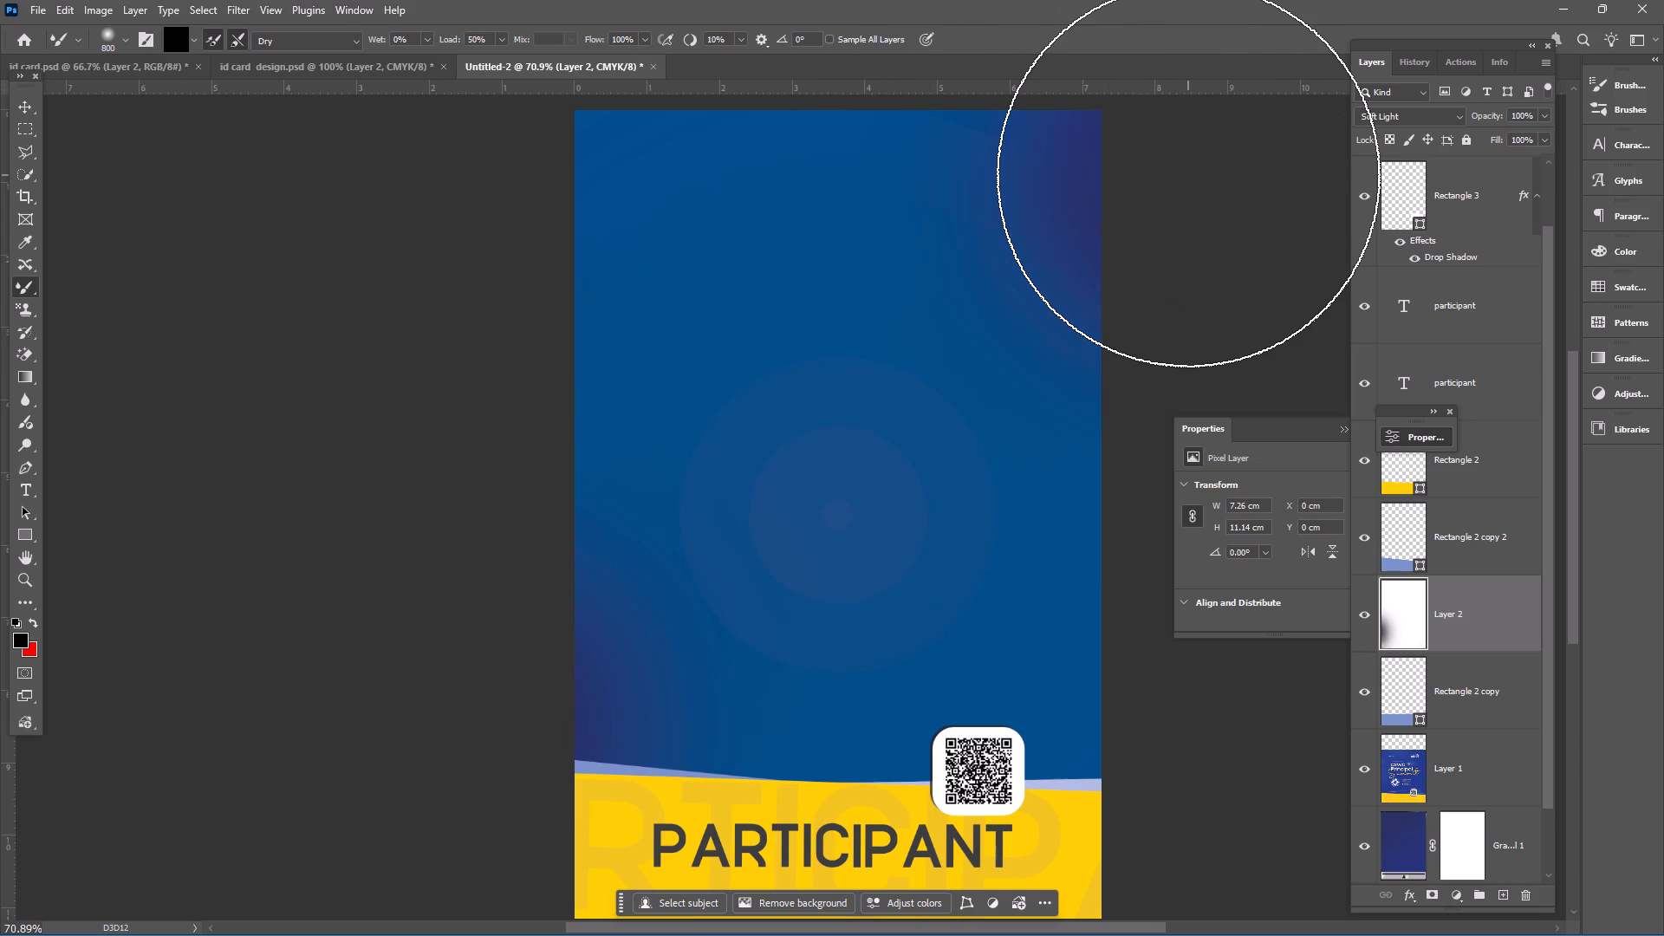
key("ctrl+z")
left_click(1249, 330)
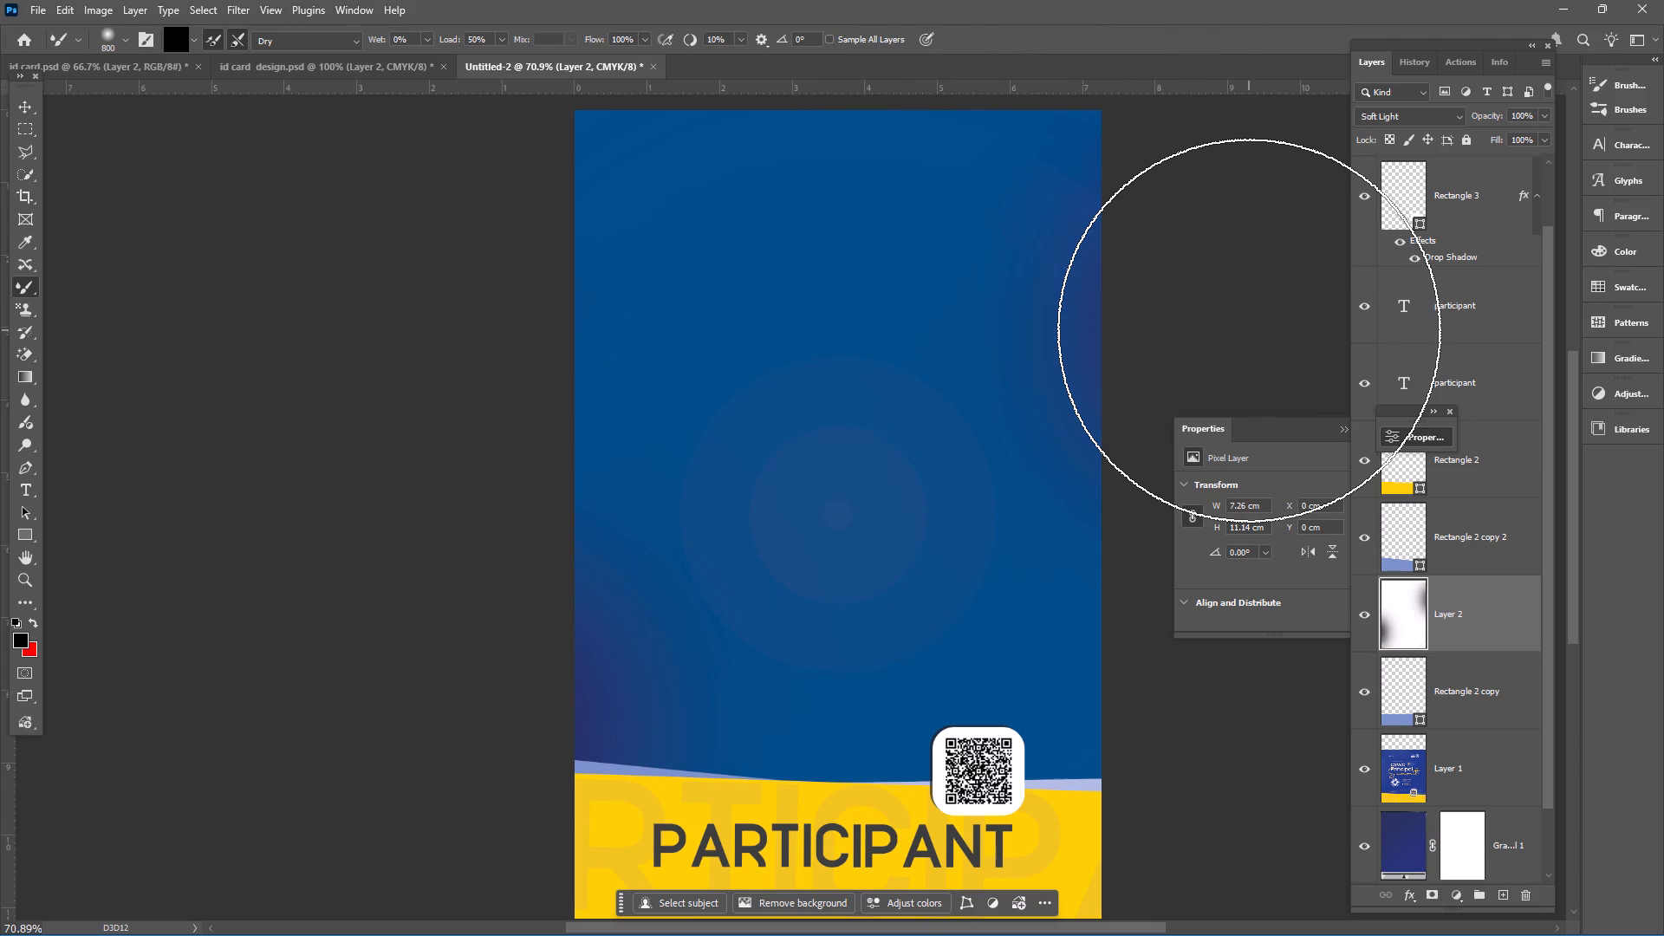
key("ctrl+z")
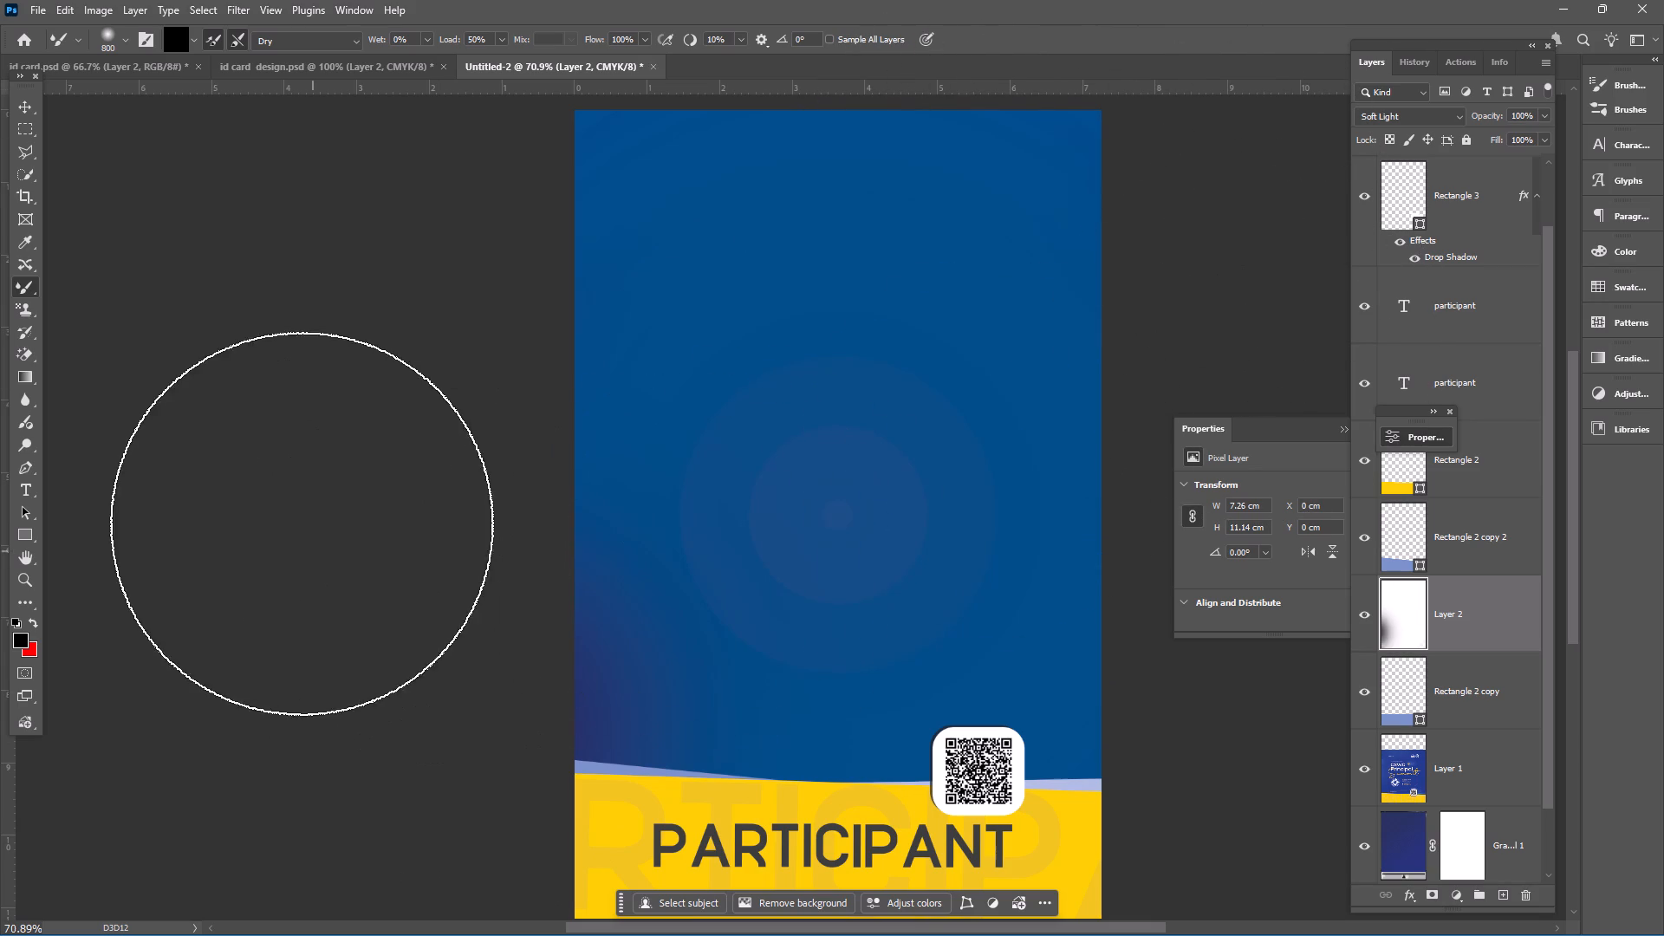
Switch from the brush to the Move tool with Layer 2 still selected.
left_click(27, 102)
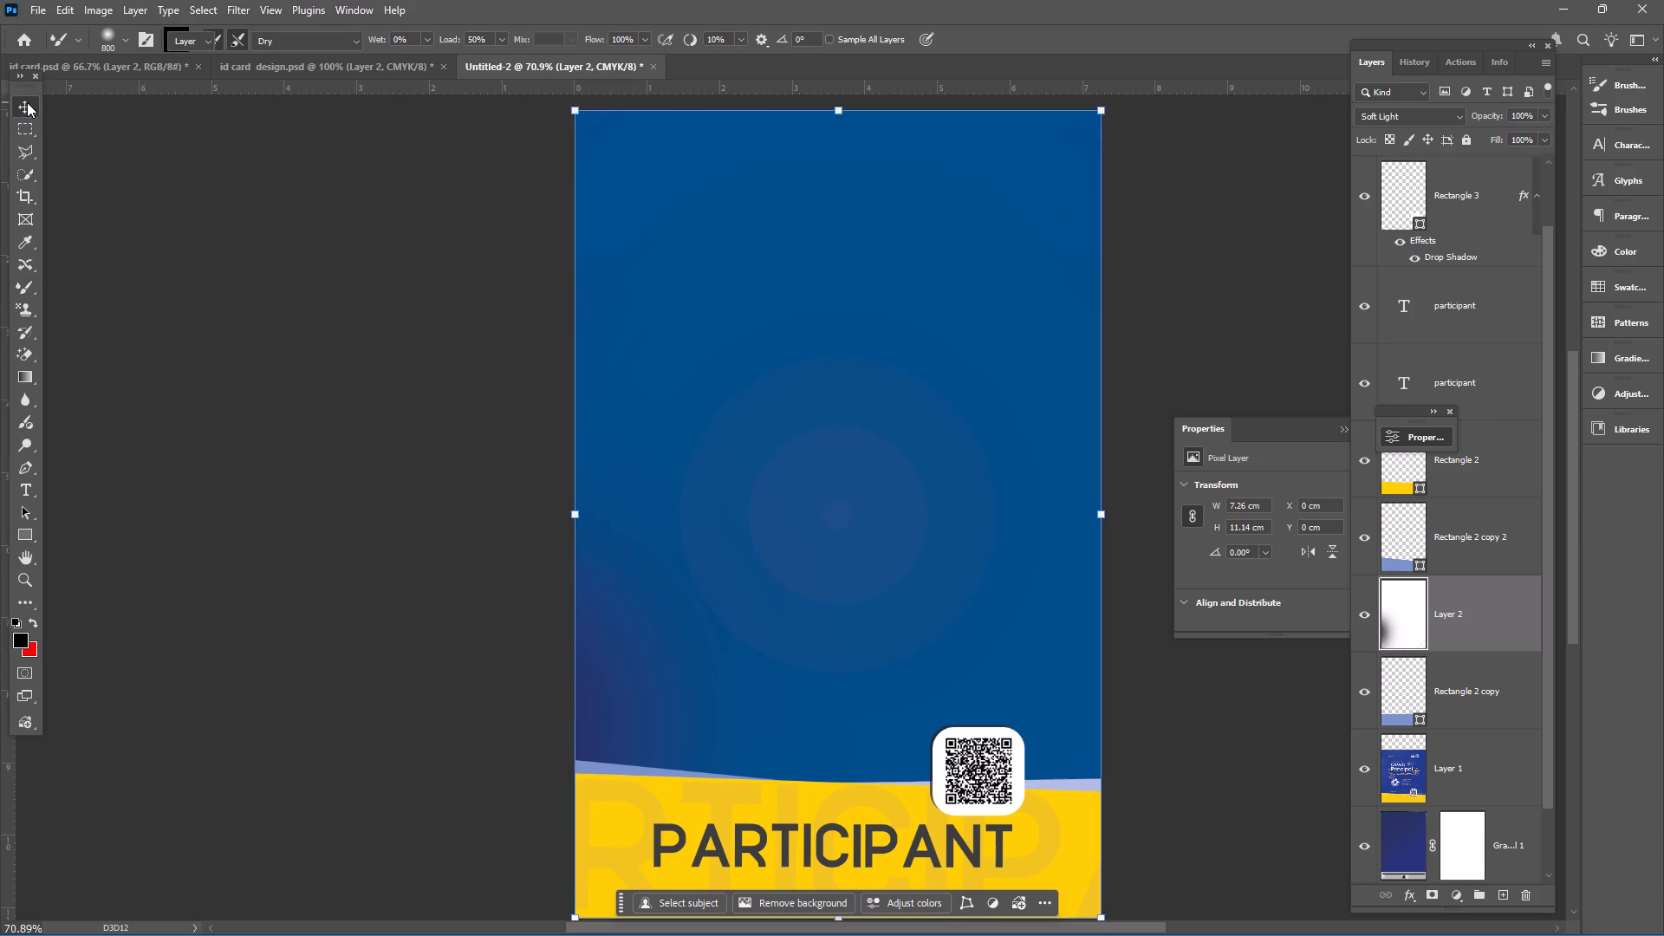
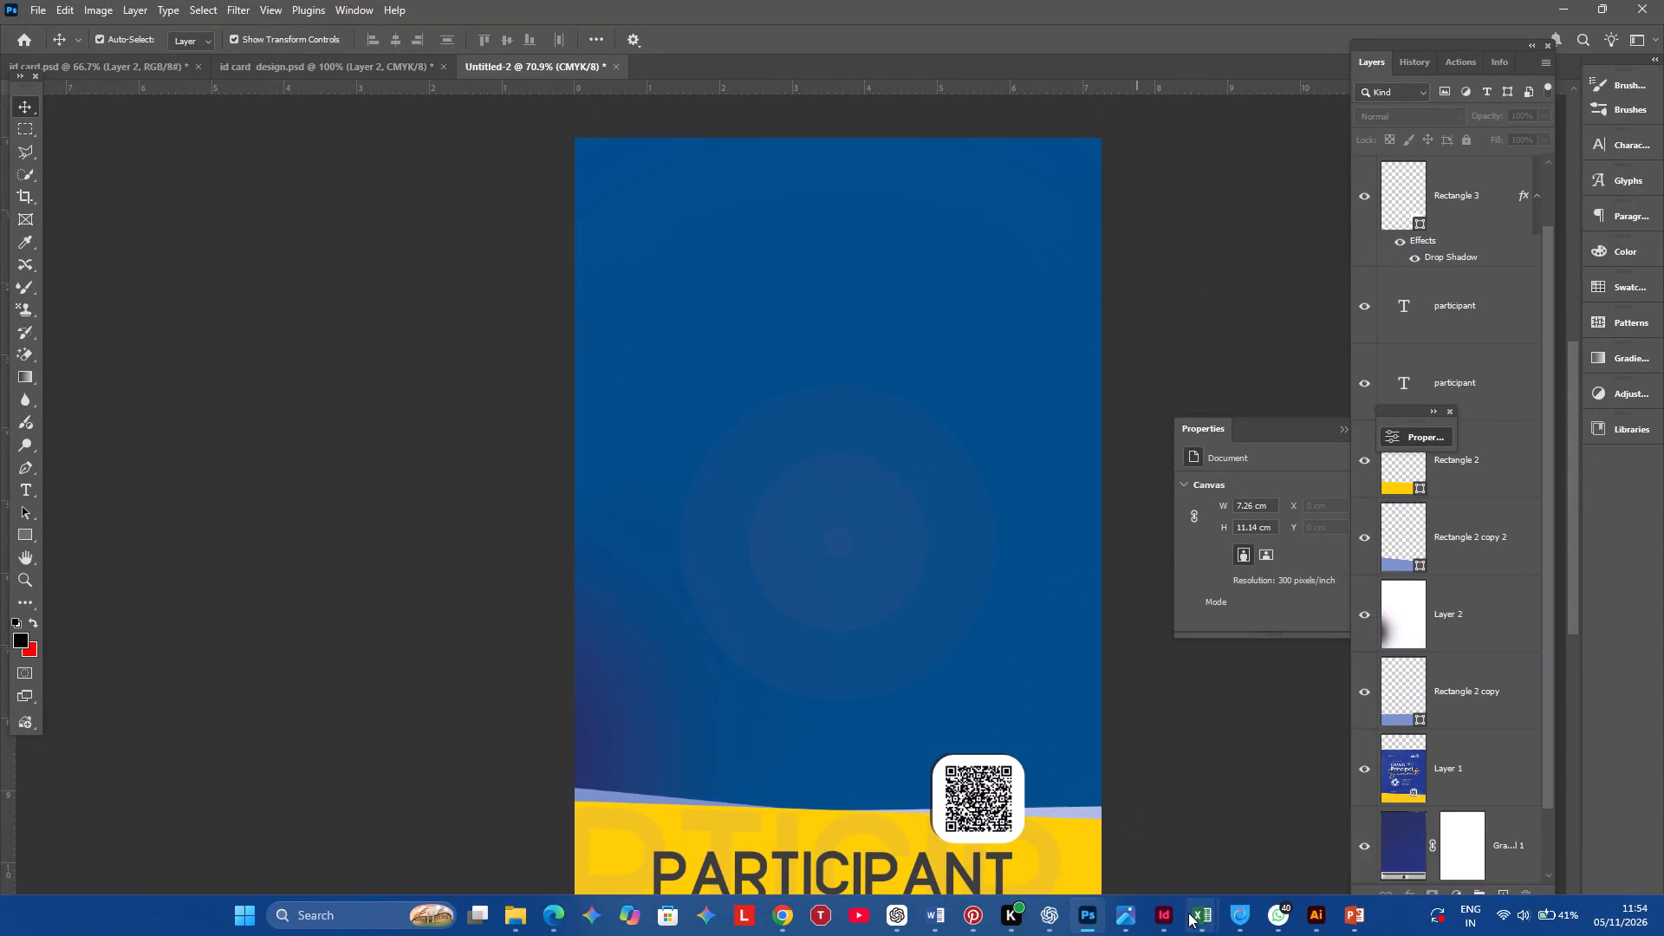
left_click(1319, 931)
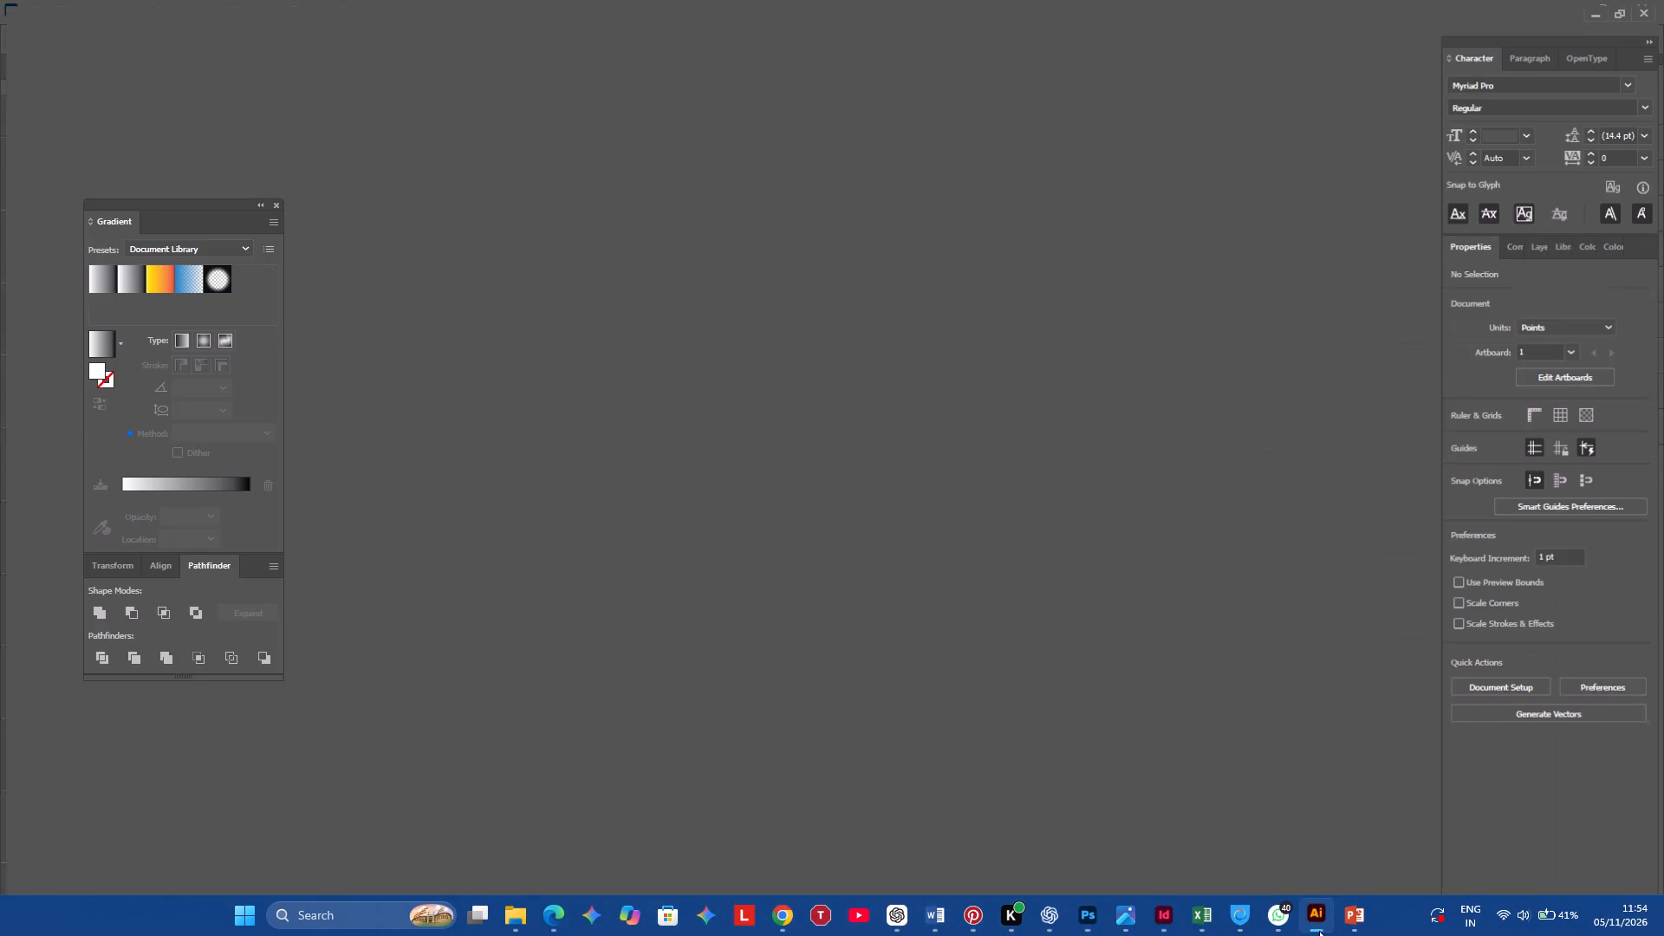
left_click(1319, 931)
Draw a rectangle shape about 1.53 by 1.47 cm around the white QR code tile.
scroll(884, 790, "down", 2)
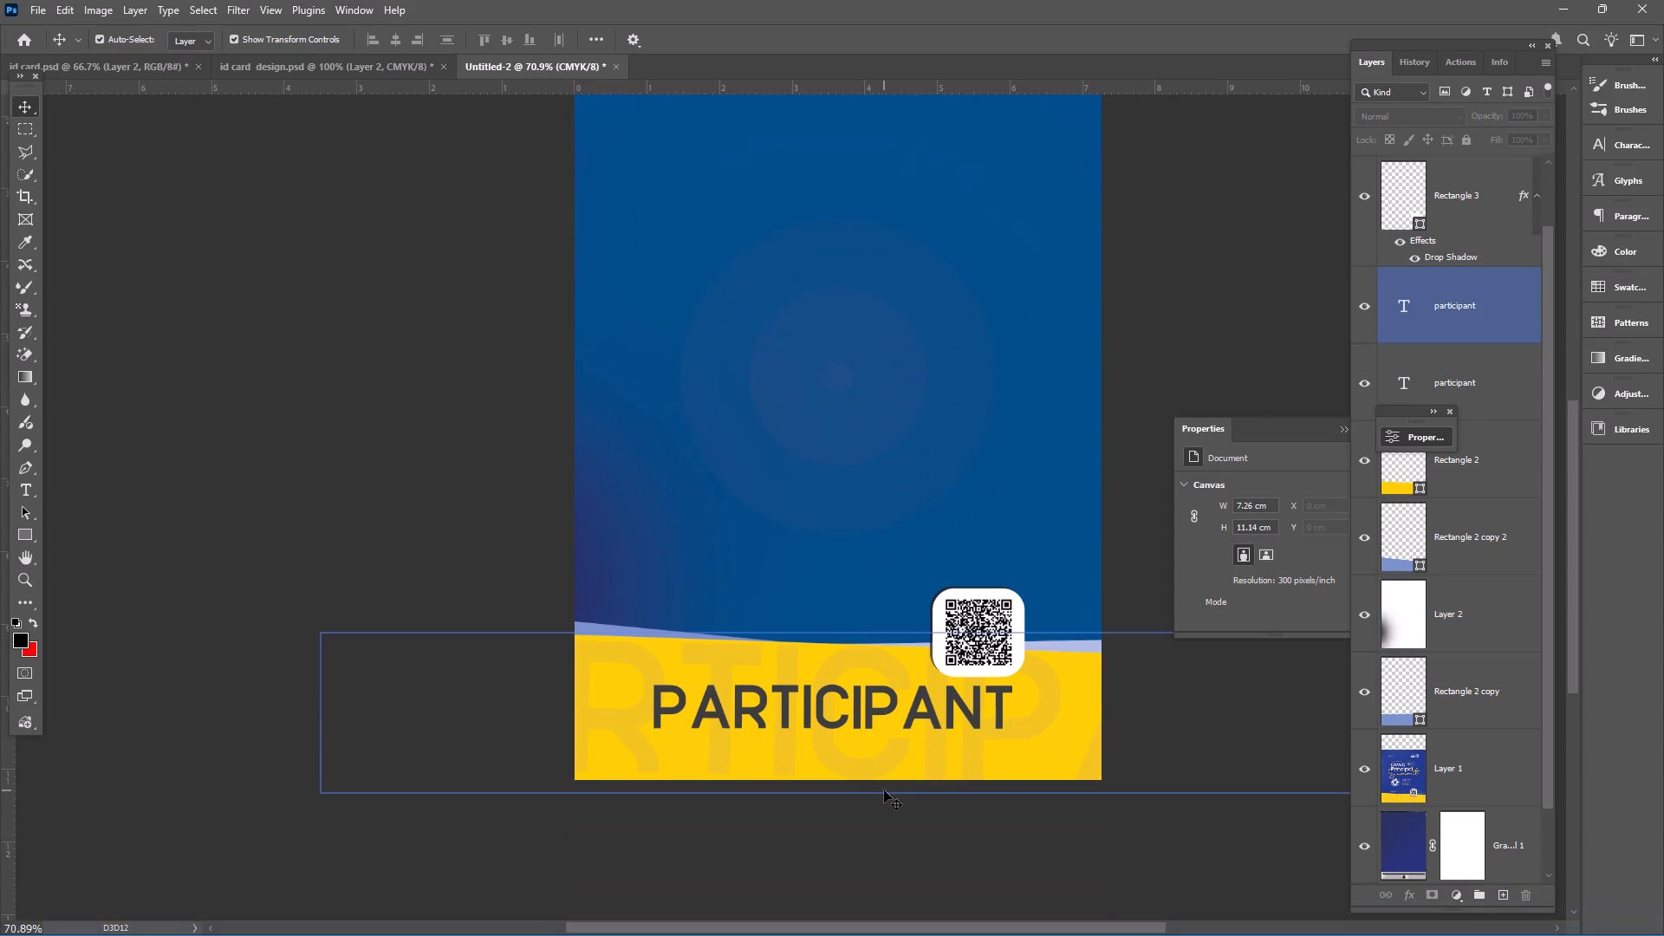
scroll(884, 790, "down", 1)
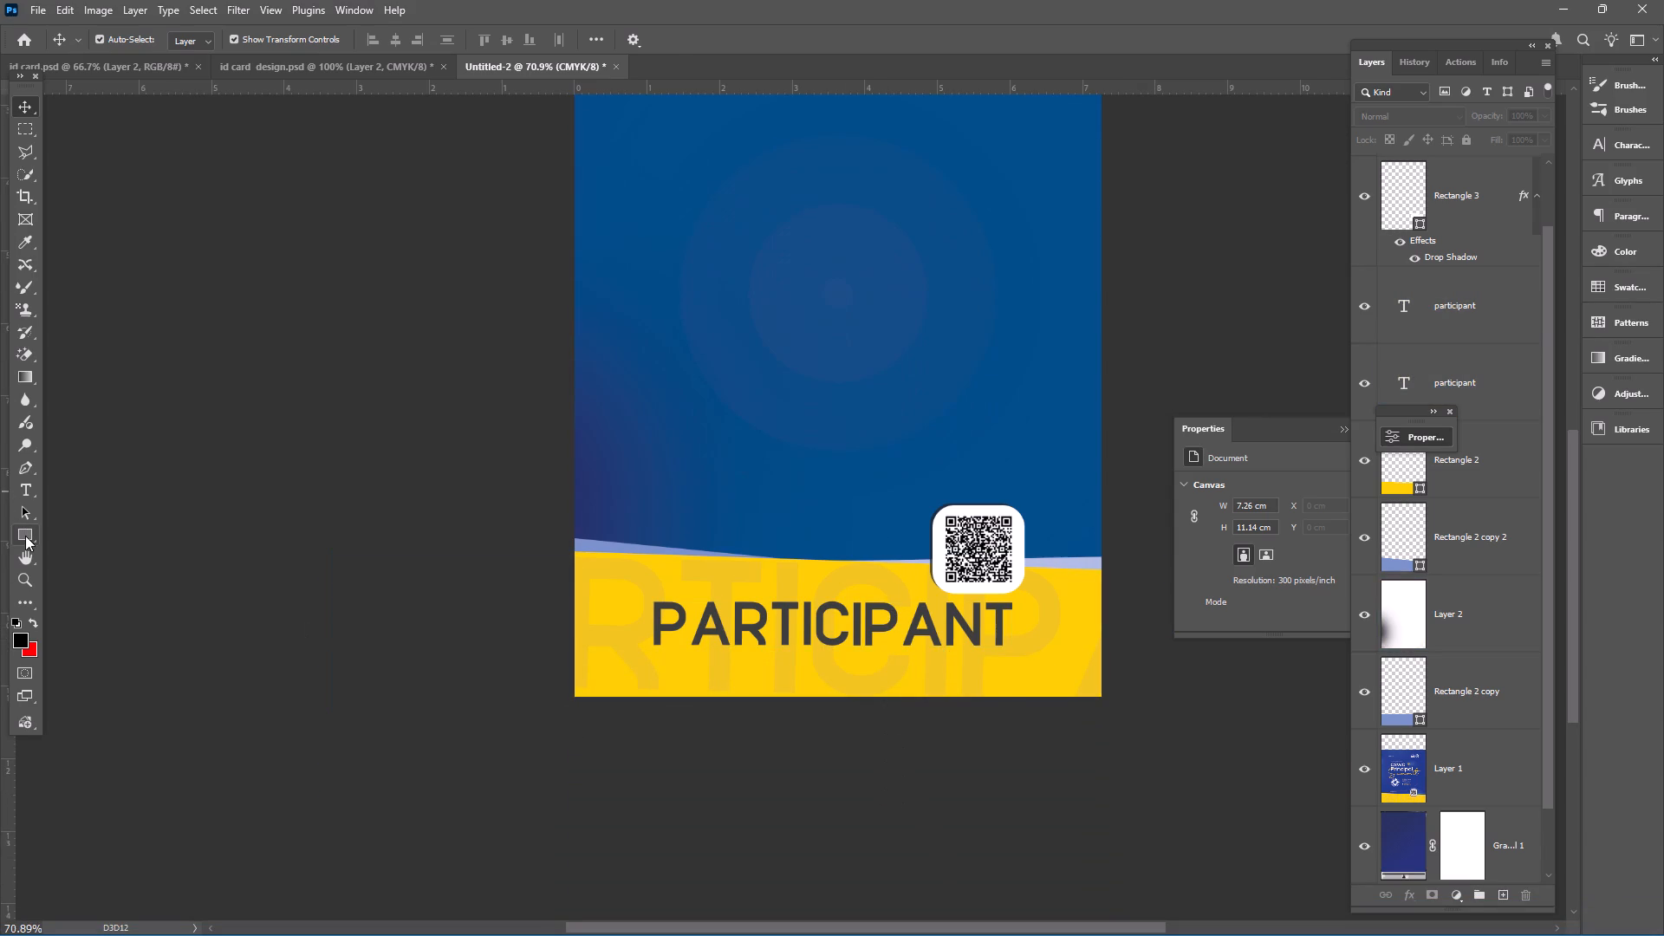
left_click(25, 536)
left_click_drag(920, 492, 1011, 564)
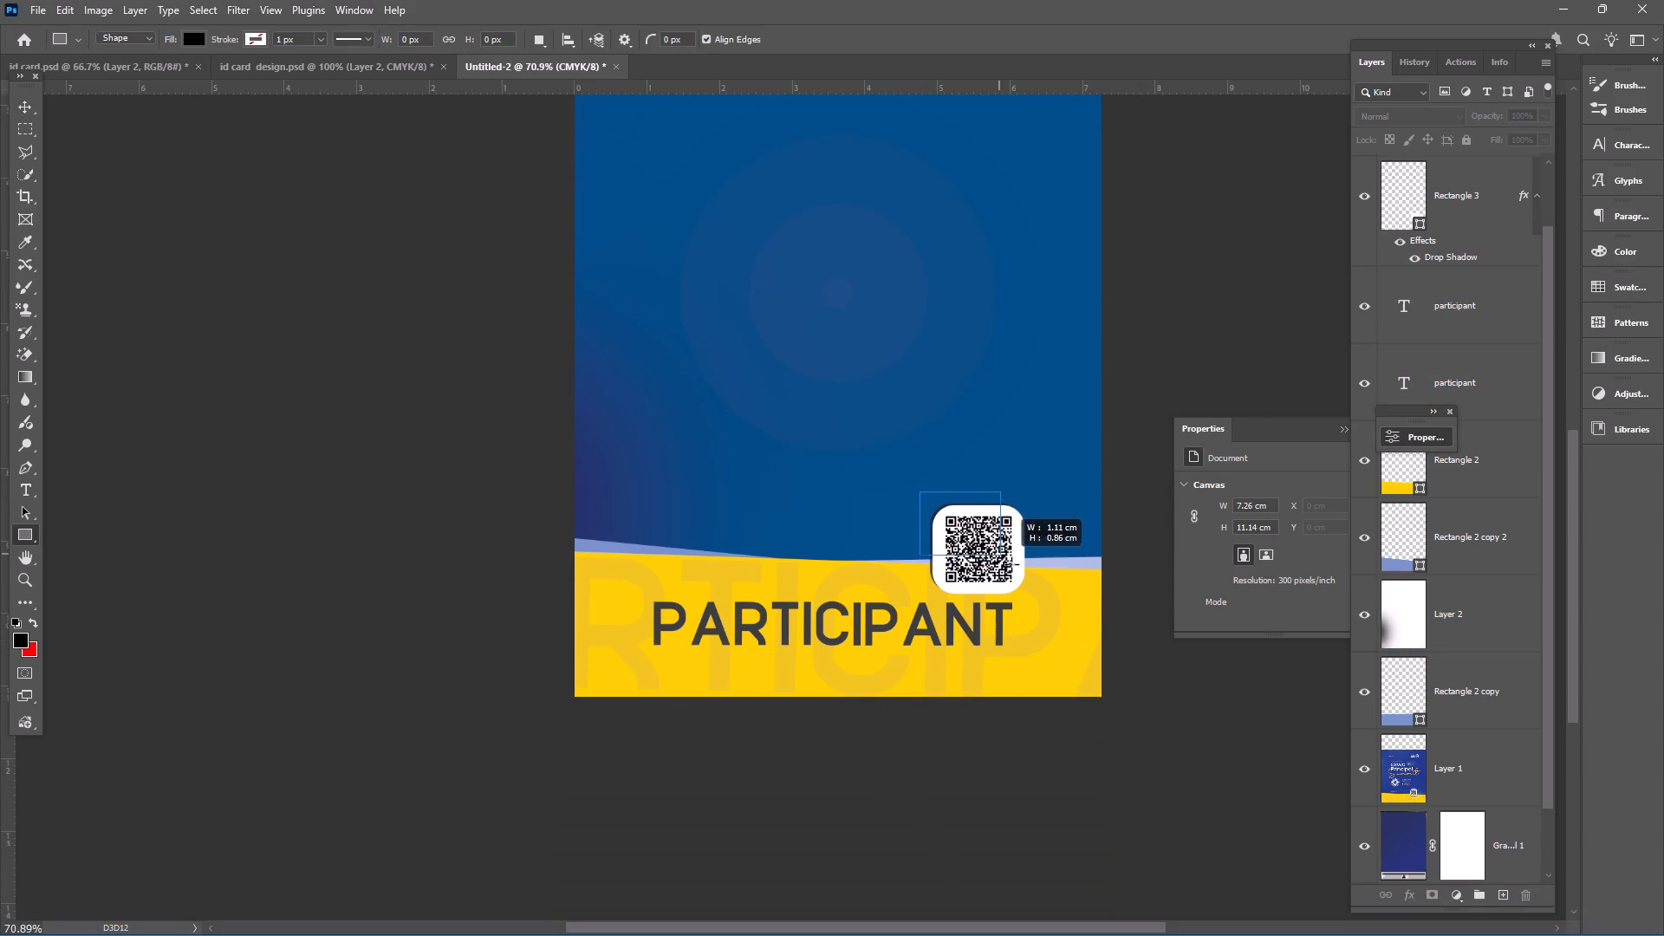
left_click_drag(1011, 564, 1036, 595)
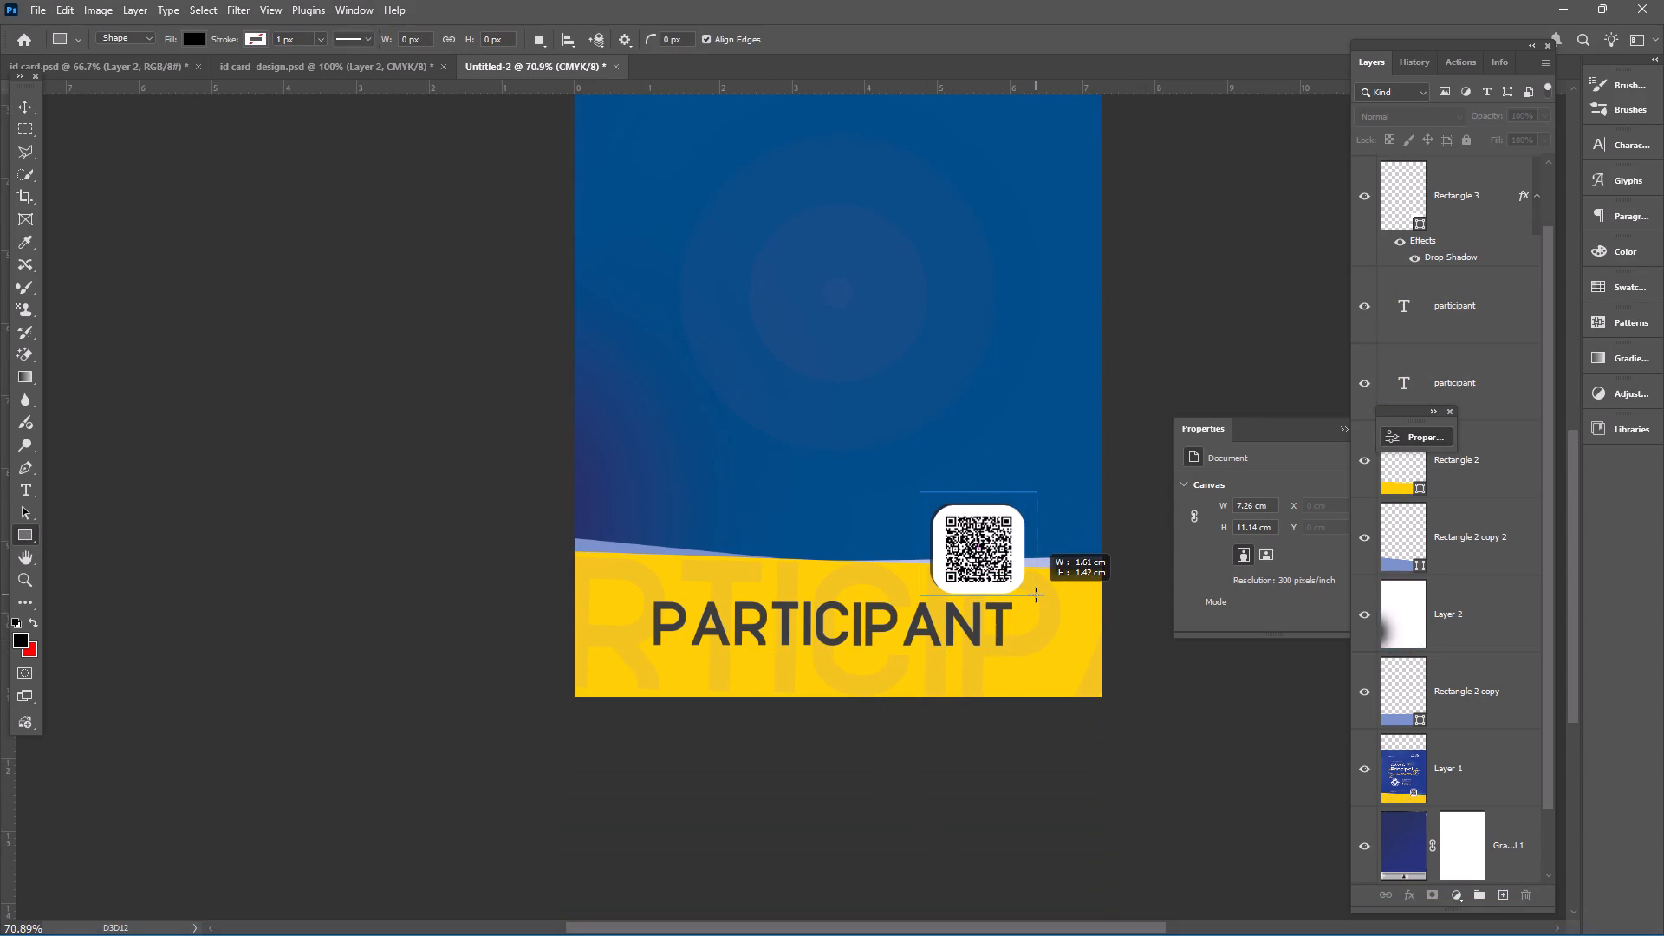
left_click_drag(1036, 595, 1030, 598)
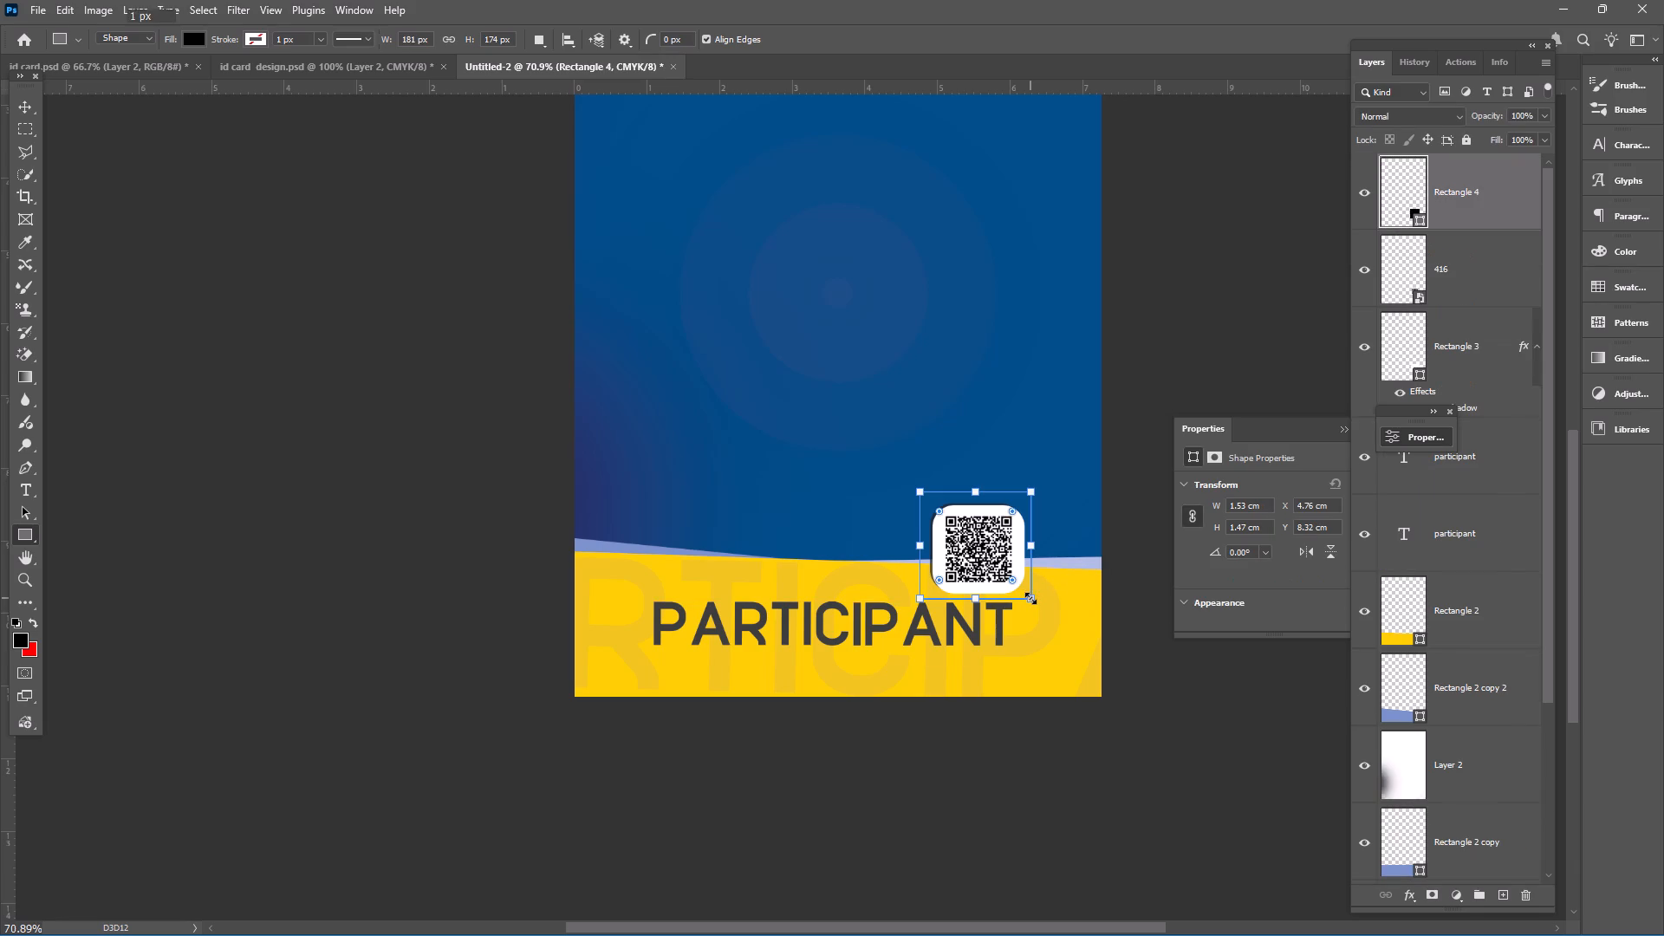
Give the new rectangle a white stroke and no fill.
left_click(262, 44)
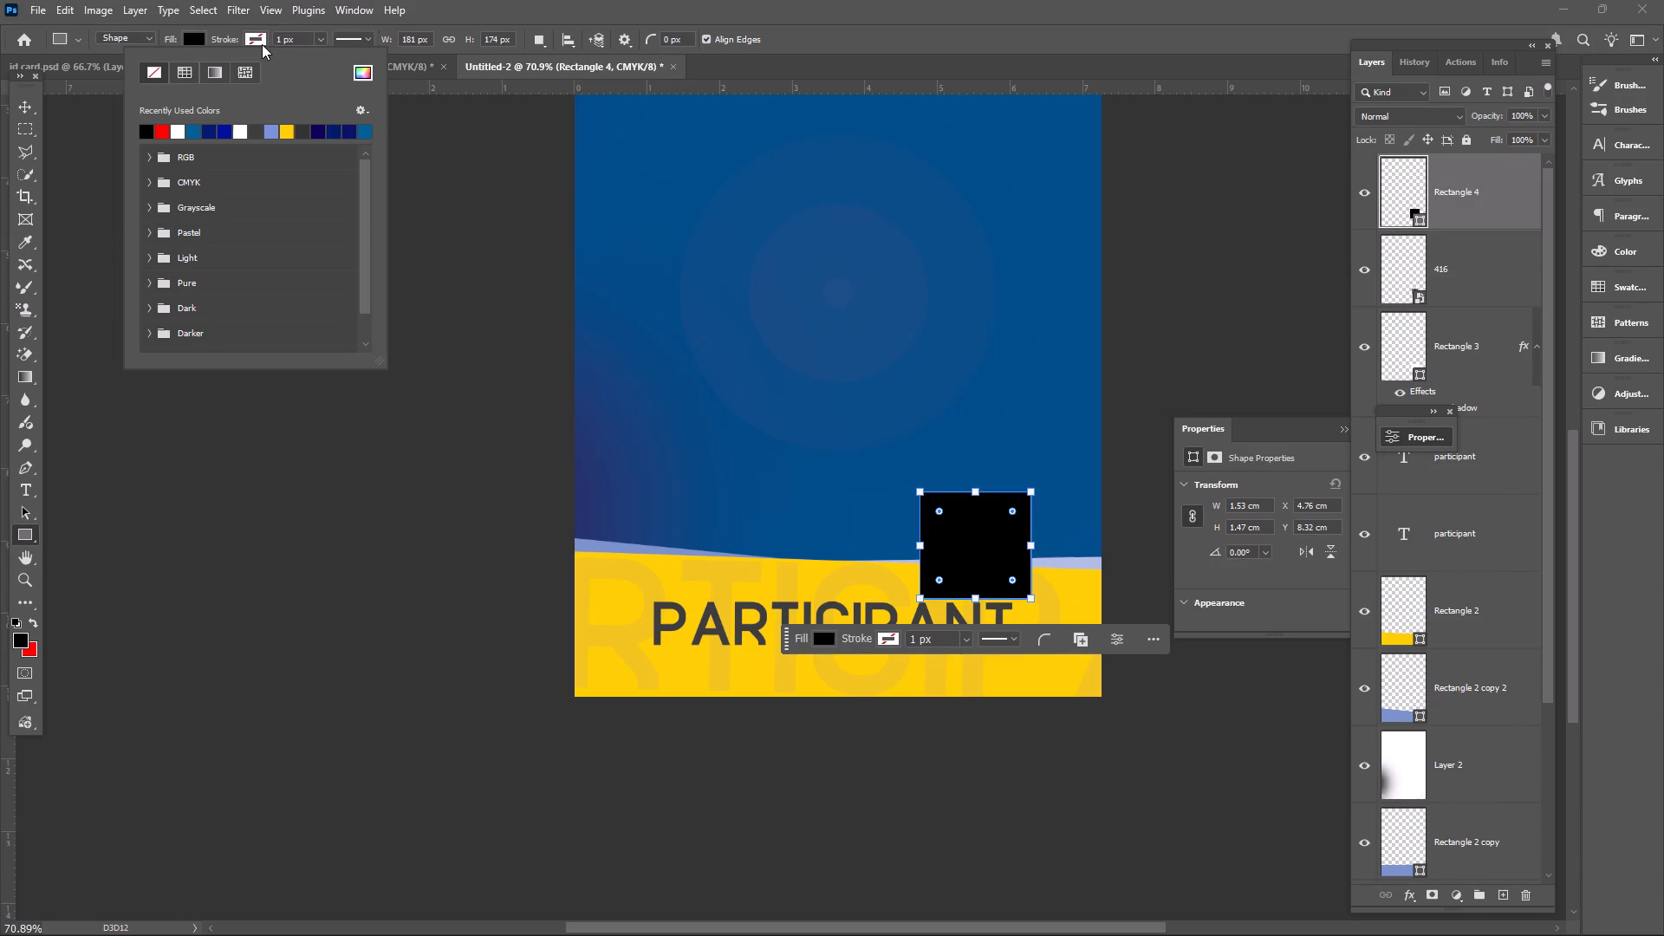
left_click(179, 127)
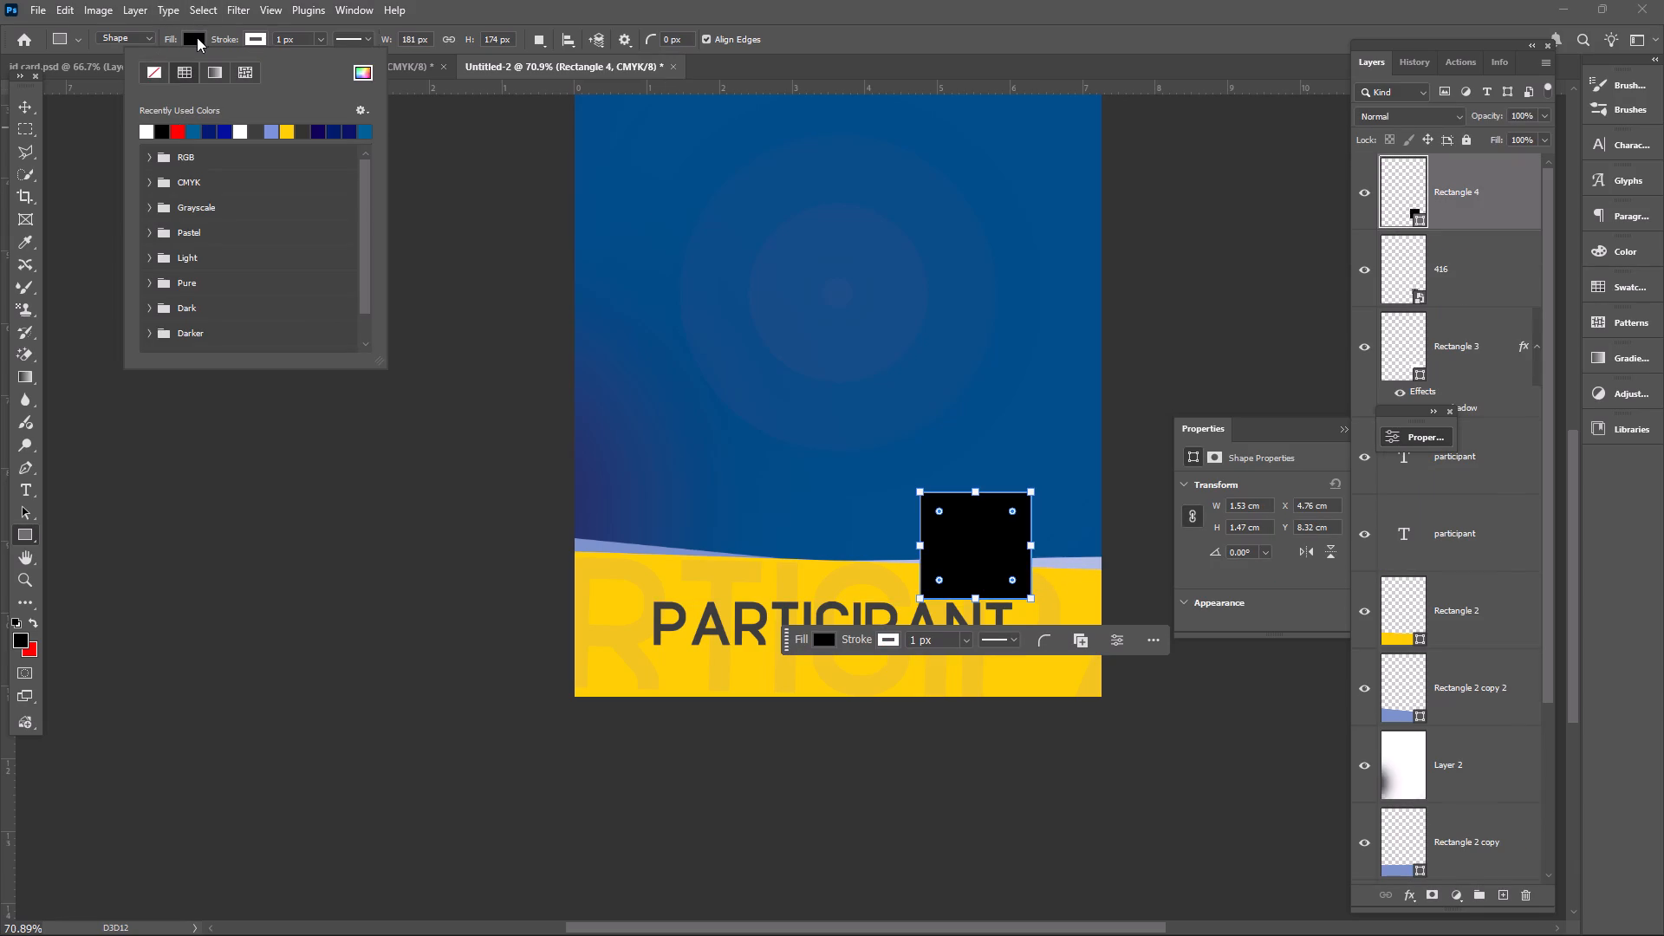
left_click(197, 37)
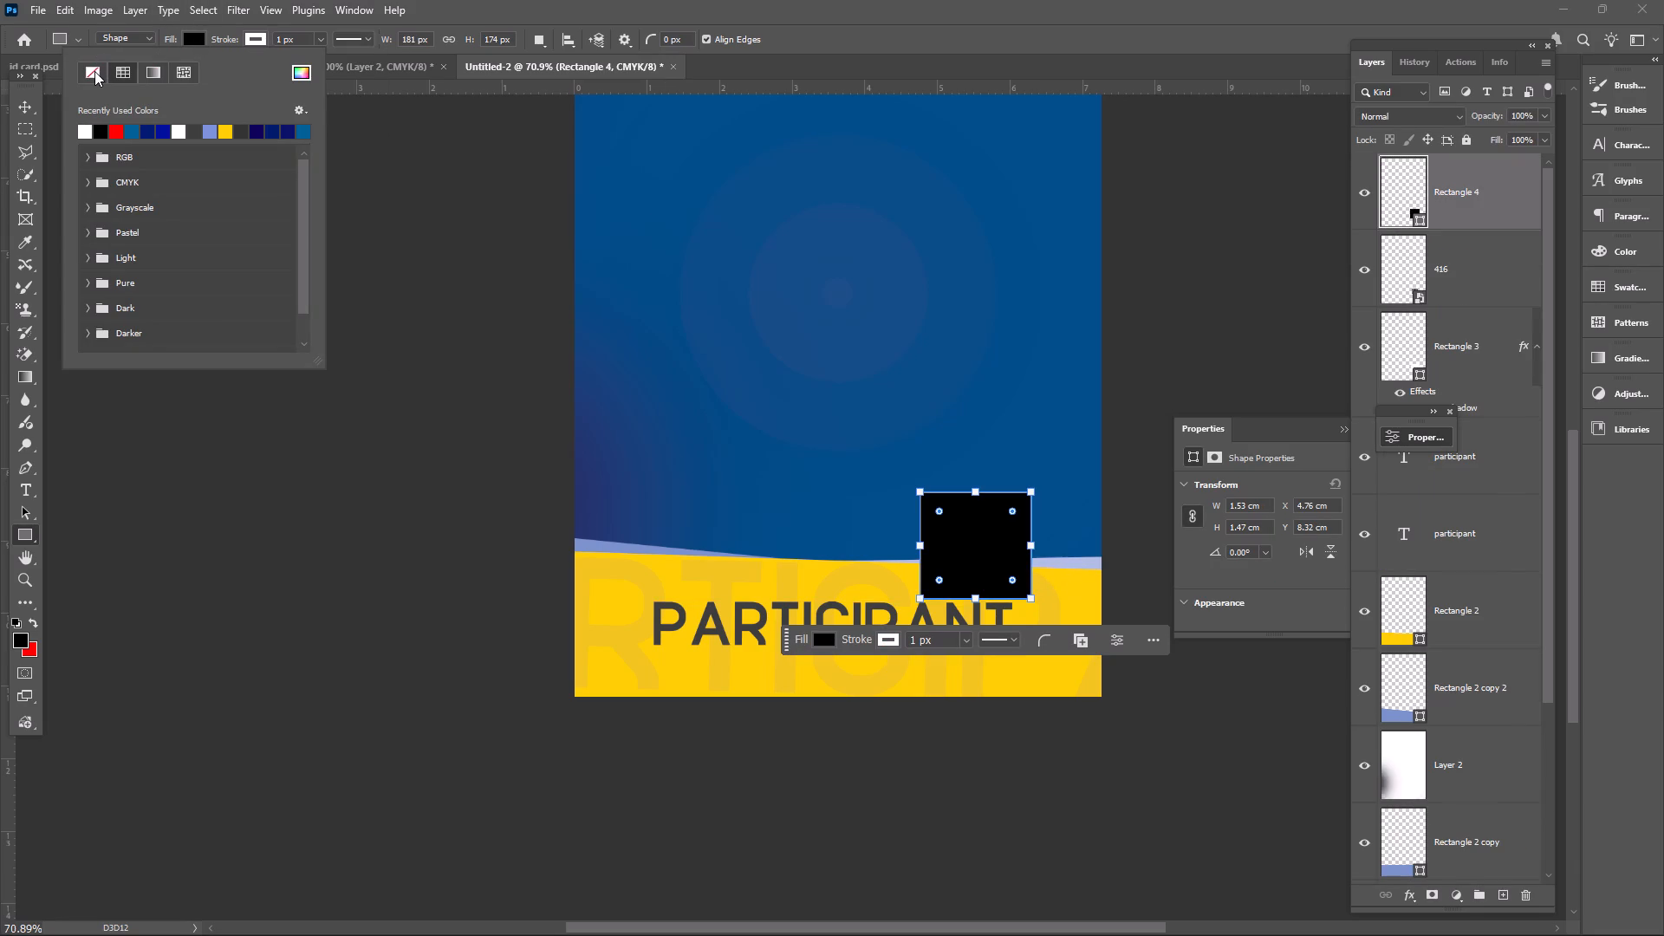
left_click(94, 71)
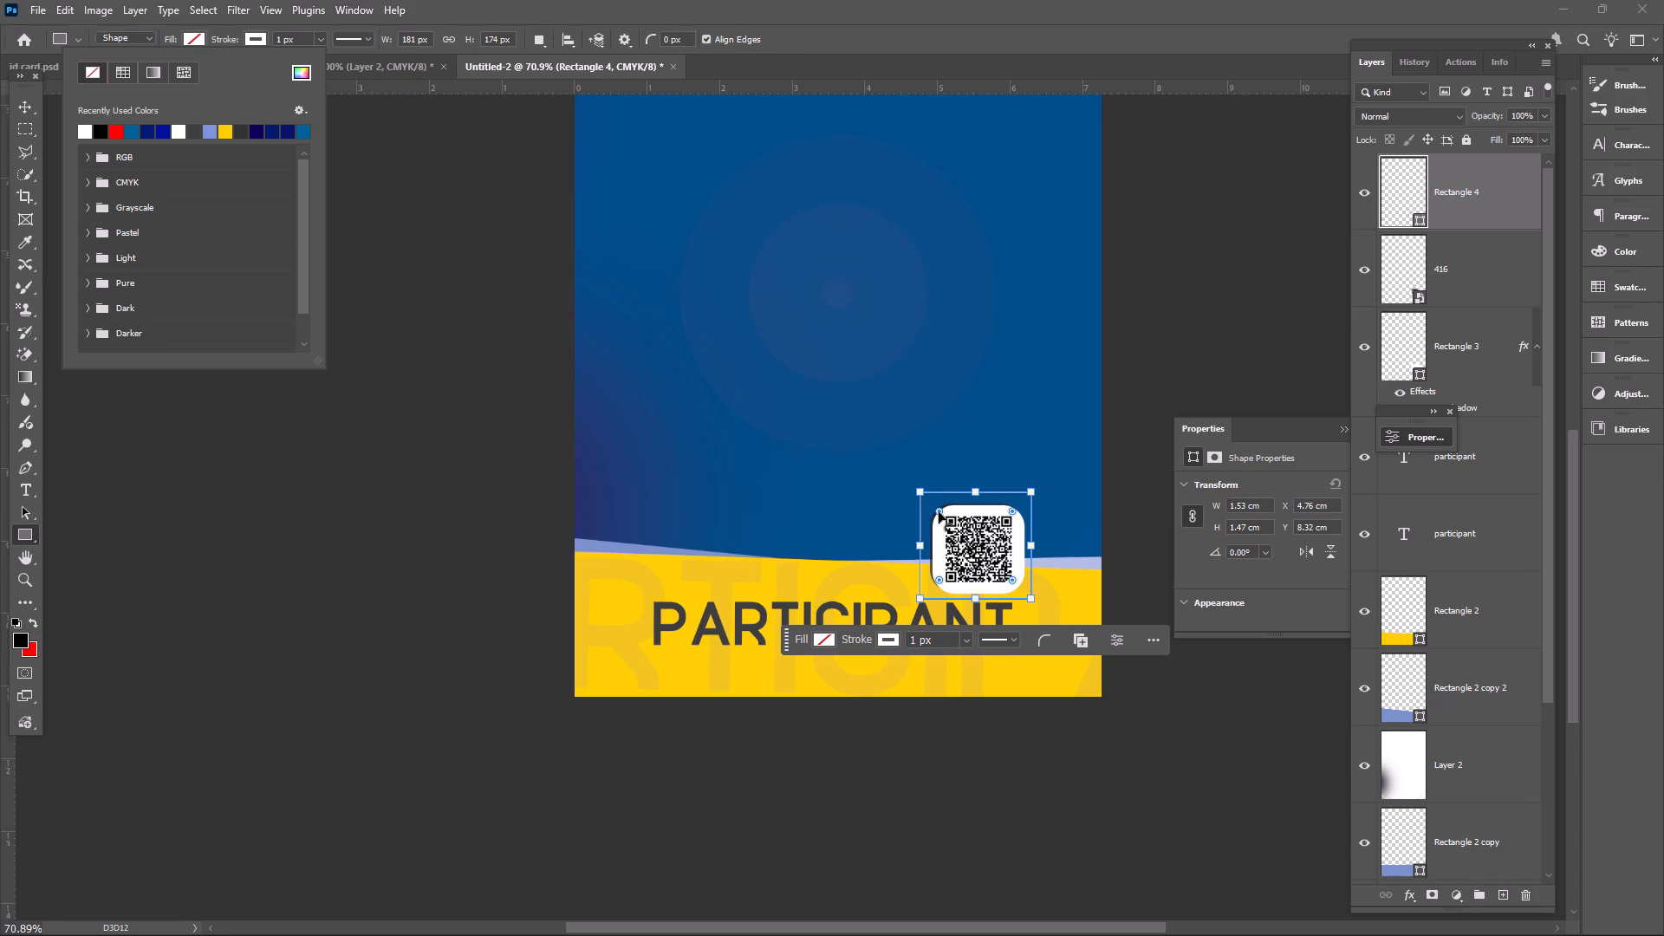
Round the outline rectangle's corners to echo the QR tile's rounded shape, and deselect it with the Move tool.
left_click_drag(939, 512, 946, 518)
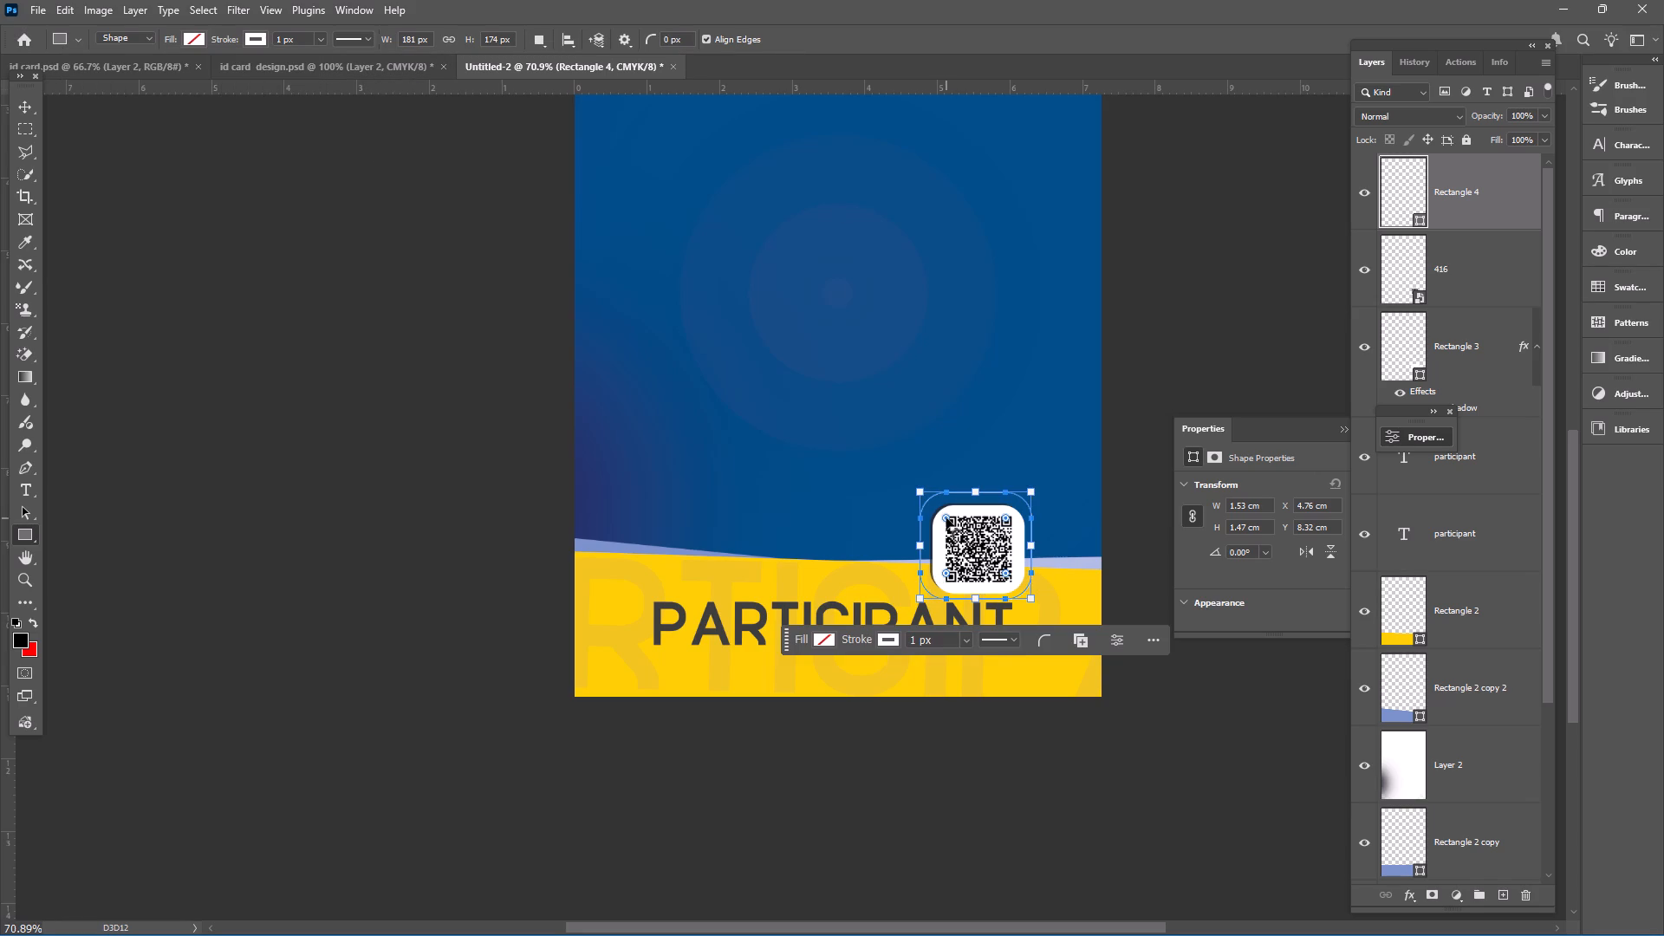
left_click(25, 104)
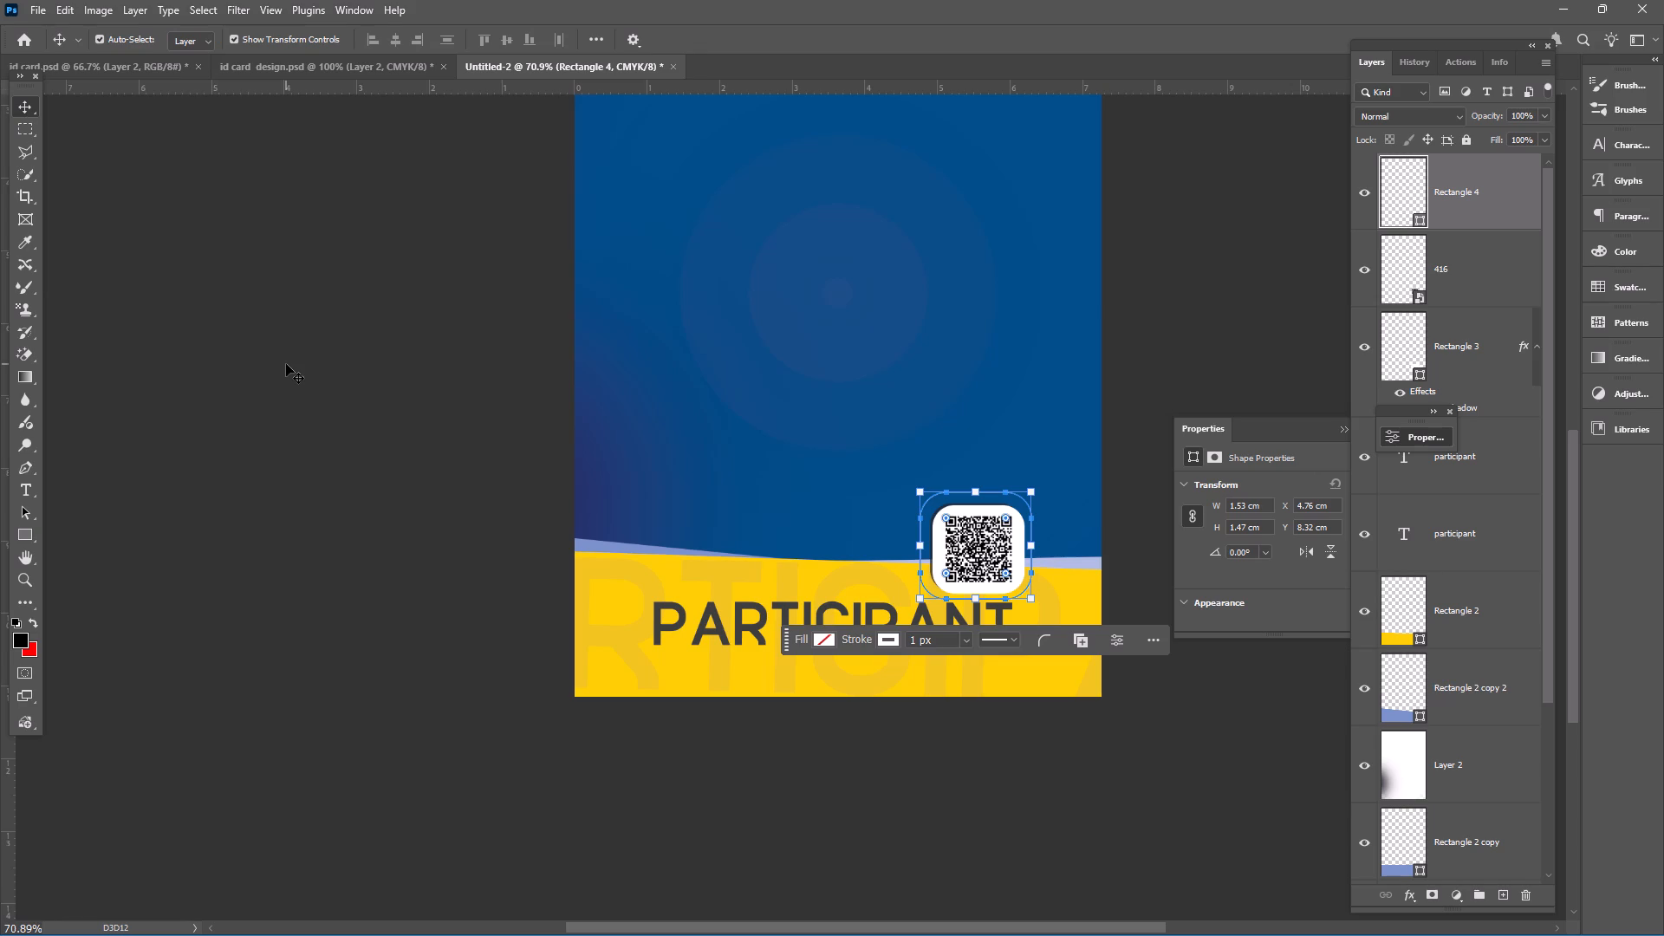
left_click(286, 364)
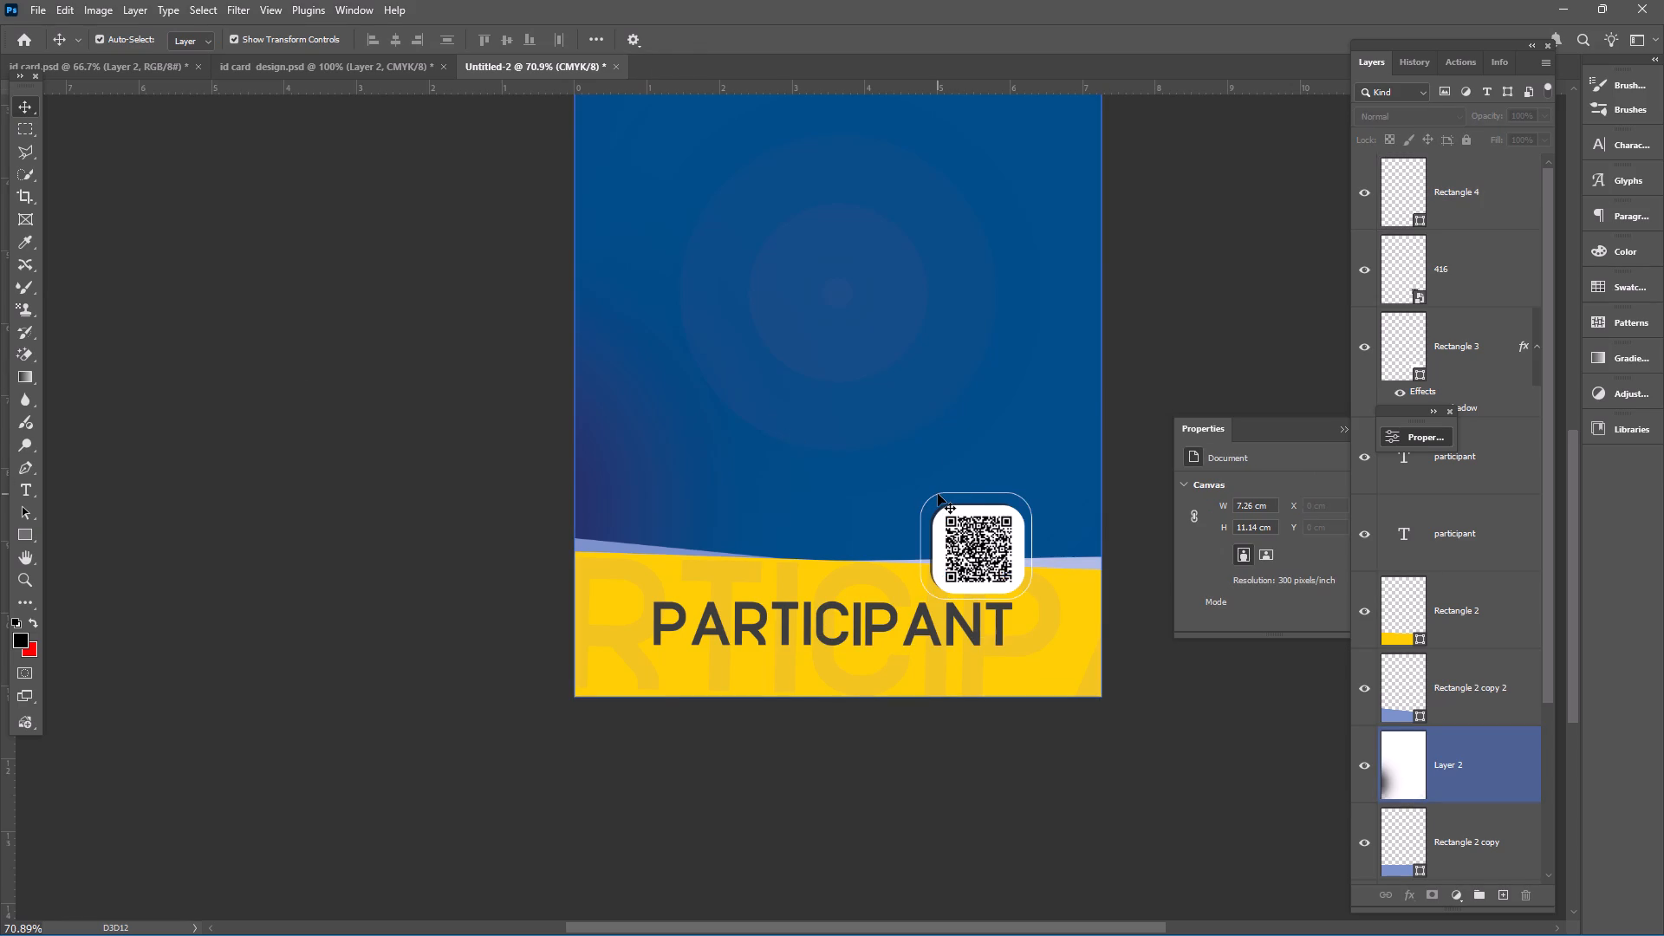
Move the white rounded outline about 0.04 cm right and 0.08 cm down around the QR tile.
scroll(938, 494, "up", 3, "alt")
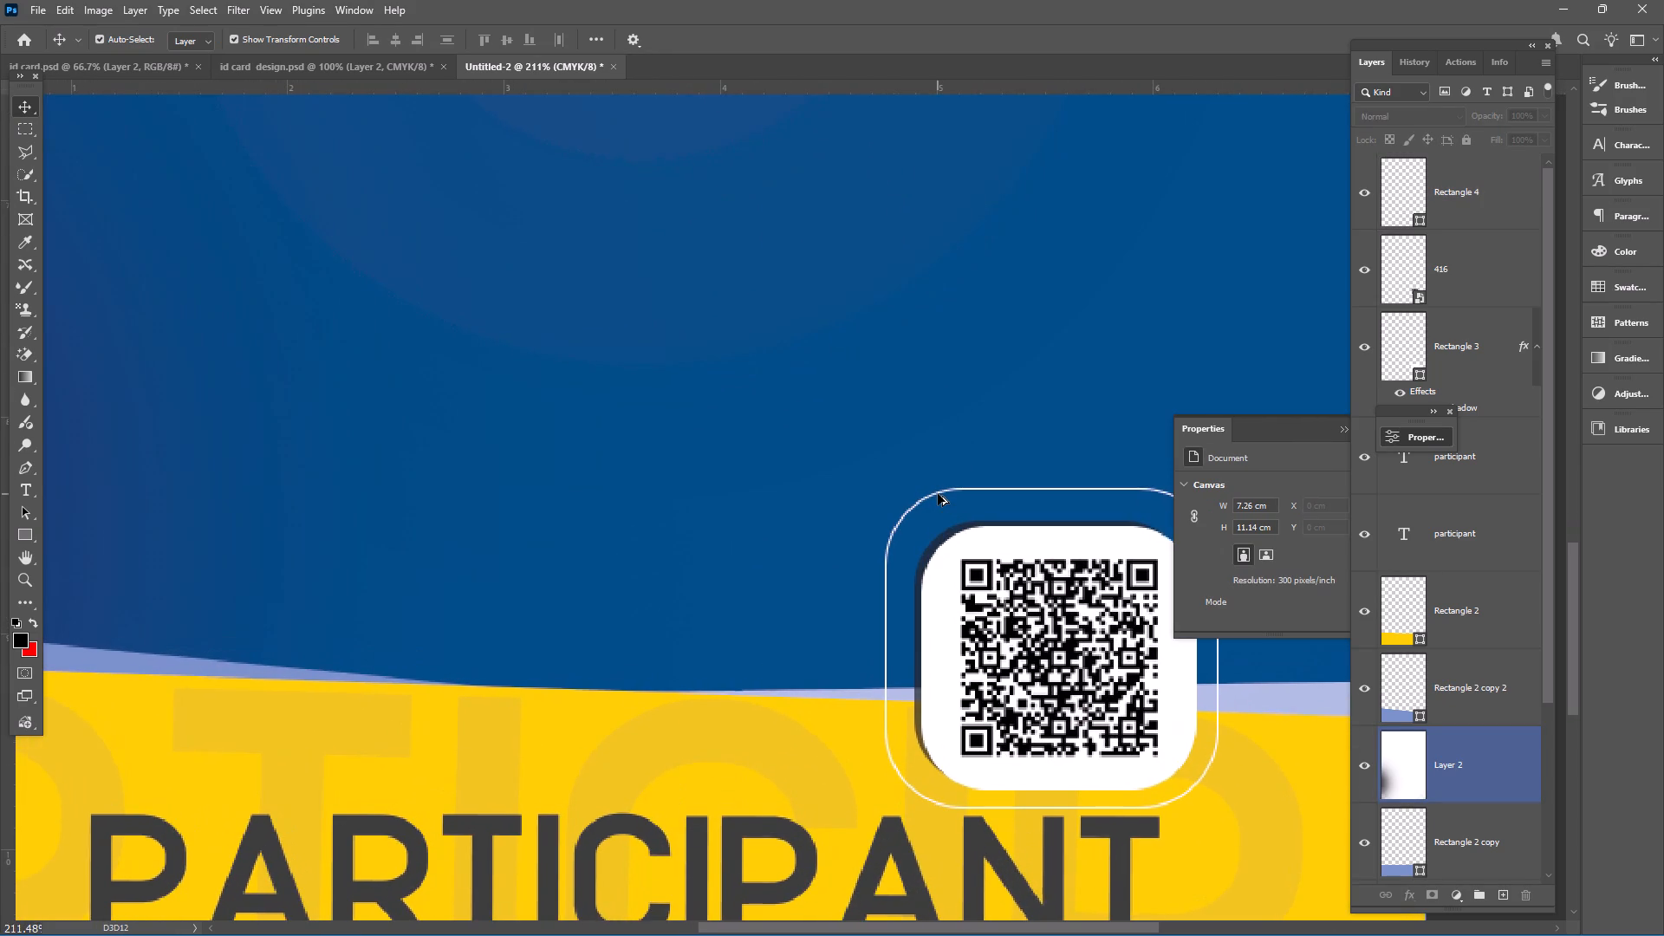
scroll(938, 494, "down", 3)
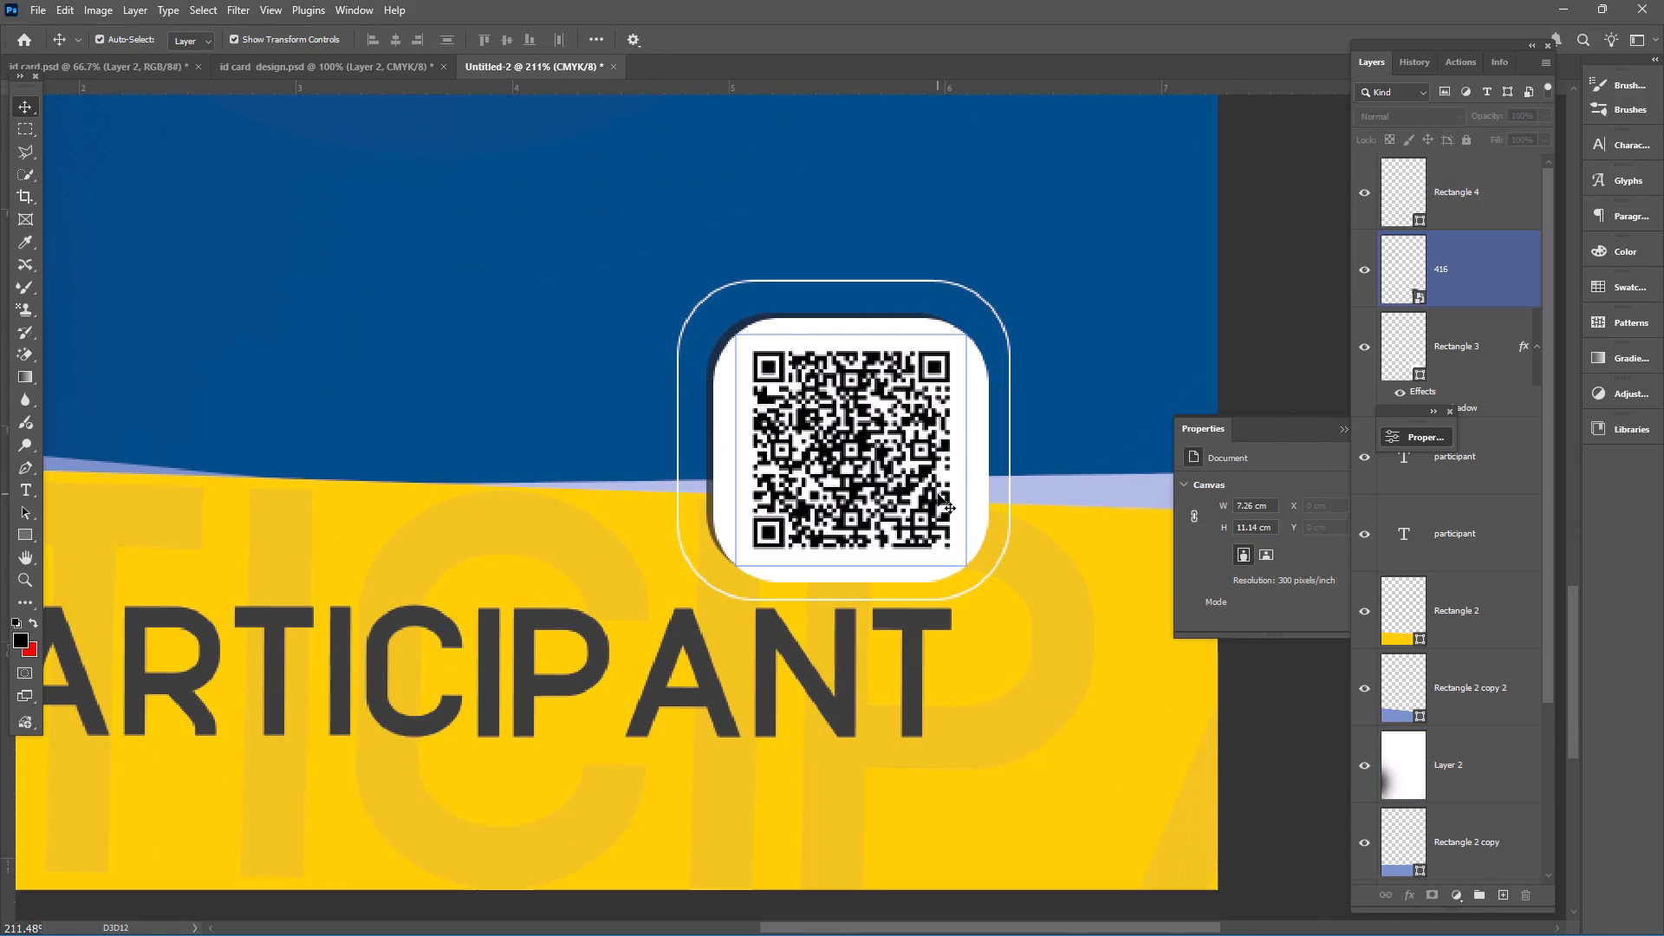
left_click(712, 293)
left_click_drag(712, 293, 723, 307)
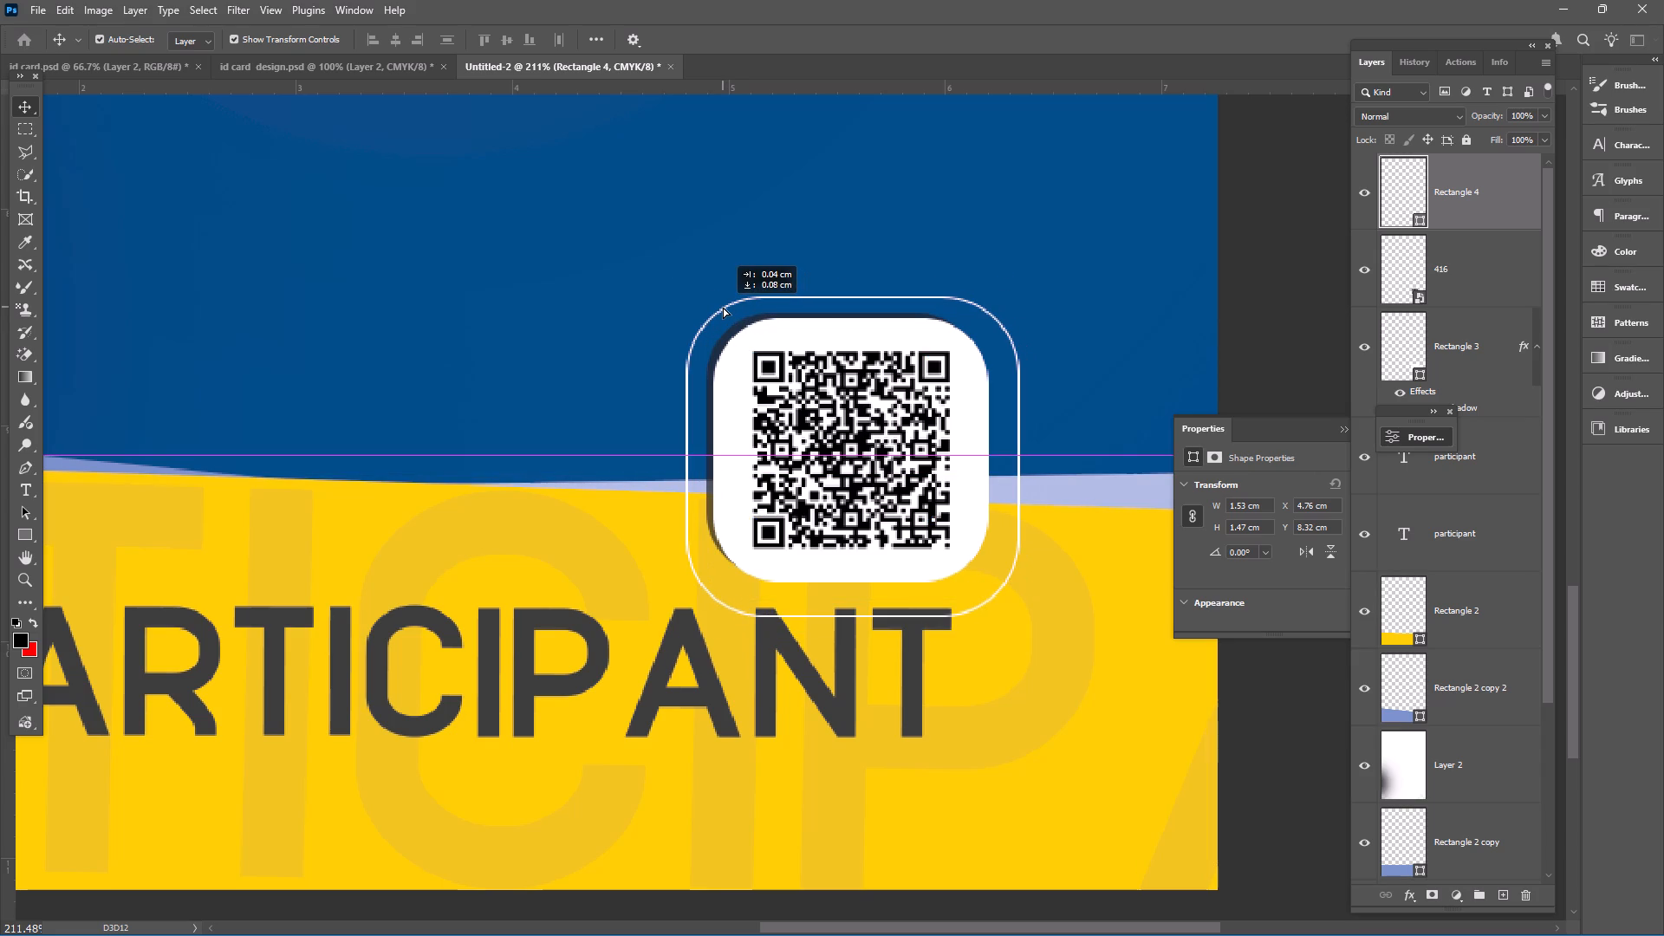
left_click_drag(723, 307, 724, 308)
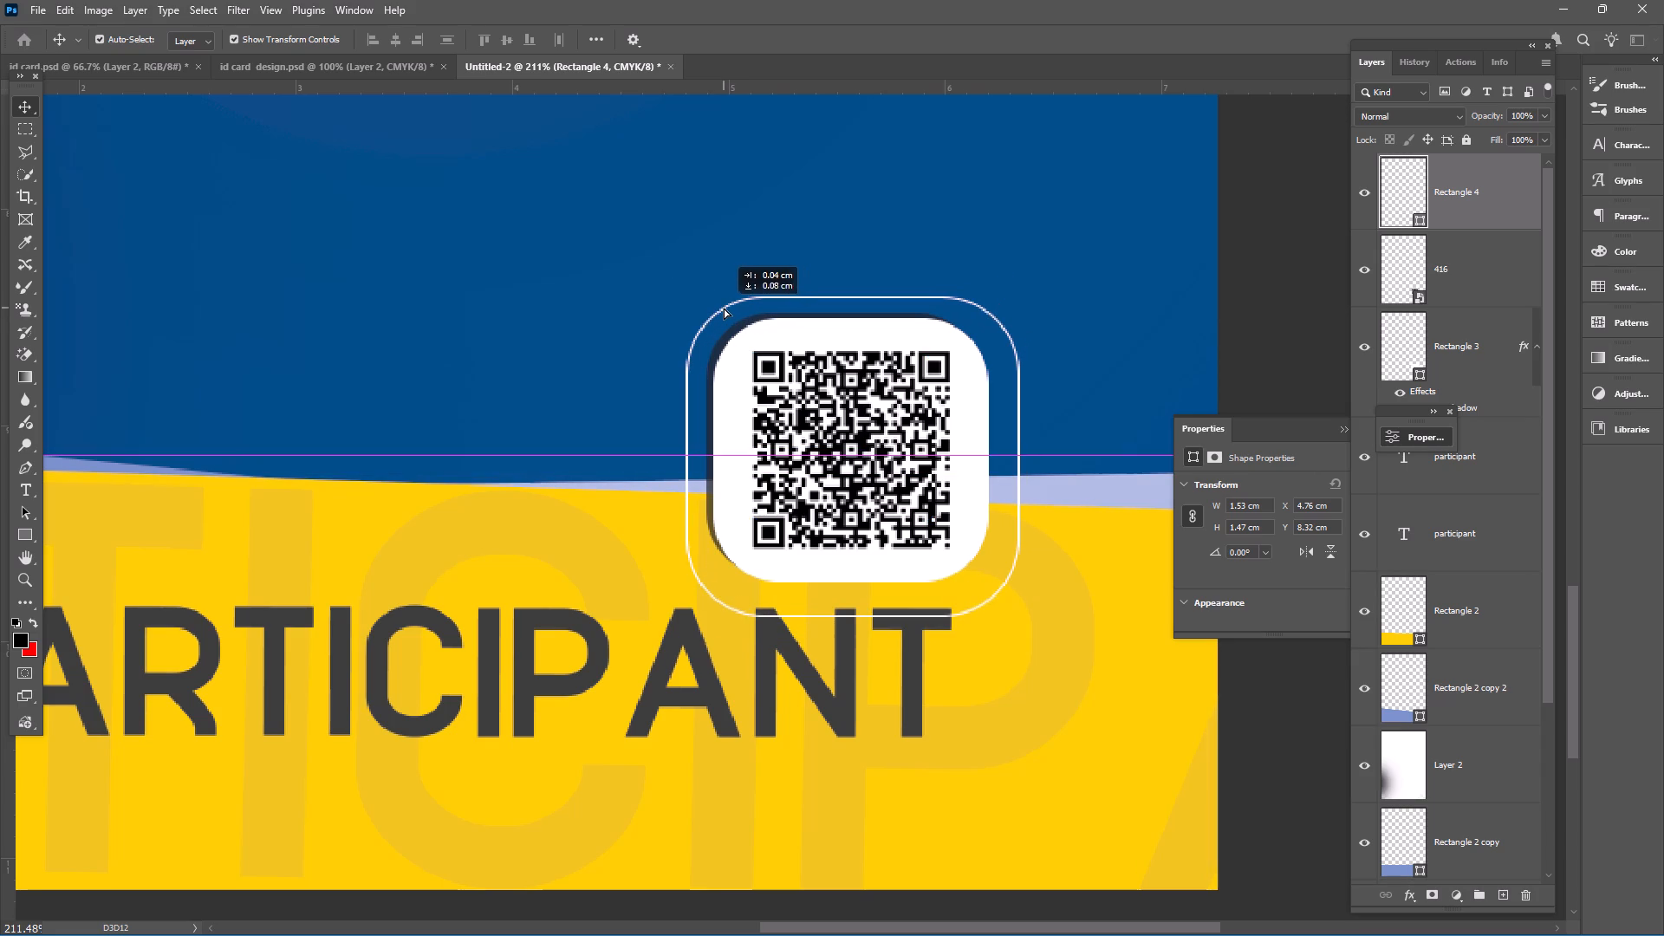
left_click_drag(724, 308, 724, 307)
Scale the white rounded outline down proportionally to about 1.42 by 1.36 cm and deselect it.
left_click_drag(1018, 463, 1014, 463)
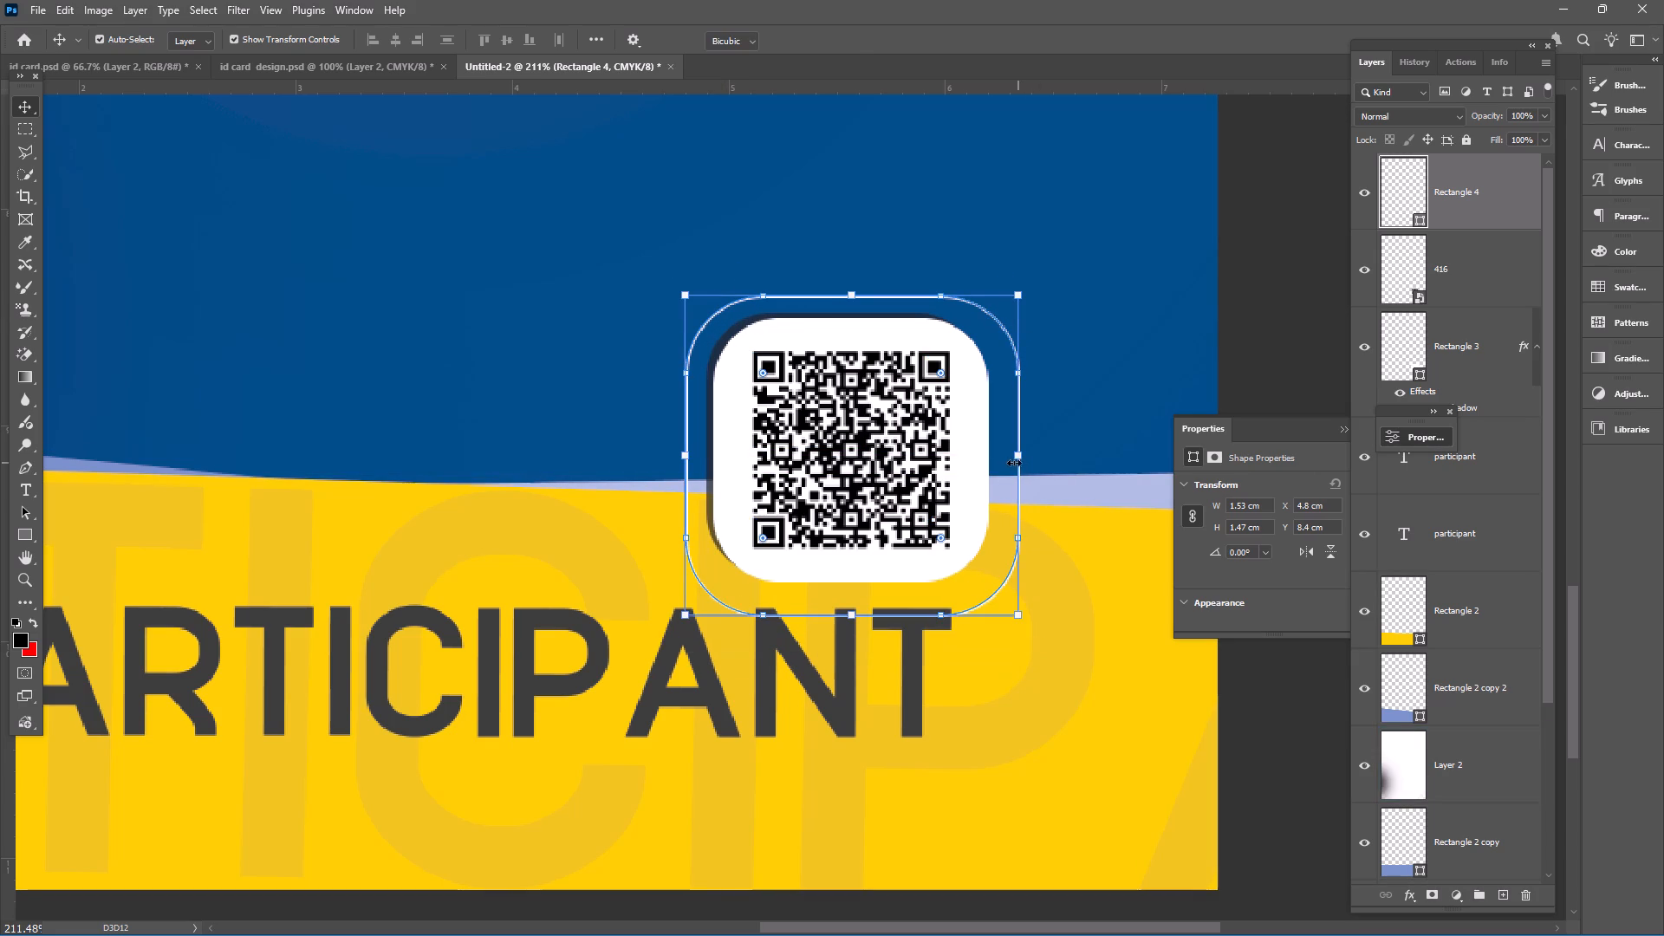
left_click_drag(1014, 463, 1009, 463)
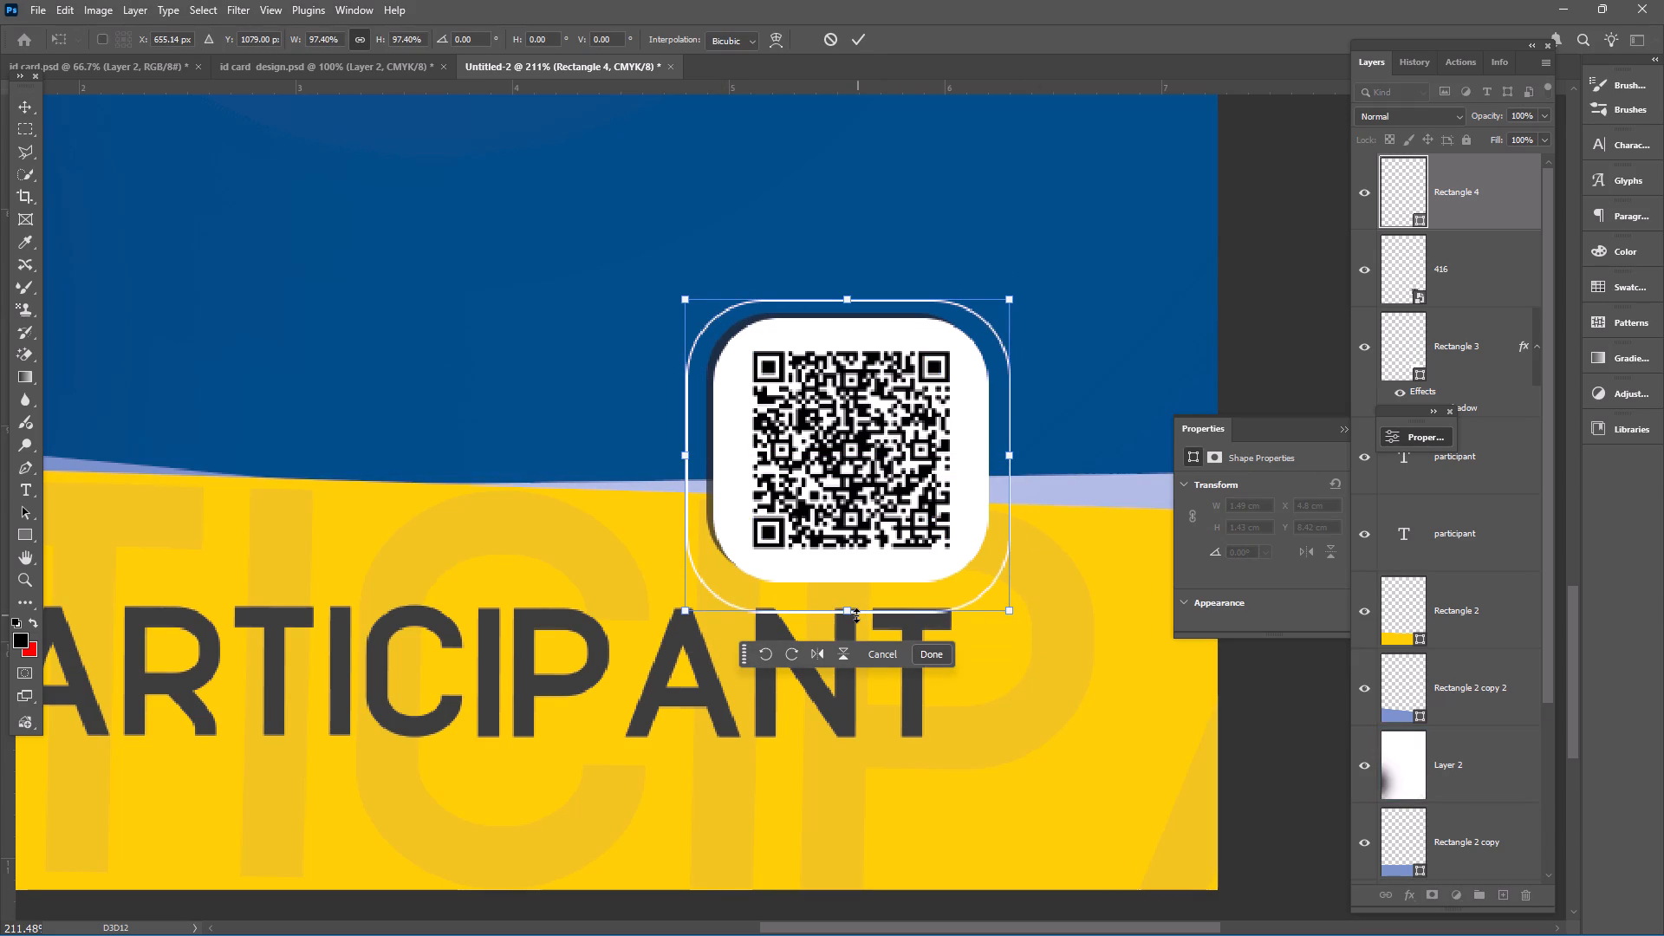
left_click_drag(856, 615, 853, 600)
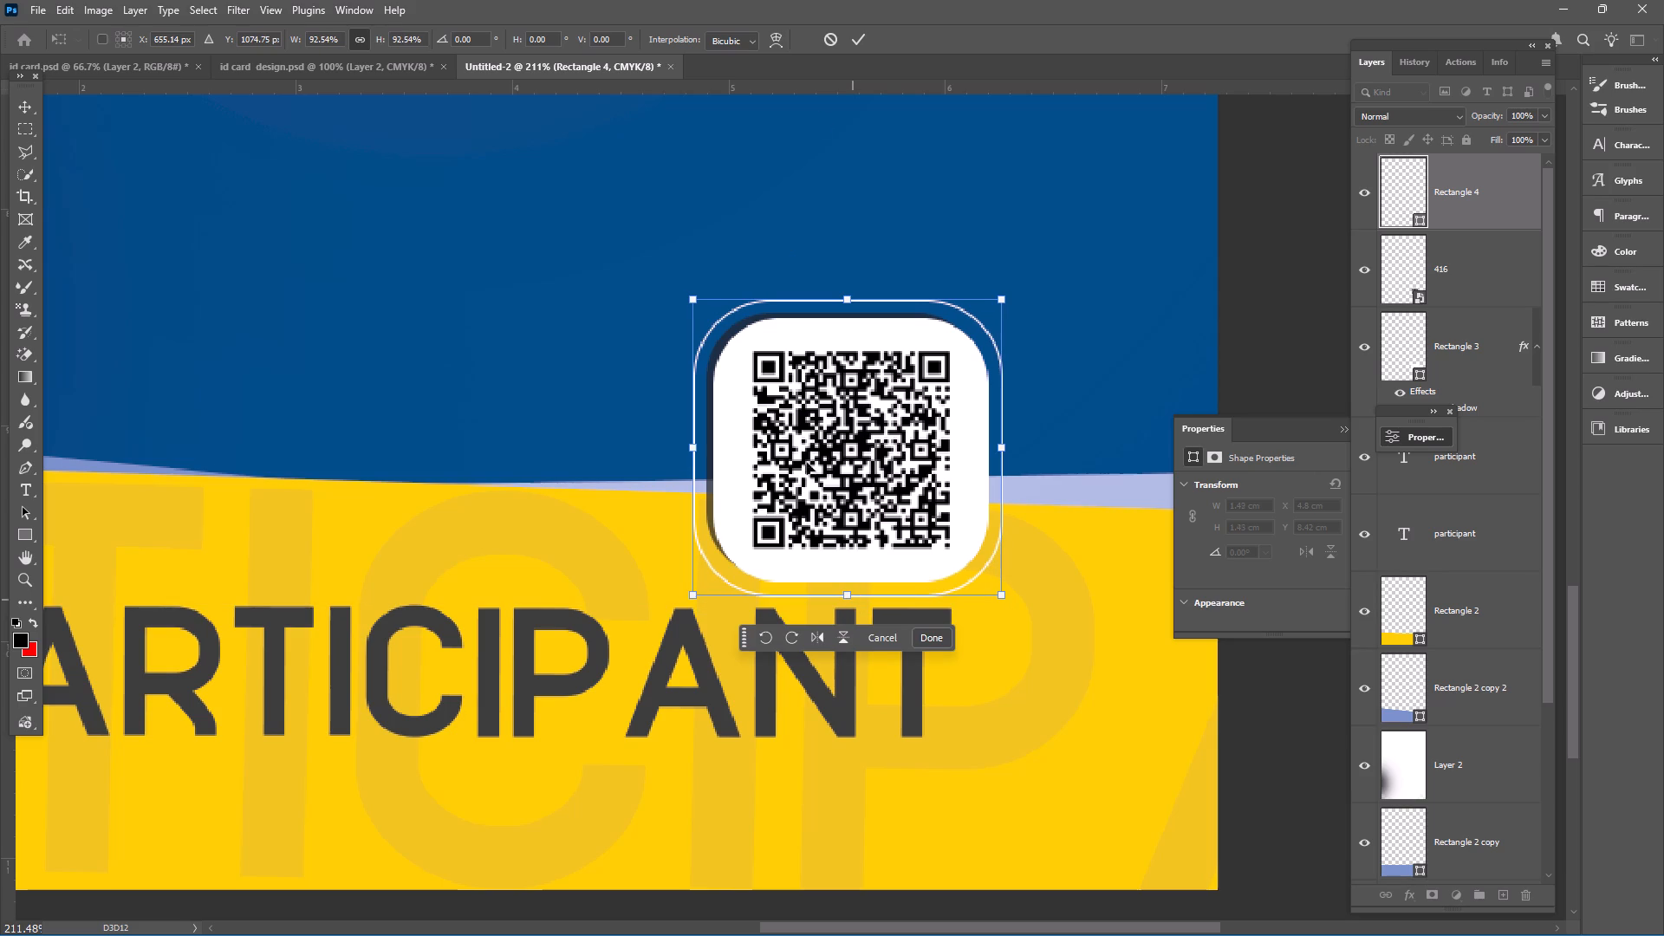
left_click(860, 46)
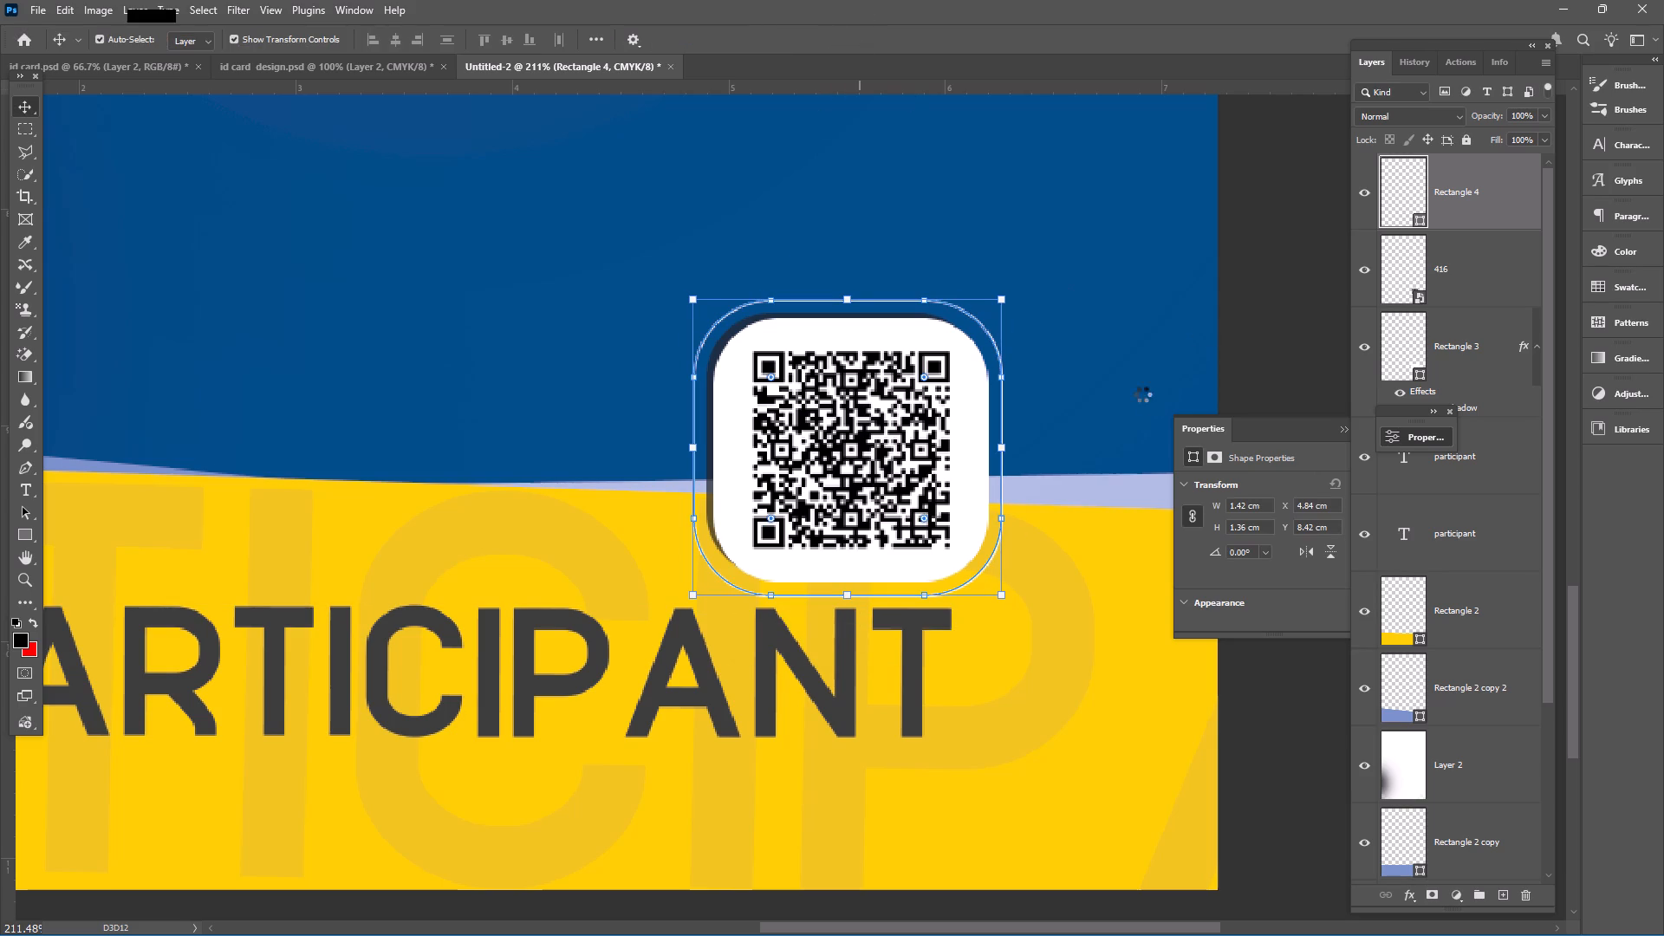
left_click(1291, 263)
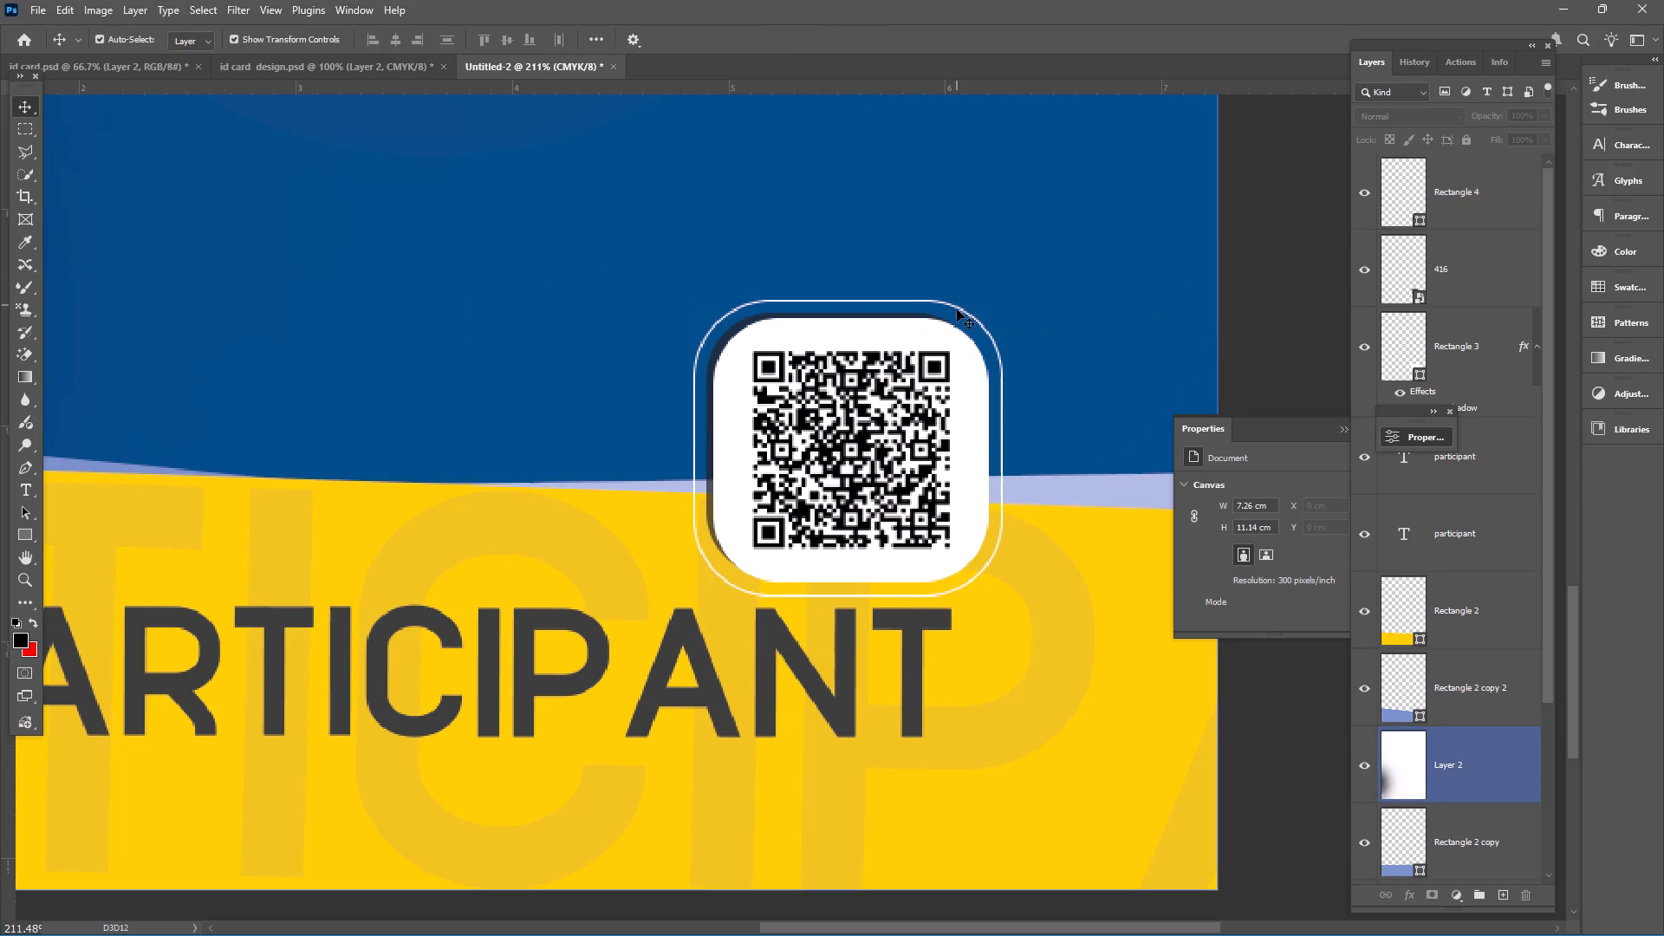
Add a layer mask to Layer 2.
left_click(957, 311)
left_click(953, 305)
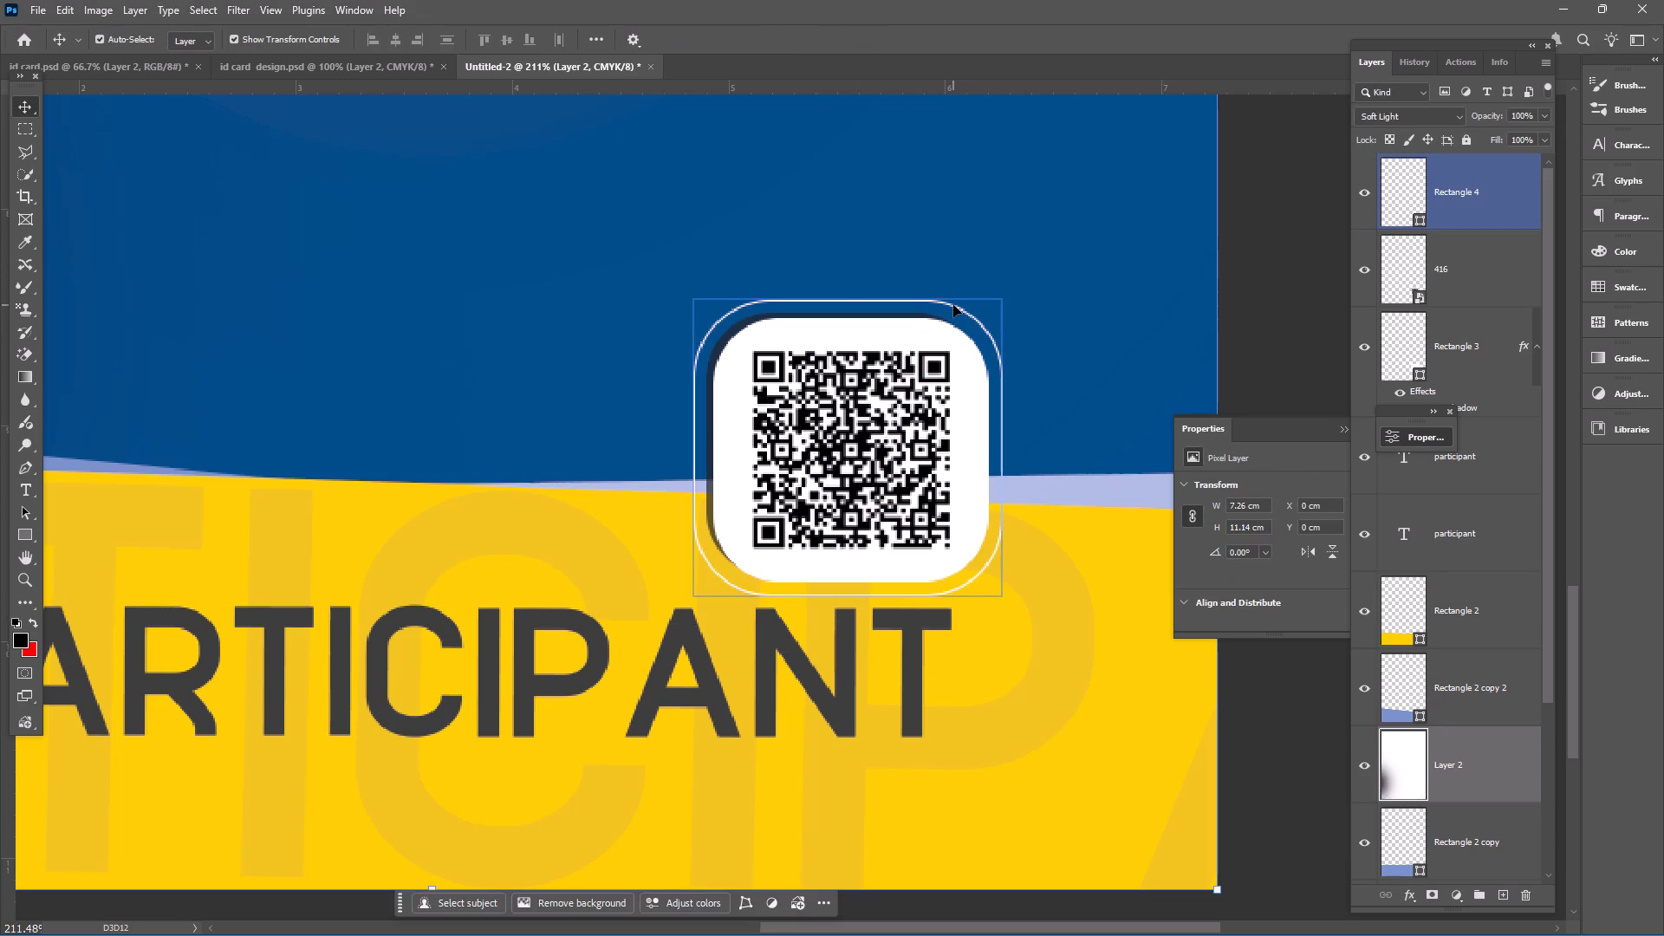
left_click(1430, 895)
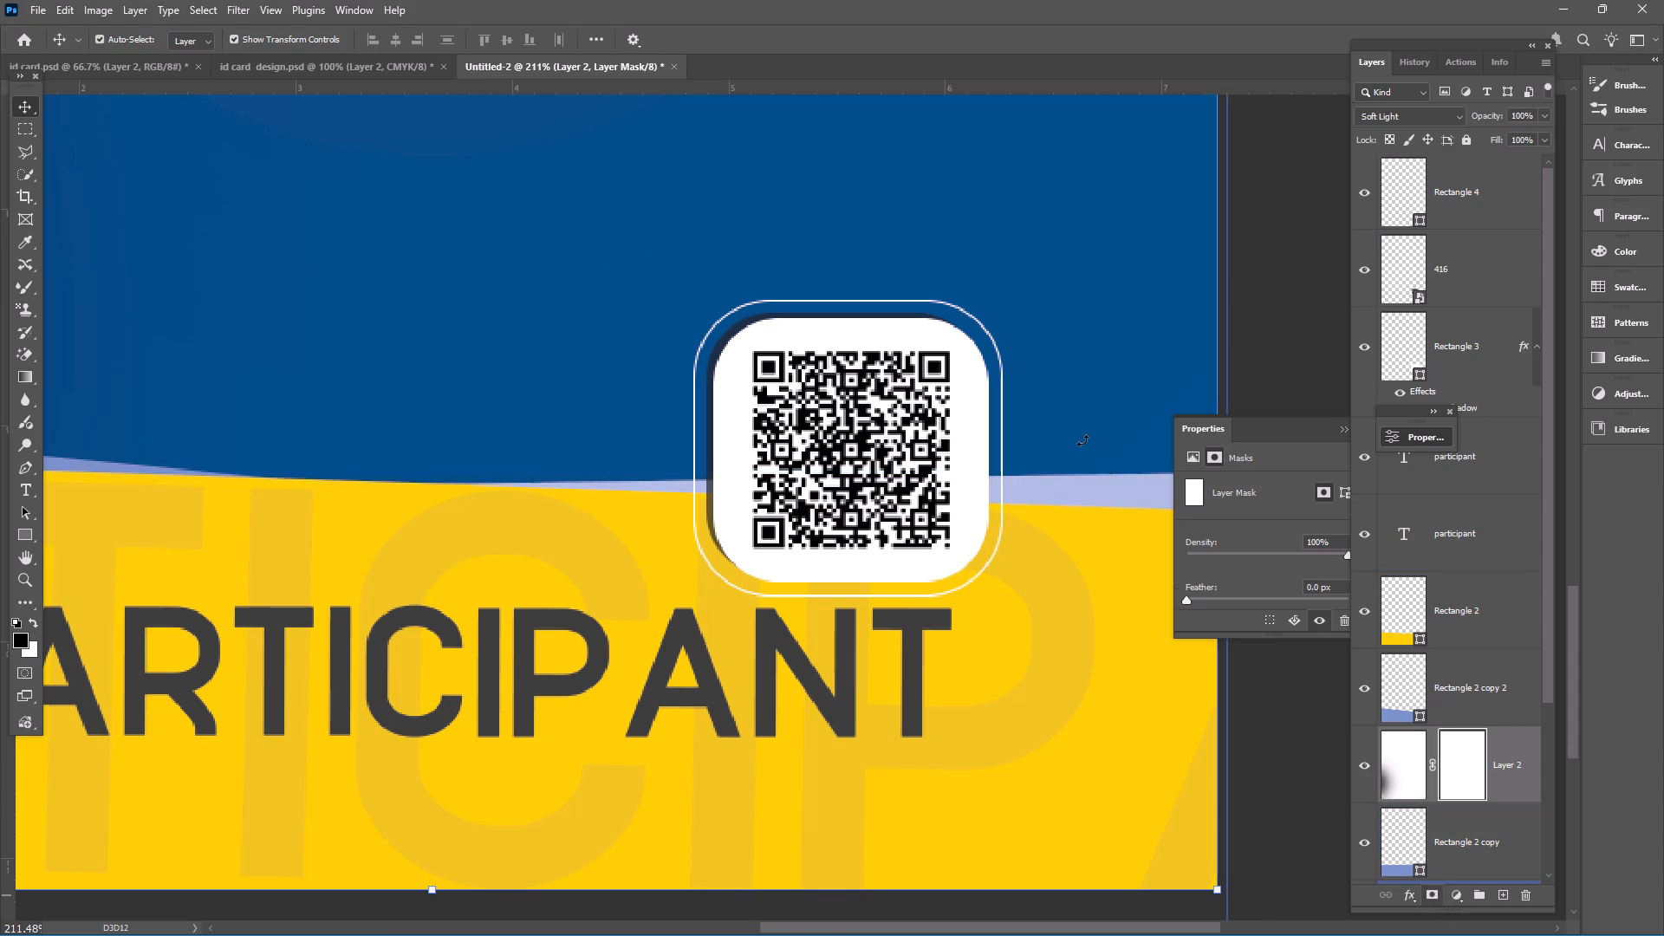
Shrink the Mixer Brush to a small tip and try a black stroke on Layer 2's mask above the QR tile, undoing the stroke.
key("b")
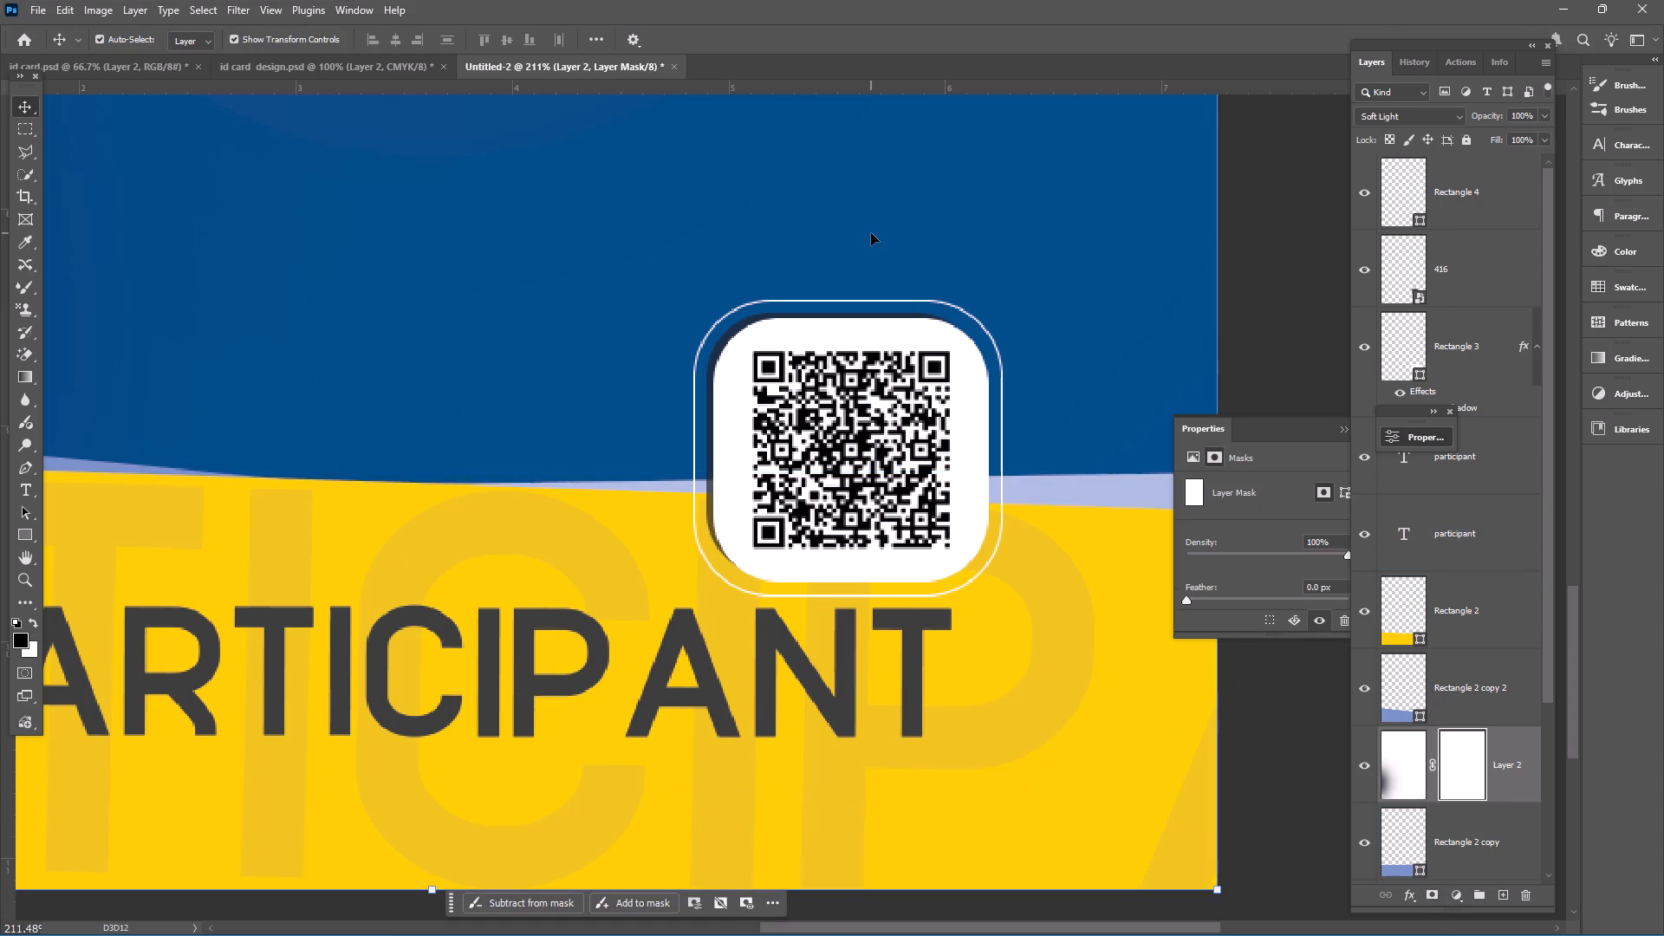
key("b")
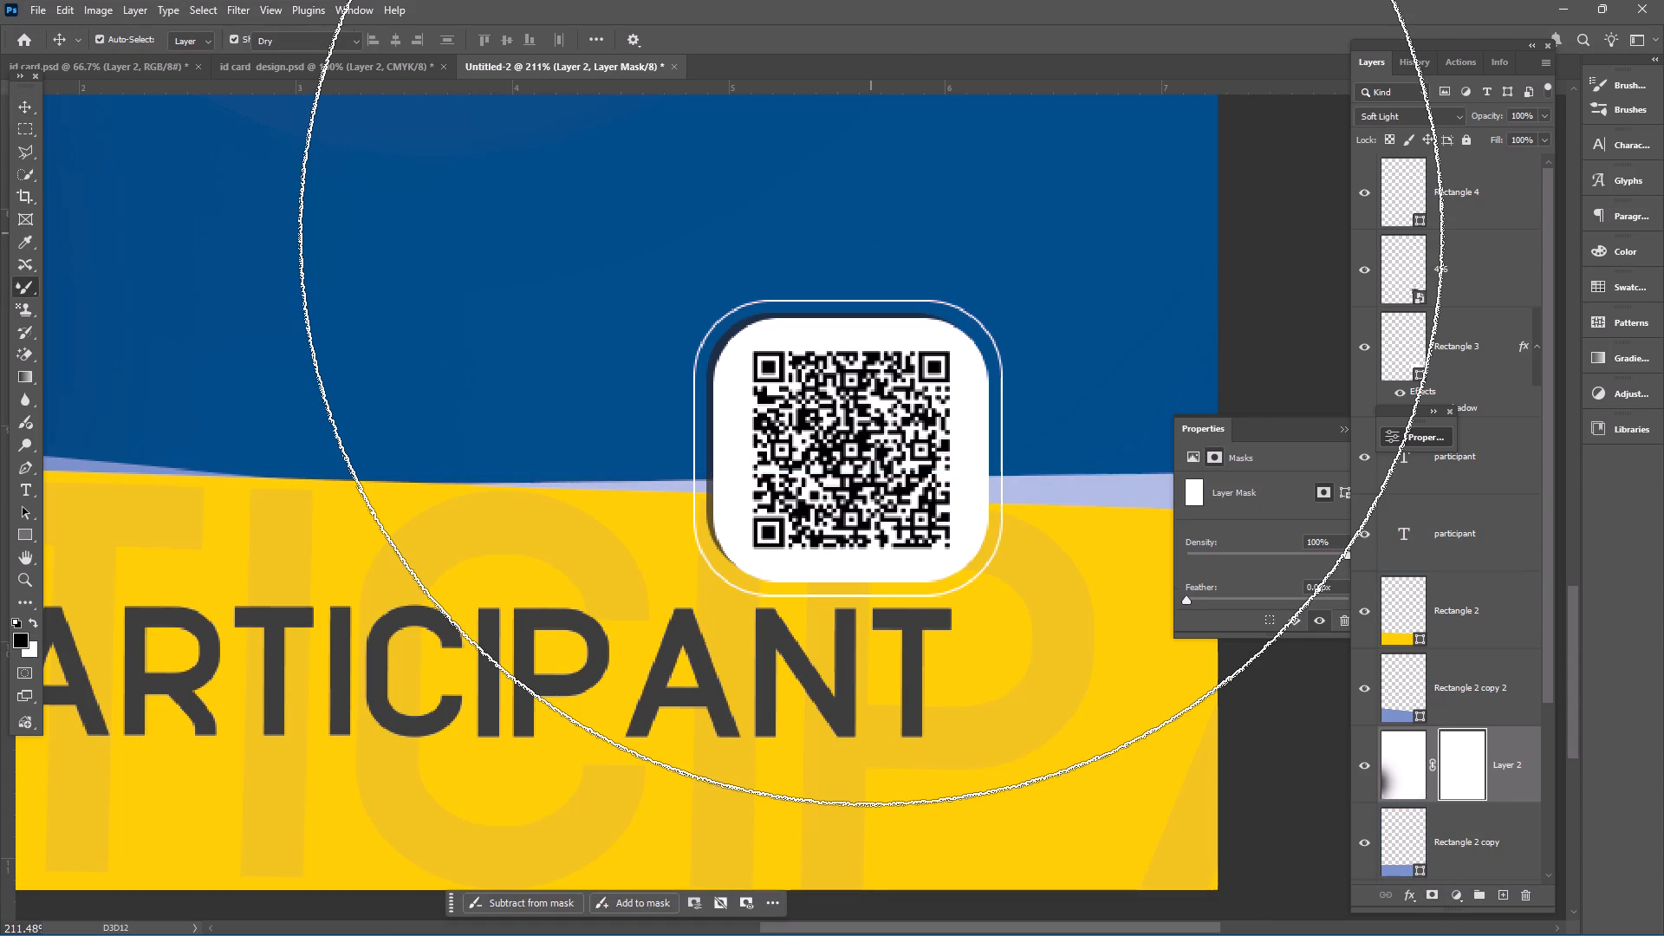
type("[[")
type("[[[[[[[[")
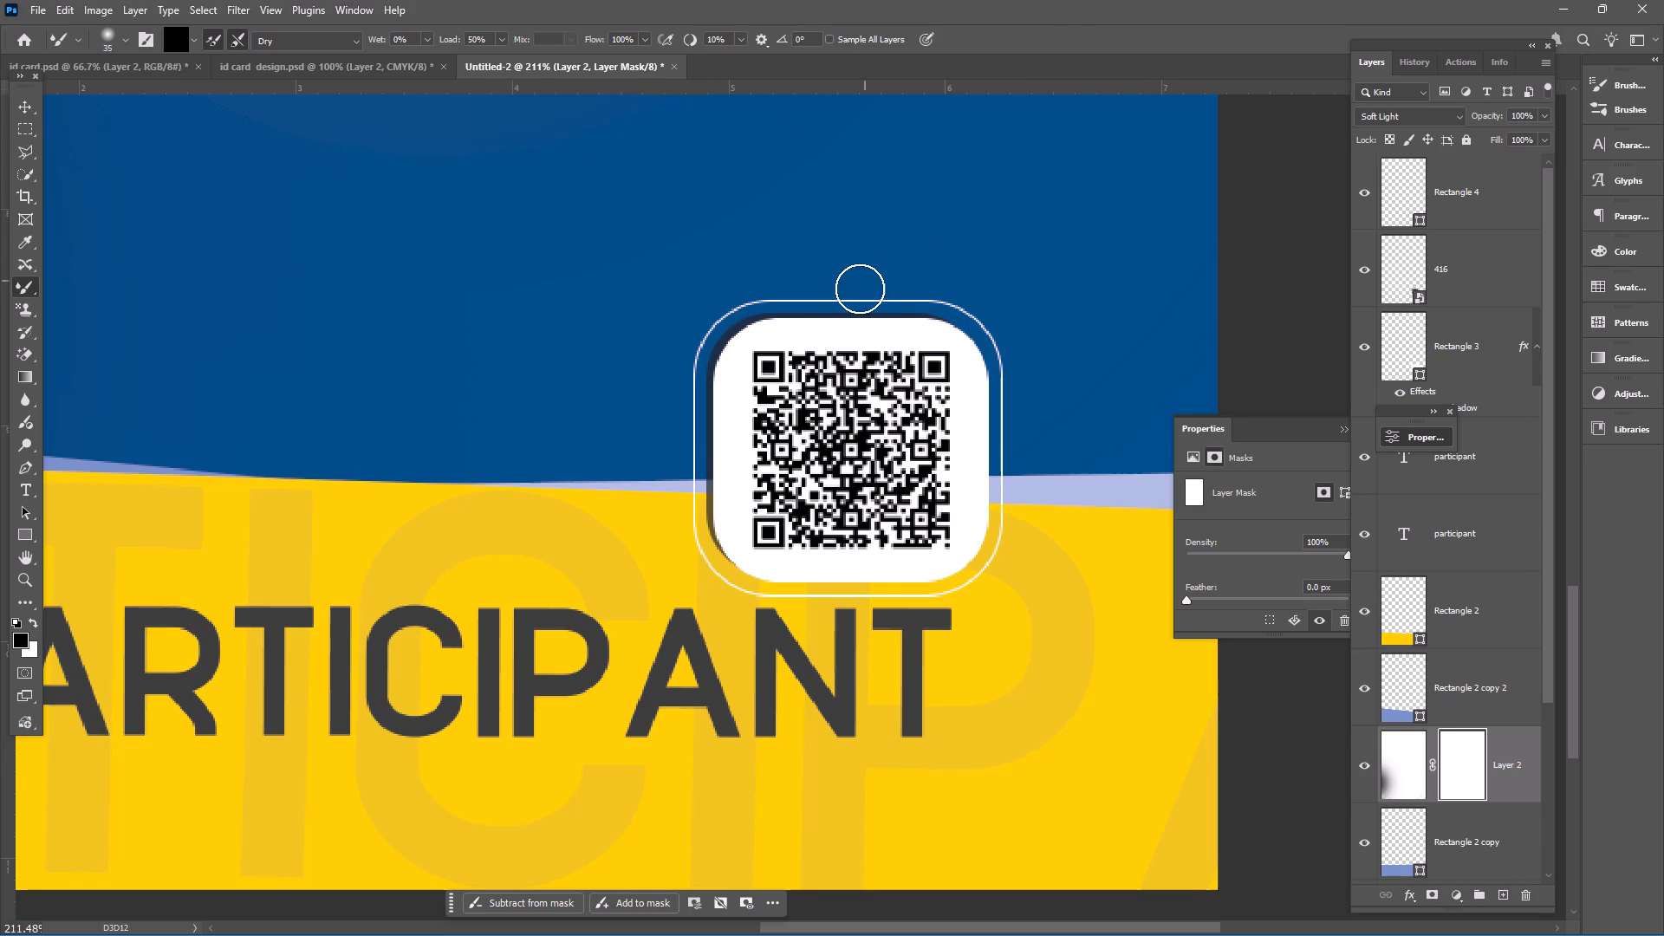
left_click_drag(843, 288, 867, 290)
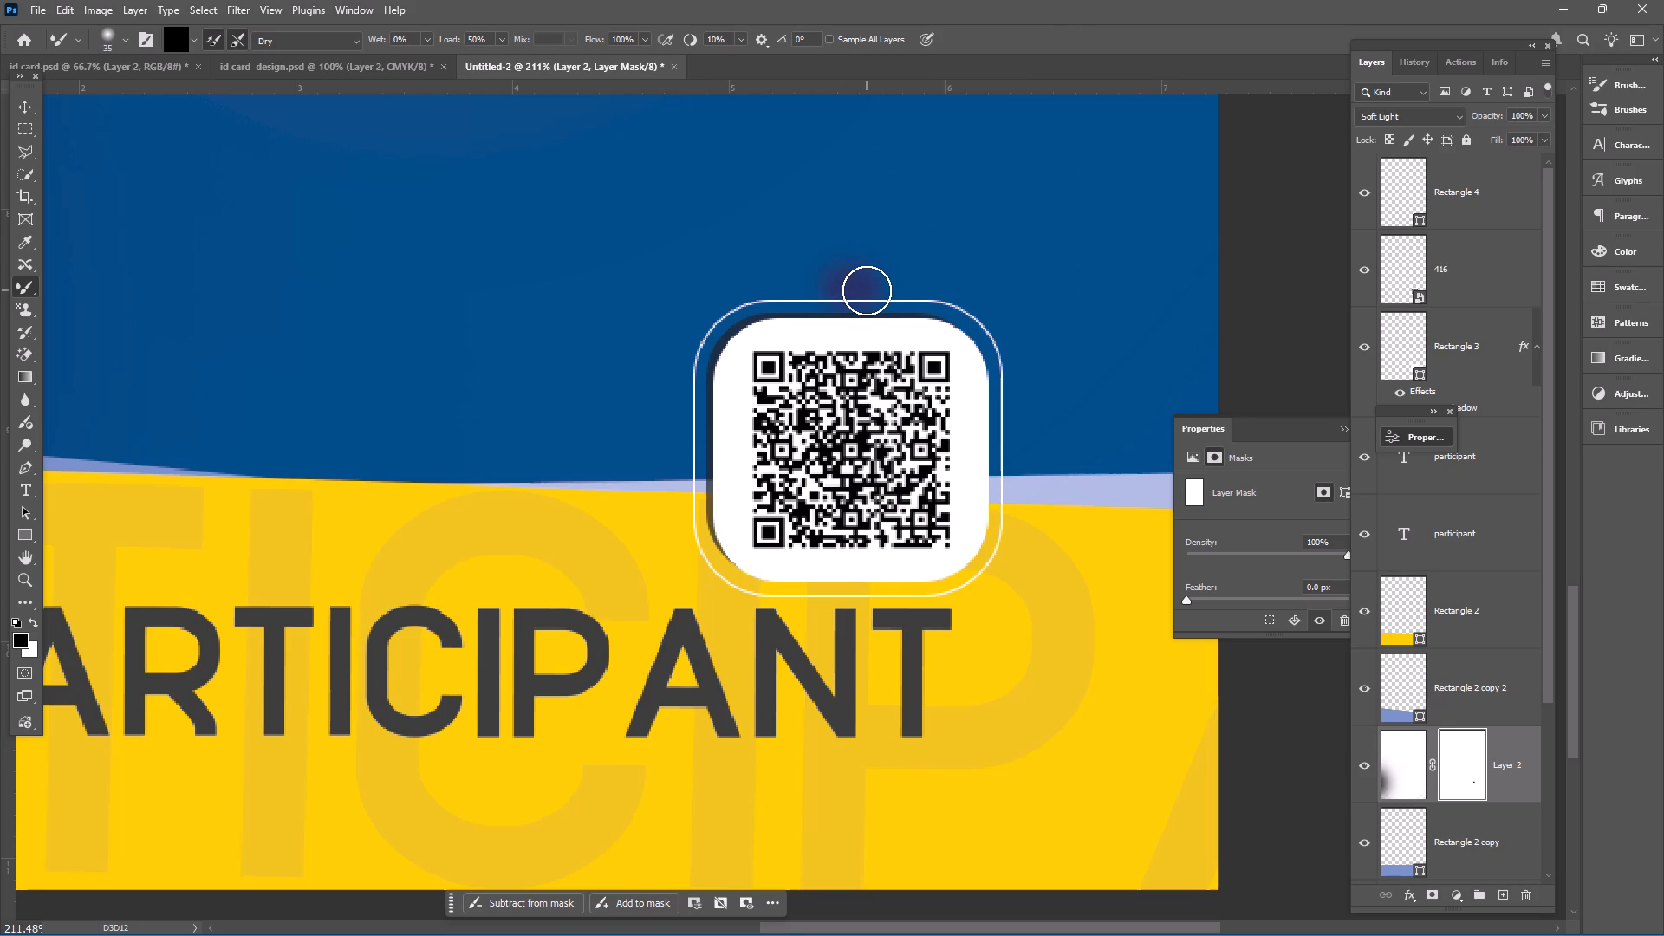
key("ctrl+z")
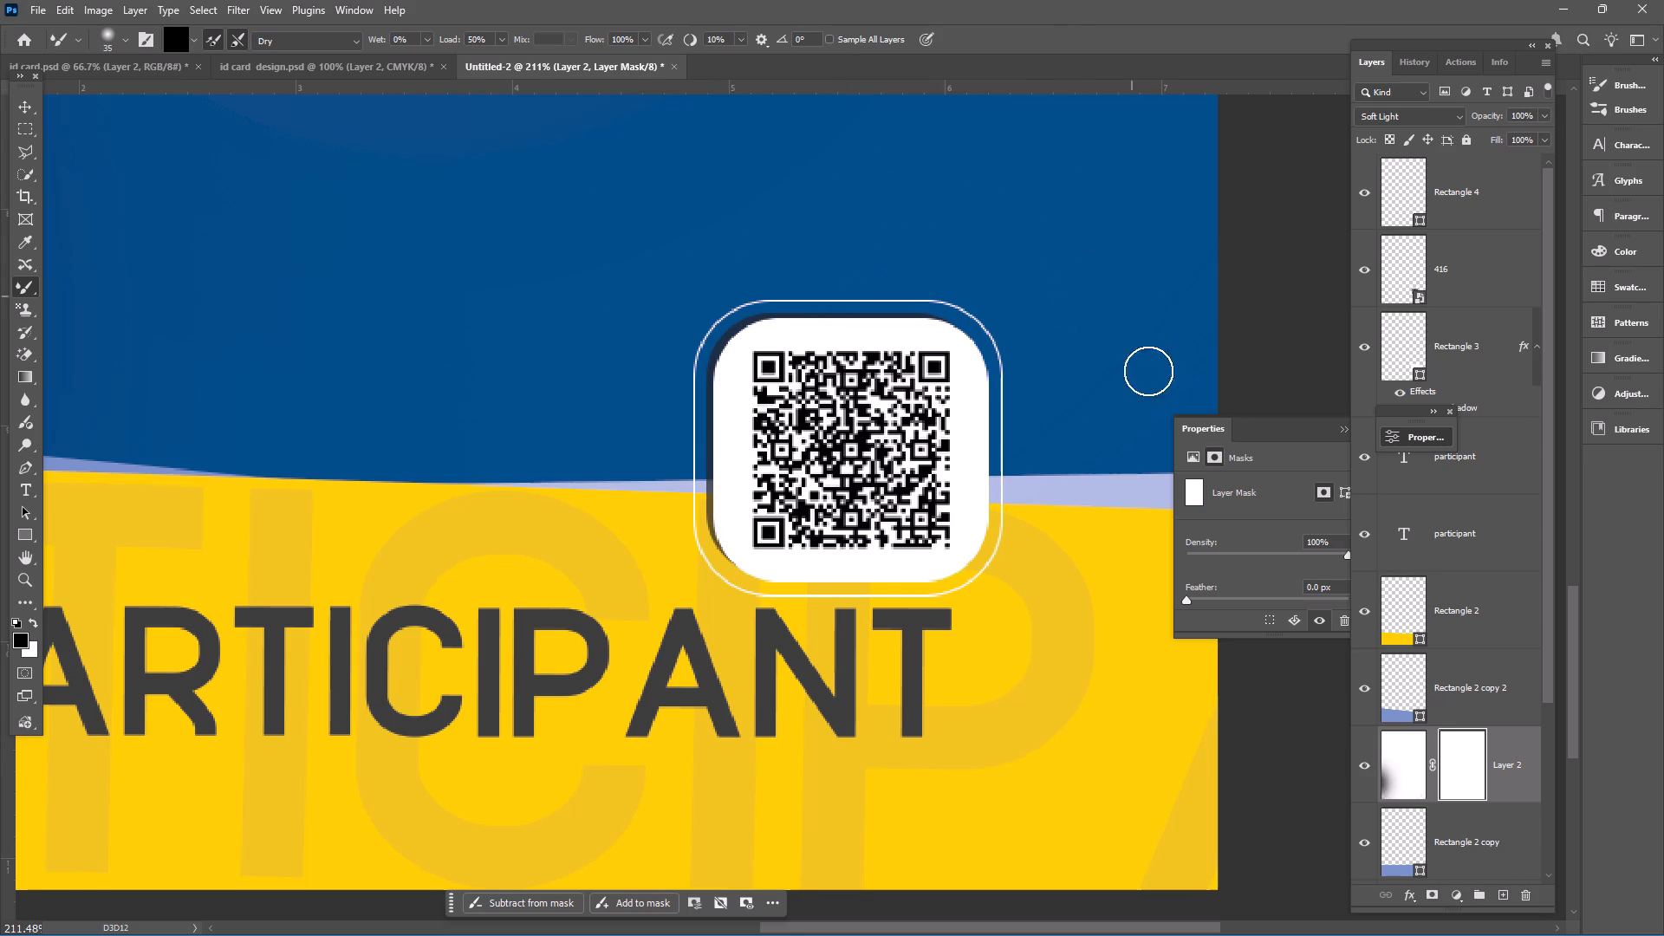
Add a layer mask to the white rounded outline's layer.
scroll(1451, 237, "up", 4)
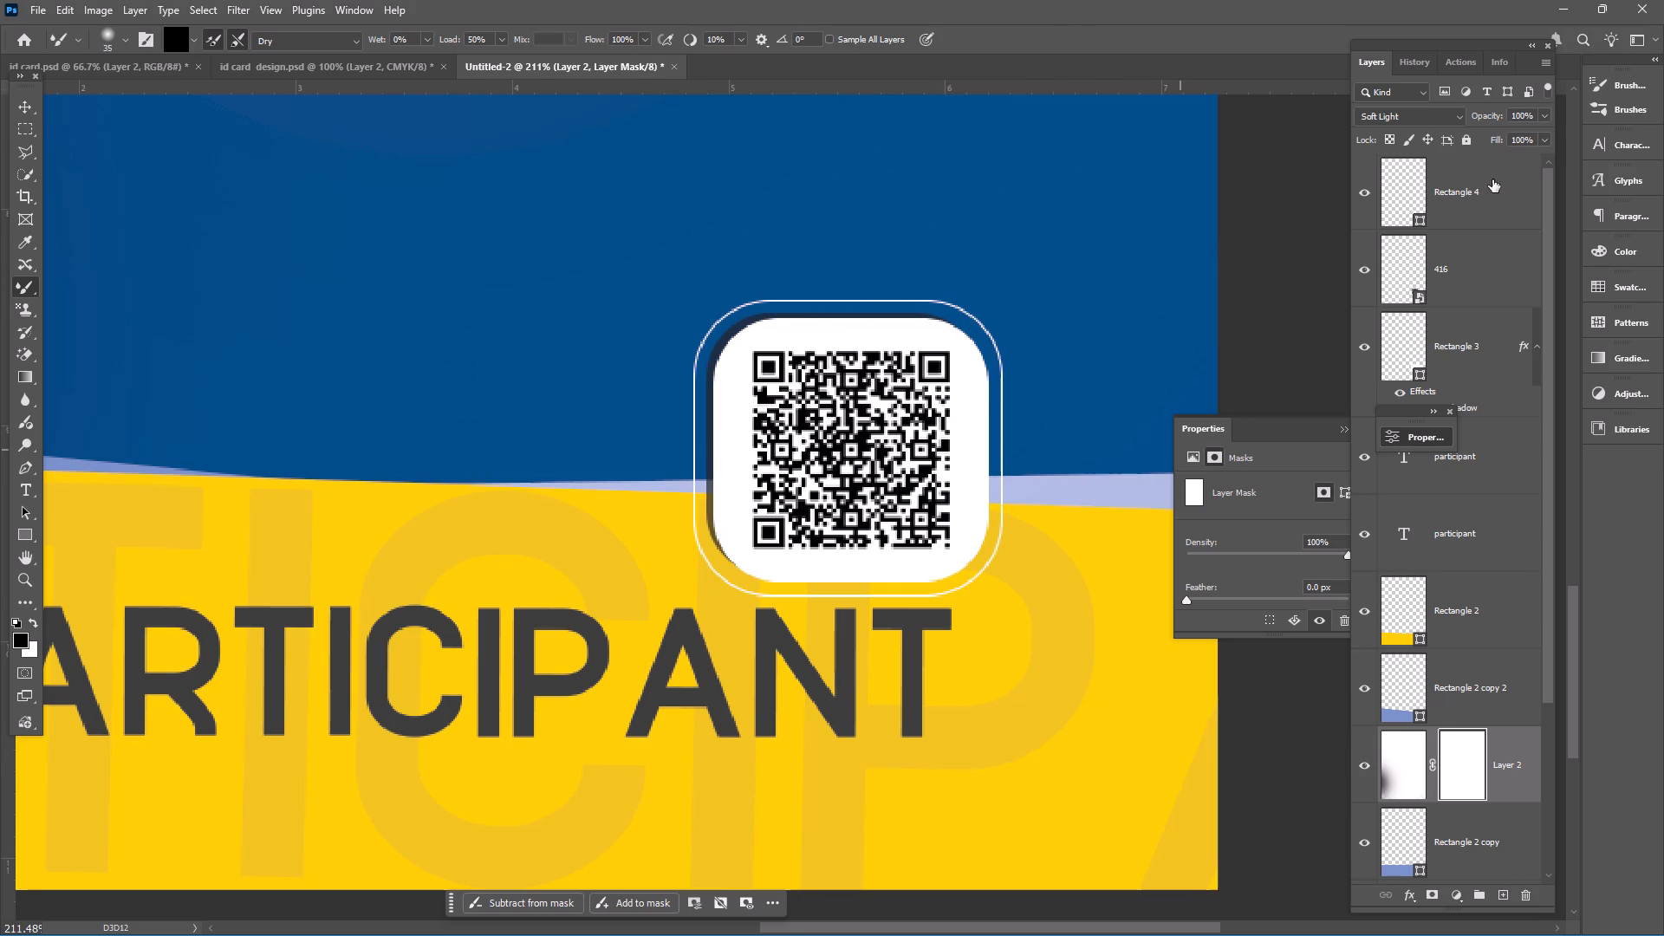
left_click(1492, 179)
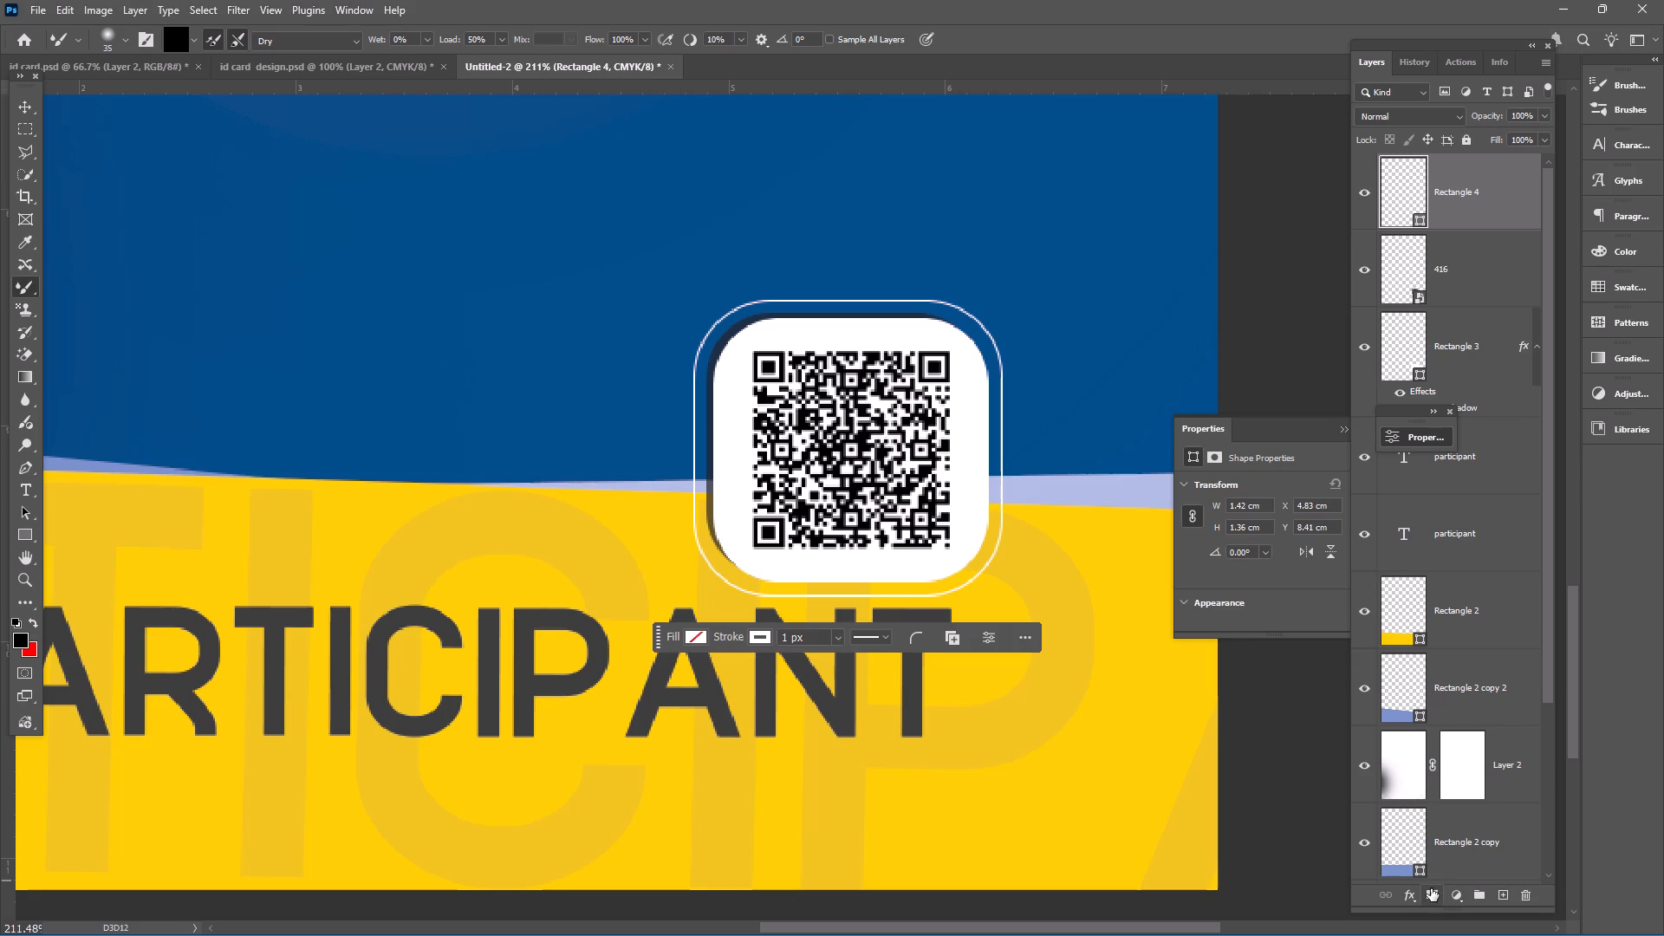
left_click(1431, 890)
Paint black on the outline's mask to hide its straight upper edge between the rounded corners, and return to the Move tool.
scroll(1031, 456, "down", 1)
left_click(1017, 405)
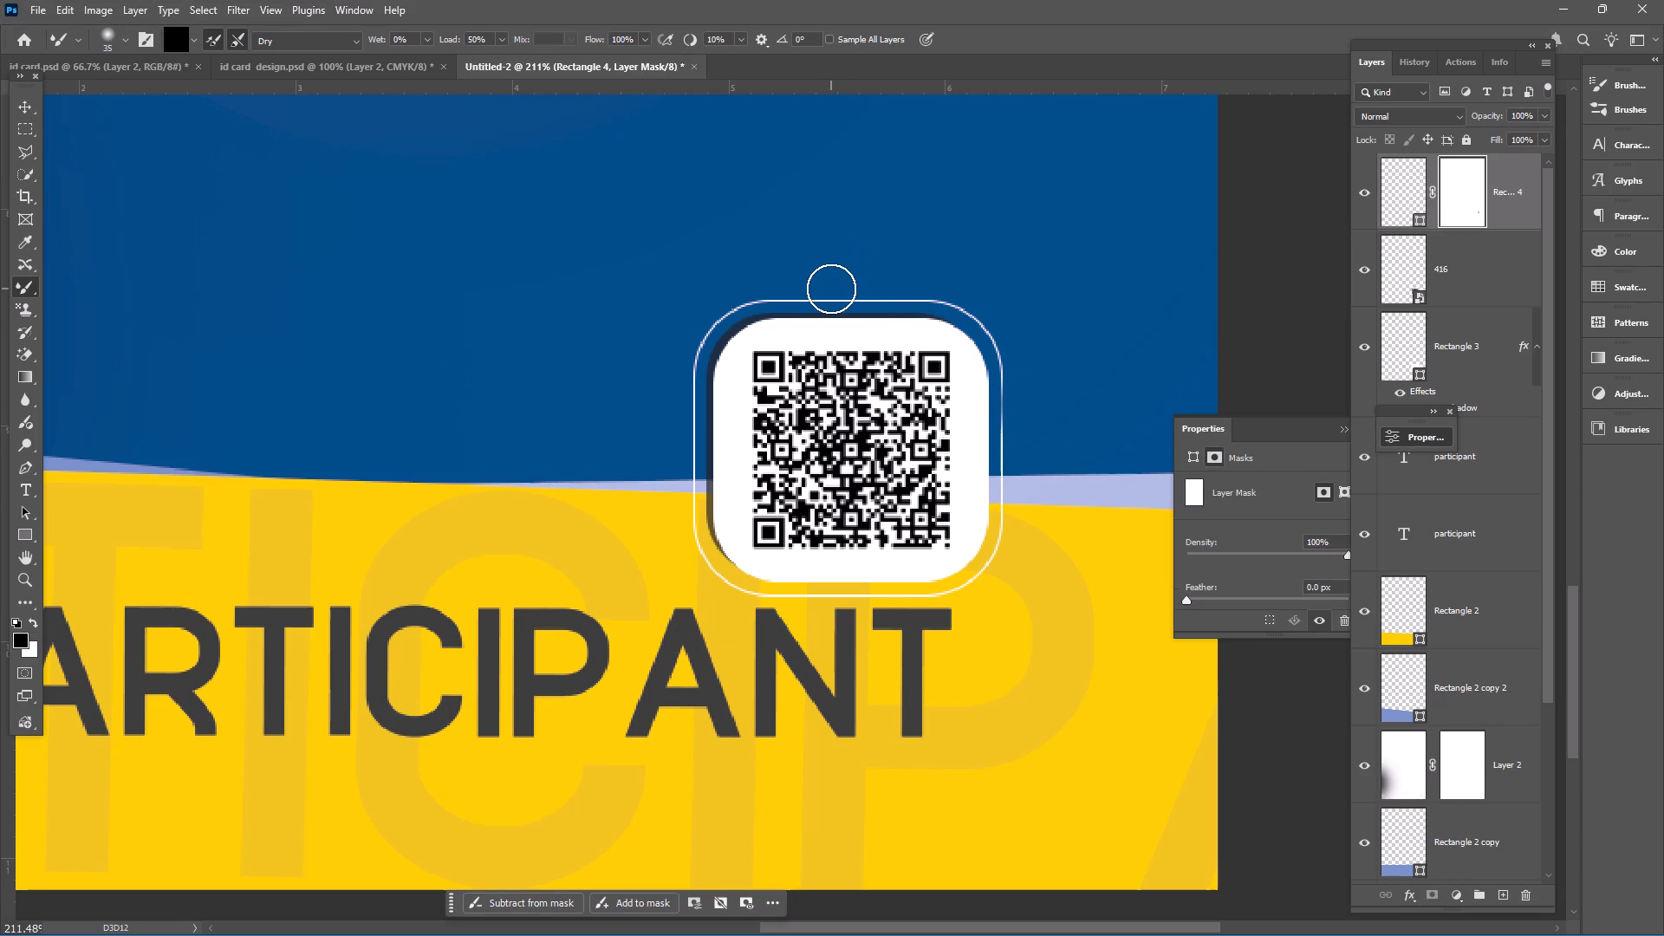
left_click_drag(831, 289, 809, 296)
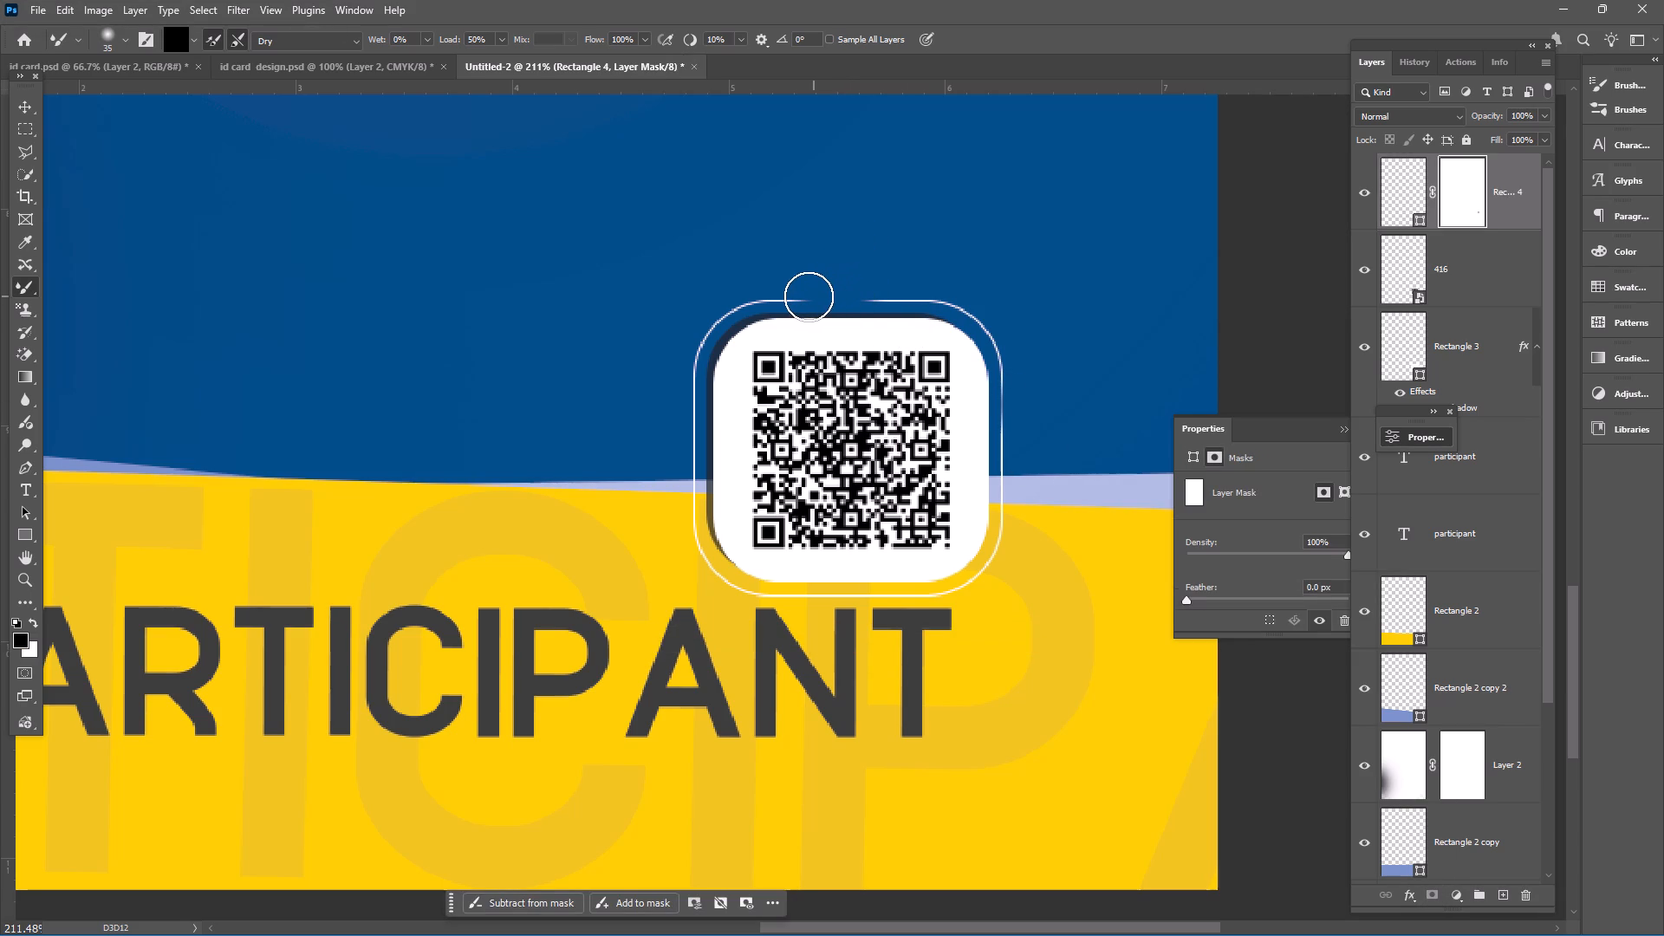
left_click_drag(809, 296, 808, 297)
triple_click(808, 297)
triple_click(808, 297)
triple_click(808, 297)
left_click_drag(808, 297, 870, 299)
left_click_drag(870, 299, 899, 297)
triple_click(899, 297)
left_click(899, 297)
left_click_drag(899, 297, 916, 298)
left_click(916, 298)
triple_click(785, 303)
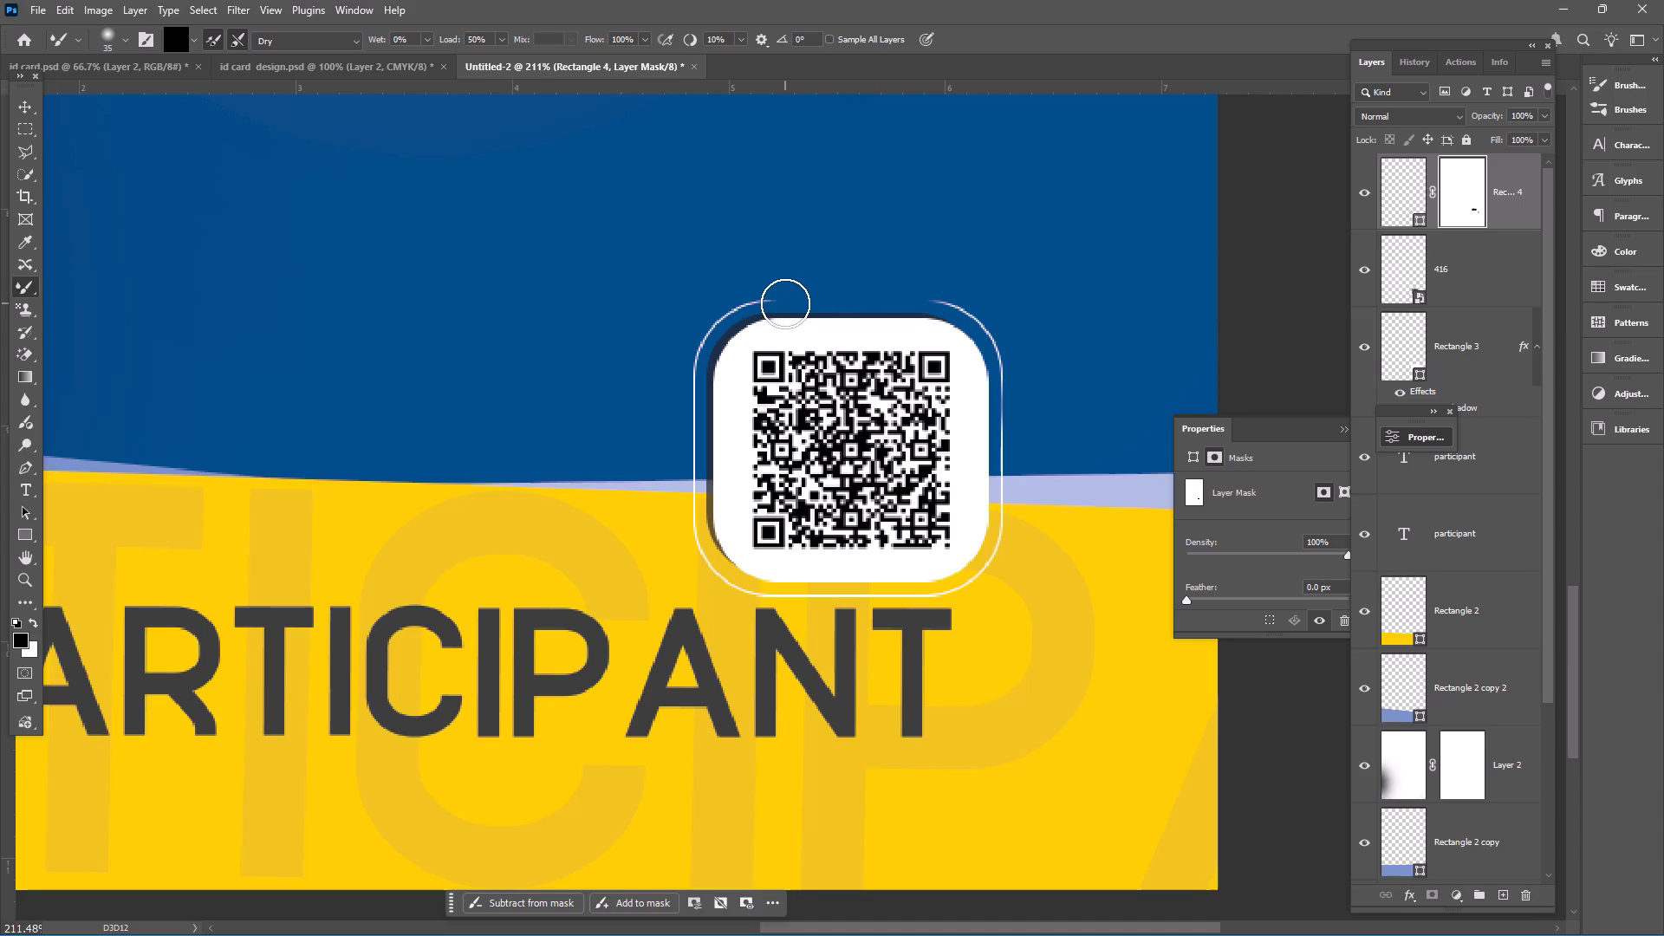
triple_click(785, 303)
left_click(34, 101)
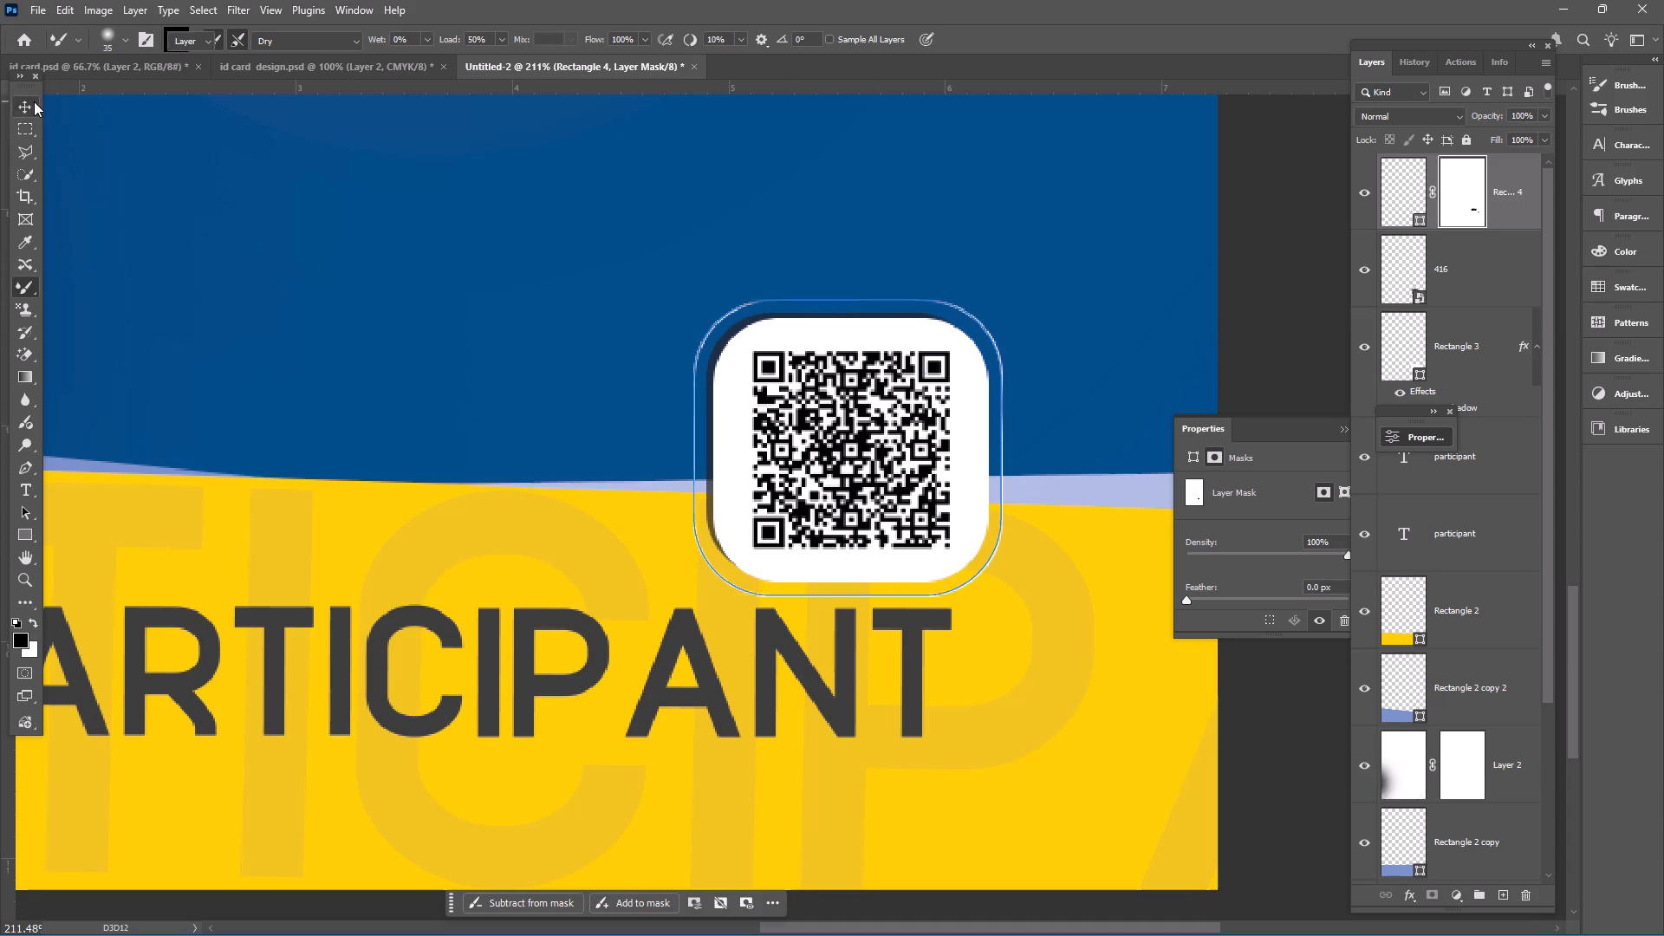
Start a new point text layer on the blue area above the QR tile and set its text colour to white (ffffff).
left_click(36, 487)
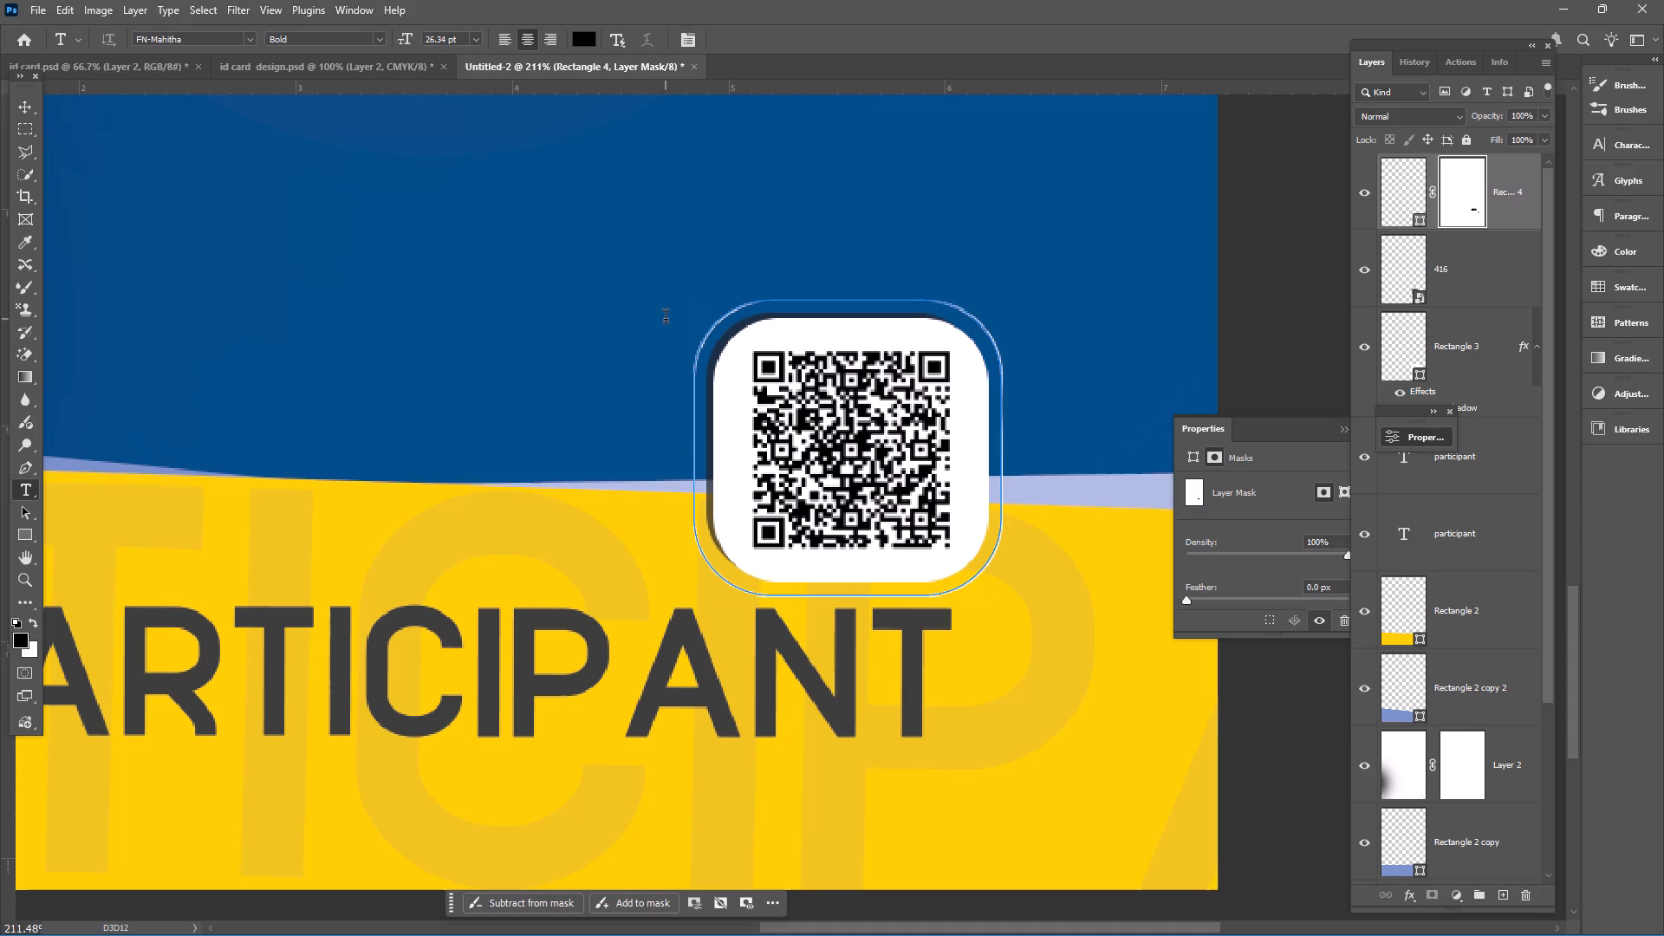
left_click(803, 212)
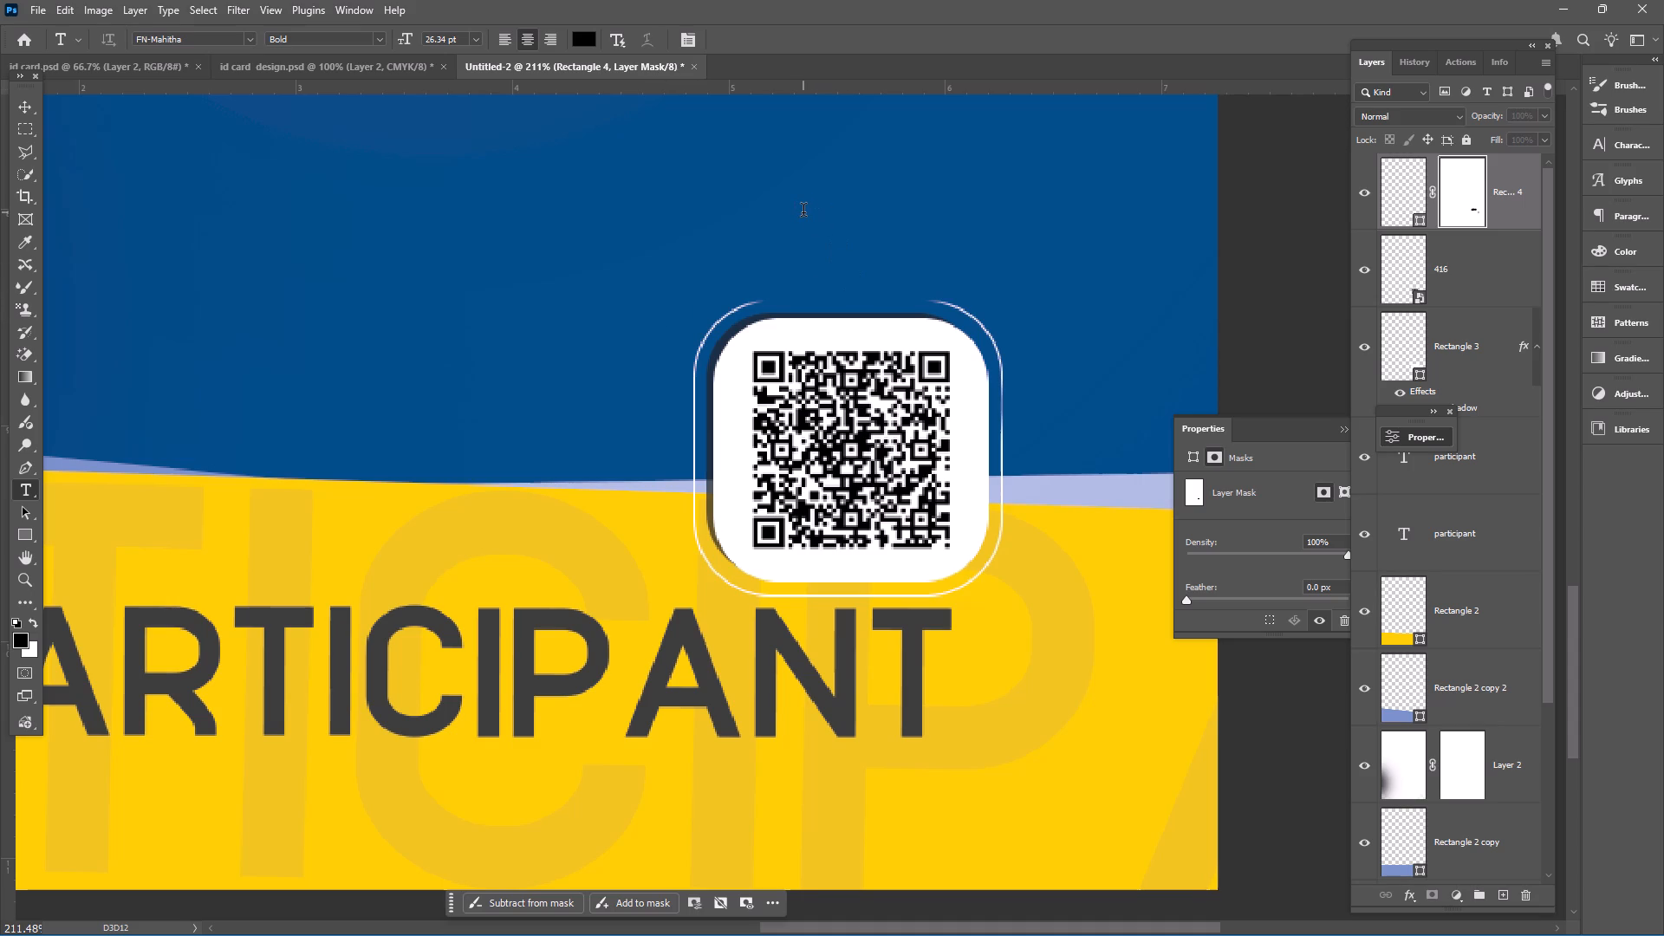
scroll(803, 212, "up", 3)
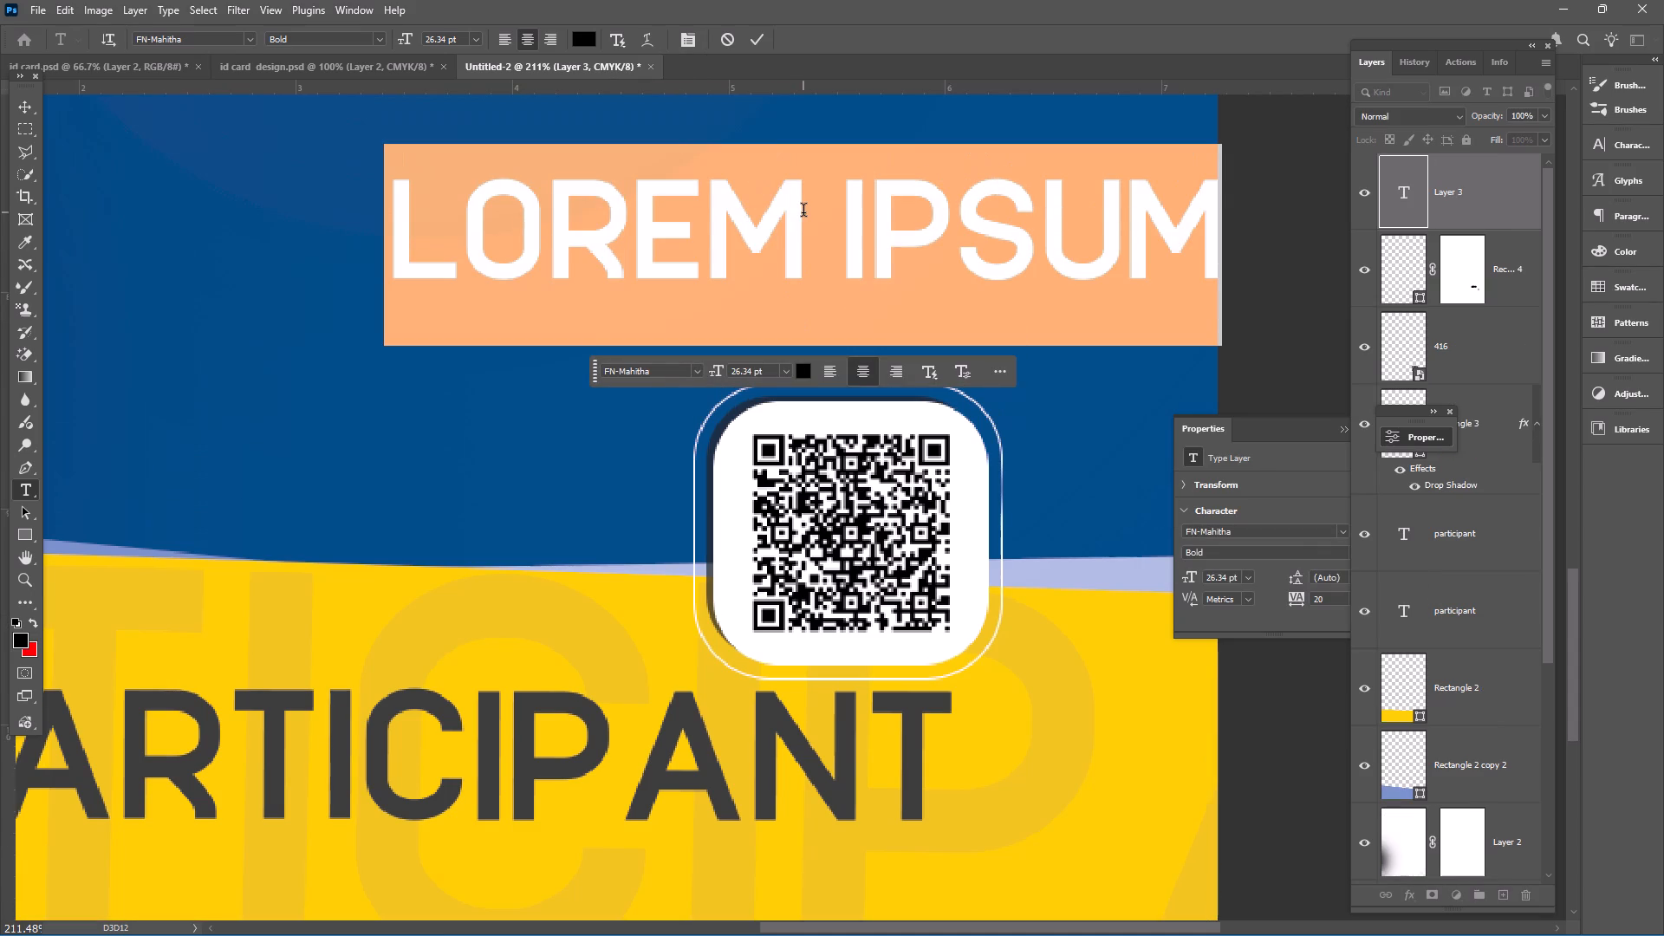
scroll(803, 212, "up", 1)
left_click(588, 33)
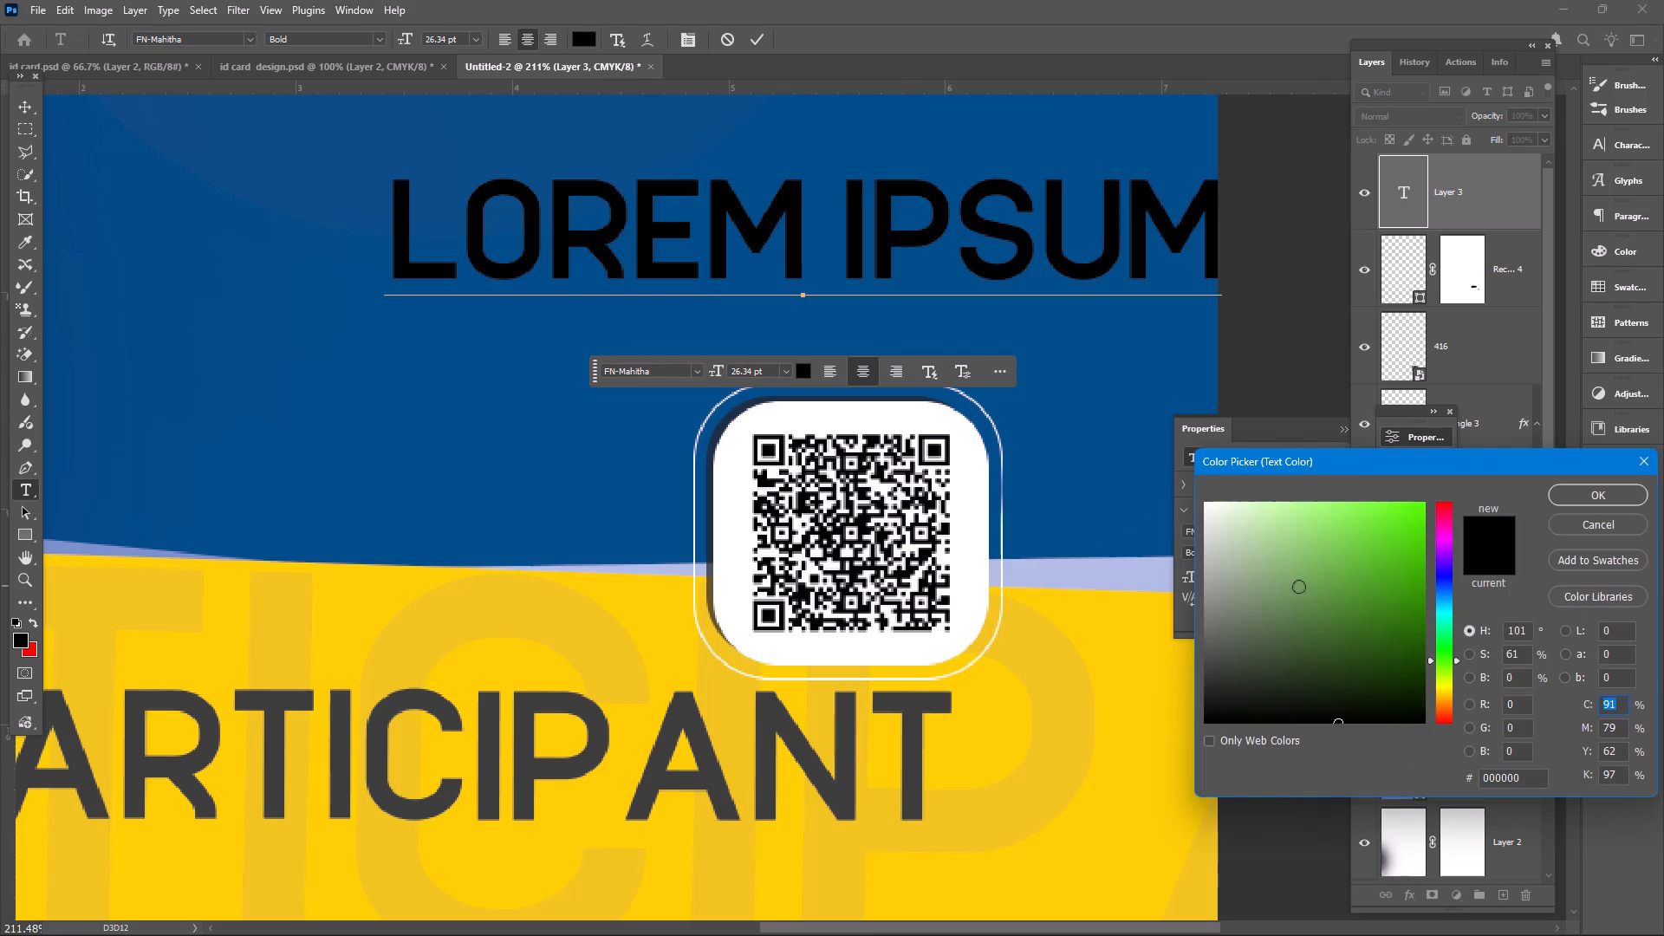
left_click_drag(1282, 582, 1089, 440)
left_click(1583, 494)
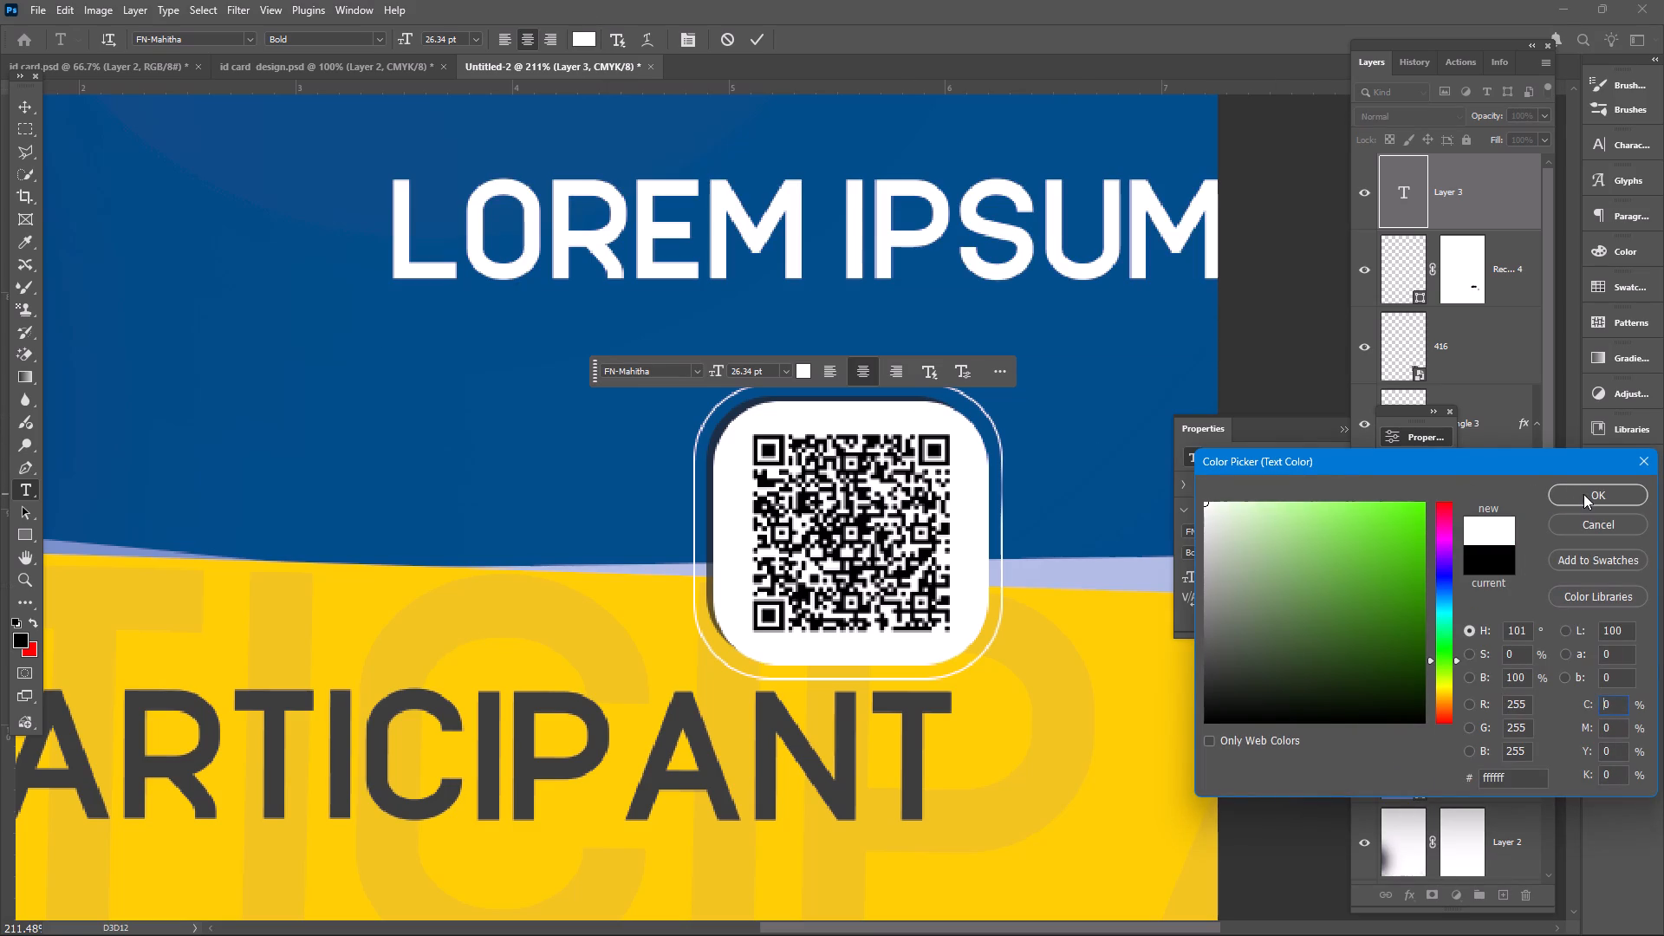
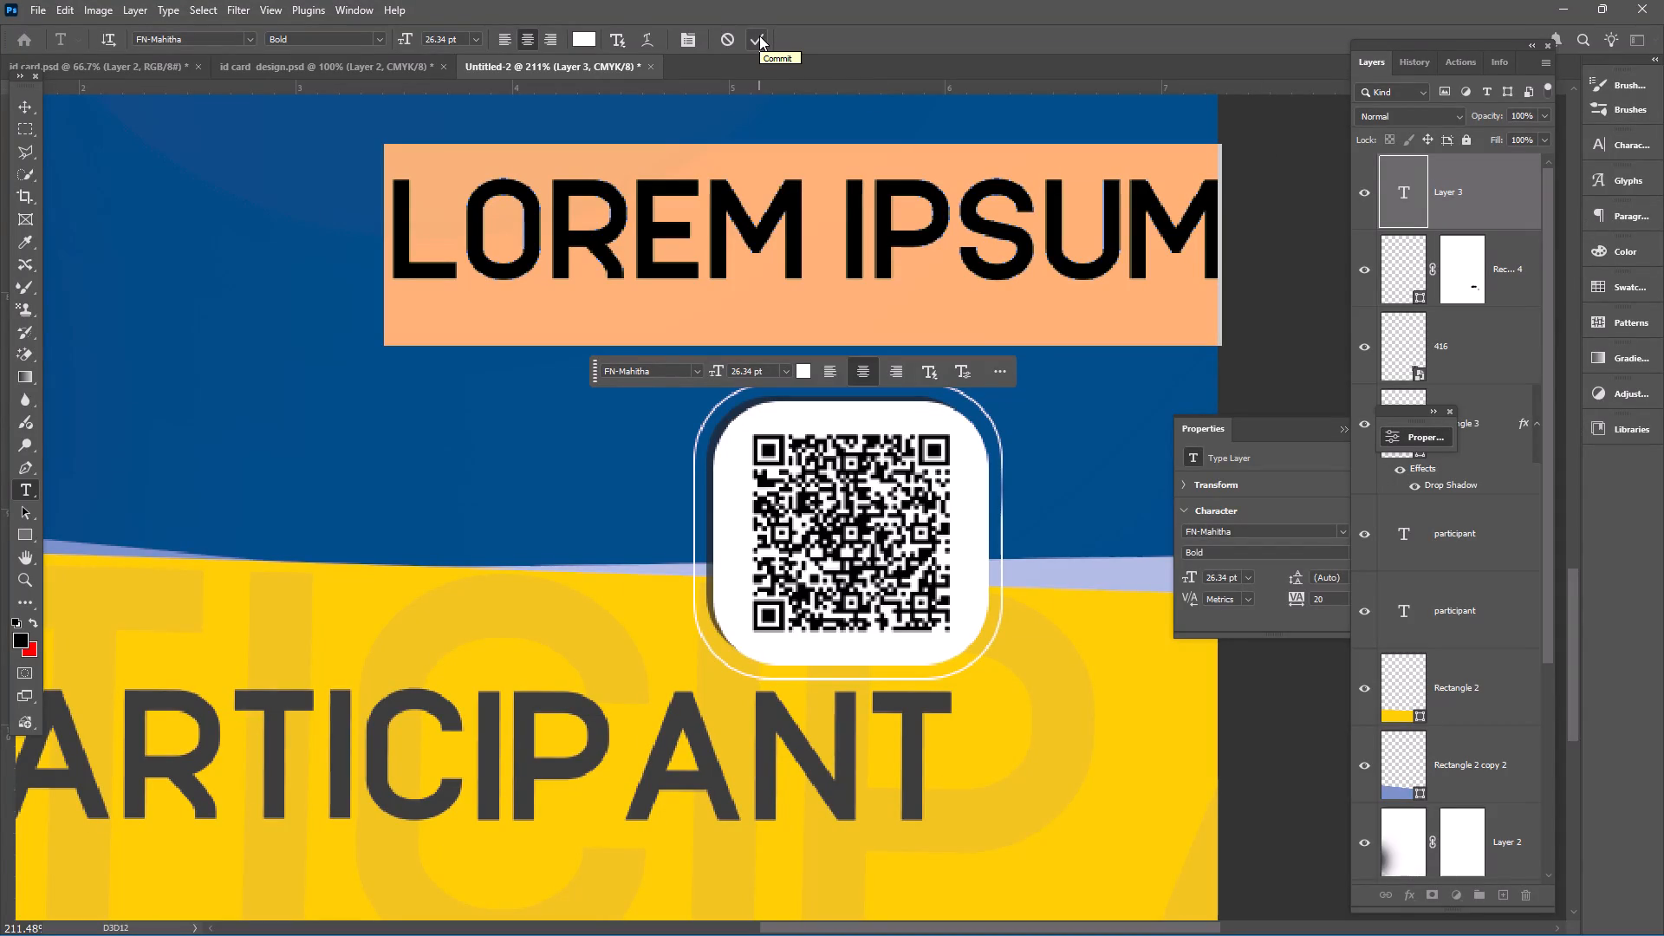
Replace the placeholder in the new white text layer above the QR tile with "check your status" and commit the text.
key("space")
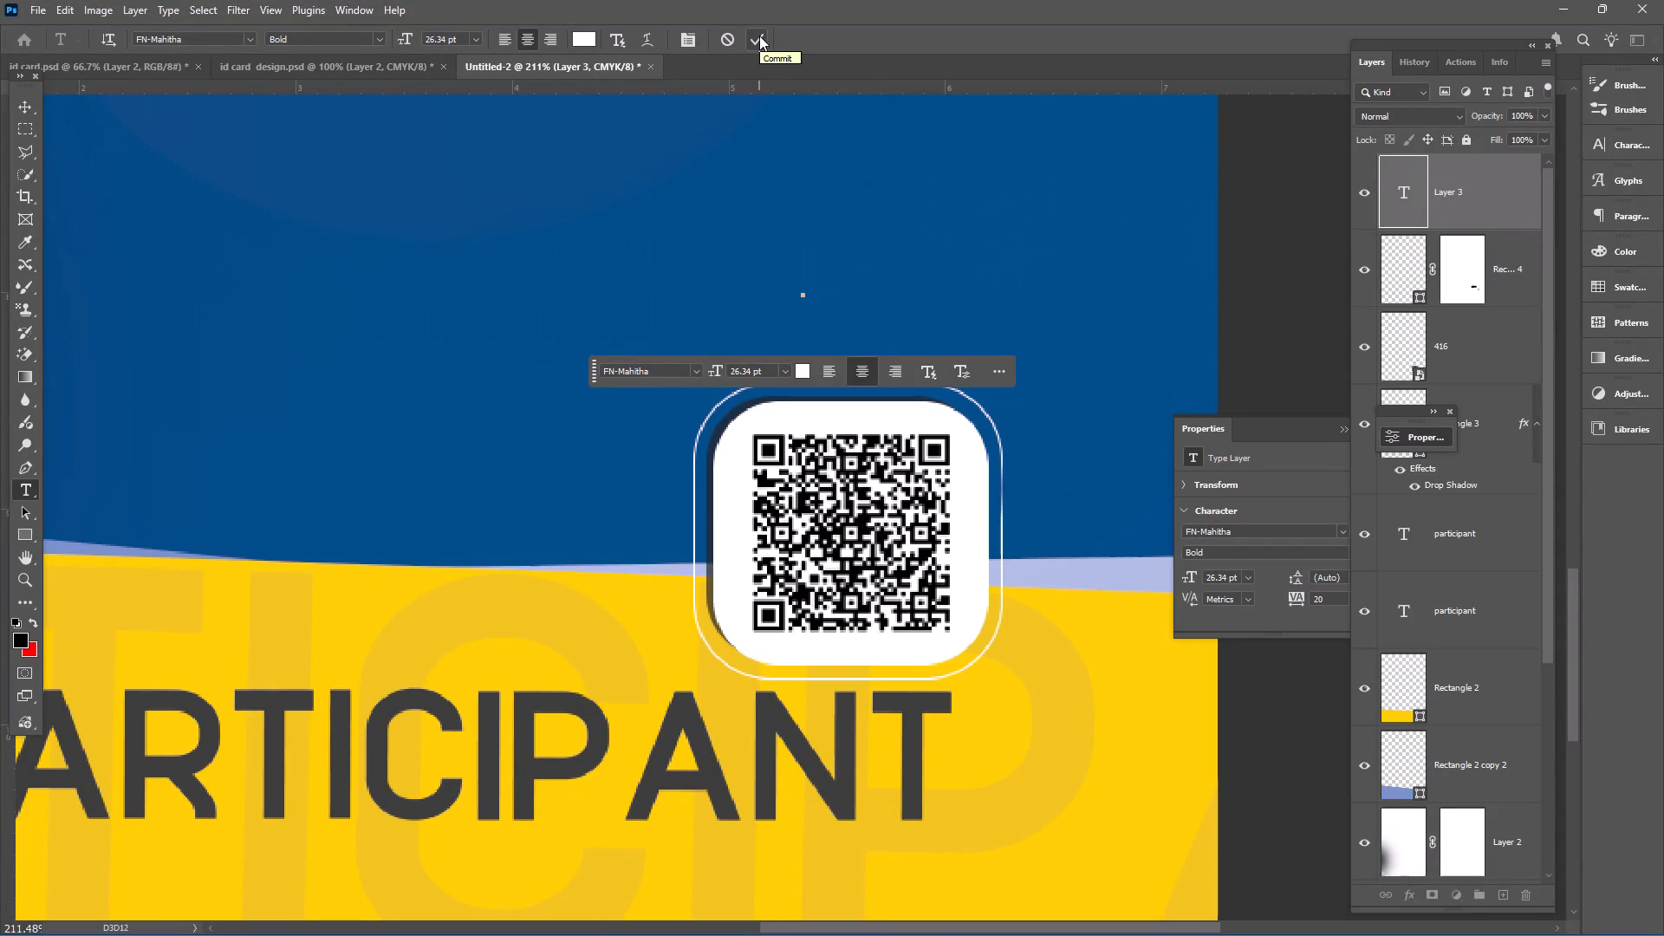
key("BackSpace")
key("BackSpace")
key("BackSpace")
type("ch")
key("e")
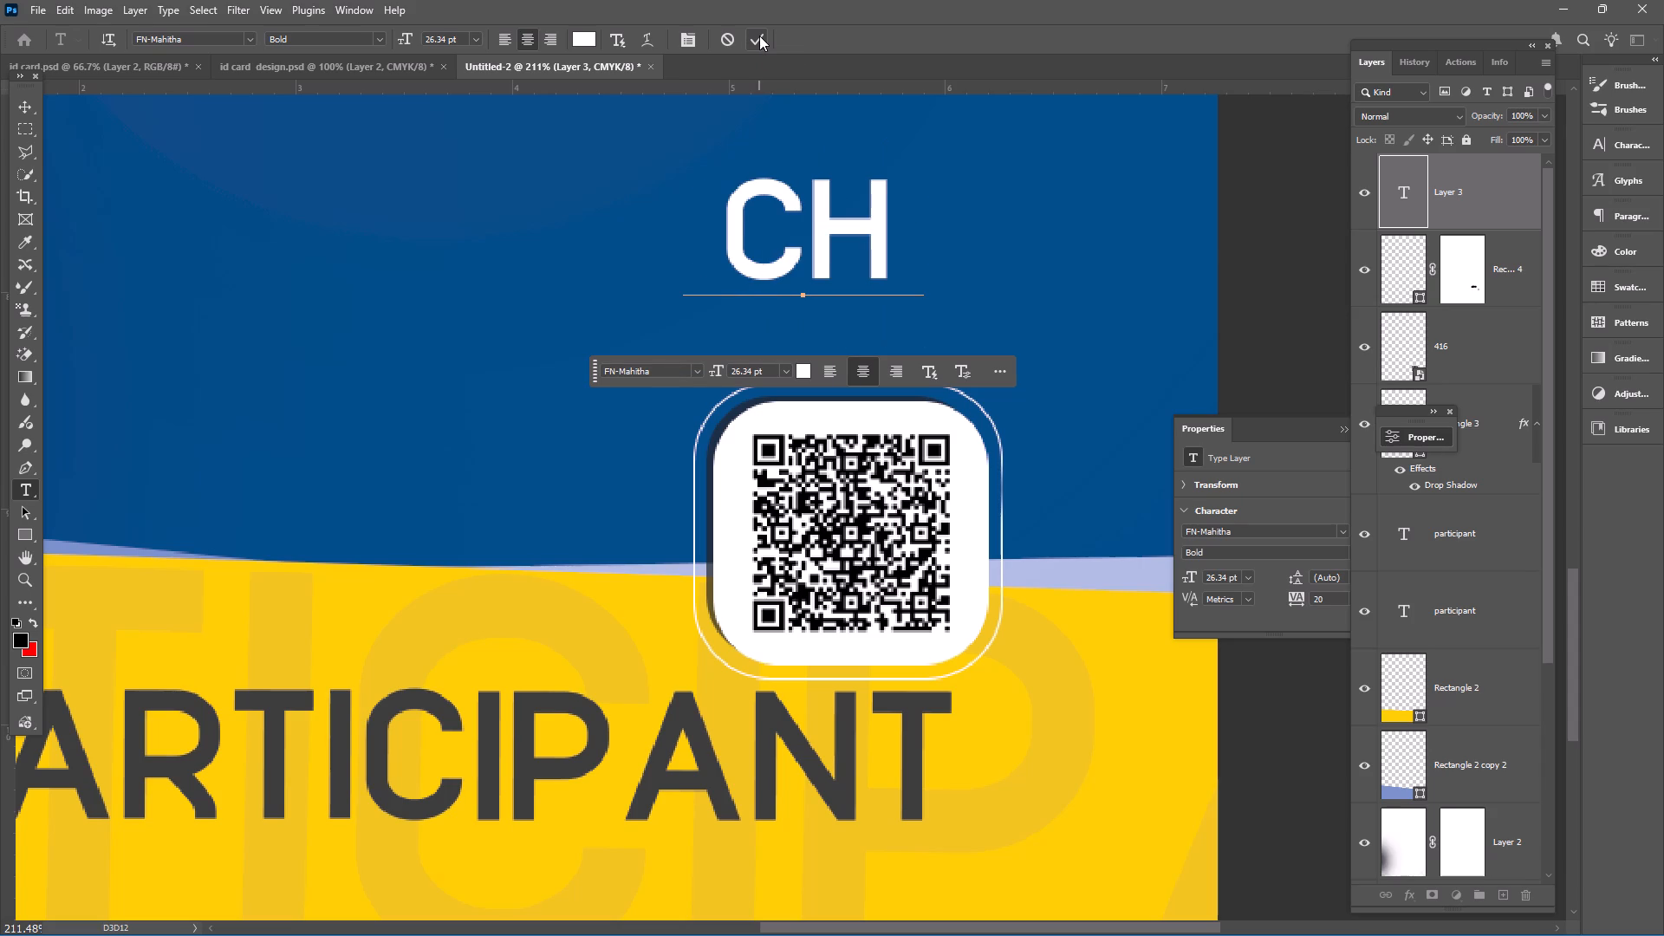
key("BackSpace")
key("BackSpace")
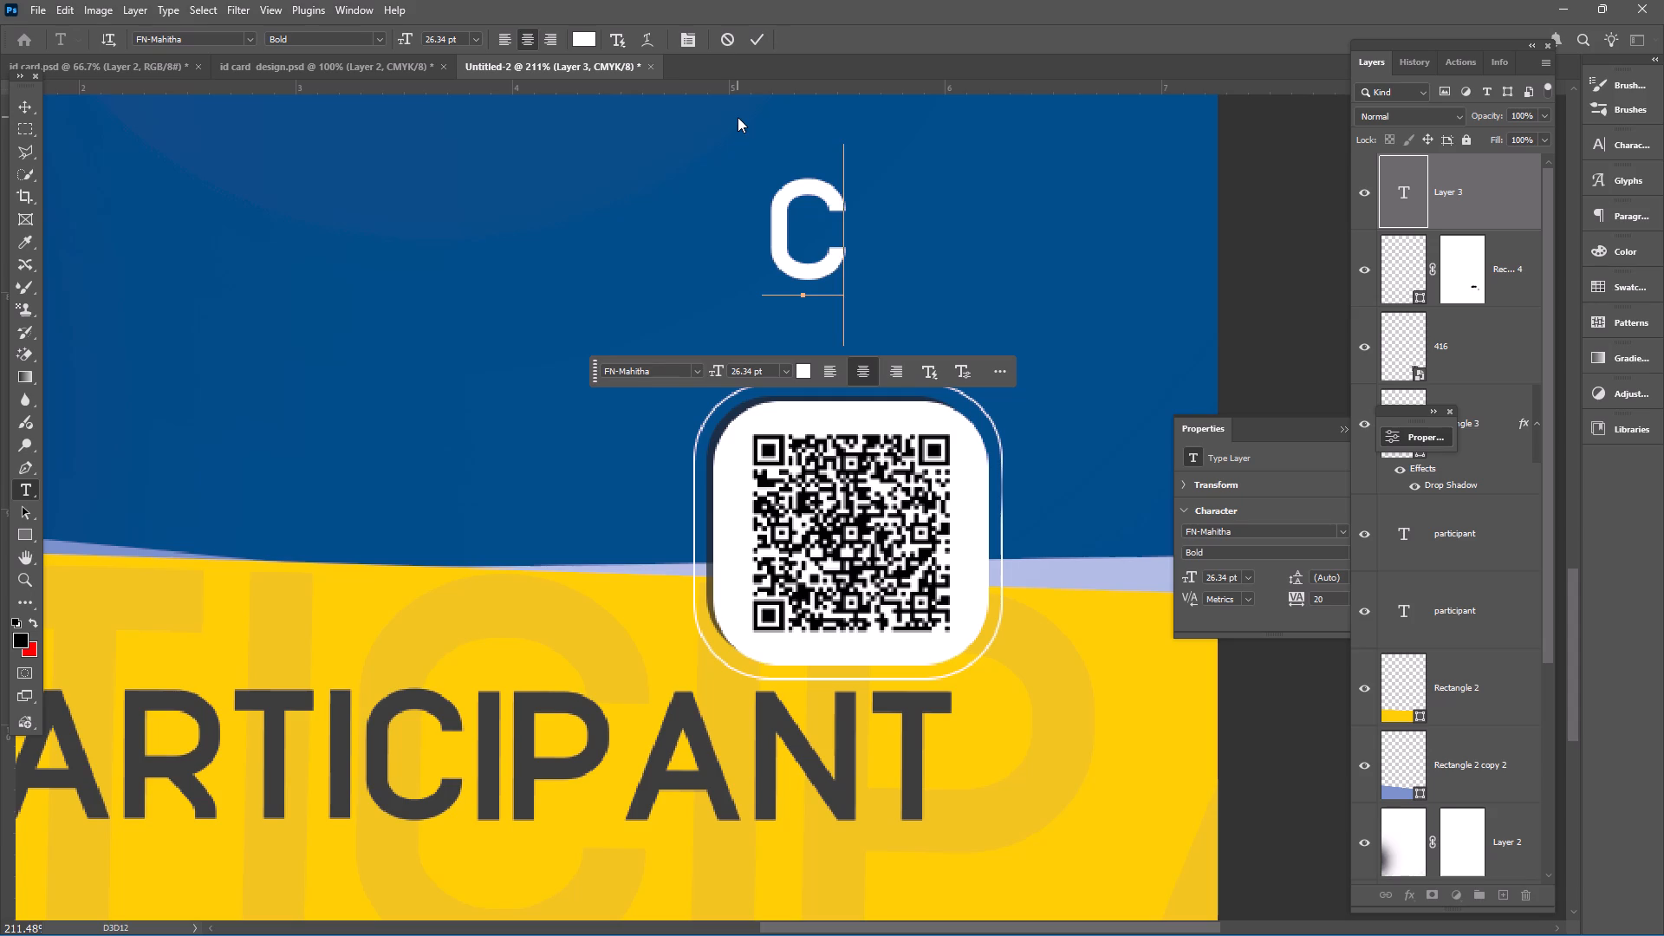
type("hec")
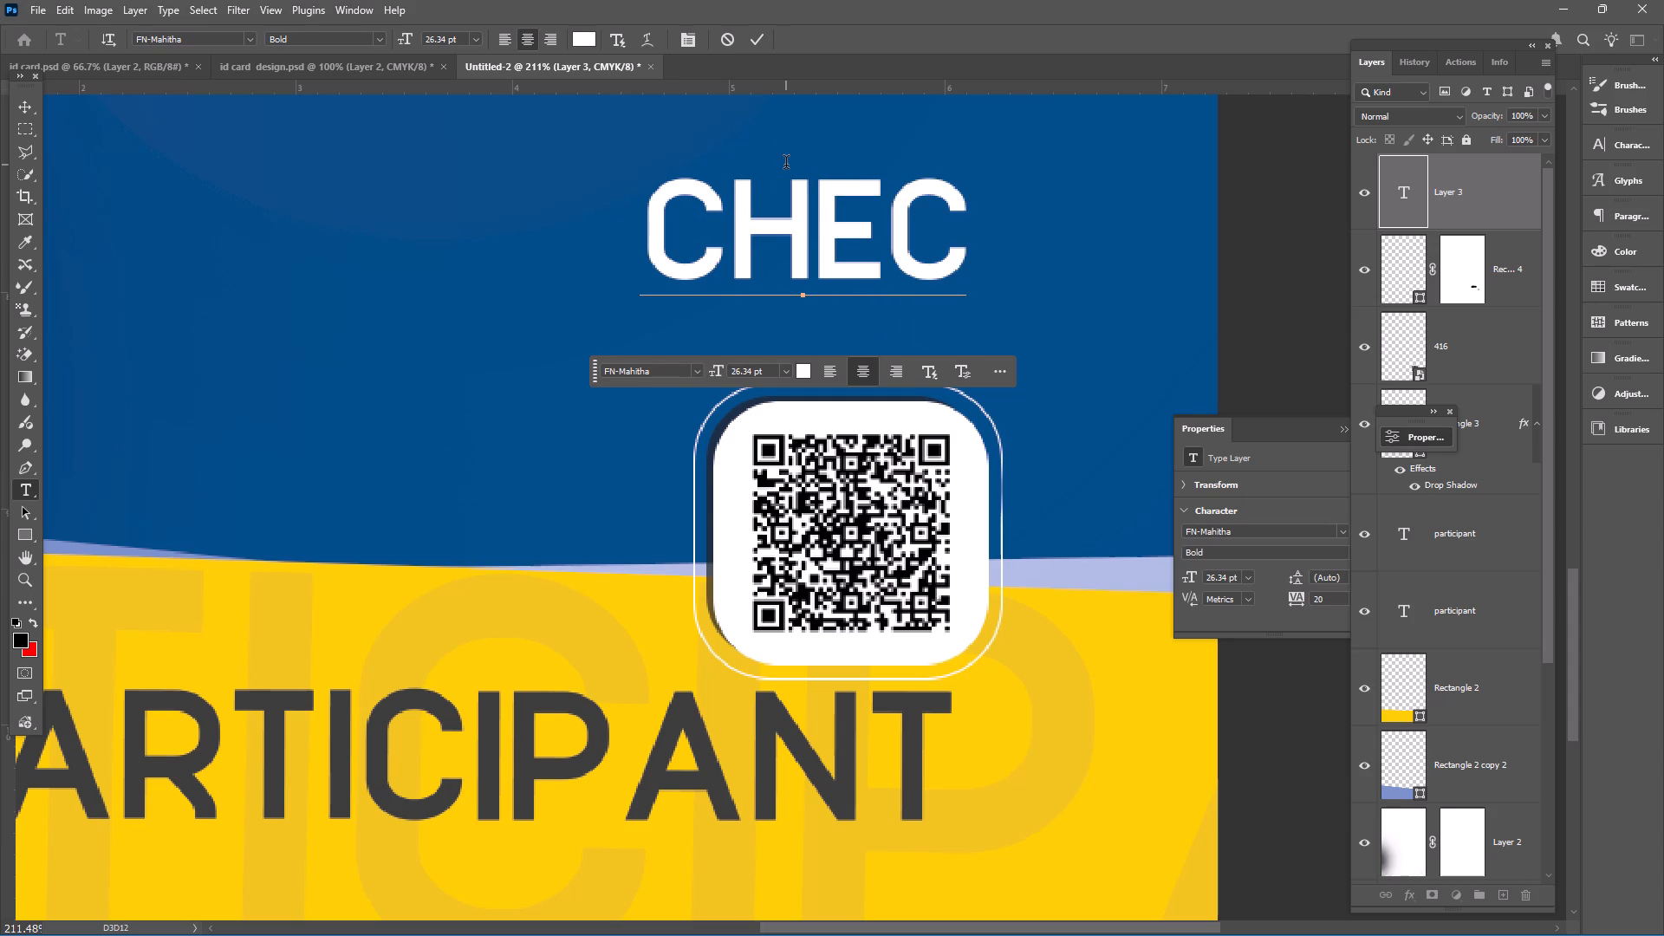
type("k")
key("space")
type("your")
key("space")
type("st")
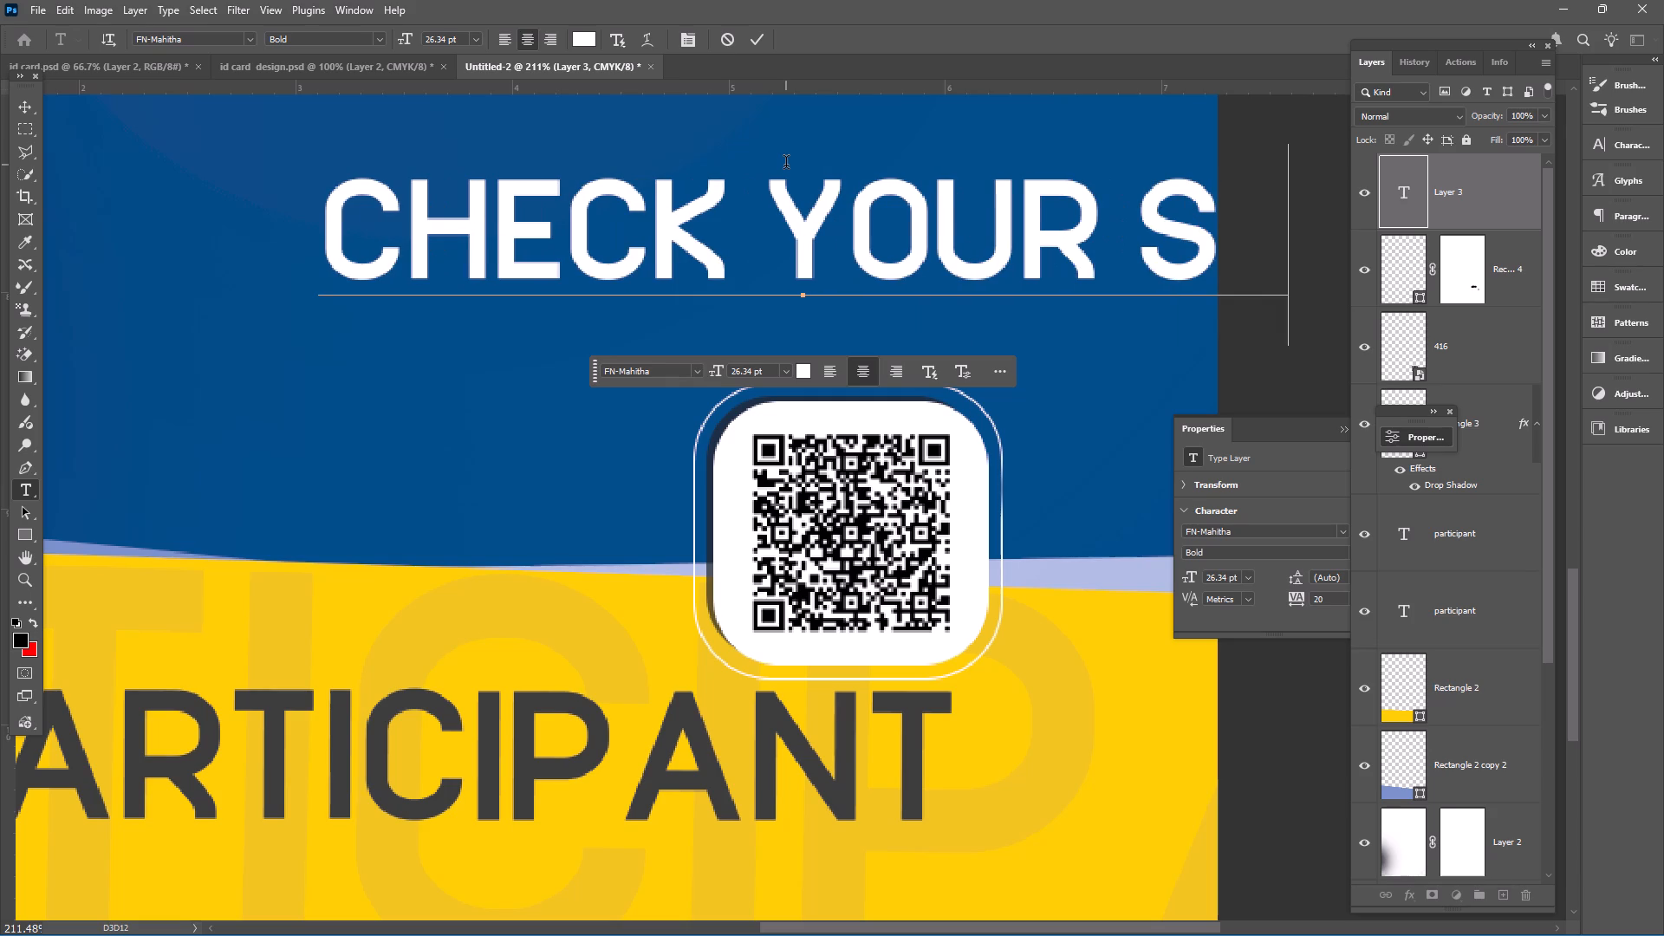
type("atus")
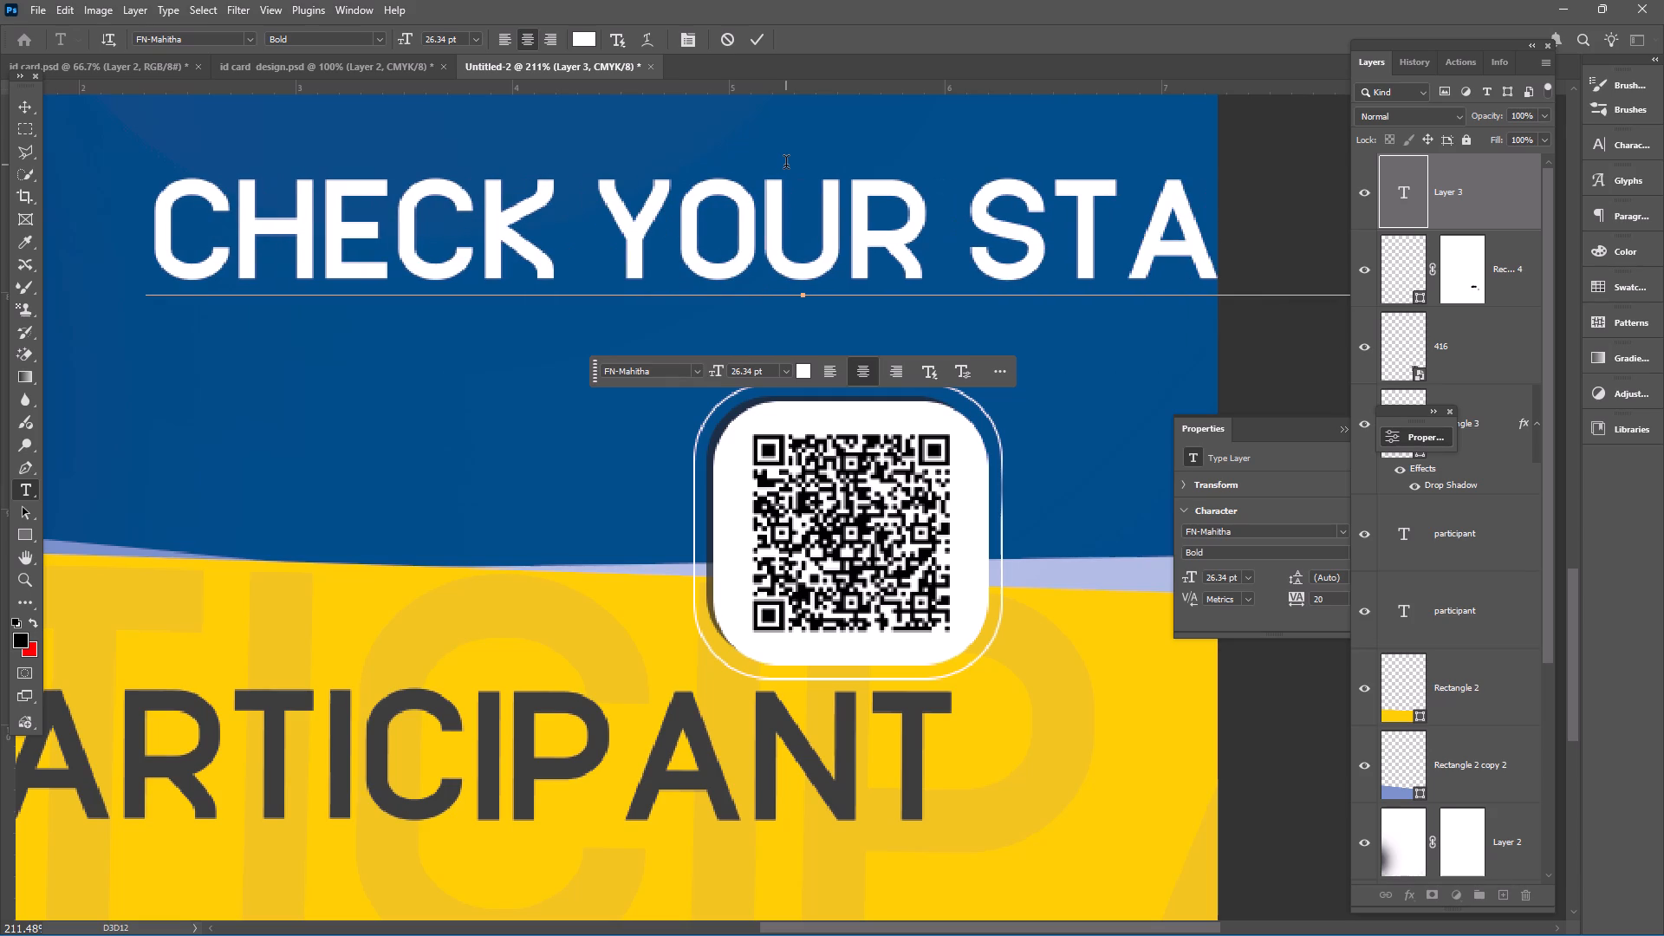
key("Return")
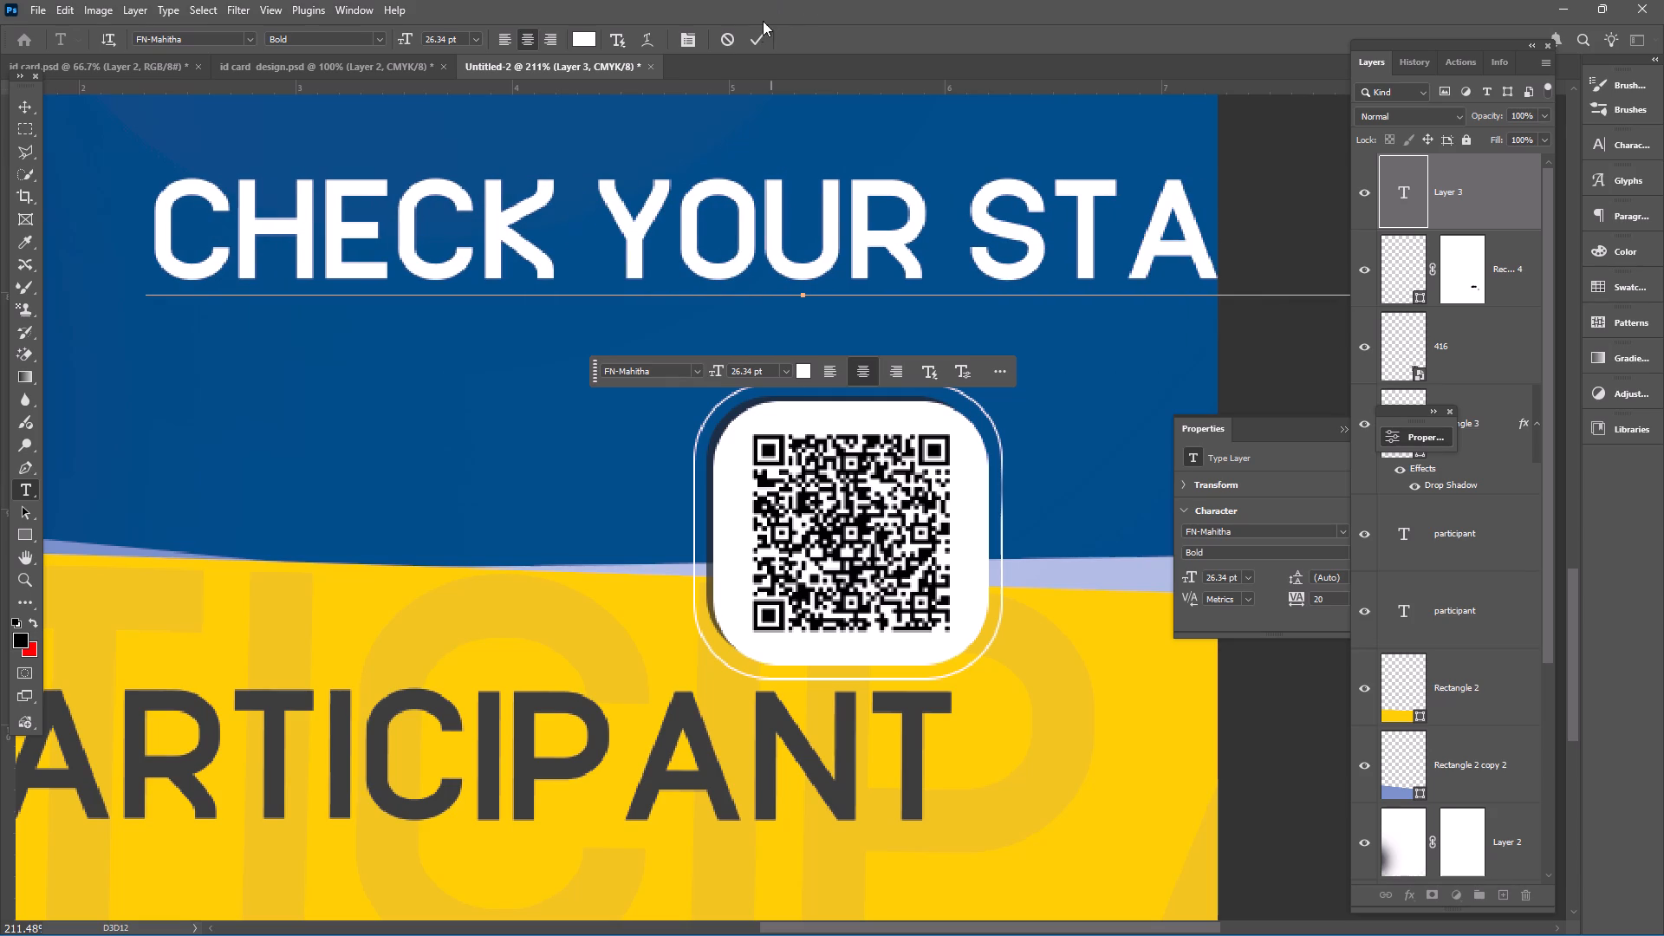
left_click(753, 27)
left_click(755, 40)
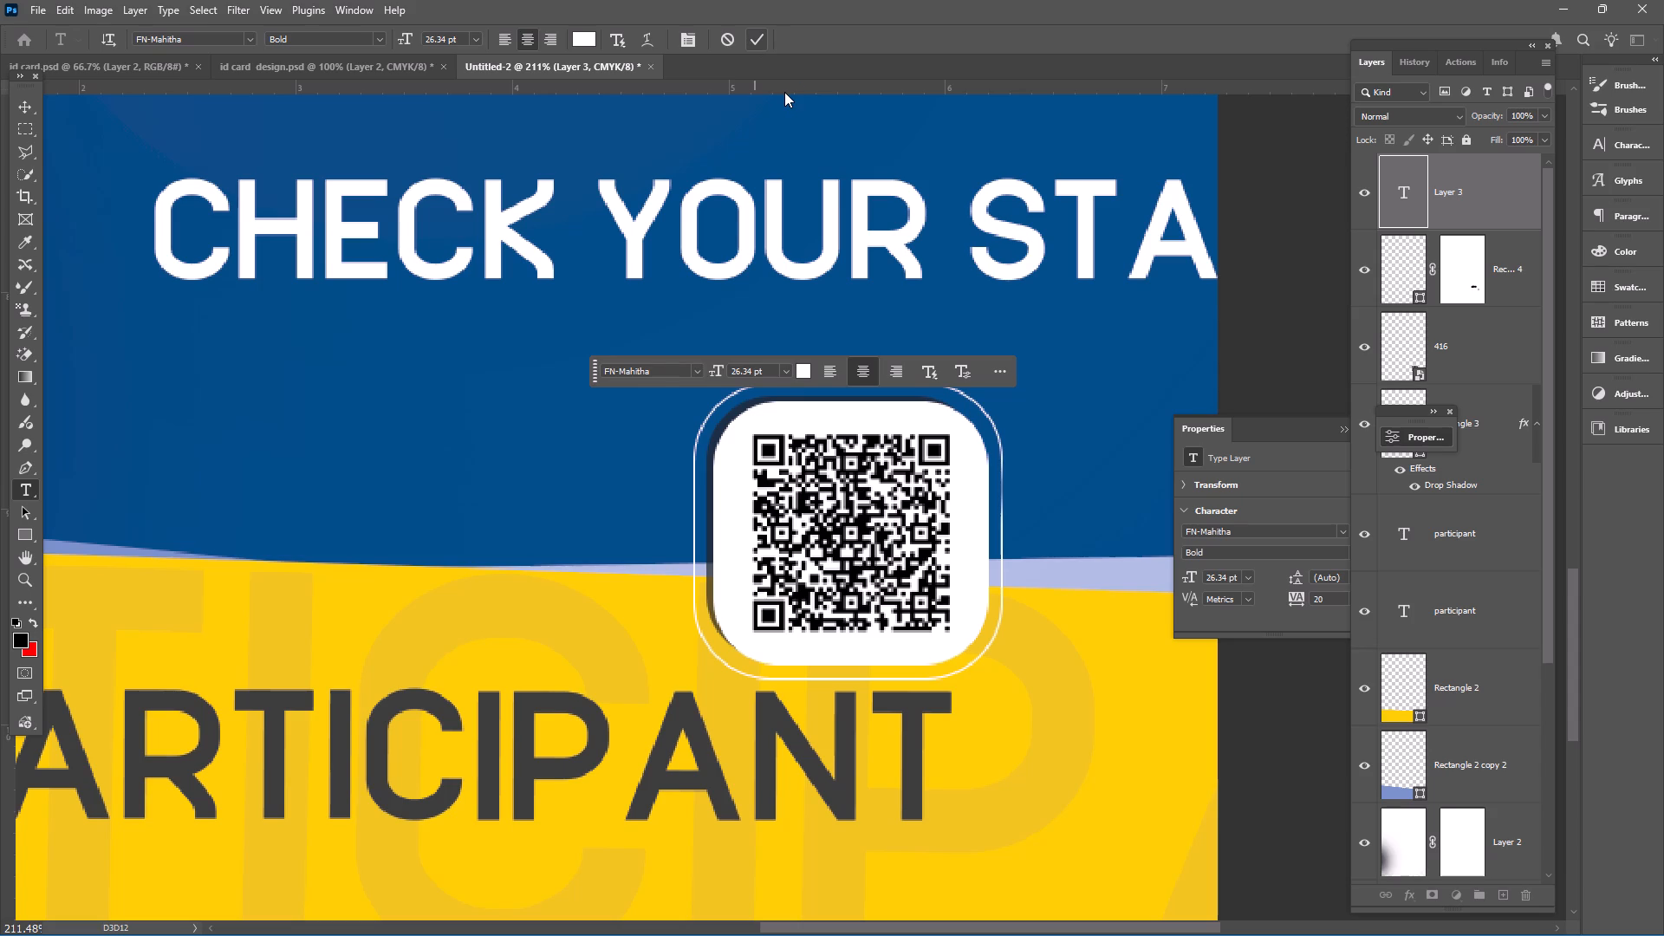
left_click(757, 39)
triple_click(751, 39)
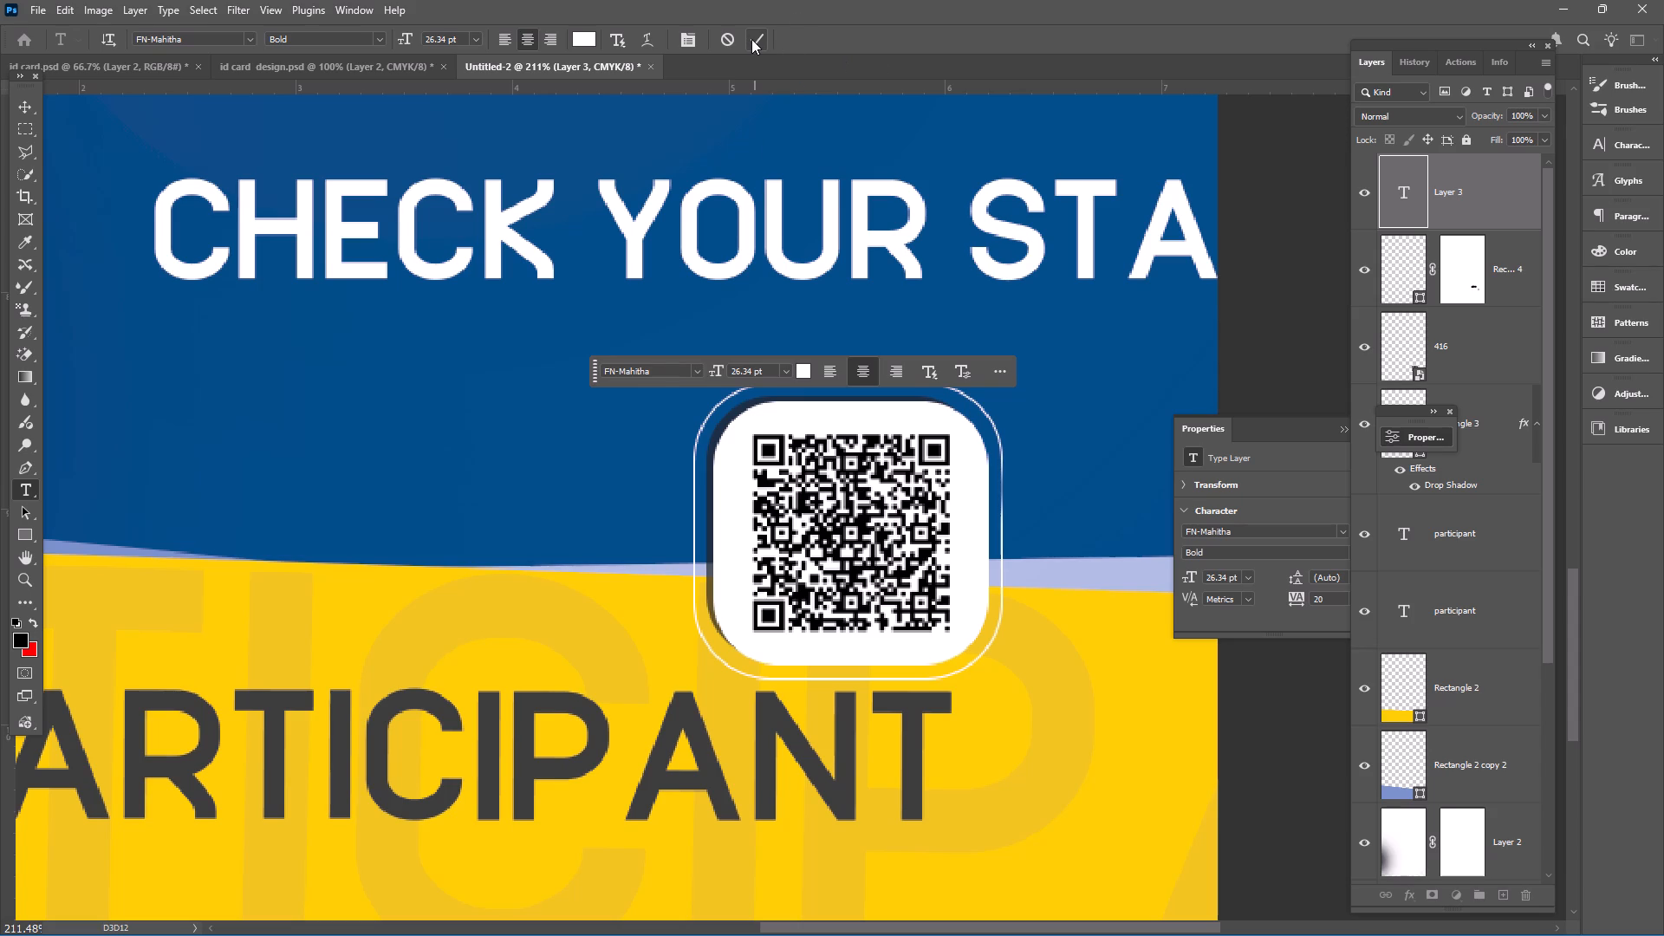
left_click(751, 39)
left_click_drag(751, 39, 908, 29)
left_click(908, 29)
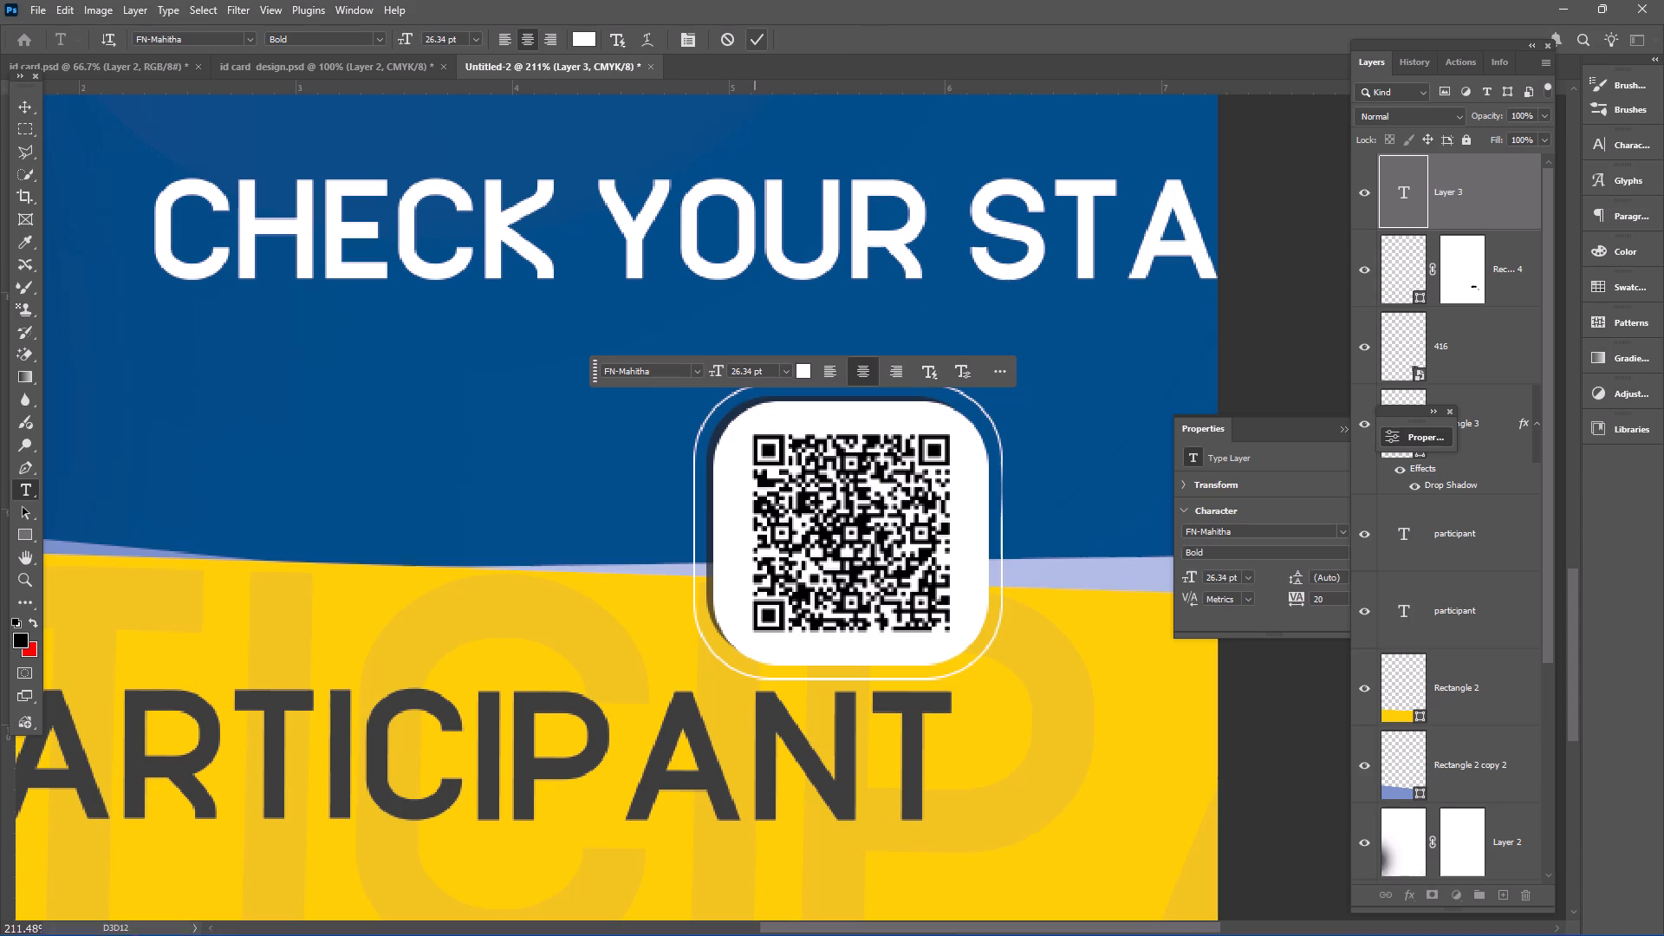
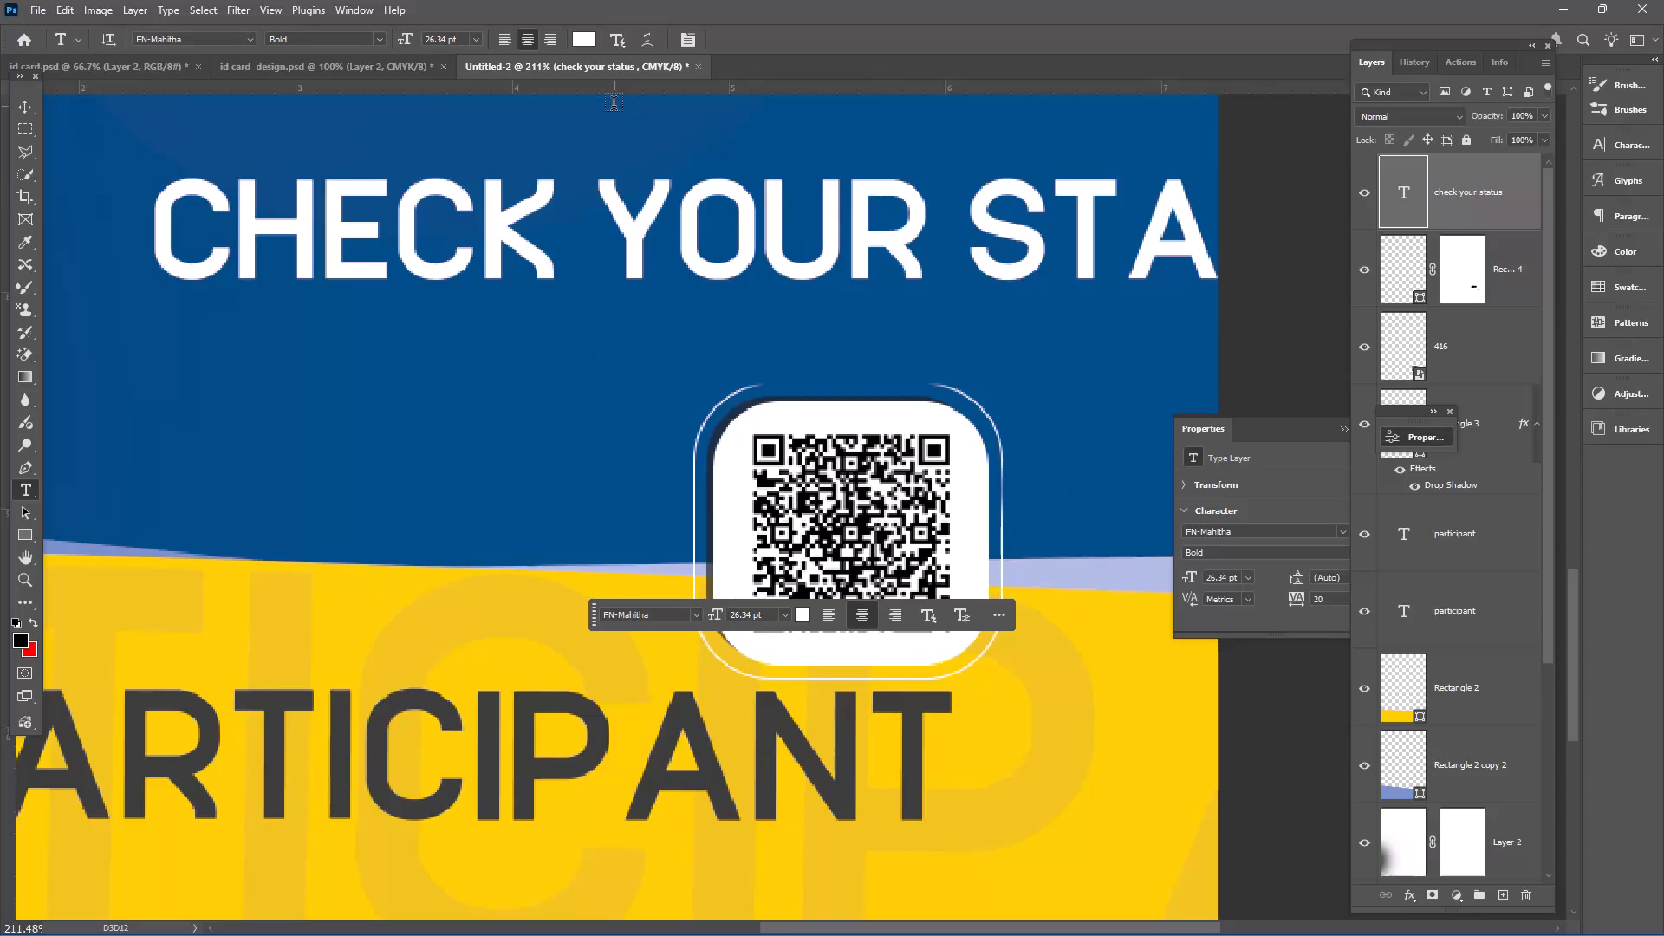
Restyle the whole "check your status" caption to the Light weight at 9 pt.
left_click(31, 99)
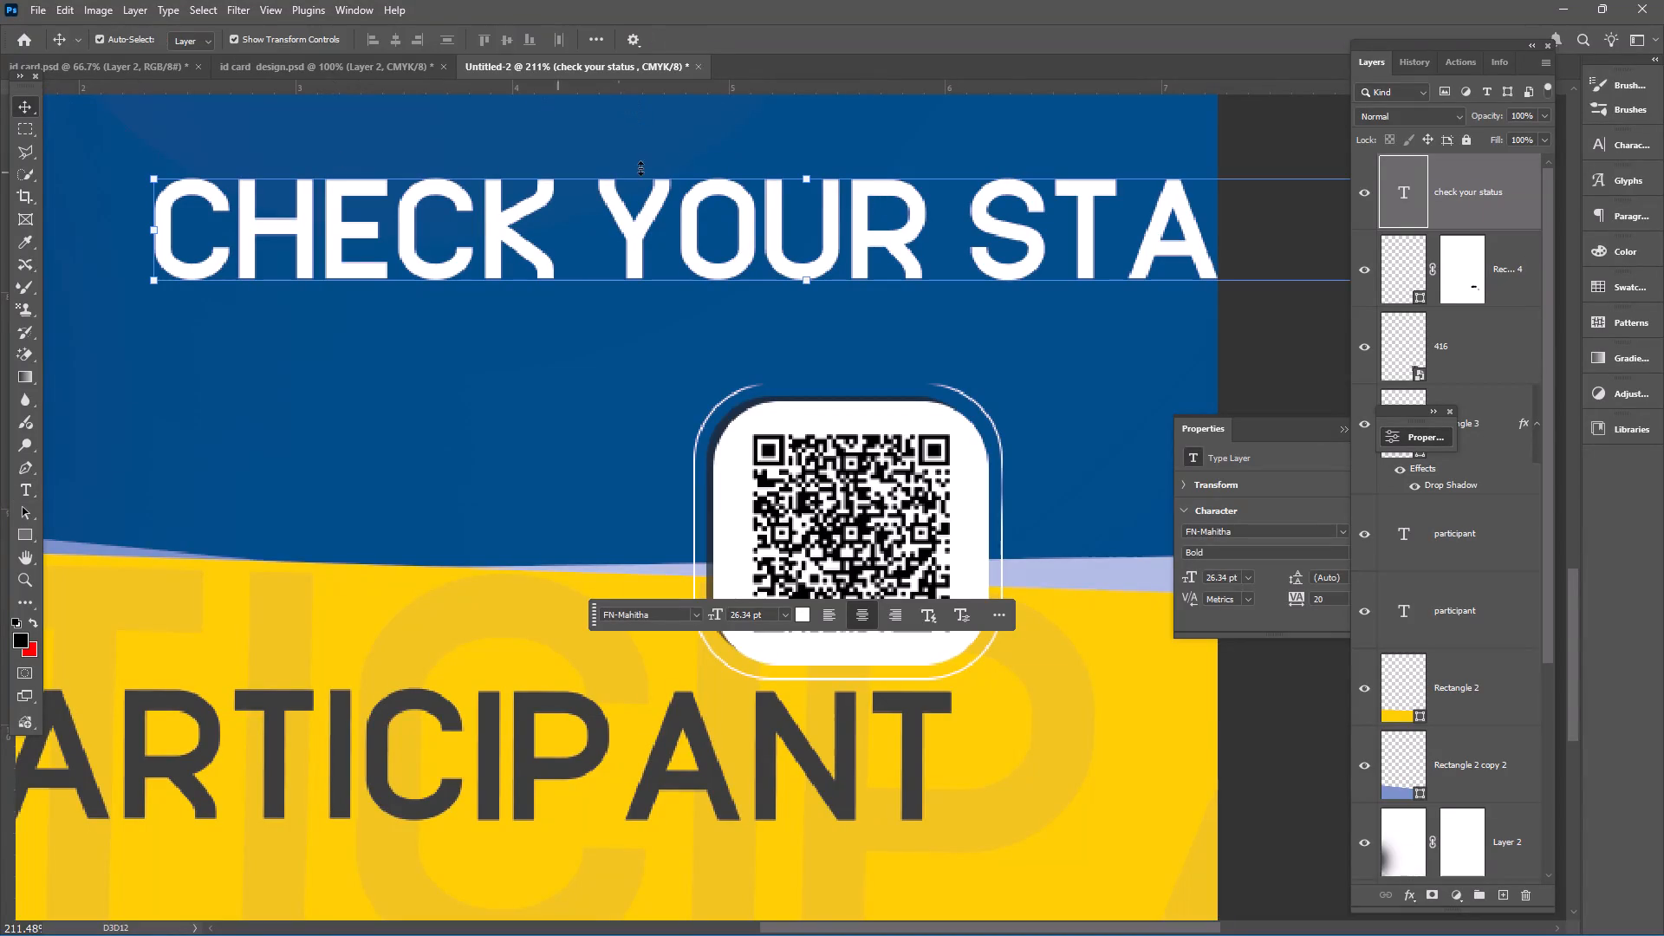
left_click(796, 276)
double_click(791, 244)
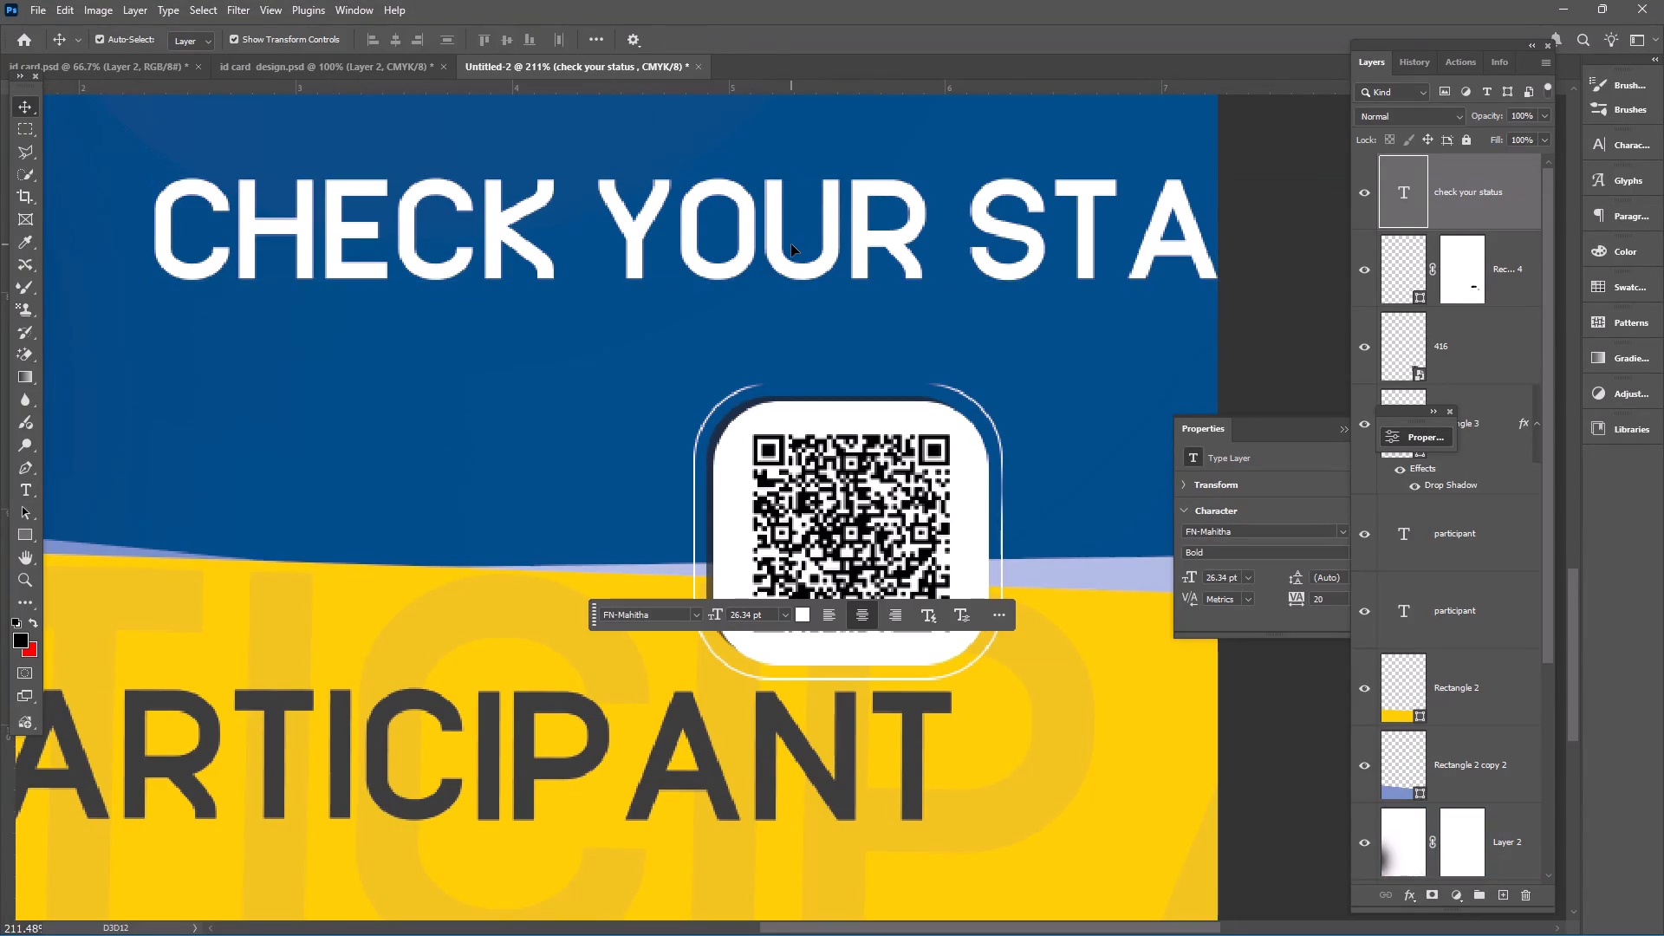
left_click(380, 36)
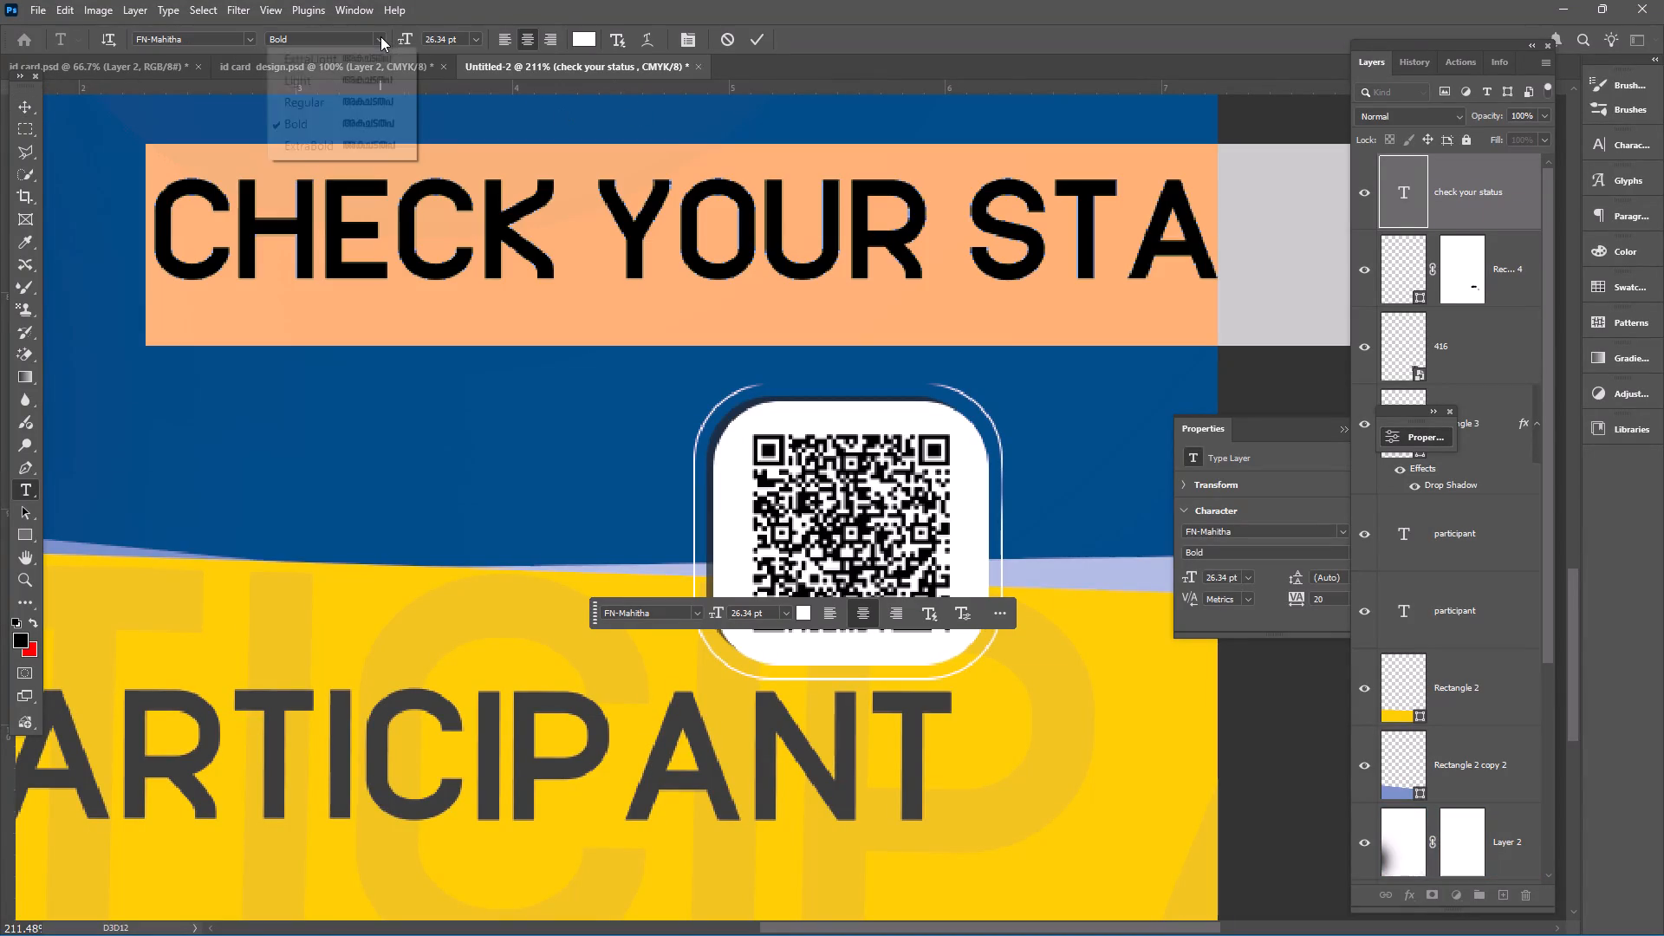
left_click(366, 80)
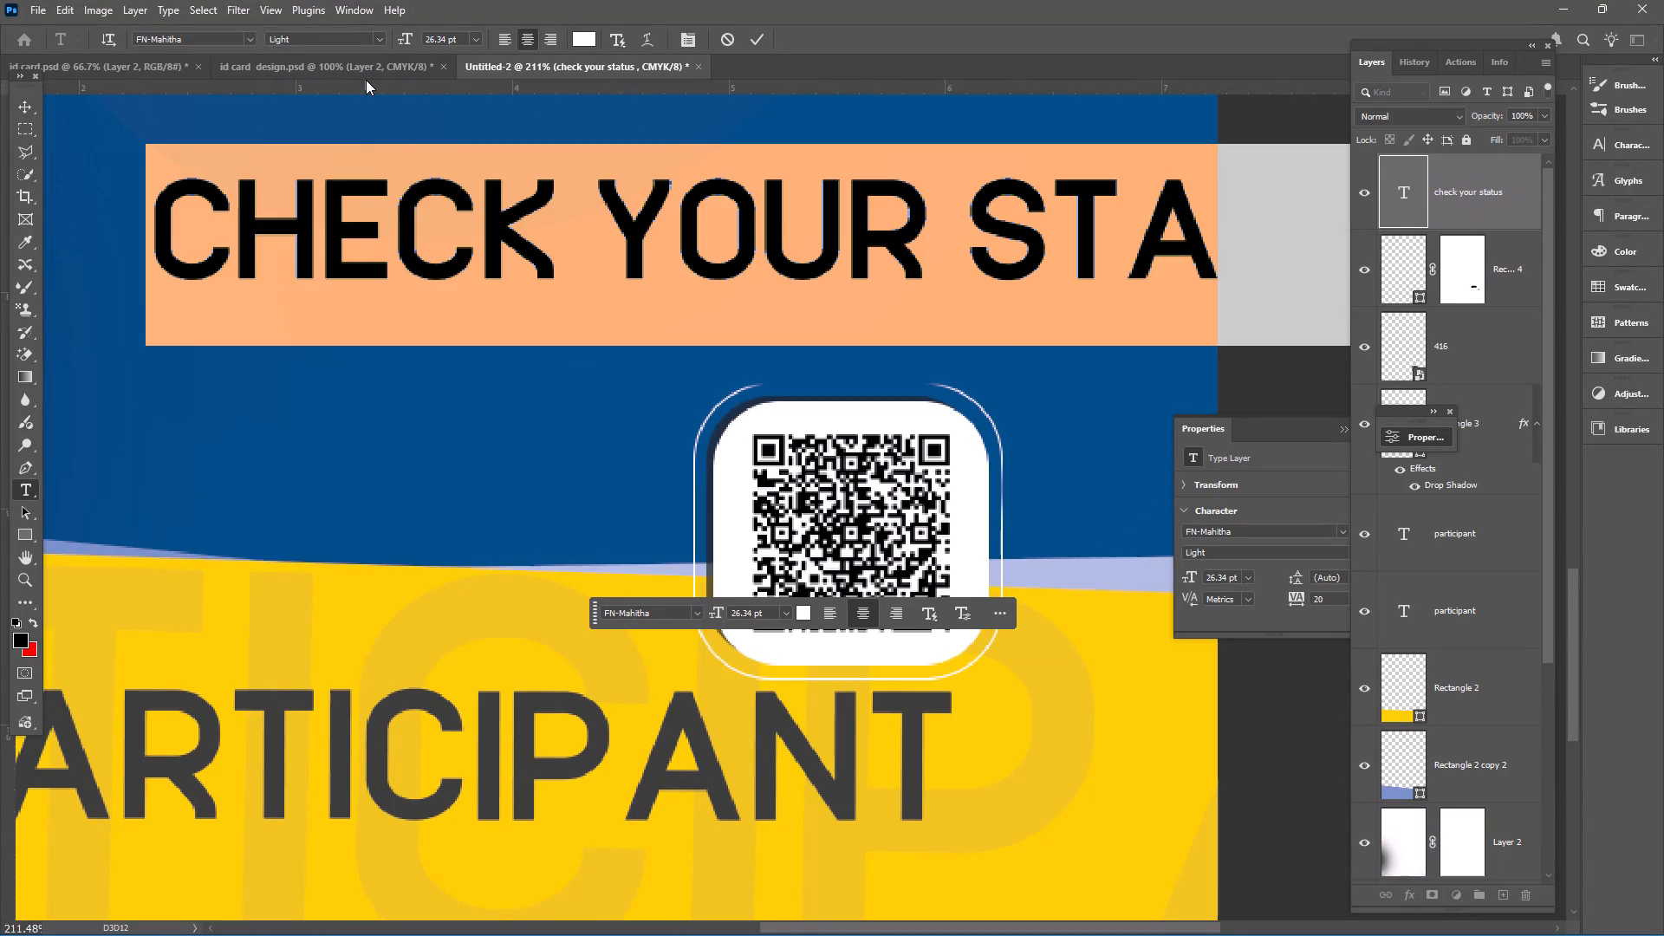
left_click(476, 35)
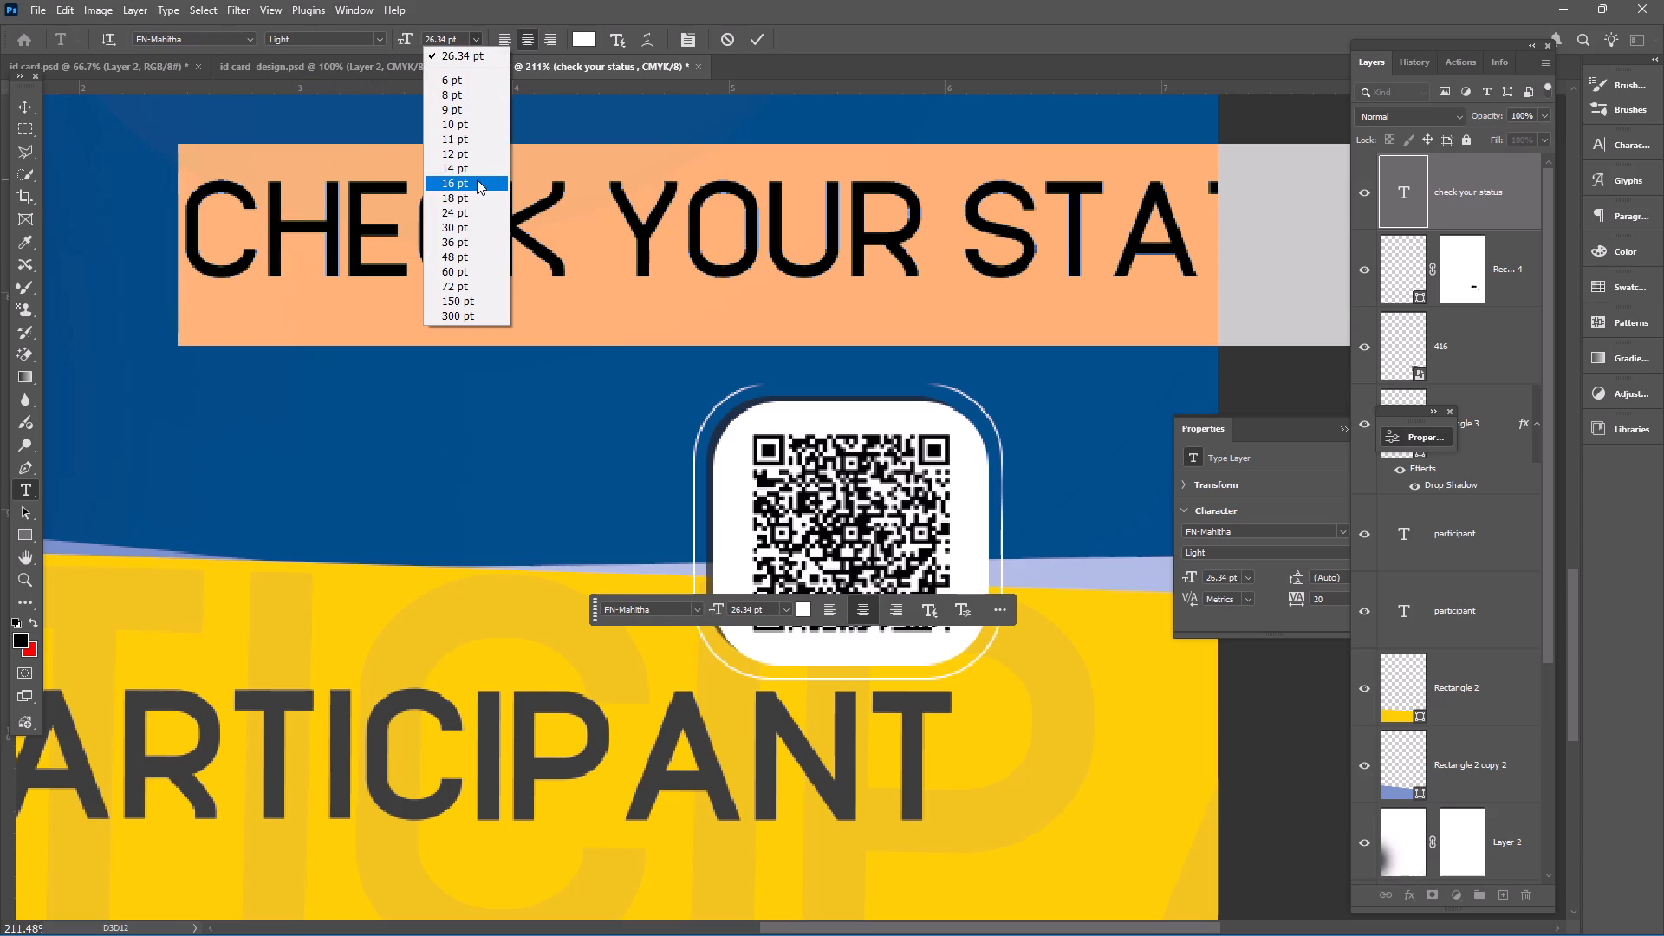
left_click(477, 179)
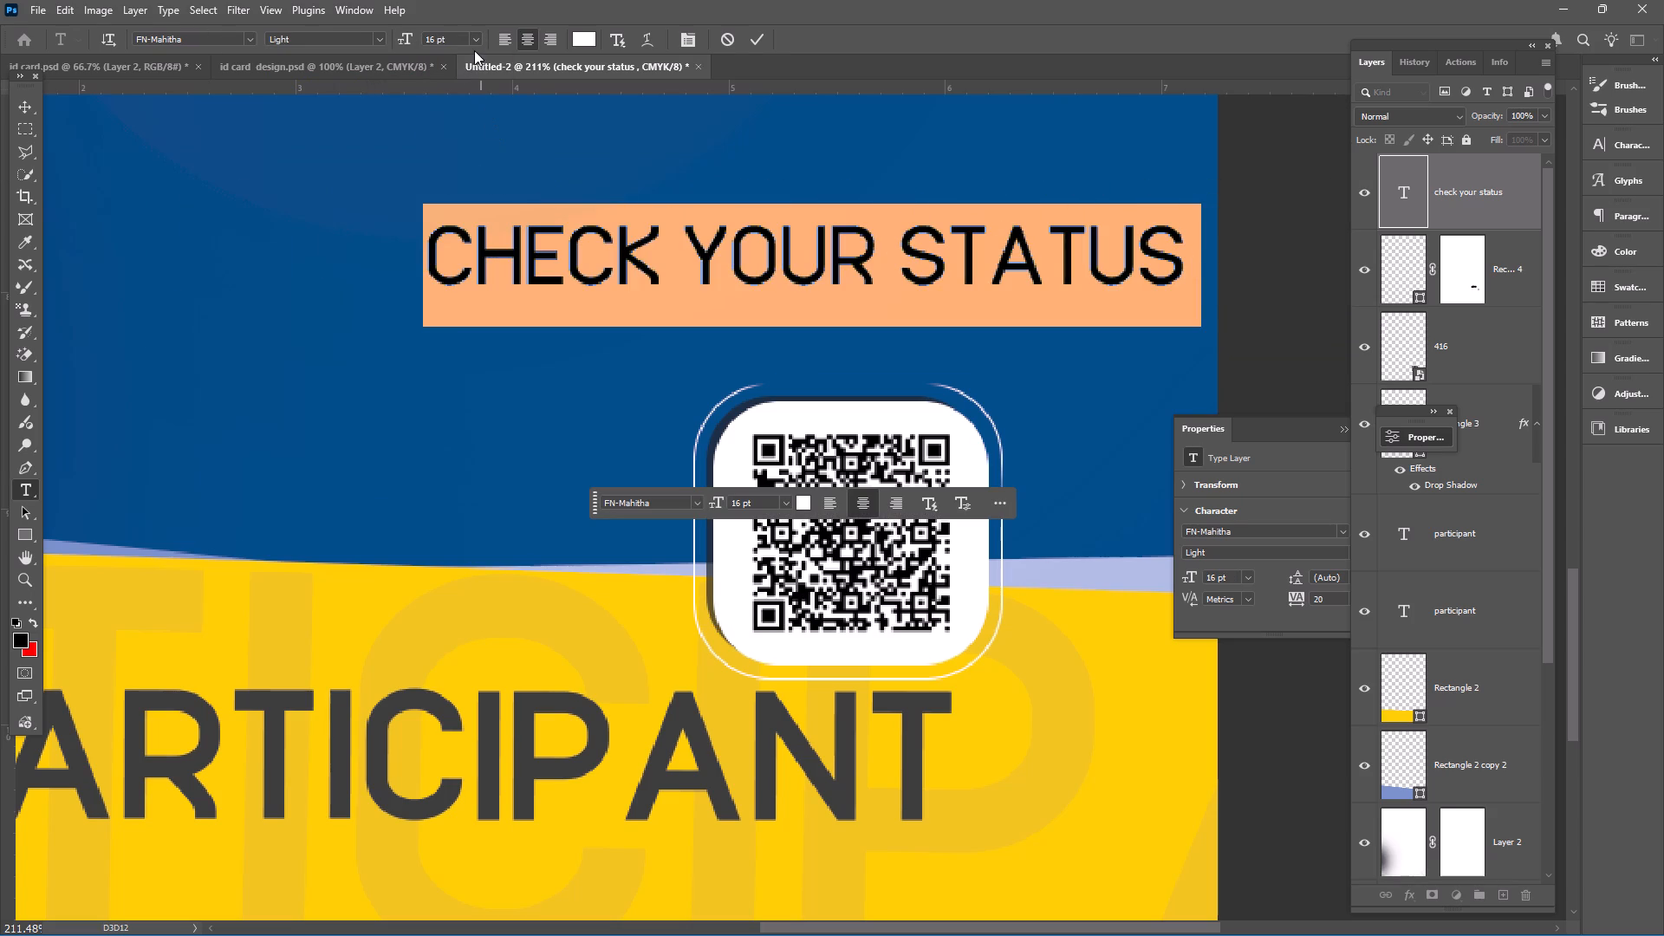
left_click(477, 38)
left_click(474, 147)
left_click(476, 32)
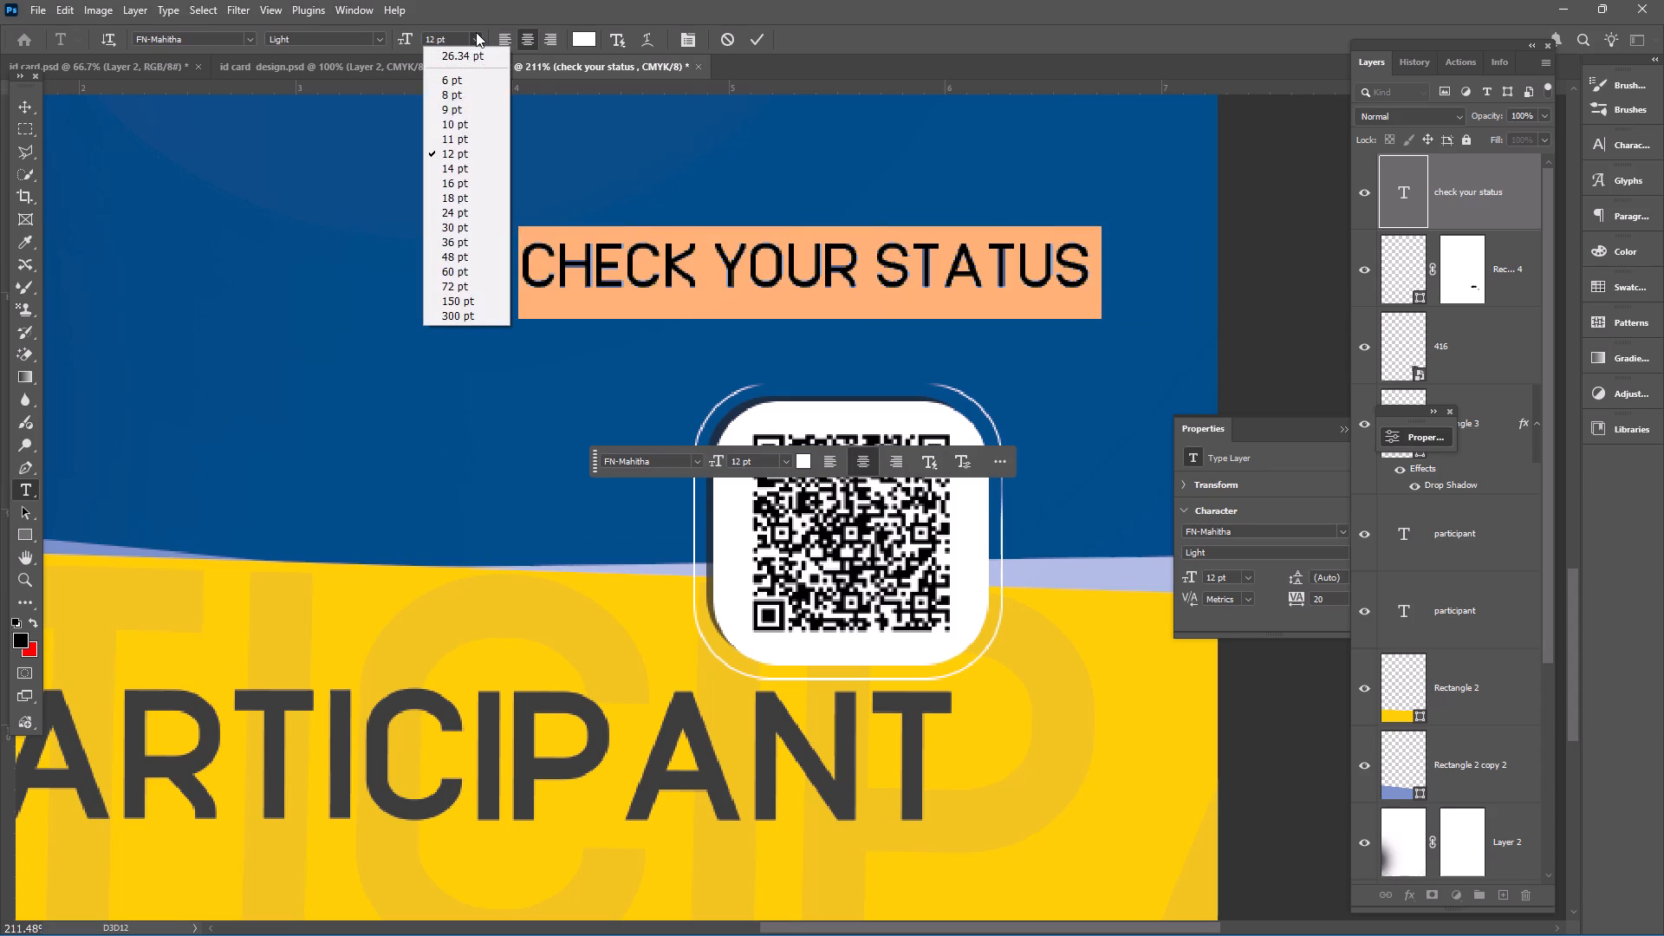
left_click(474, 127)
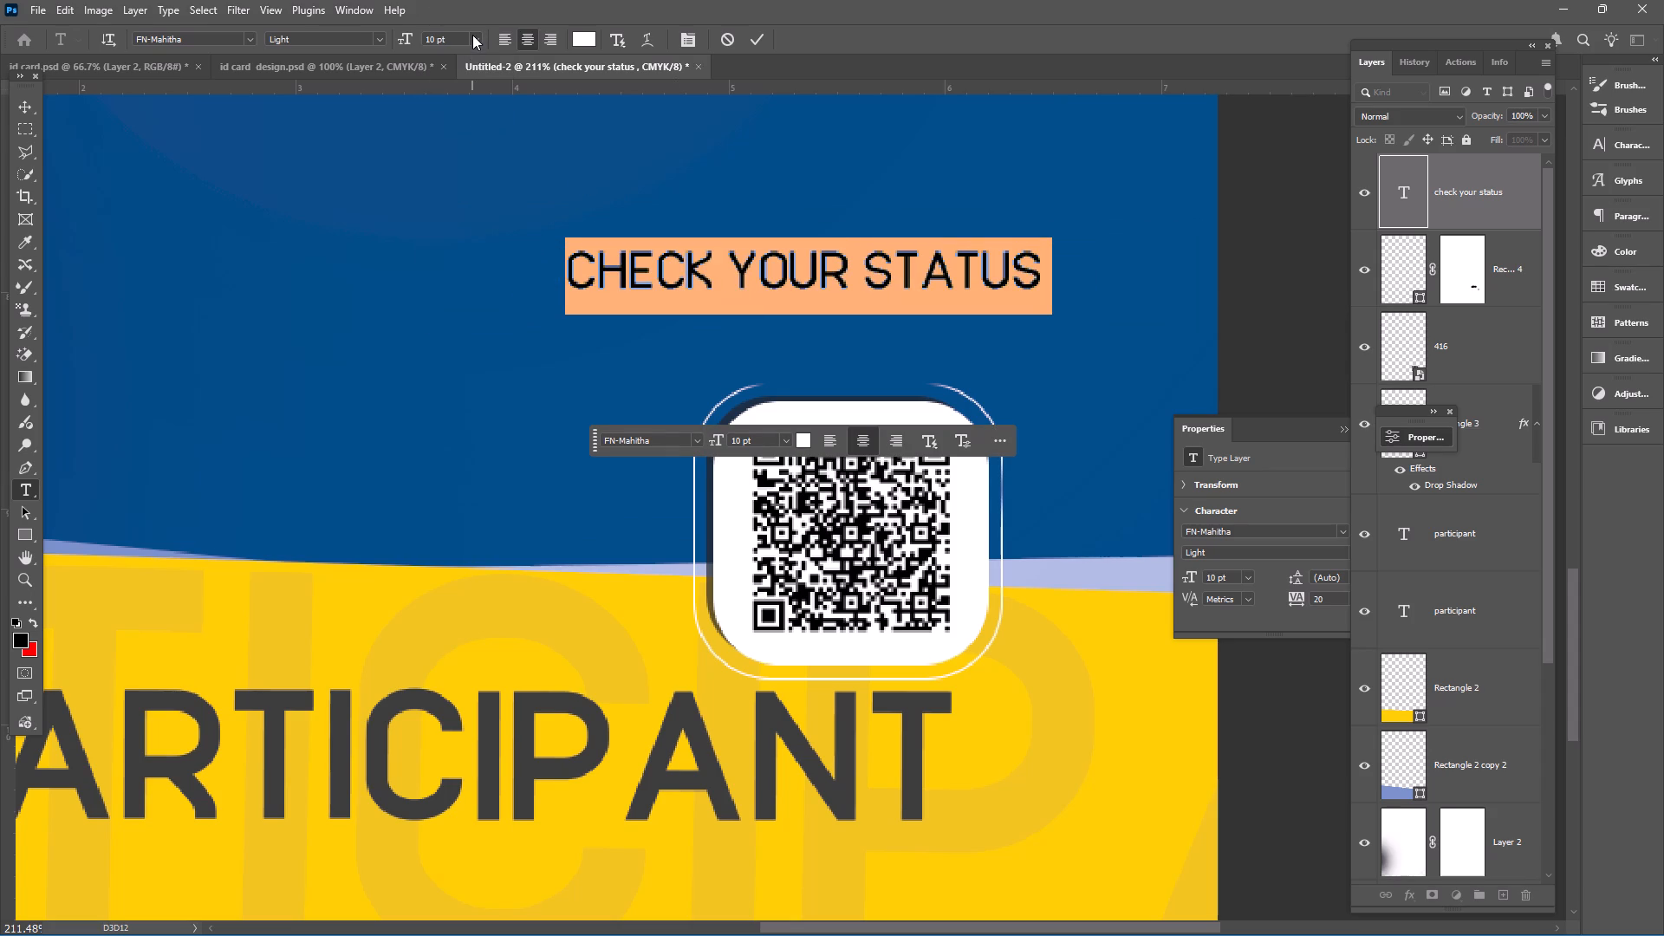
left_click(472, 35)
left_click(472, 114)
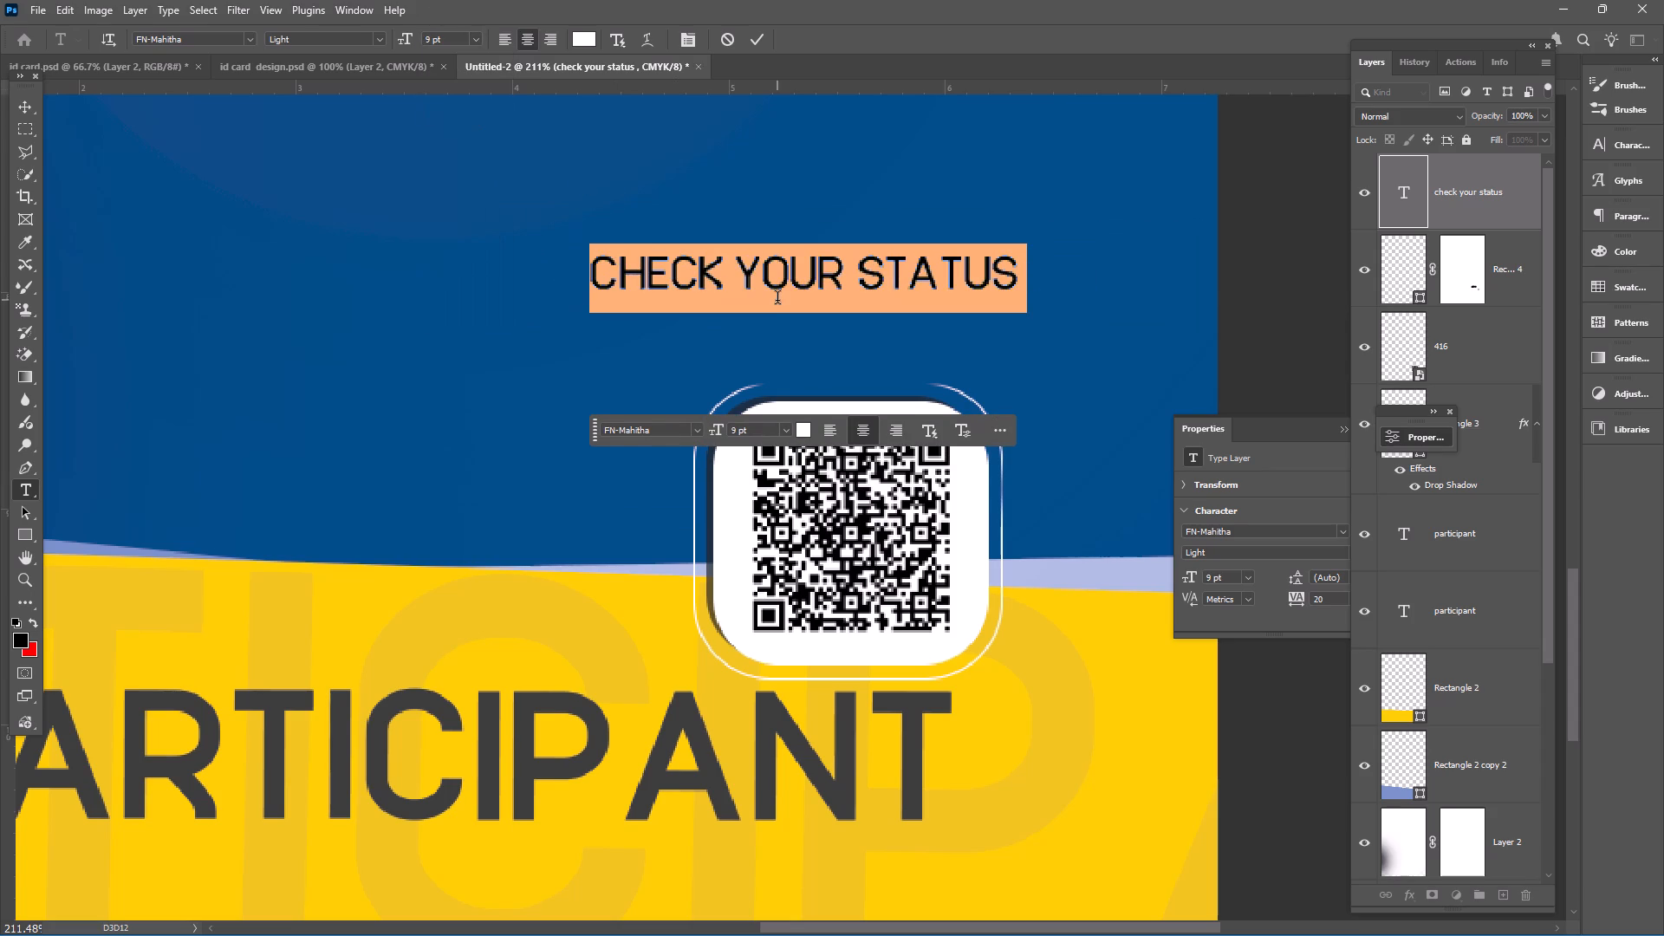
Break the caption into two lines after "check your" and remove the leading space before "status".
left_click(827, 283)
left_click(850, 282)
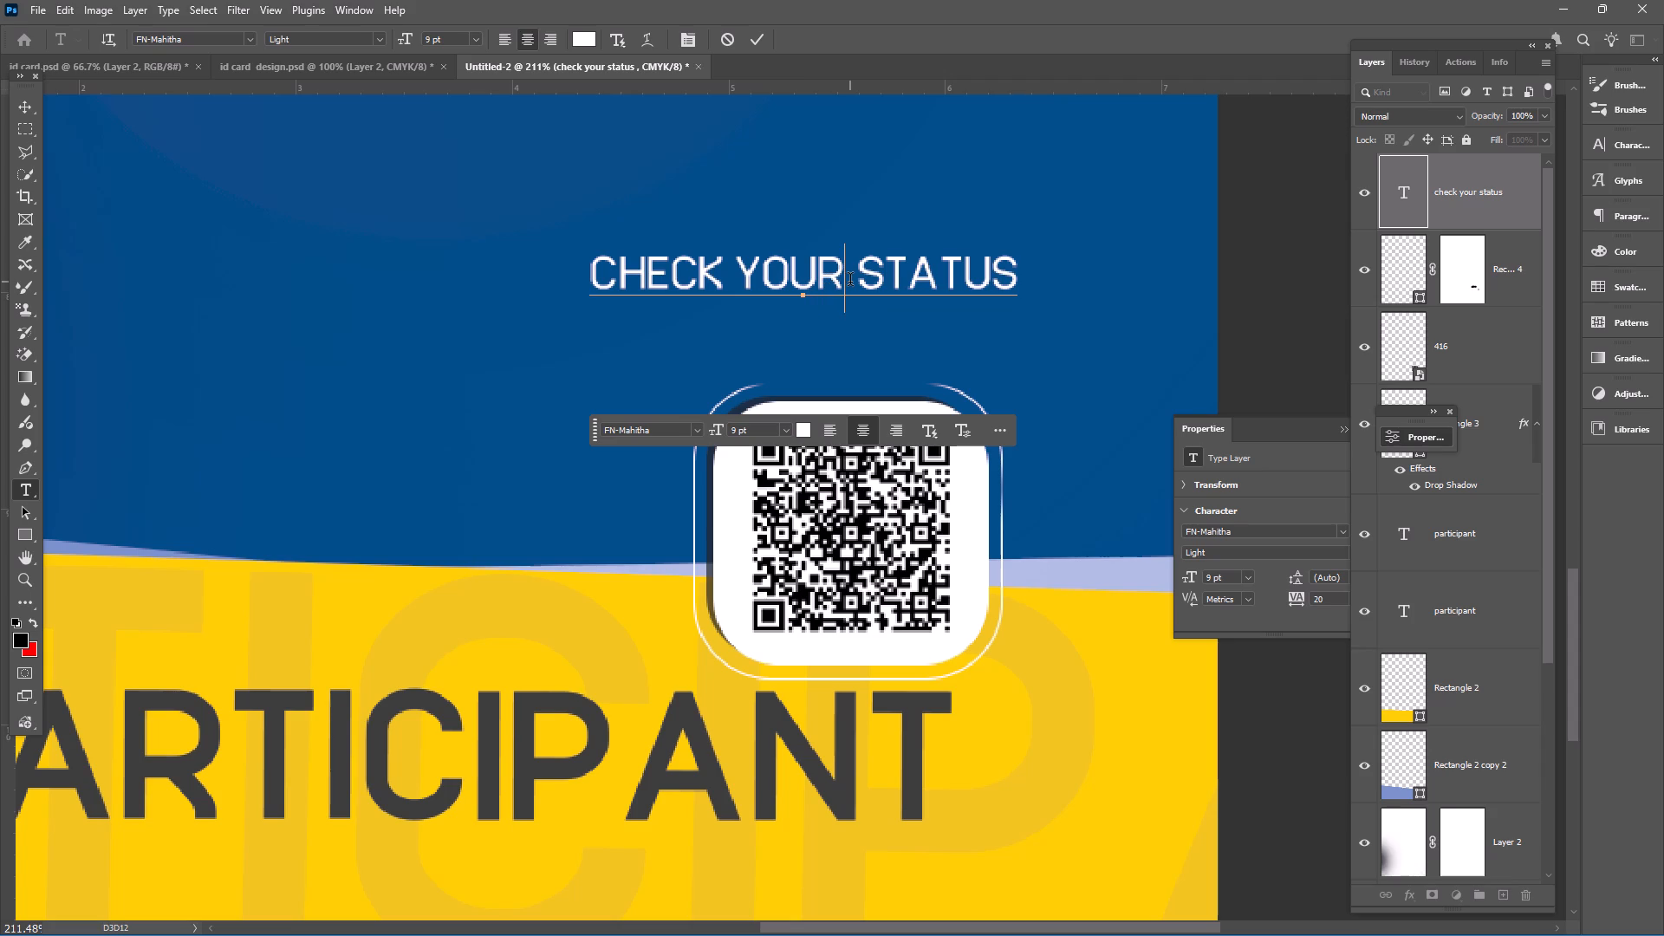
key("Return")
left_click_drag(732, 355, 719, 355)
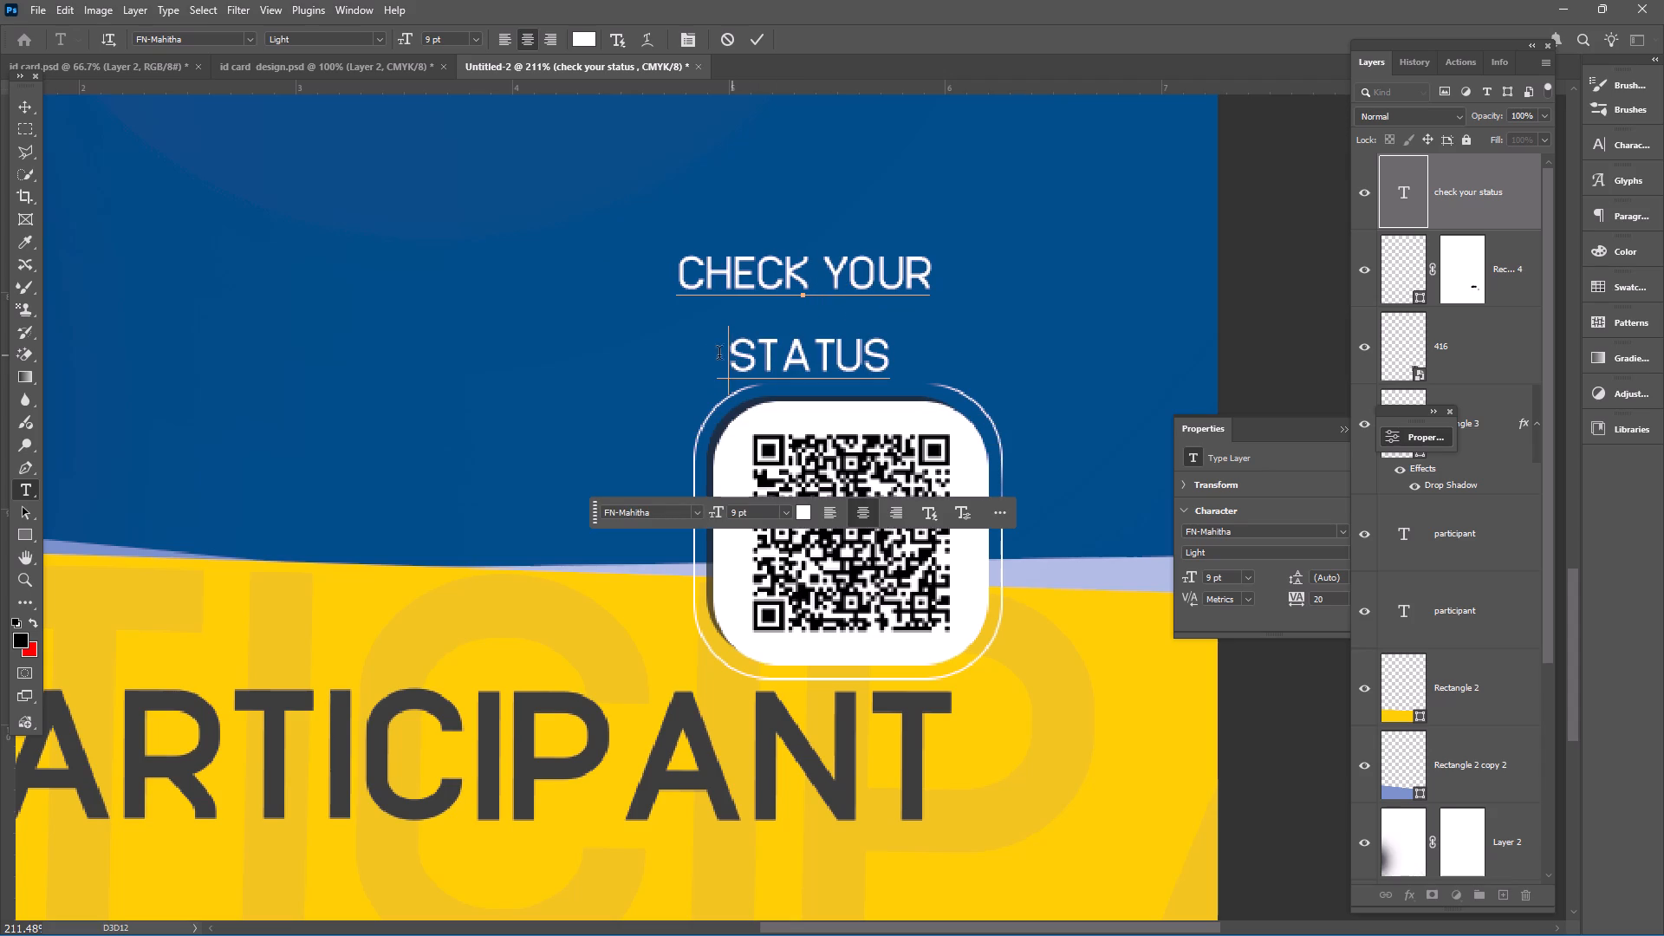
left_click_drag(719, 355, 692, 354)
key("BackSpace")
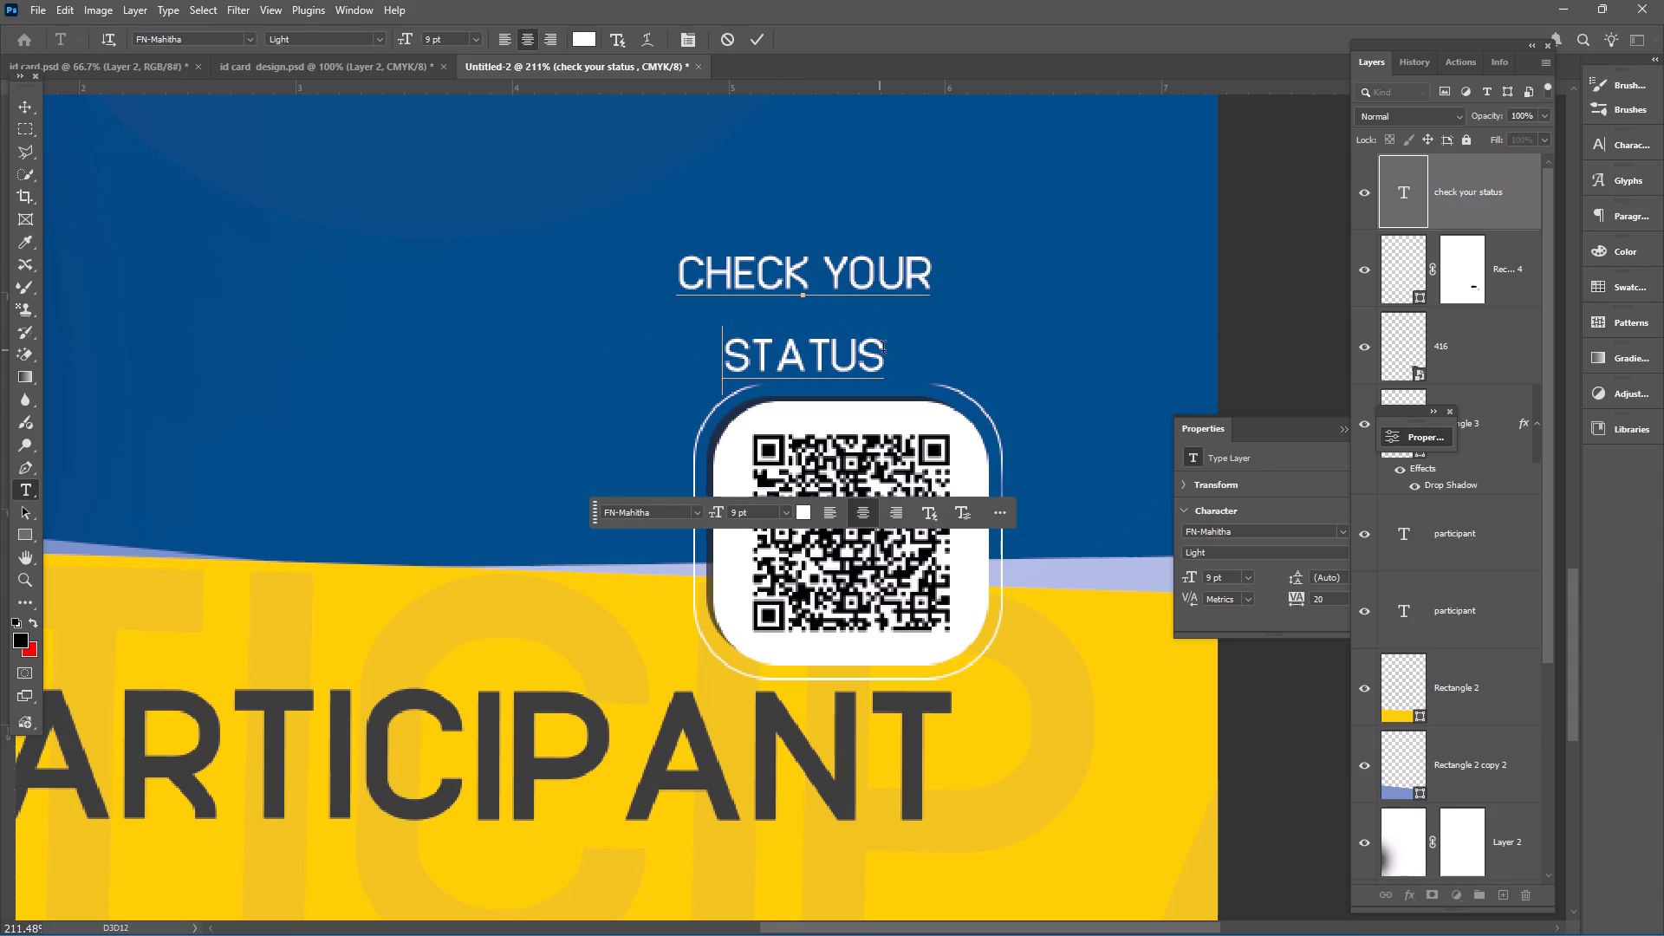
Tighten the leading of both caption lines to 6 pt, undoing the accidental font change.
left_click_drag(889, 355, 667, 265)
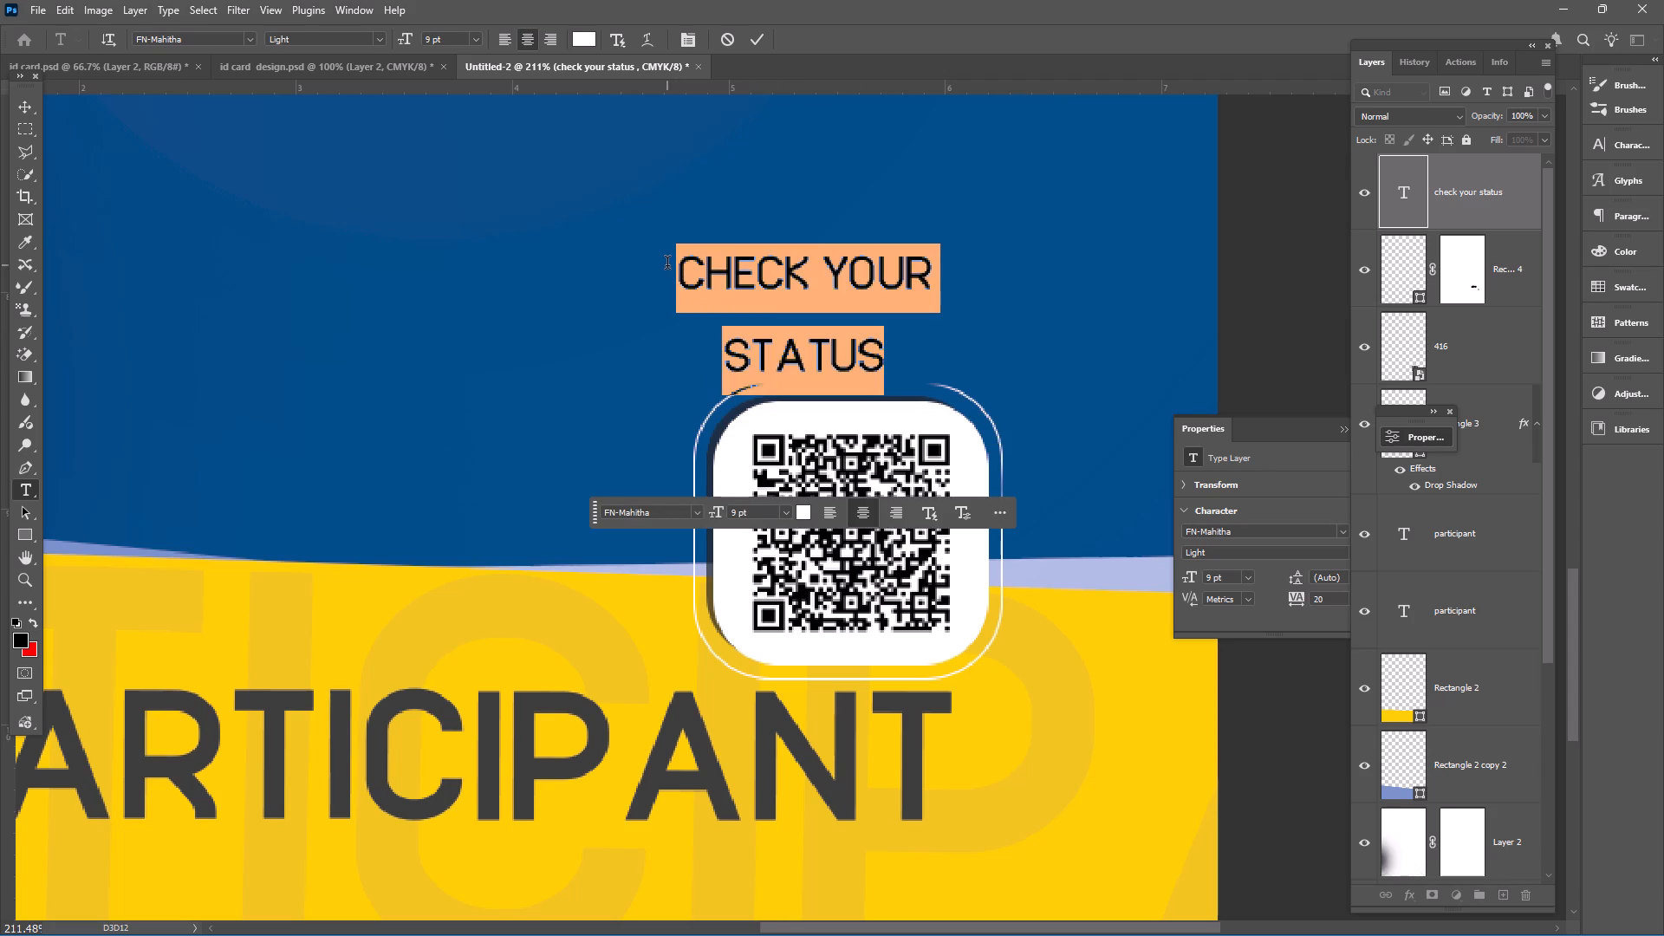
key("alt+Up")
key("alt+Up")
key("alt+Up")
key("alt+Up")
key("alt+Down")
key("alt+Down")
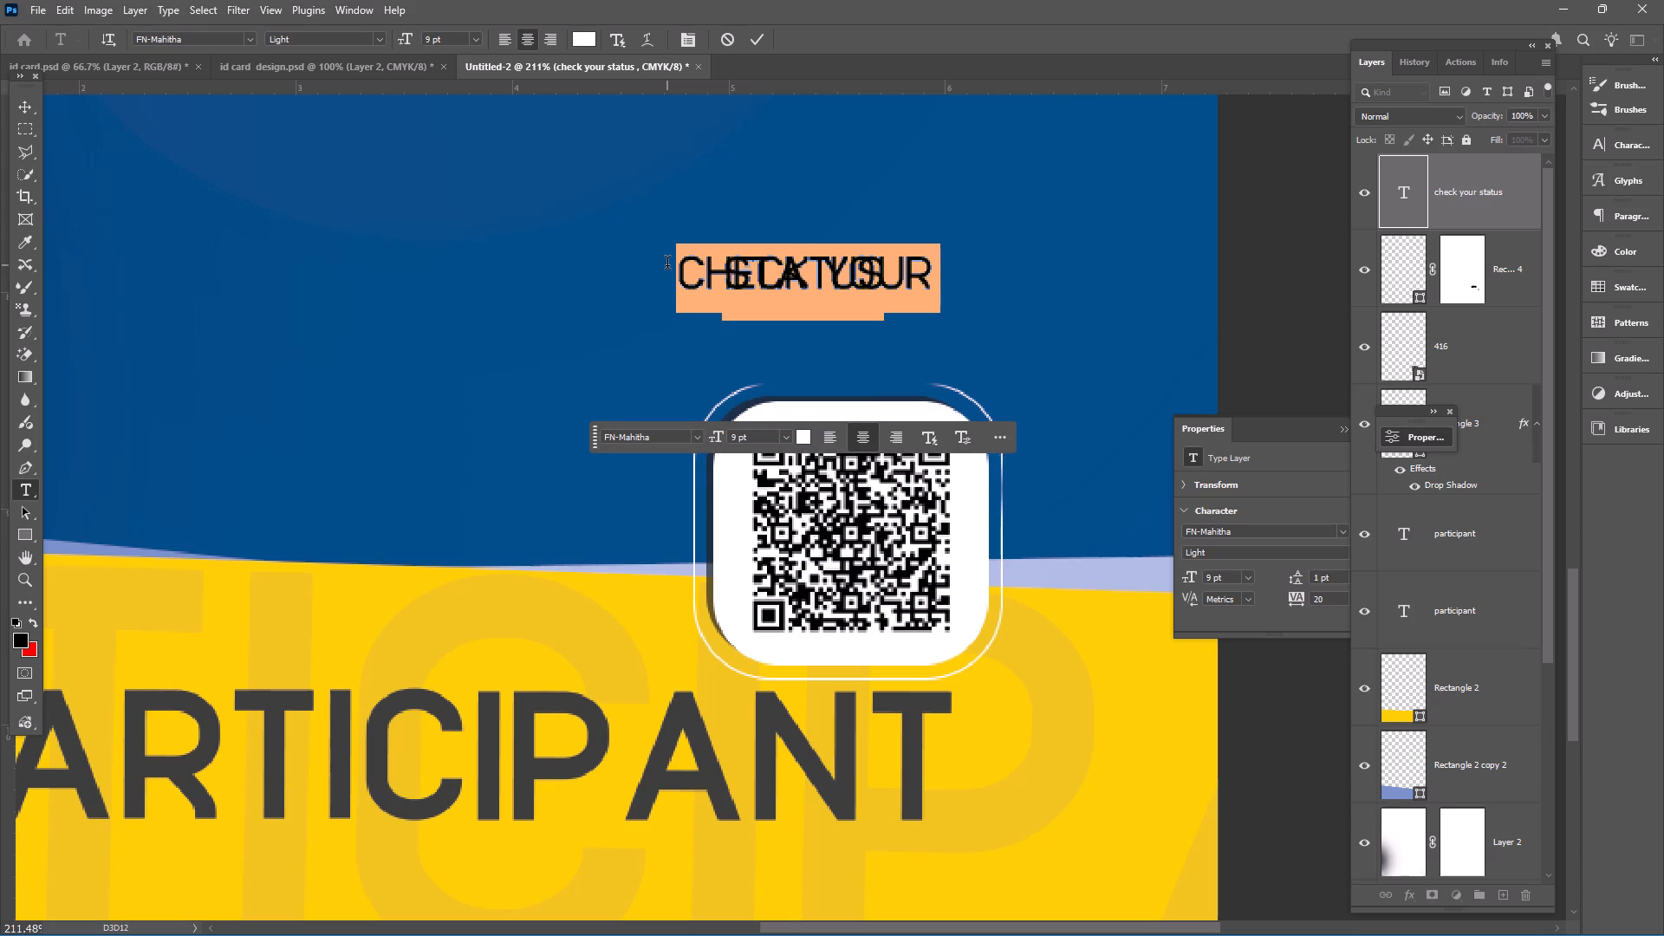
key("alt+Down")
key("alt+Down")
key("alt+Down")
key("alt+Down")
key("alt+Down")
key("alt+Down")
key("alt+Up")
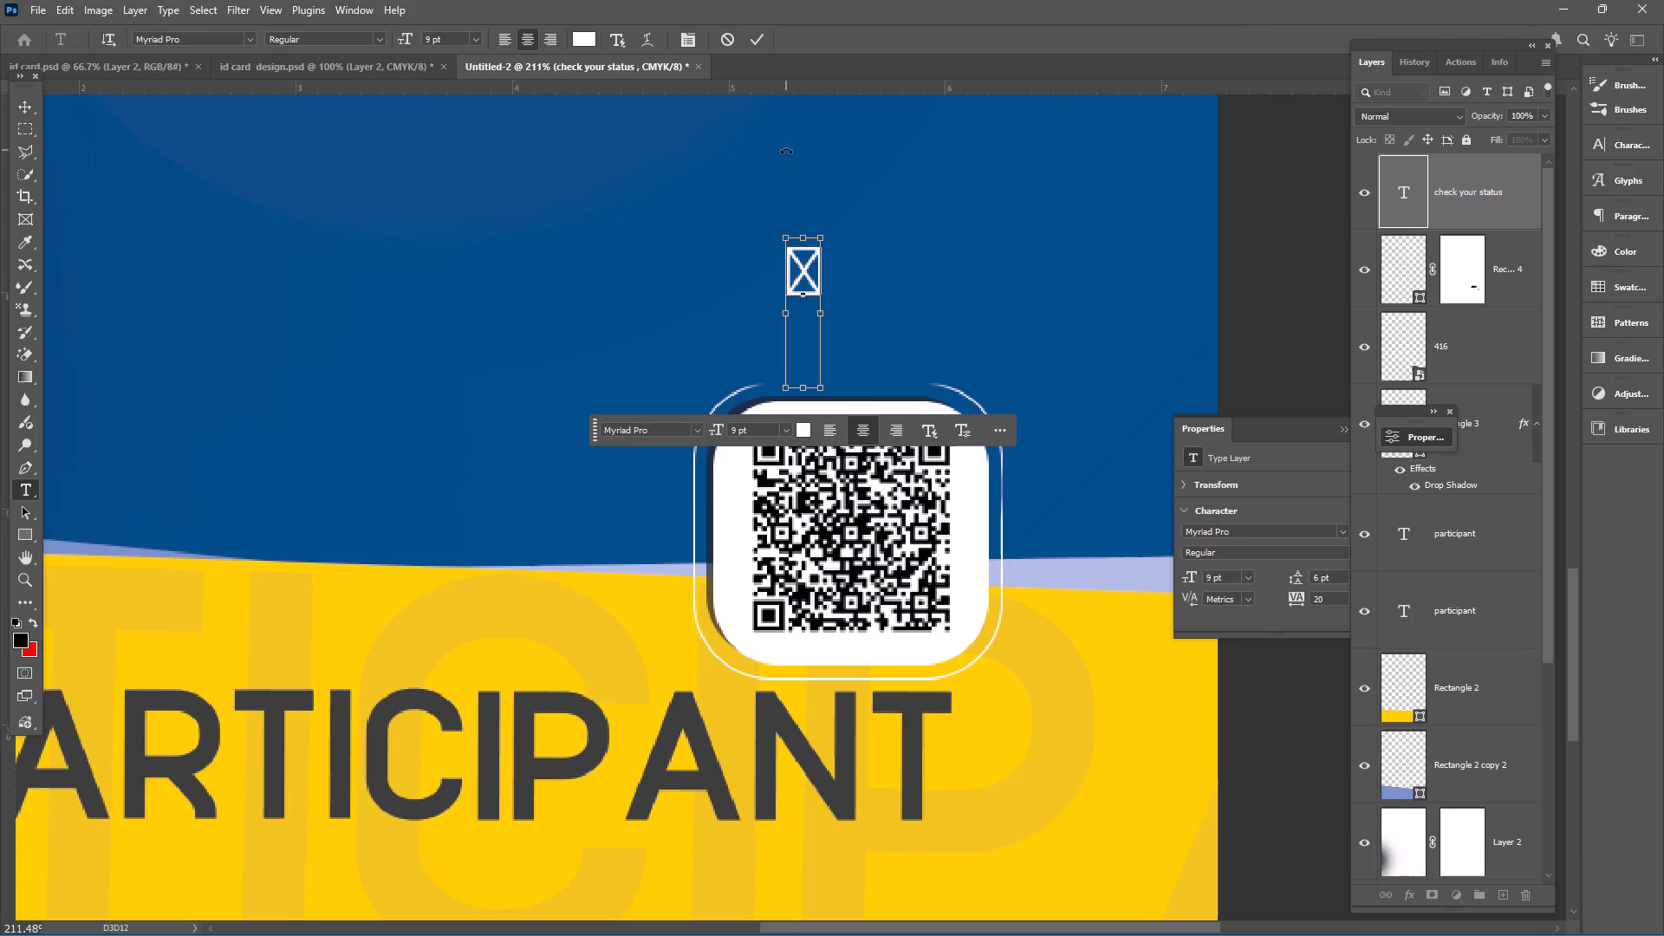
key("ctrl+z")
left_click(857, 286)
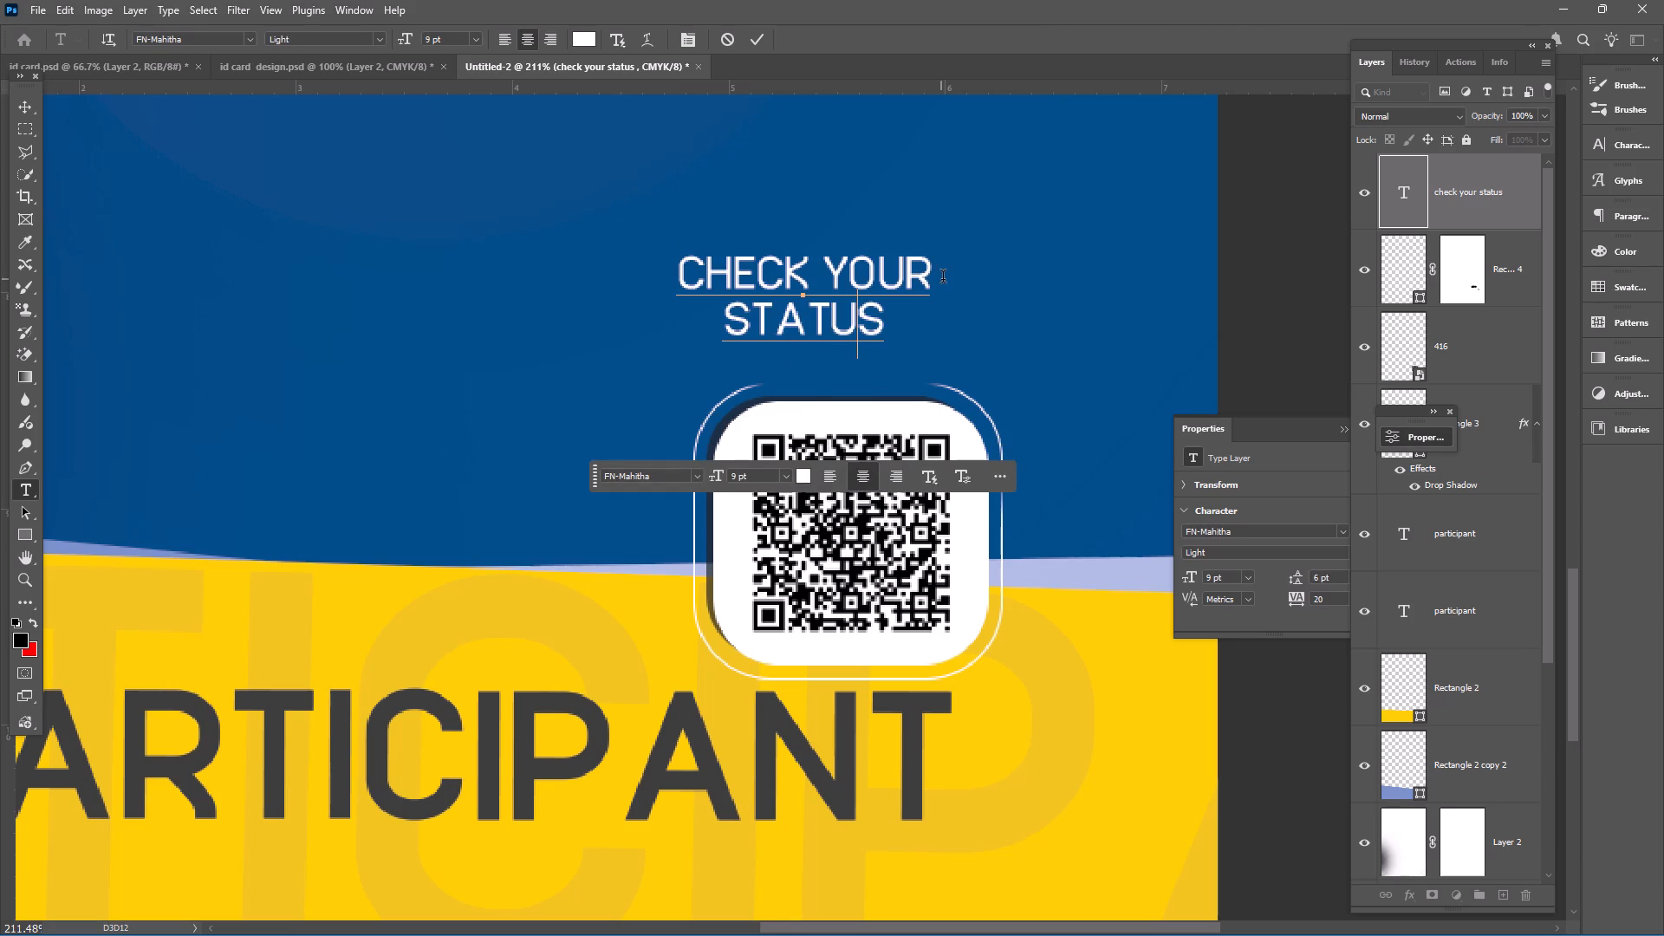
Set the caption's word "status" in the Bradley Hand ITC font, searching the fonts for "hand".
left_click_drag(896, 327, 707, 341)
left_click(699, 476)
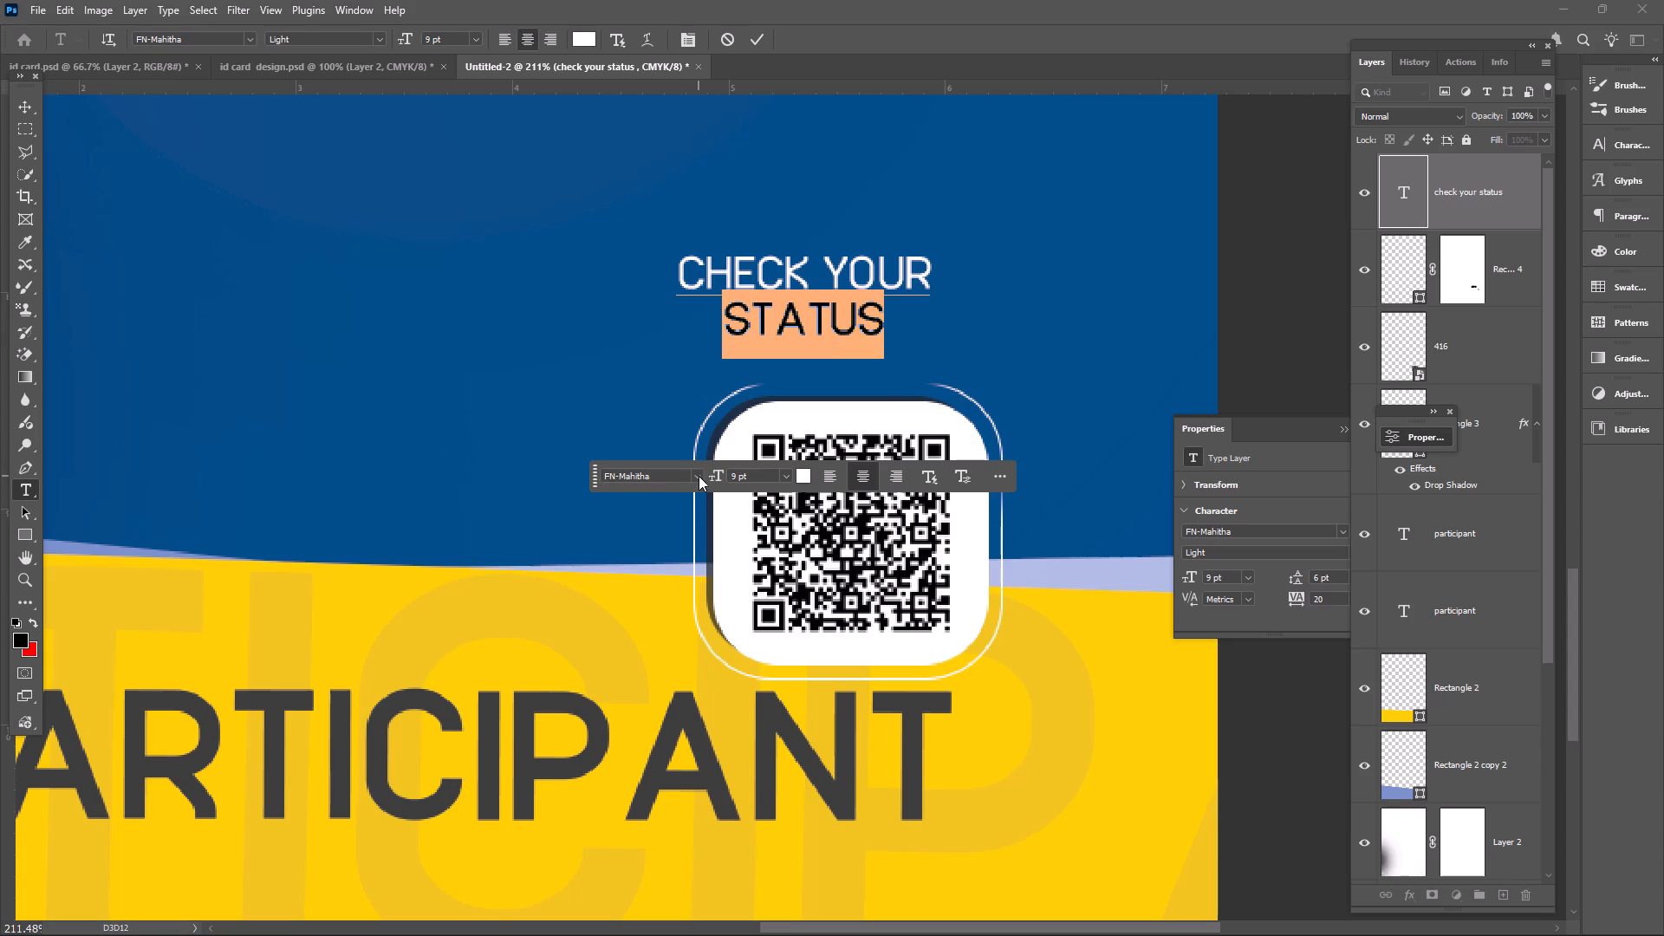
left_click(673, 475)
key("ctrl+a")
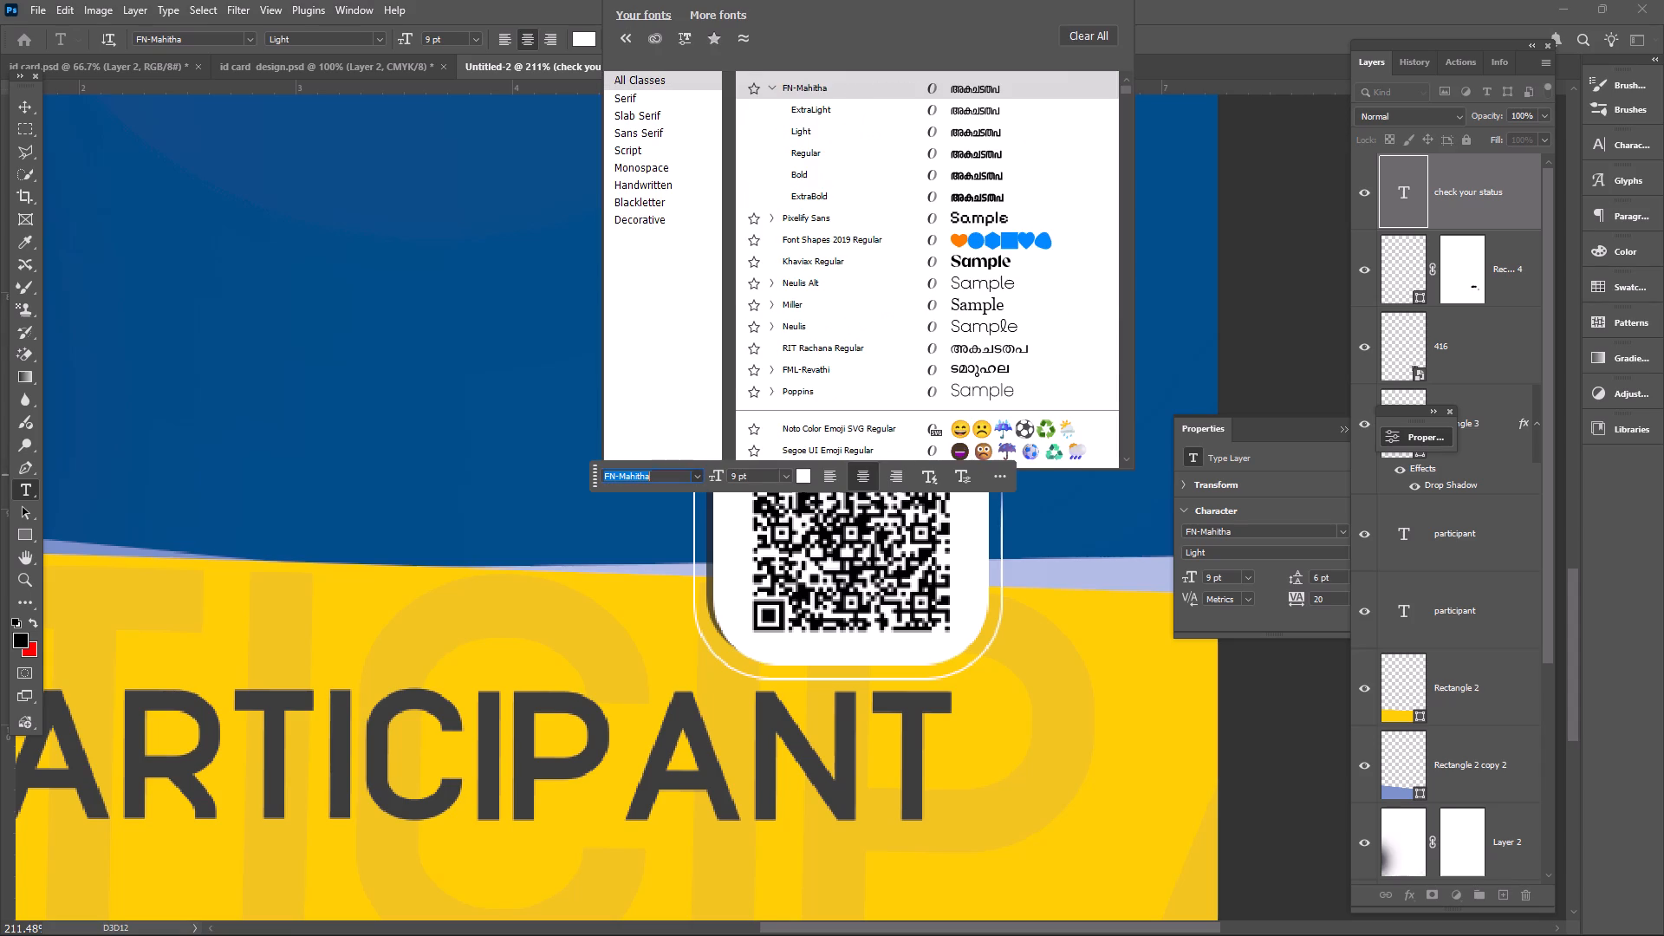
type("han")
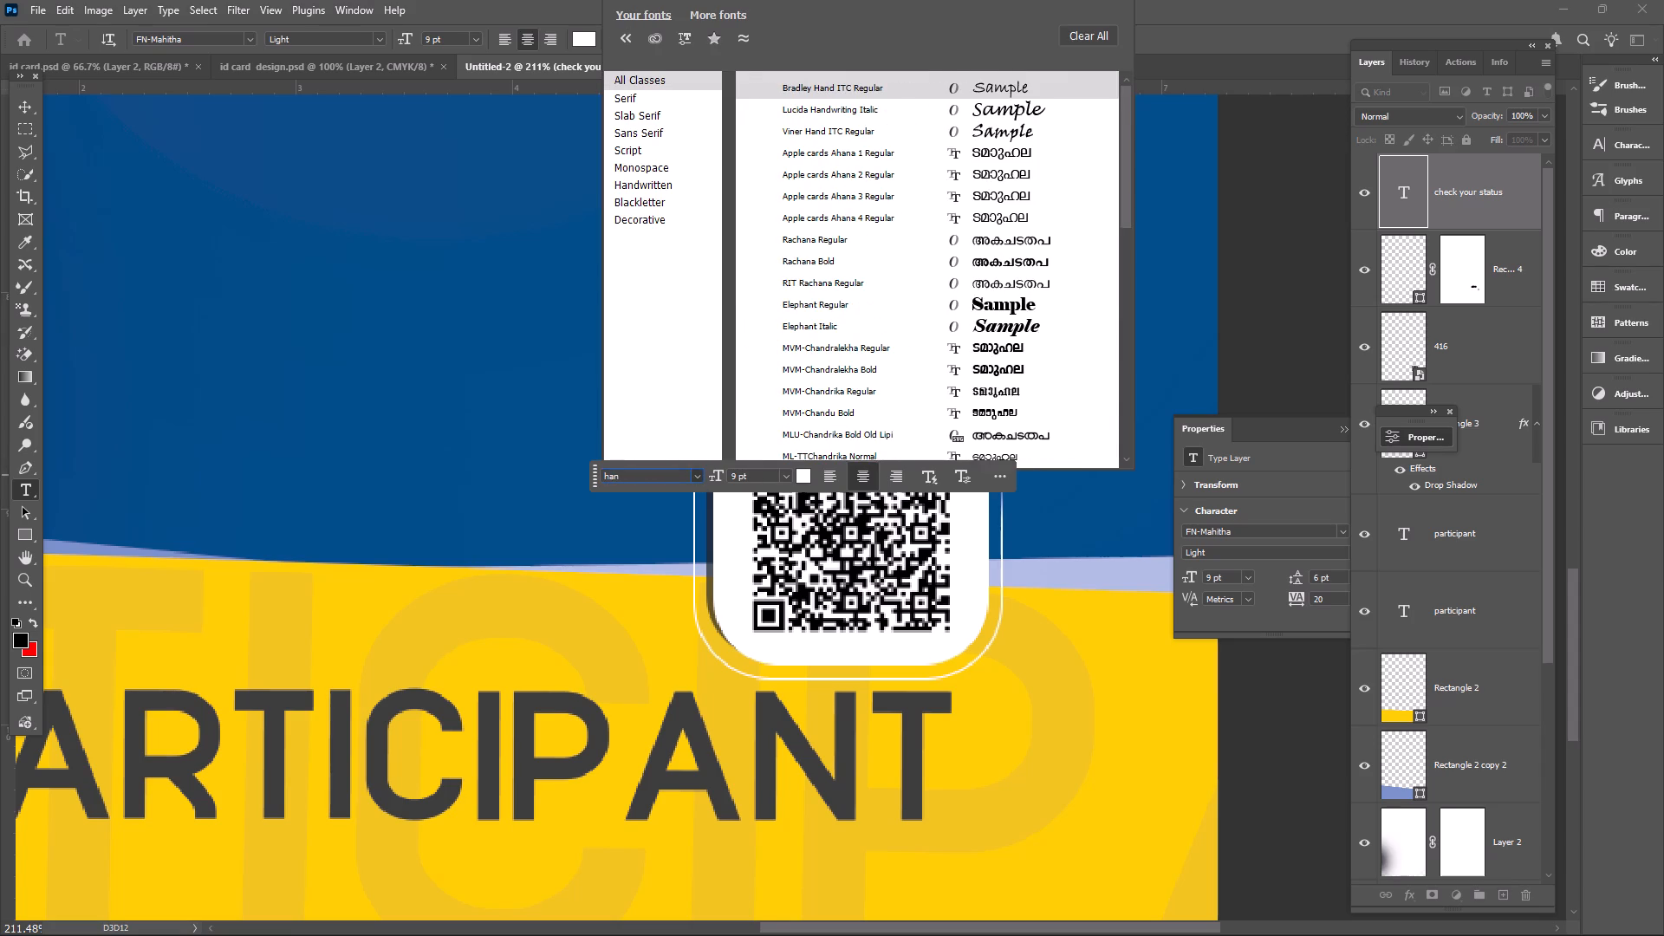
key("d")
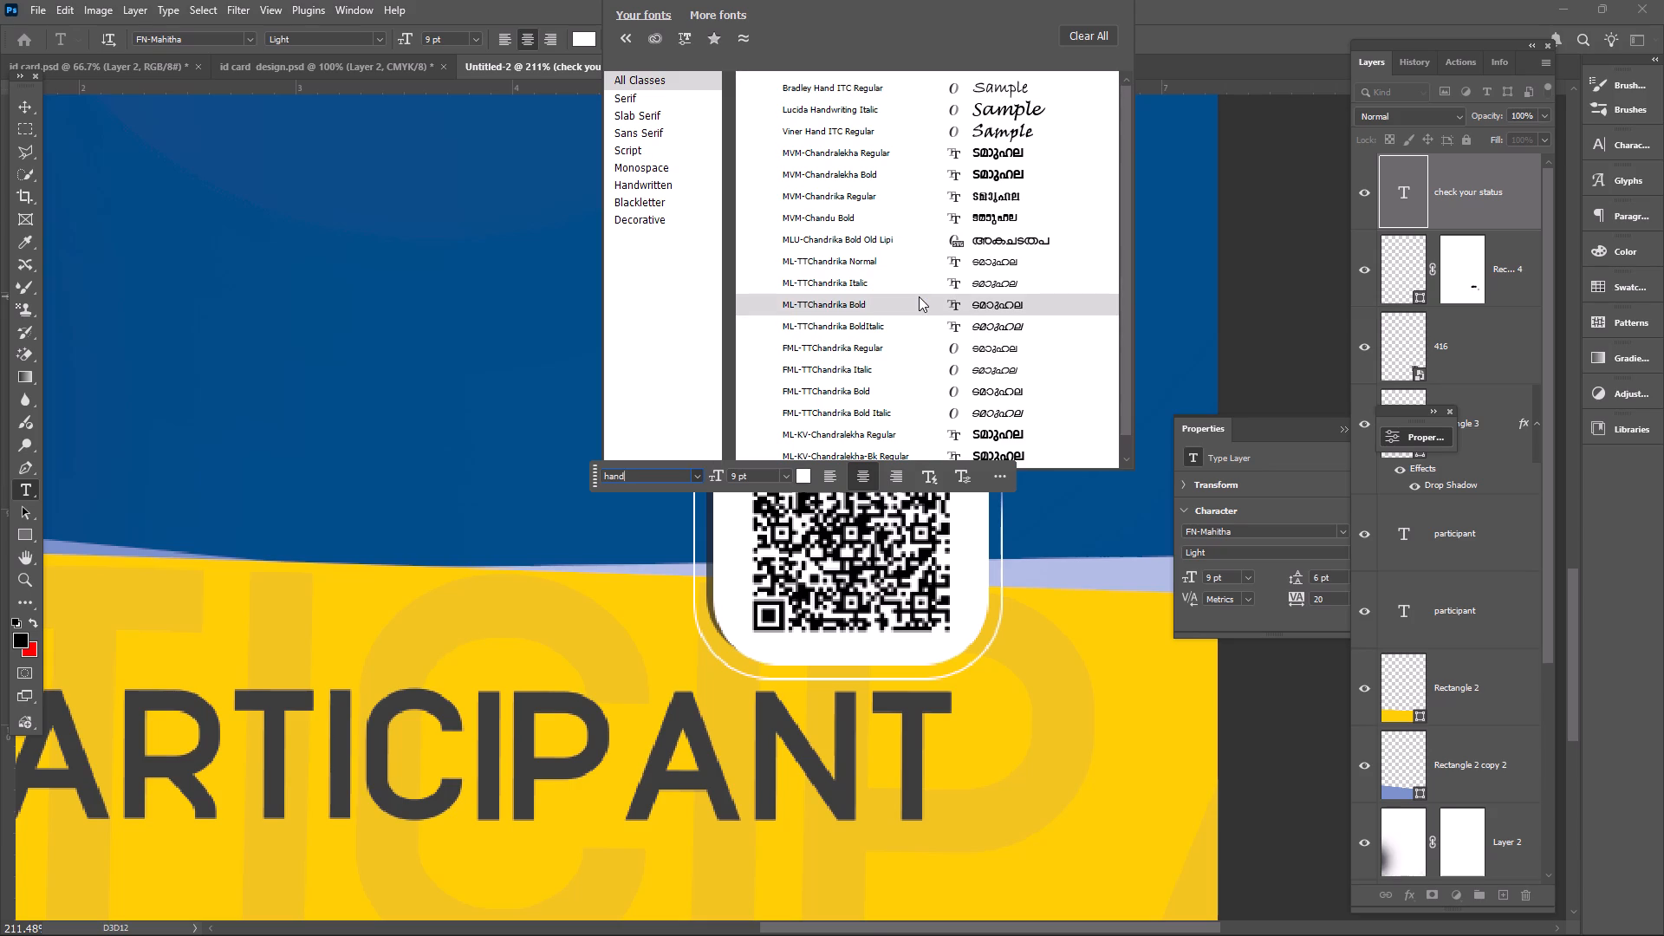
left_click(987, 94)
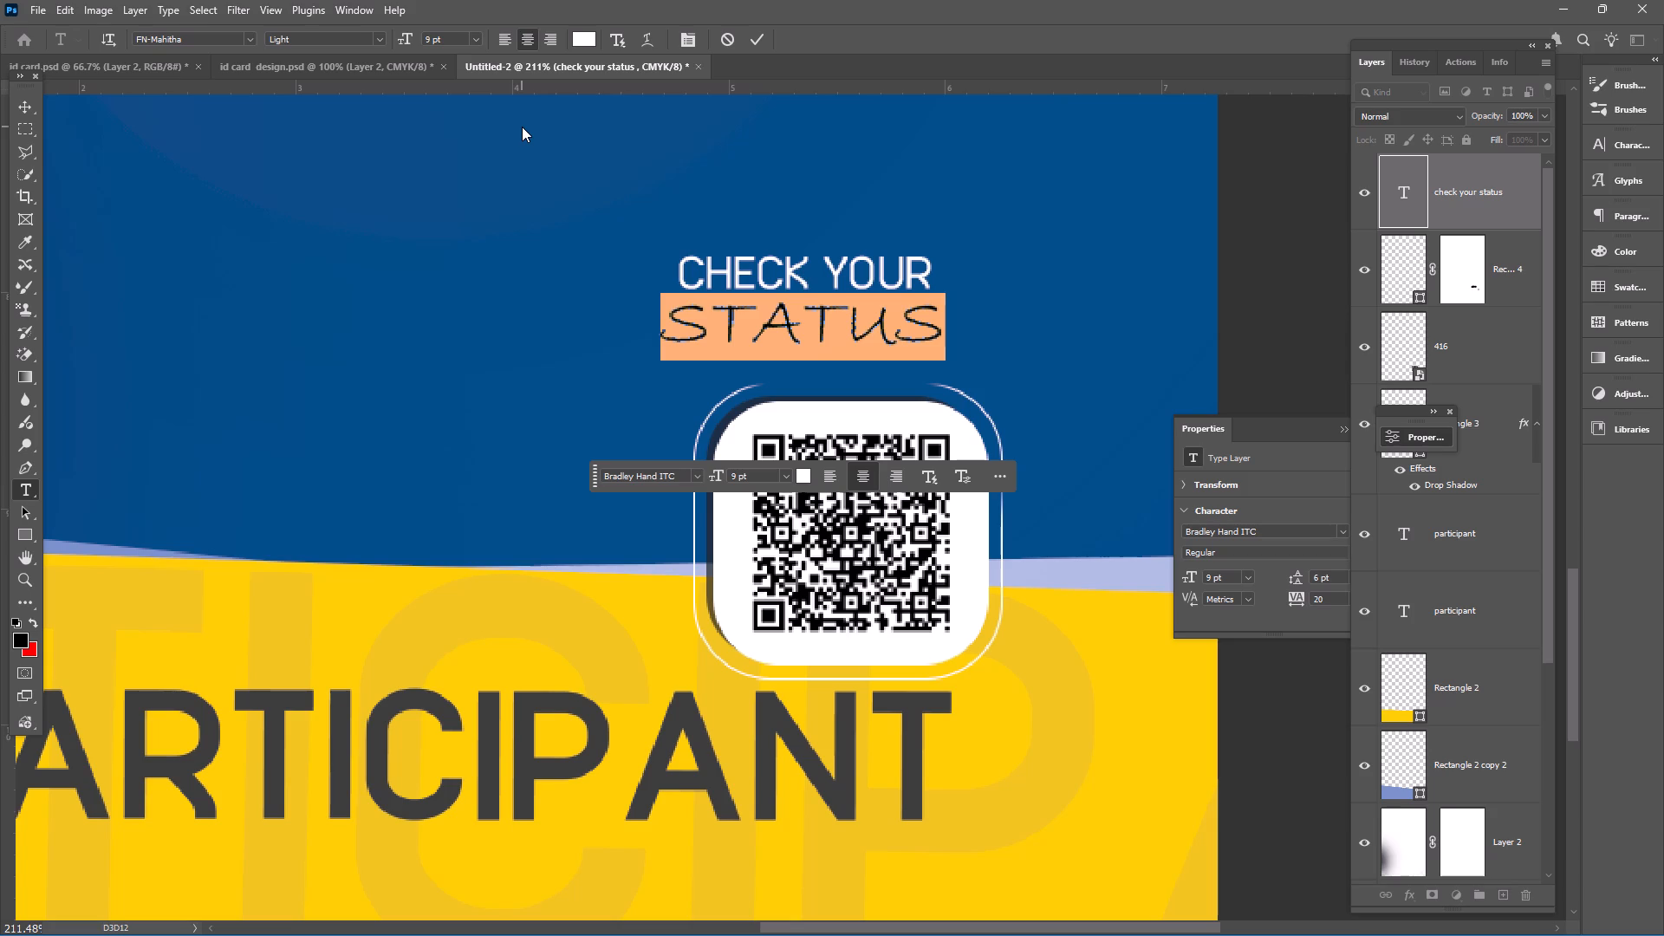
Browse the fonts matching "han" for the word "status", clear the search, and apply Neulis Thin instead.
left_click(239, 36)
type("han")
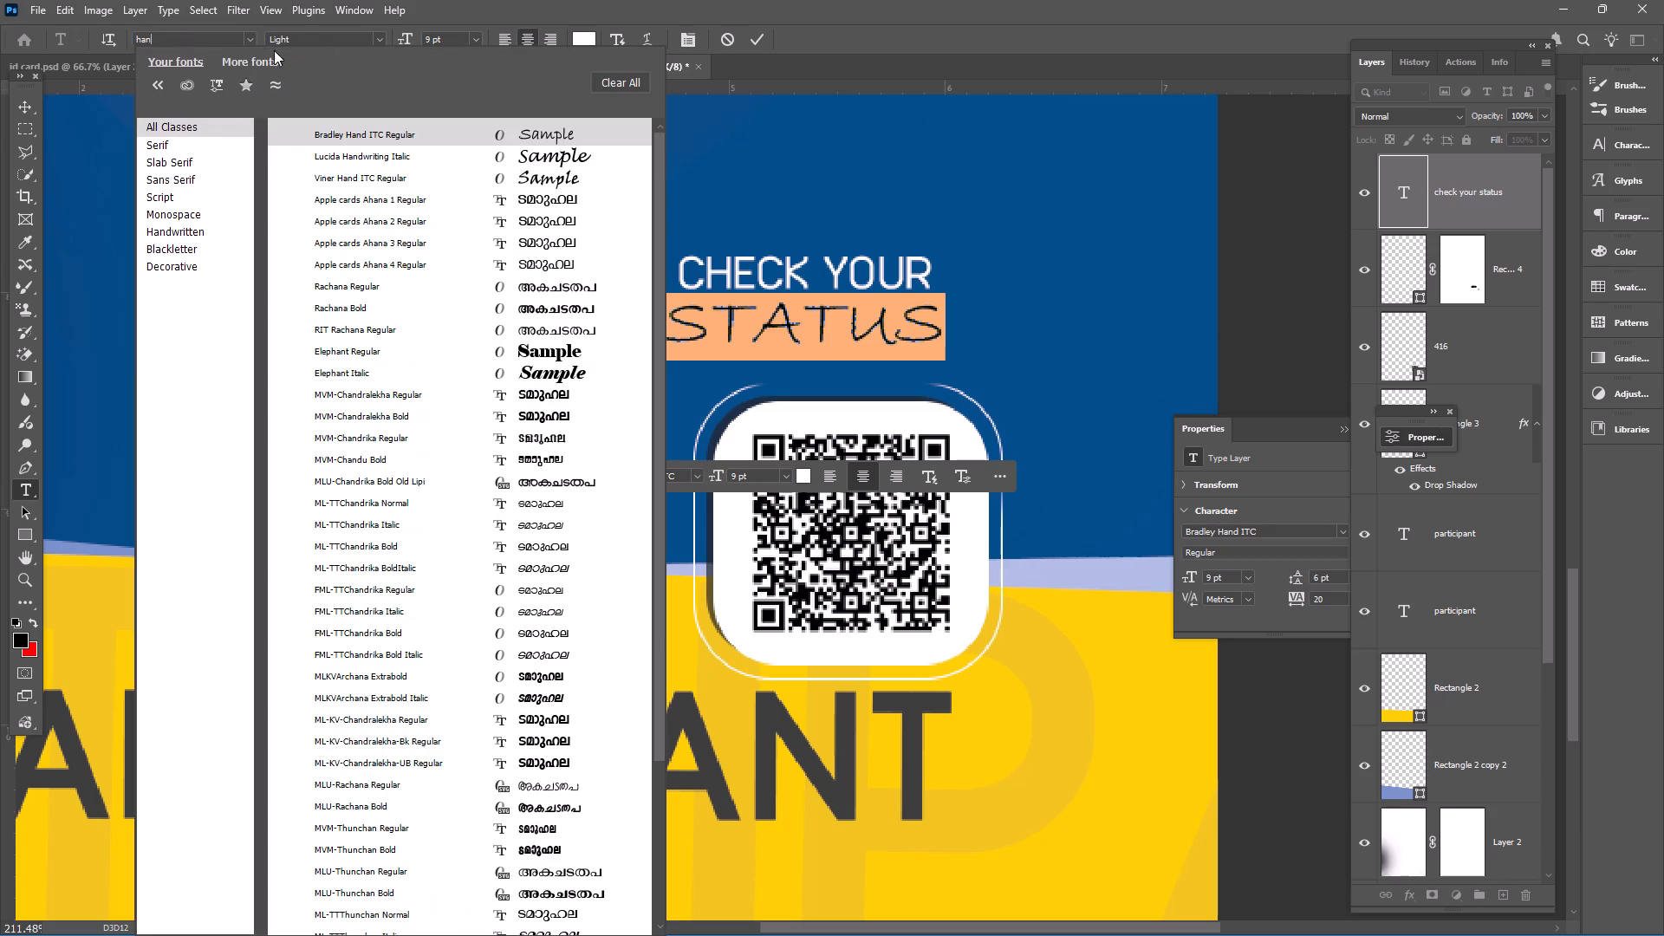
scroll(462, 410, "down", 5)
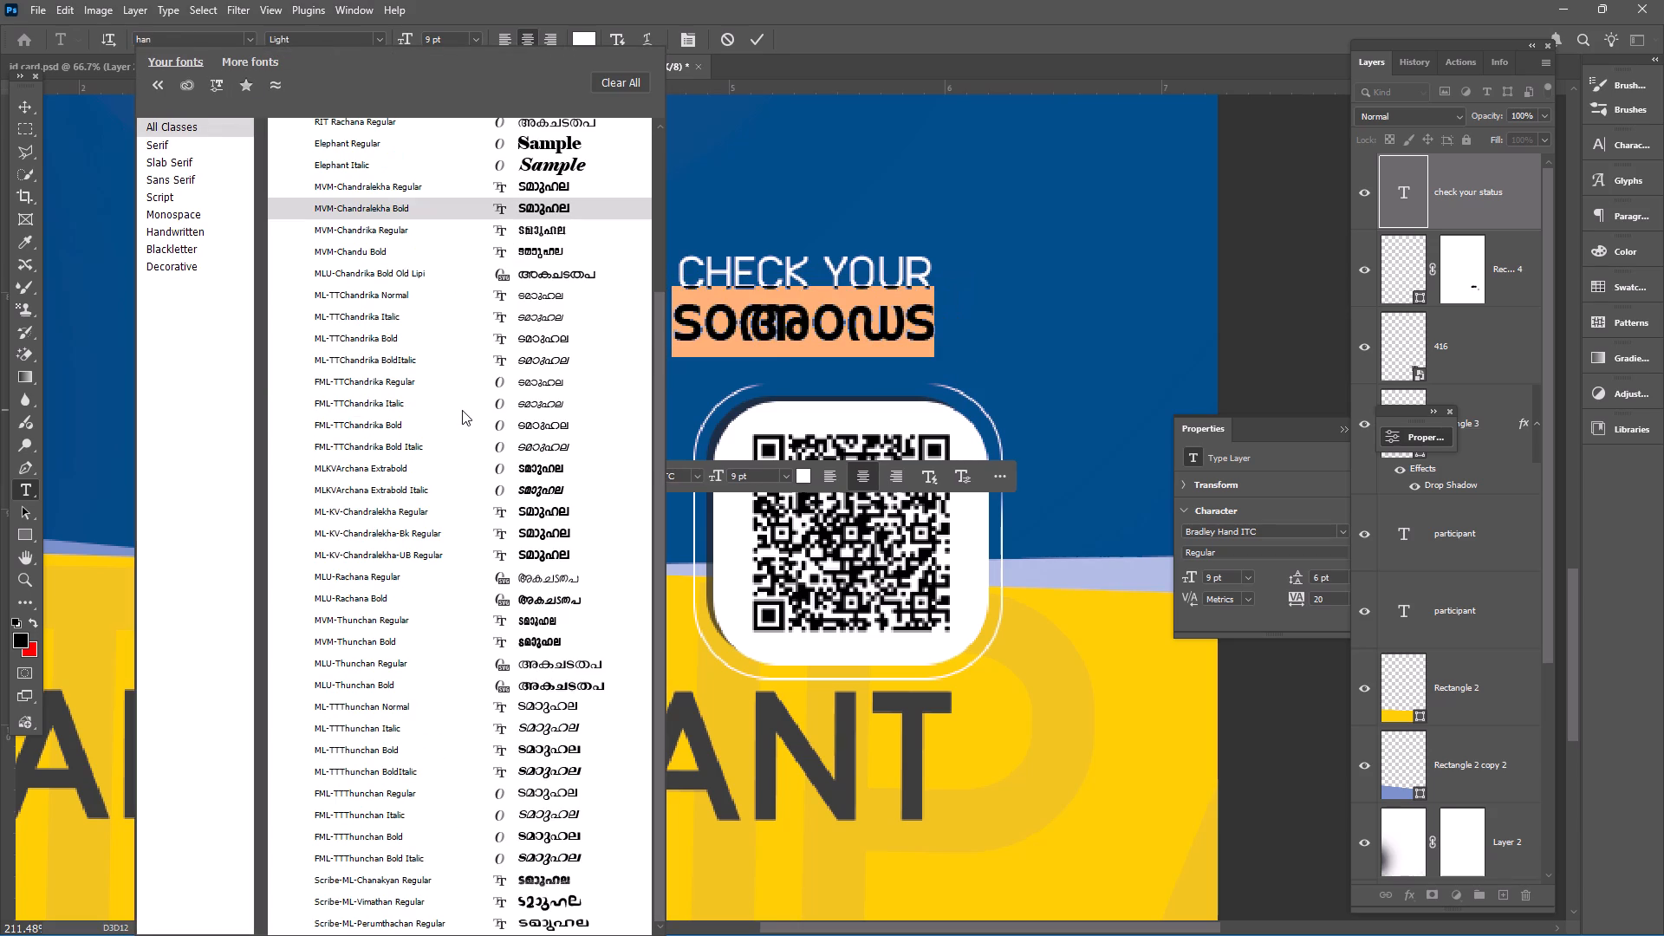
scroll(462, 410, "down", 1)
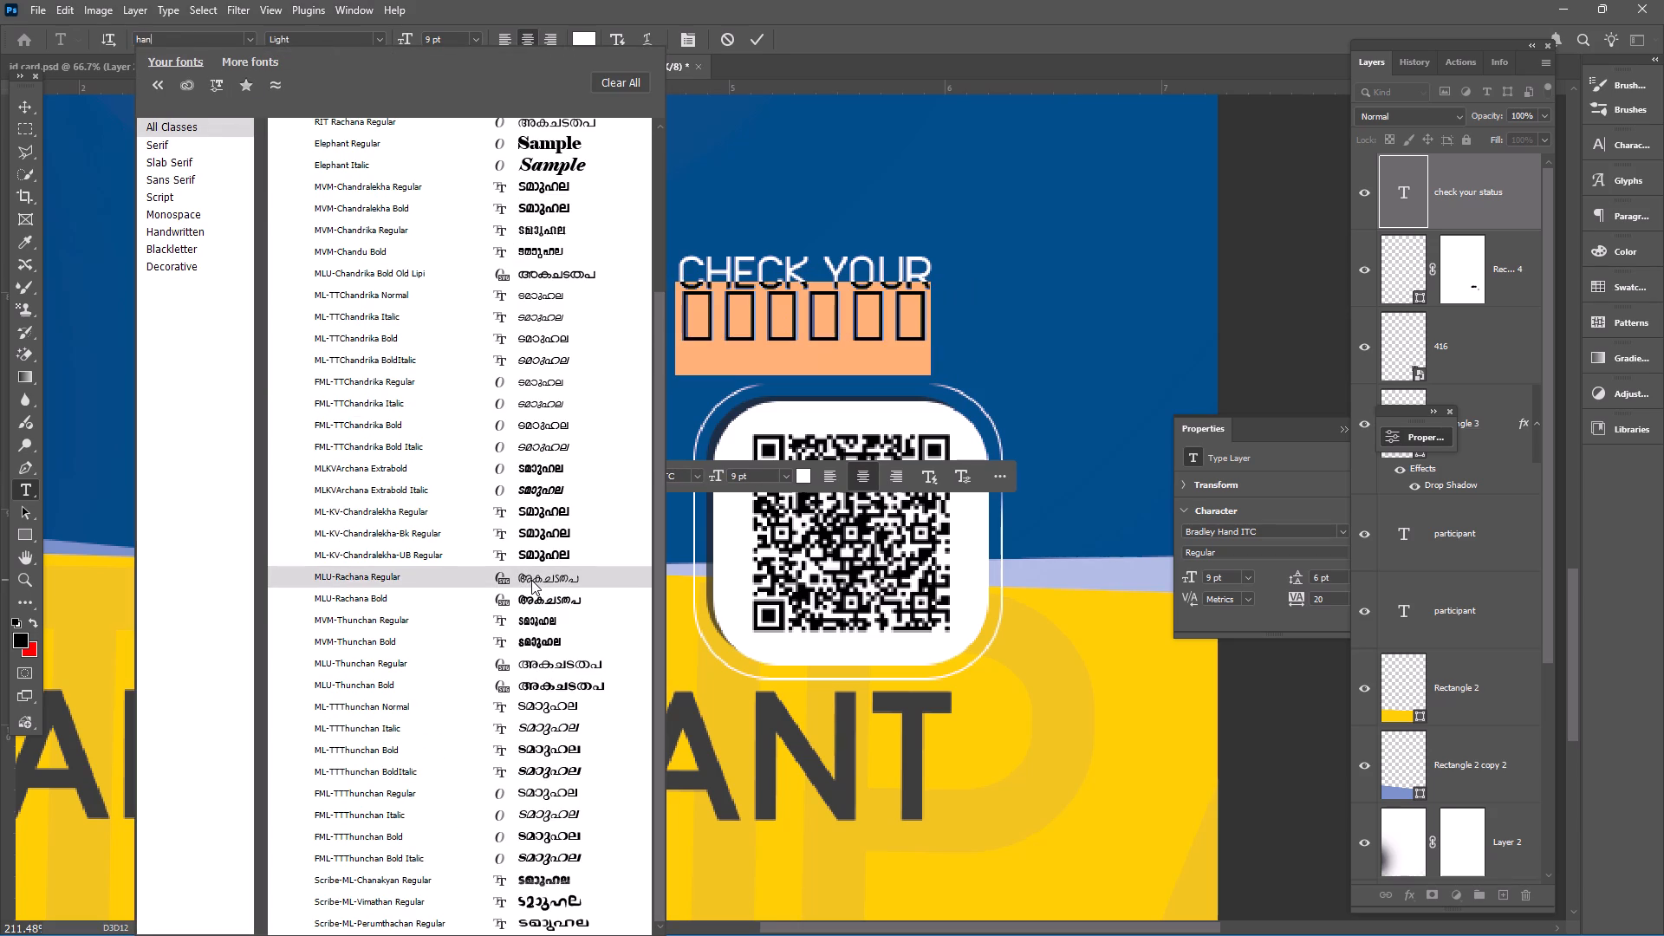
scroll(544, 765, "down", 6)
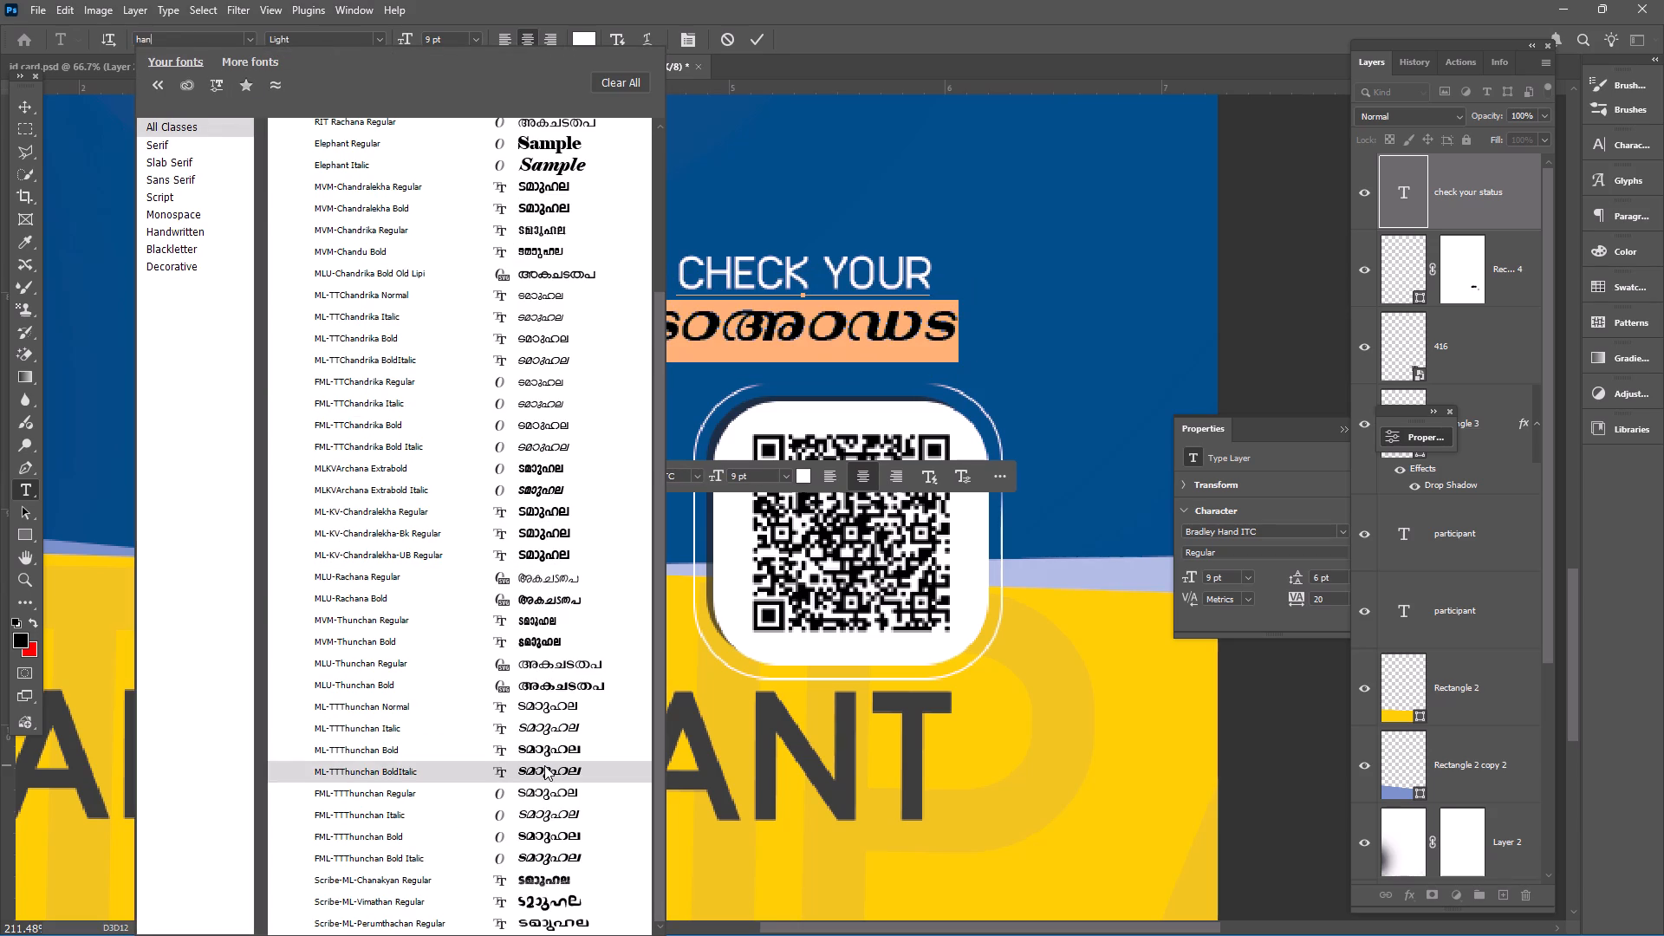
scroll(544, 765, "up", 7)
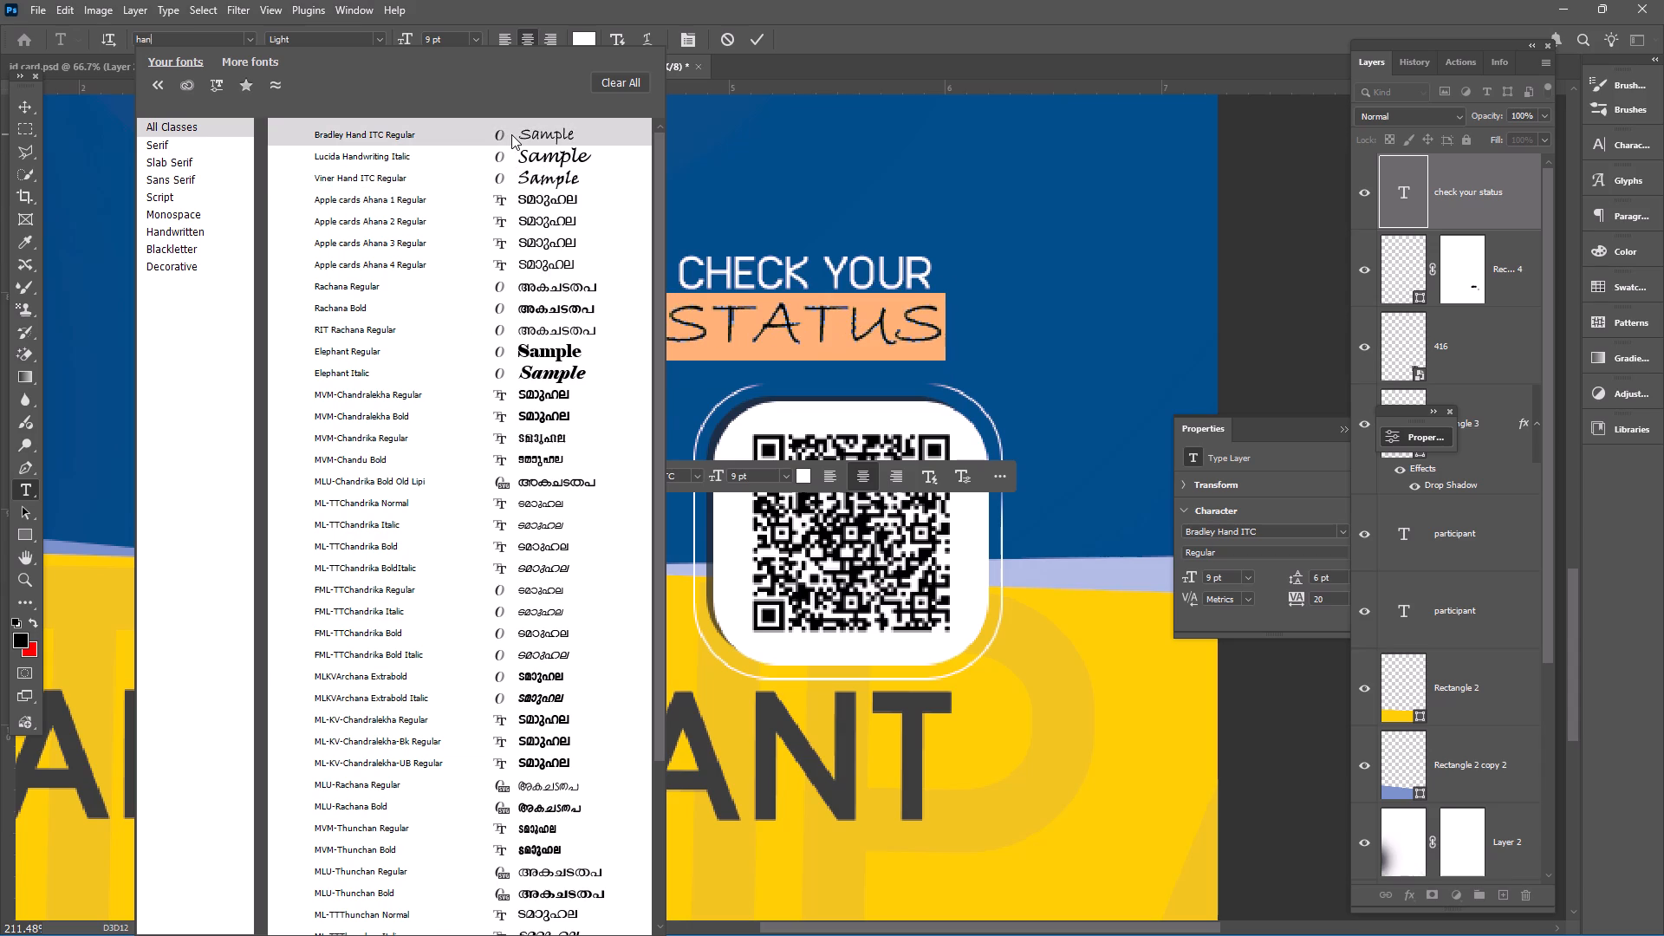
key("BackSpace")
key("BackSpace")
key("BackSpace")
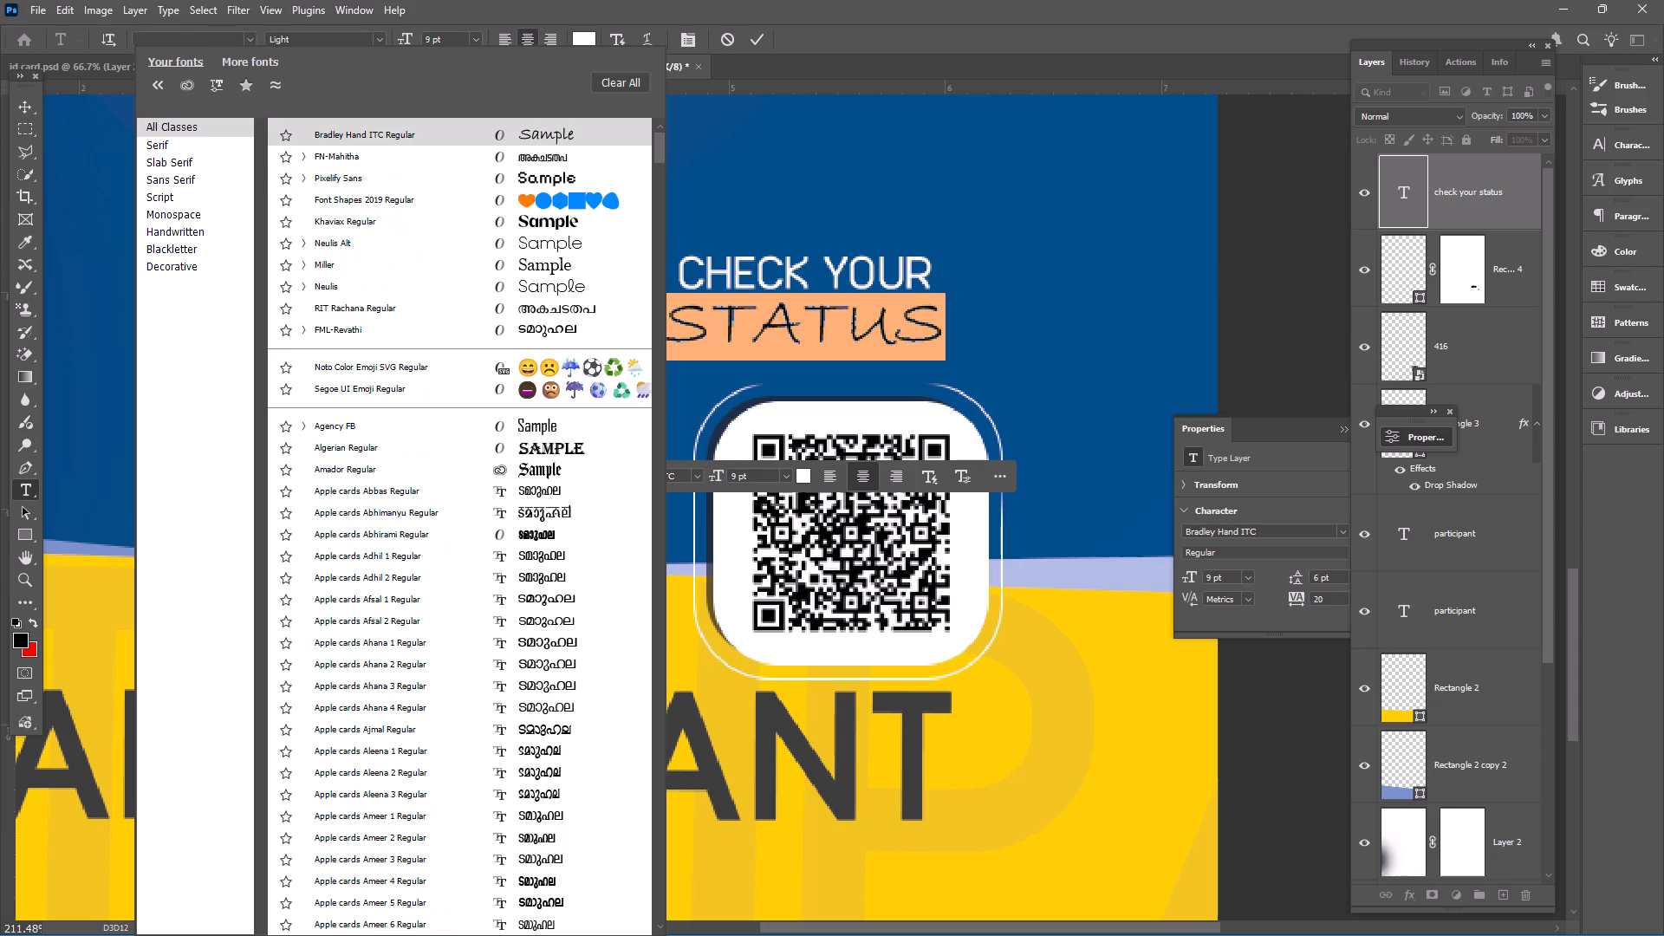
left_click(454, 279)
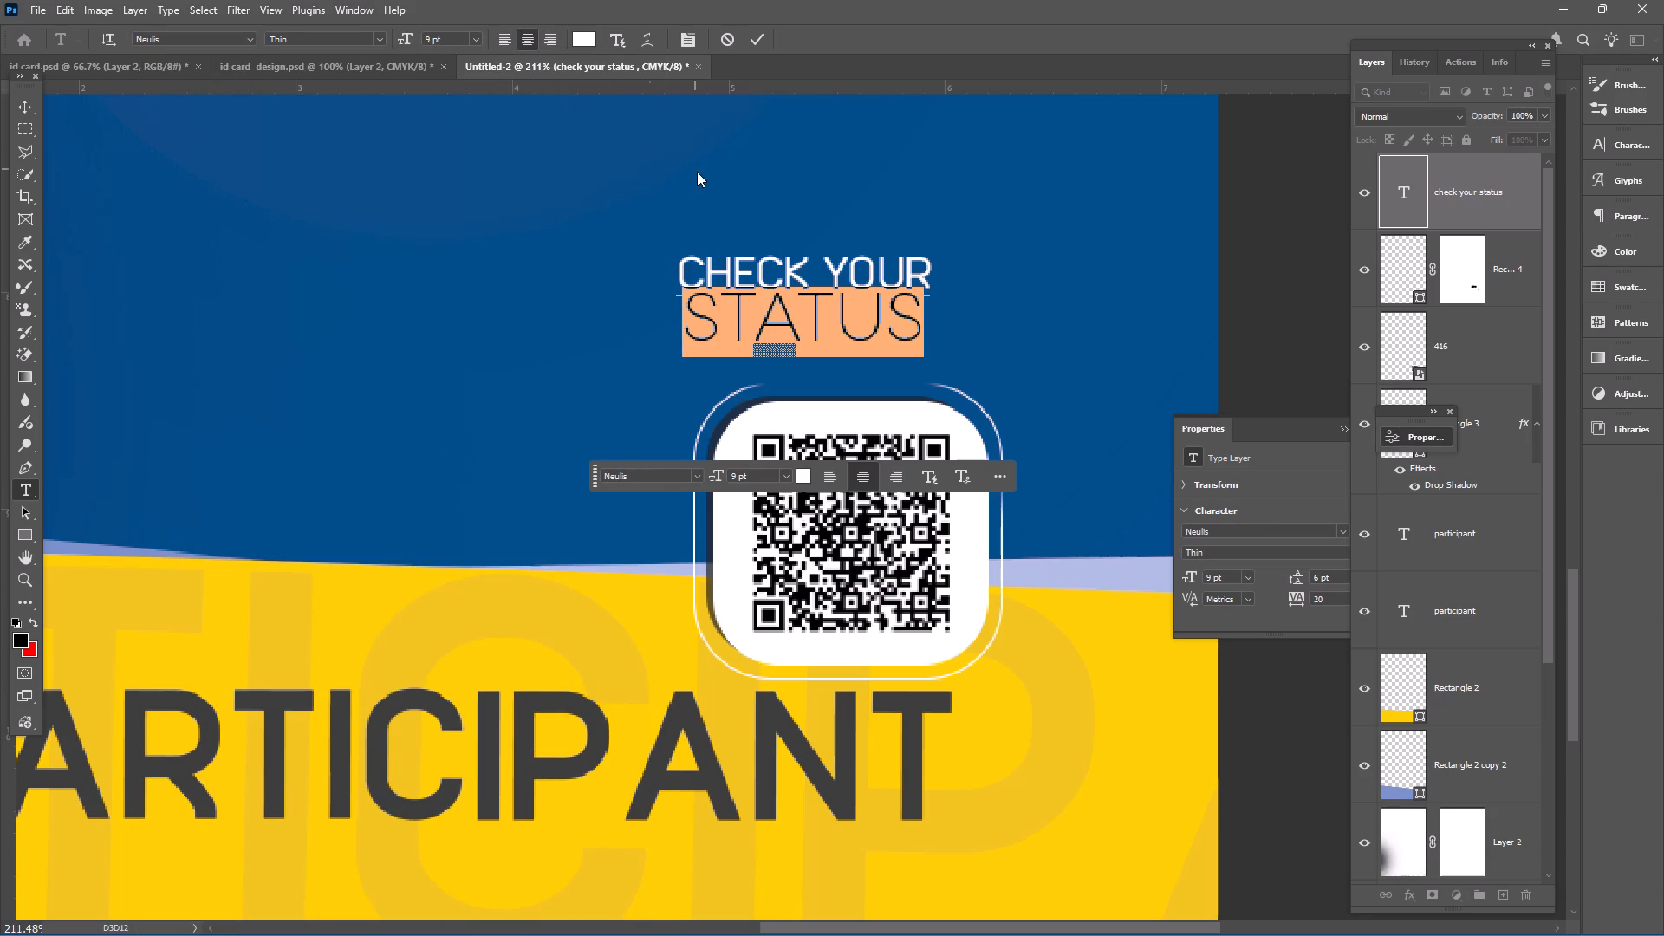
Turn off All Caps for the word "status" and commit the caption text.
key("ctrl+t")
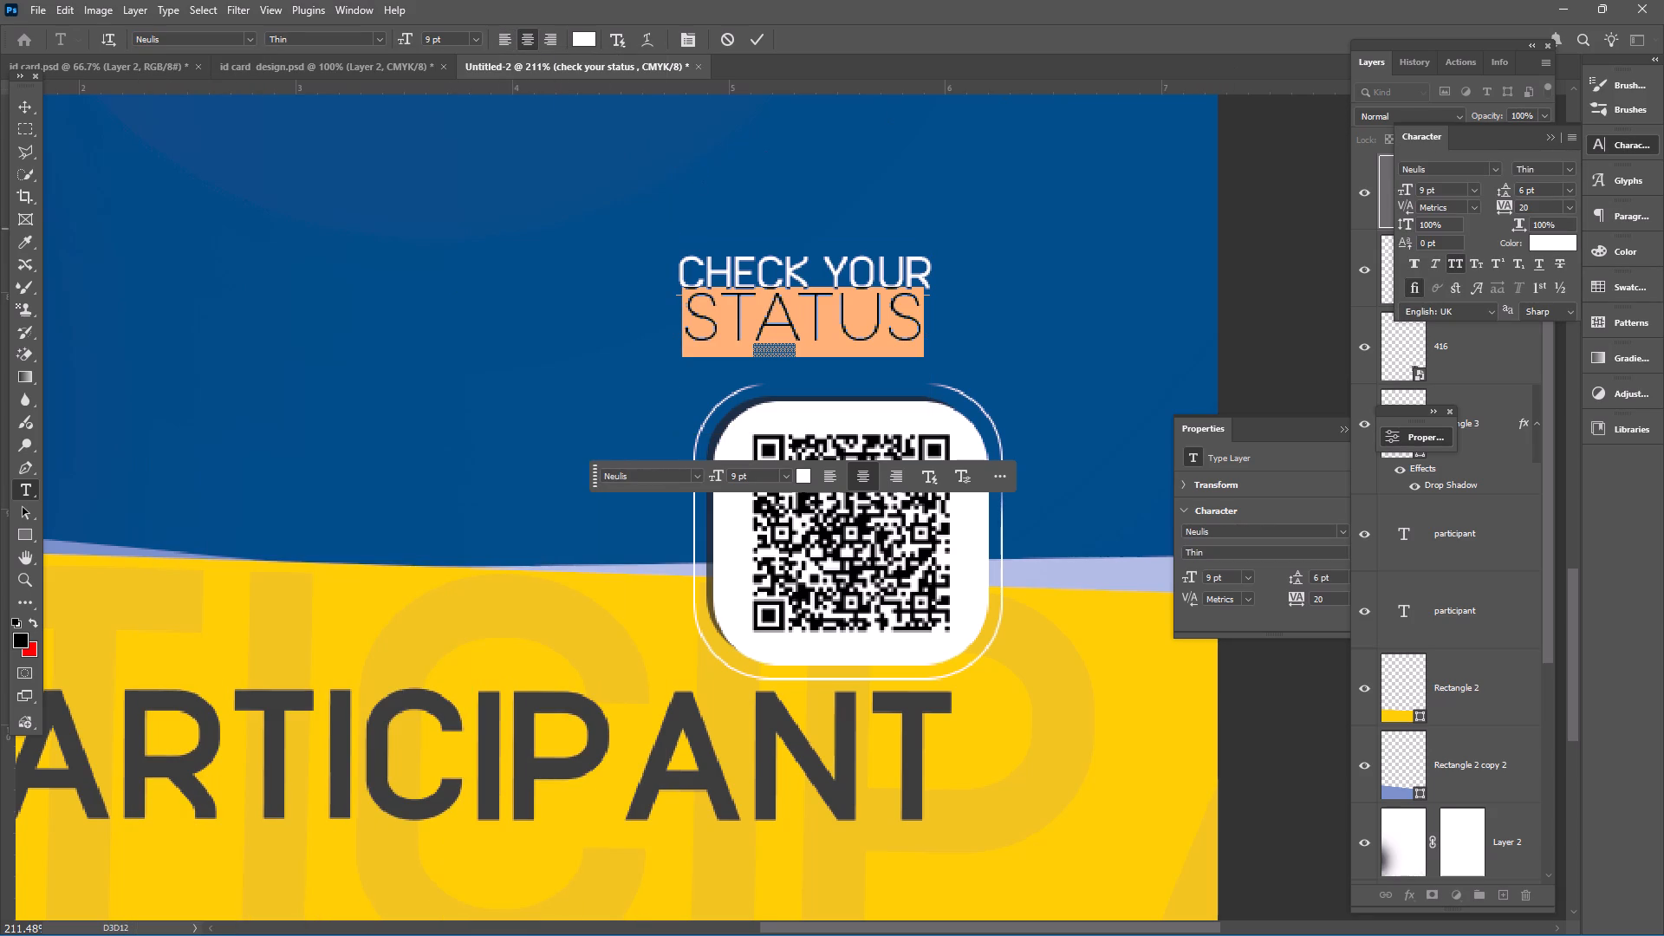
left_click(1455, 253)
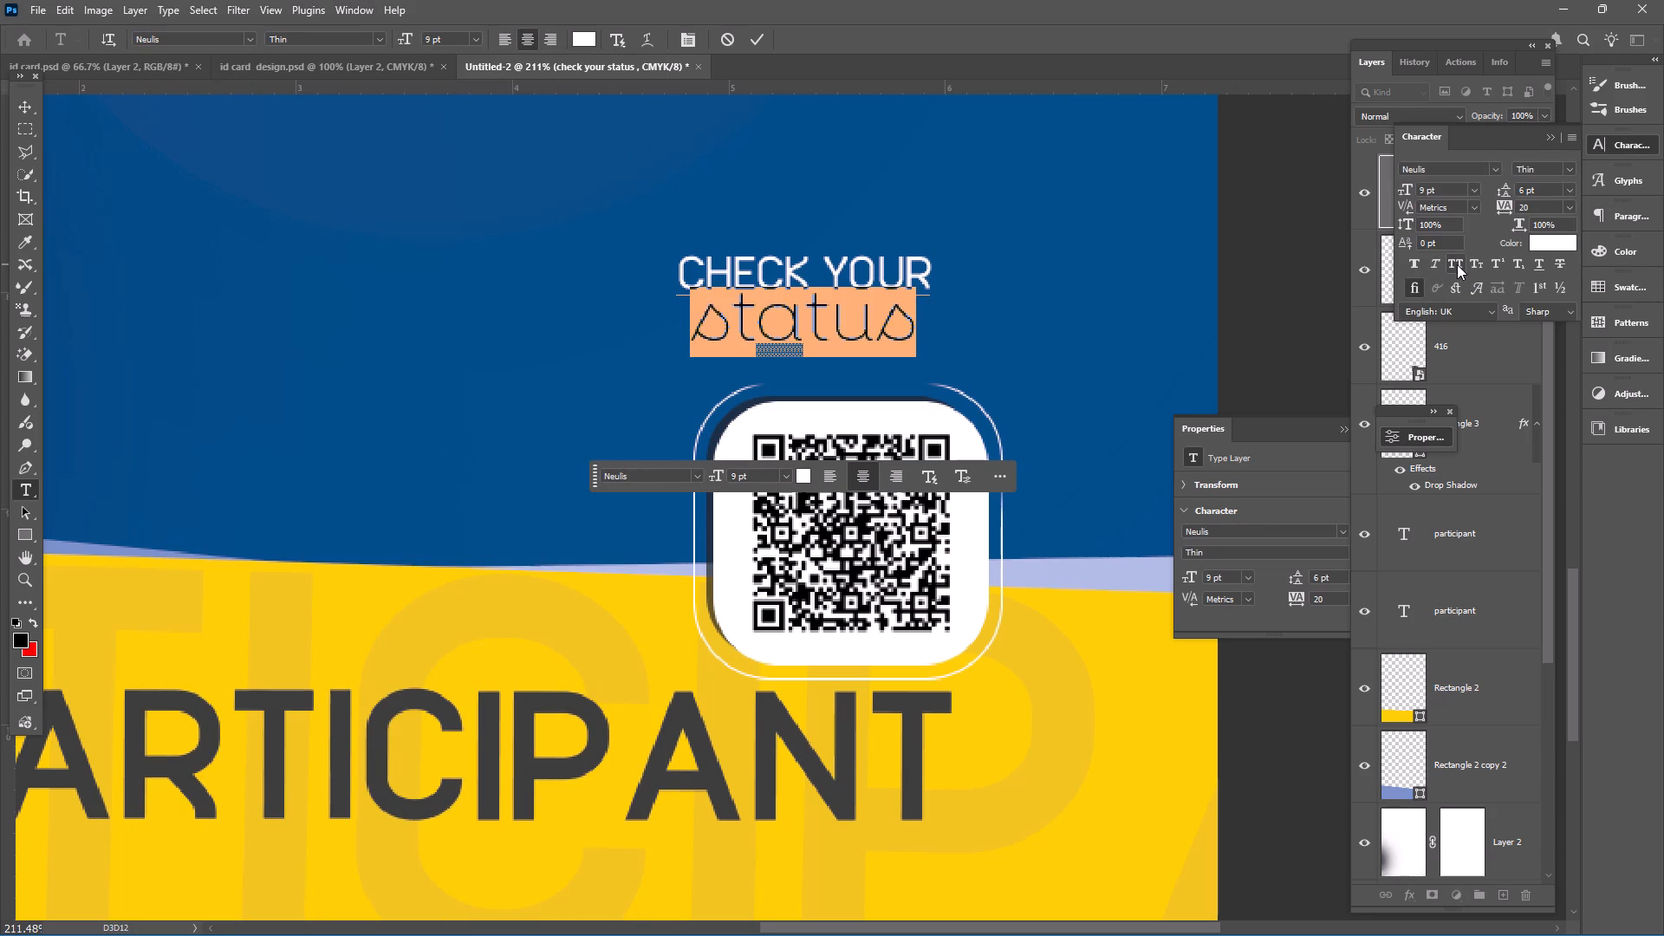
left_click(764, 42)
Scale the "check your status" caption down to about 39% (3.52 pt) and centre it in the gap above the QR tile's outline.
left_click_drag(935, 347, 811, 307)
left_click_drag(761, 320, 842, 352)
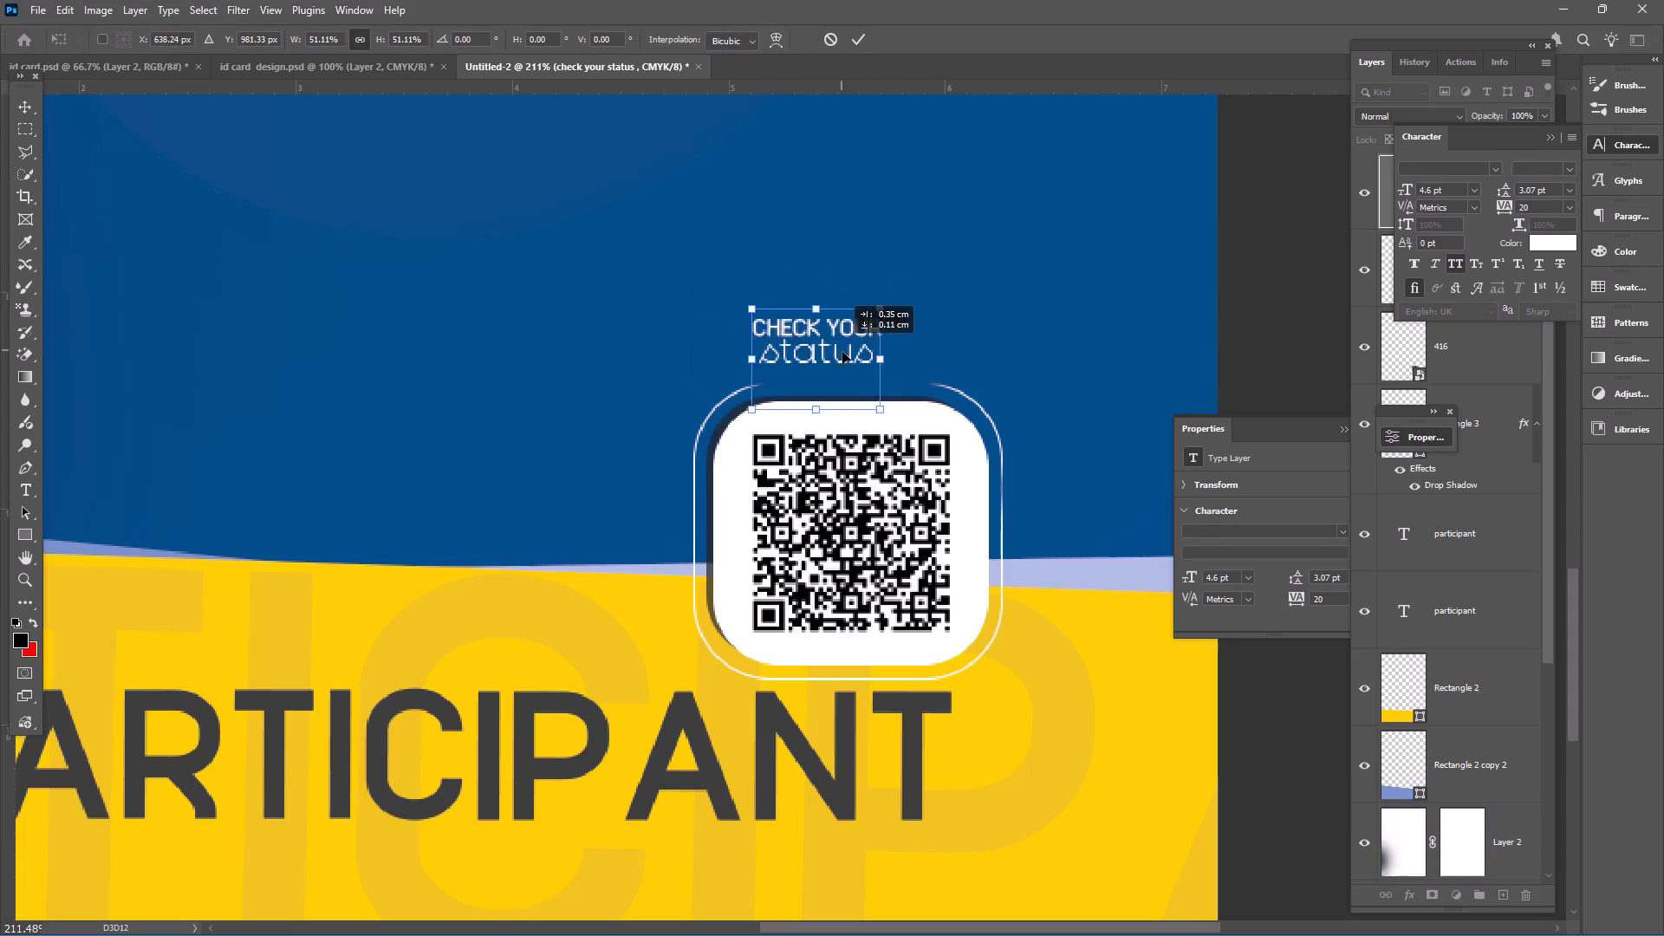
left_click_drag(842, 352, 860, 367)
left_click_drag(902, 382, 947, 386)
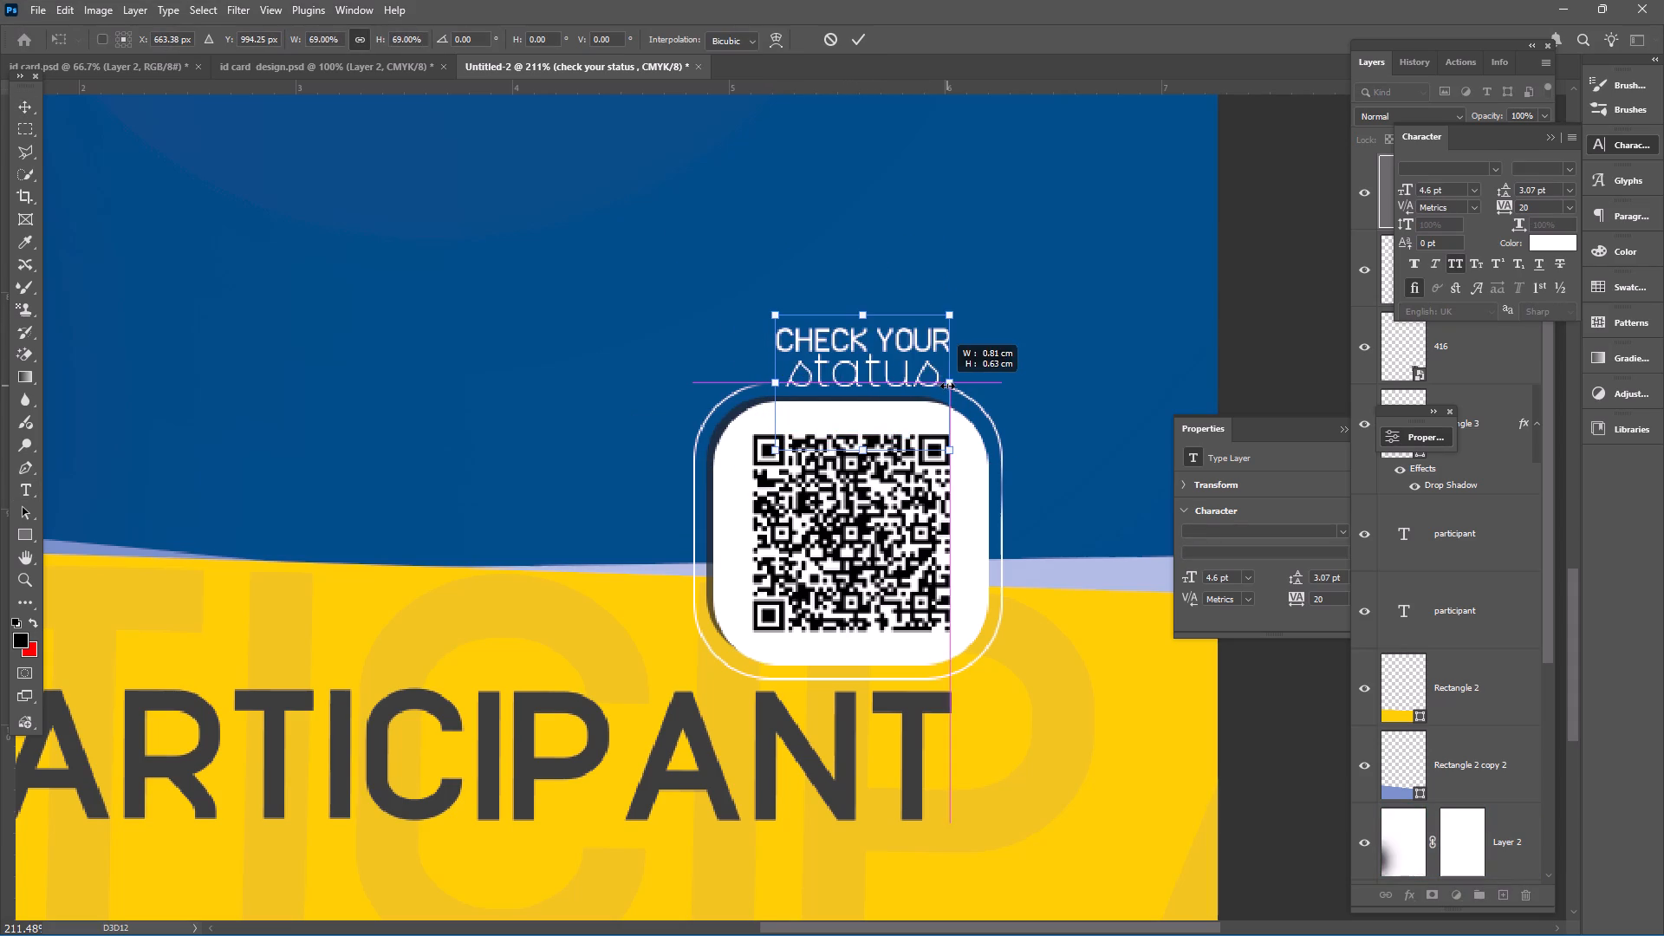
left_click_drag(947, 386, 926, 388)
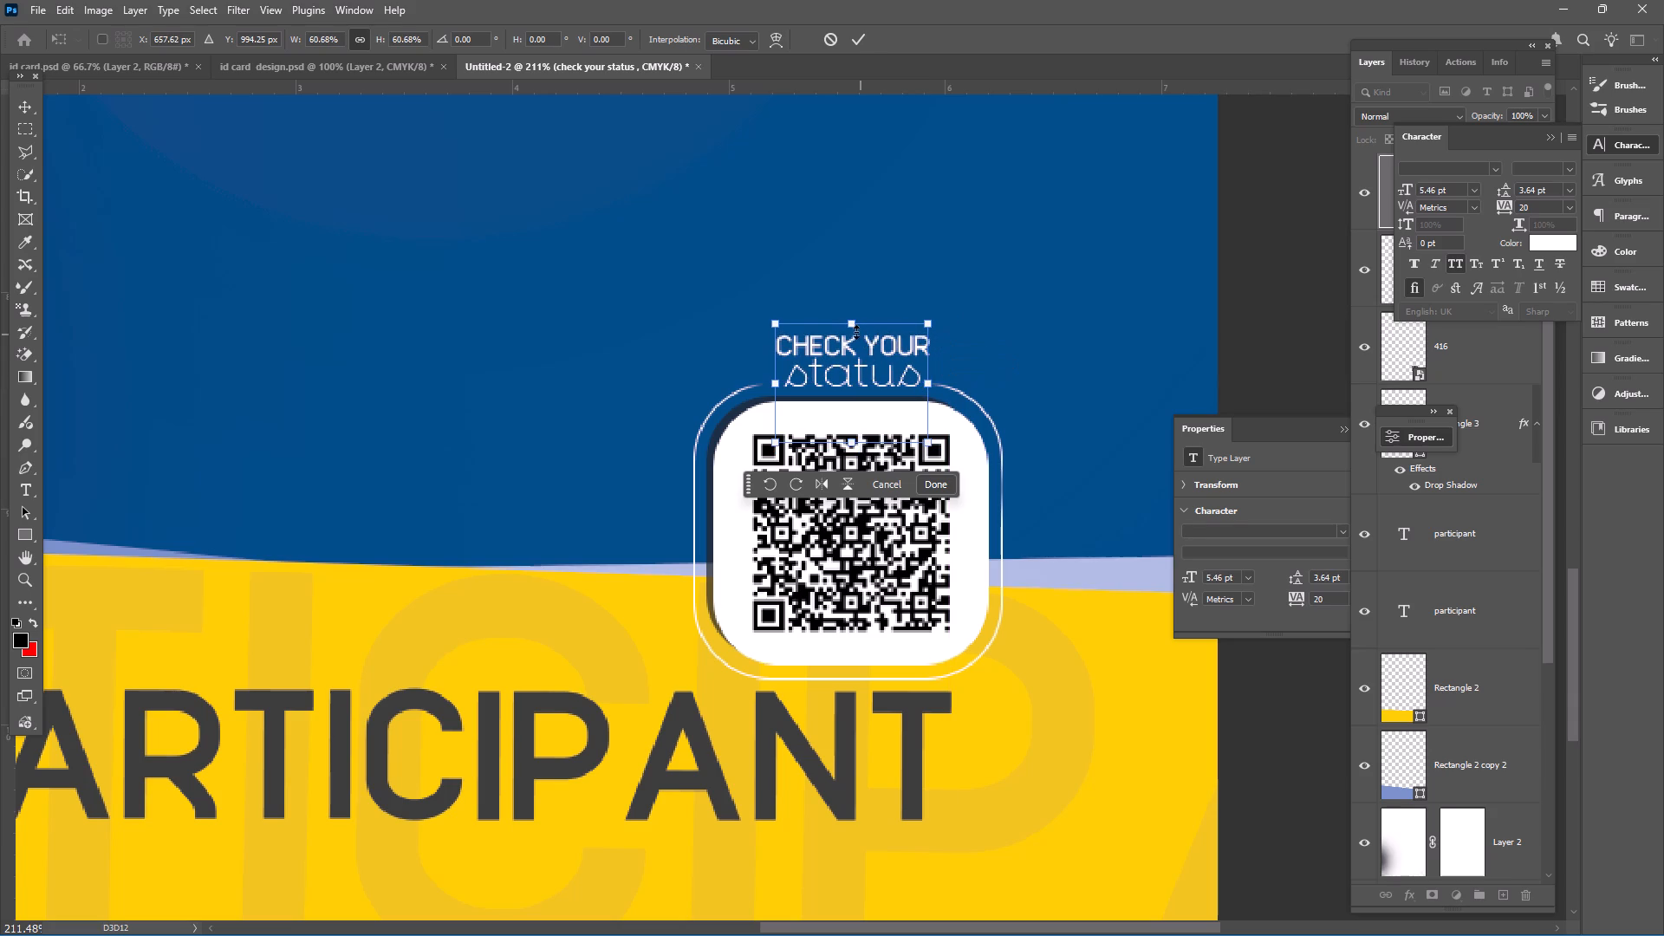
left_click_drag(854, 331, 863, 374)
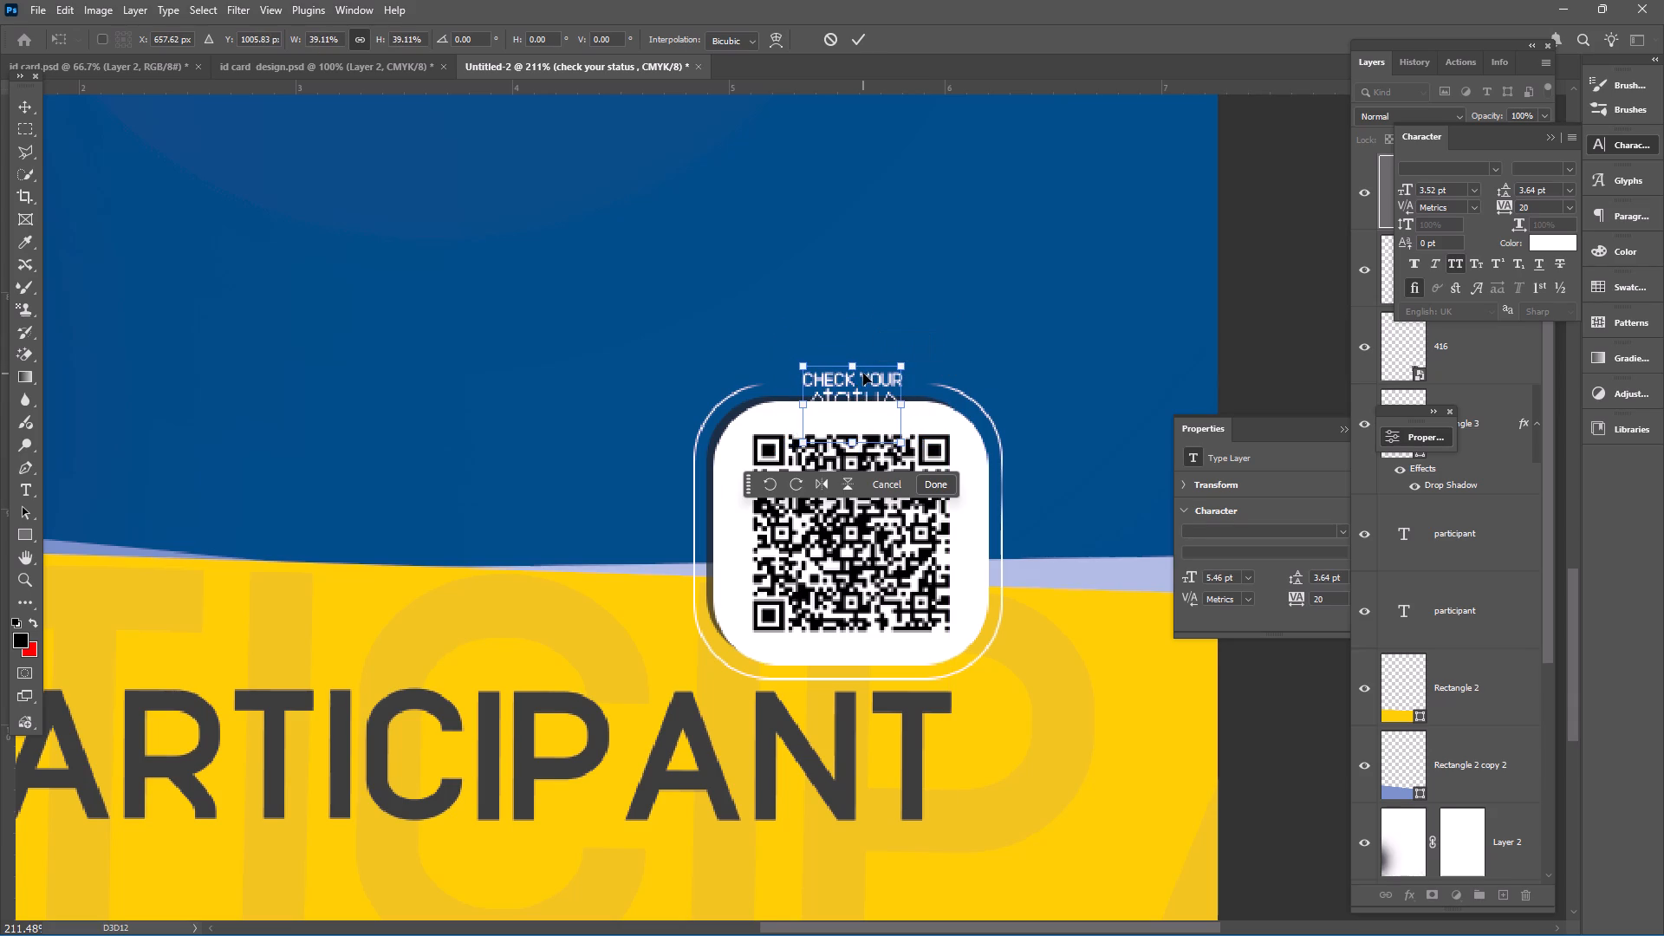
left_click_drag(859, 387, 859, 367)
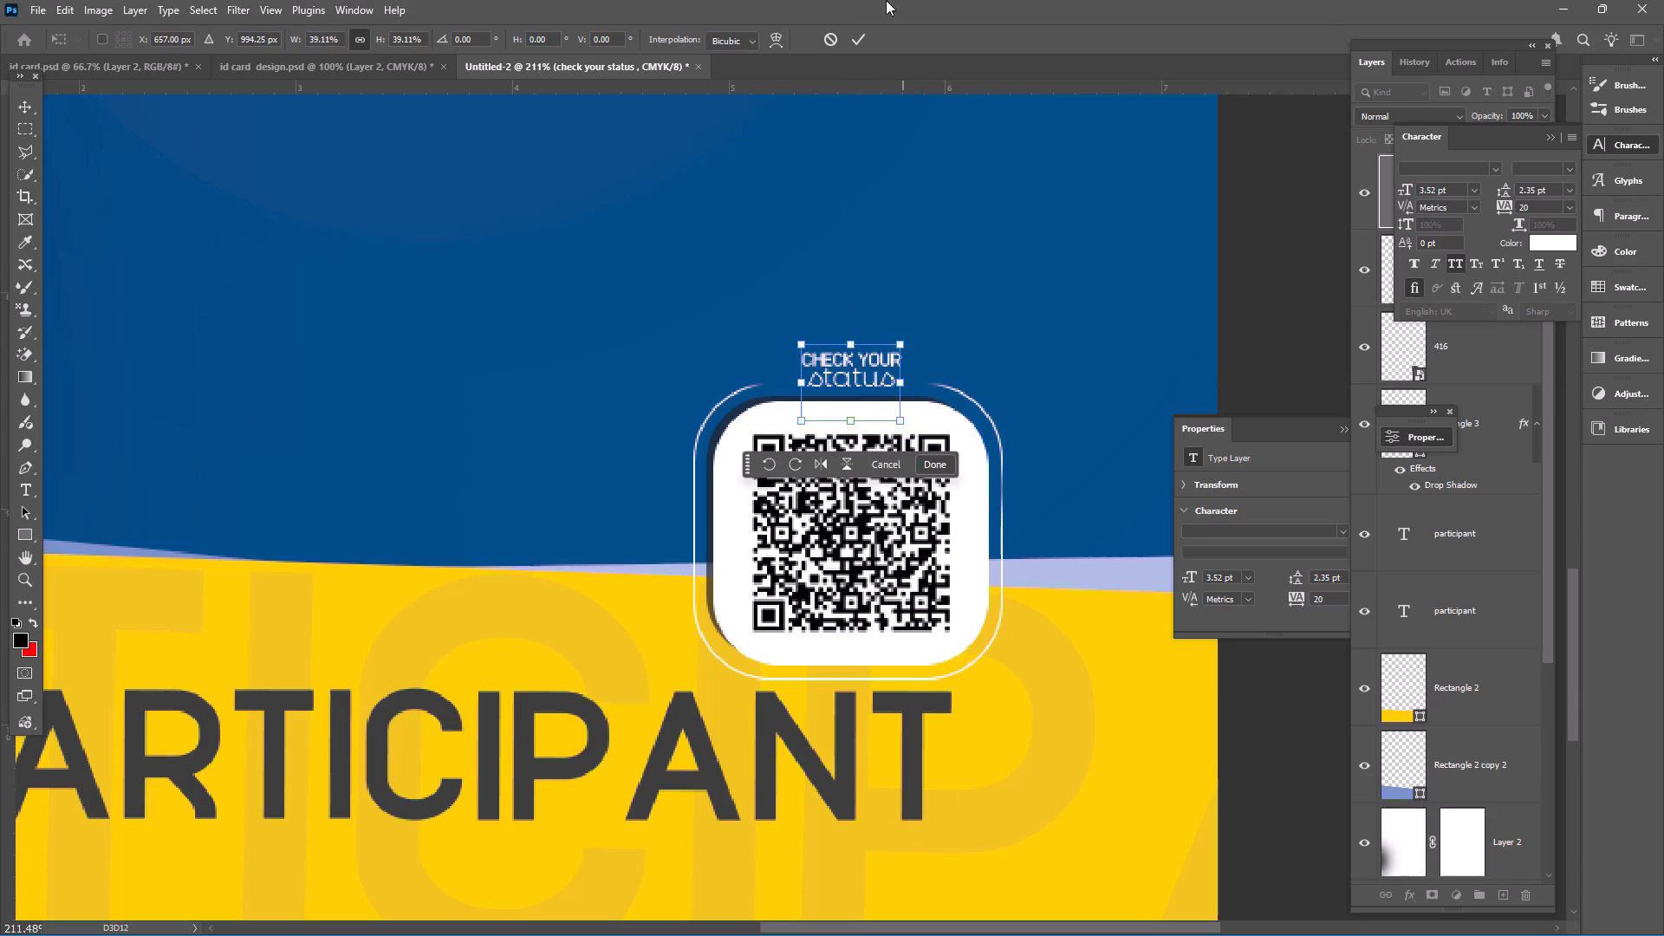
left_click(857, 31)
Deselect the caption and examine its size and placement against the QR tile and the whole card.
scroll(900, 349, "down", 1)
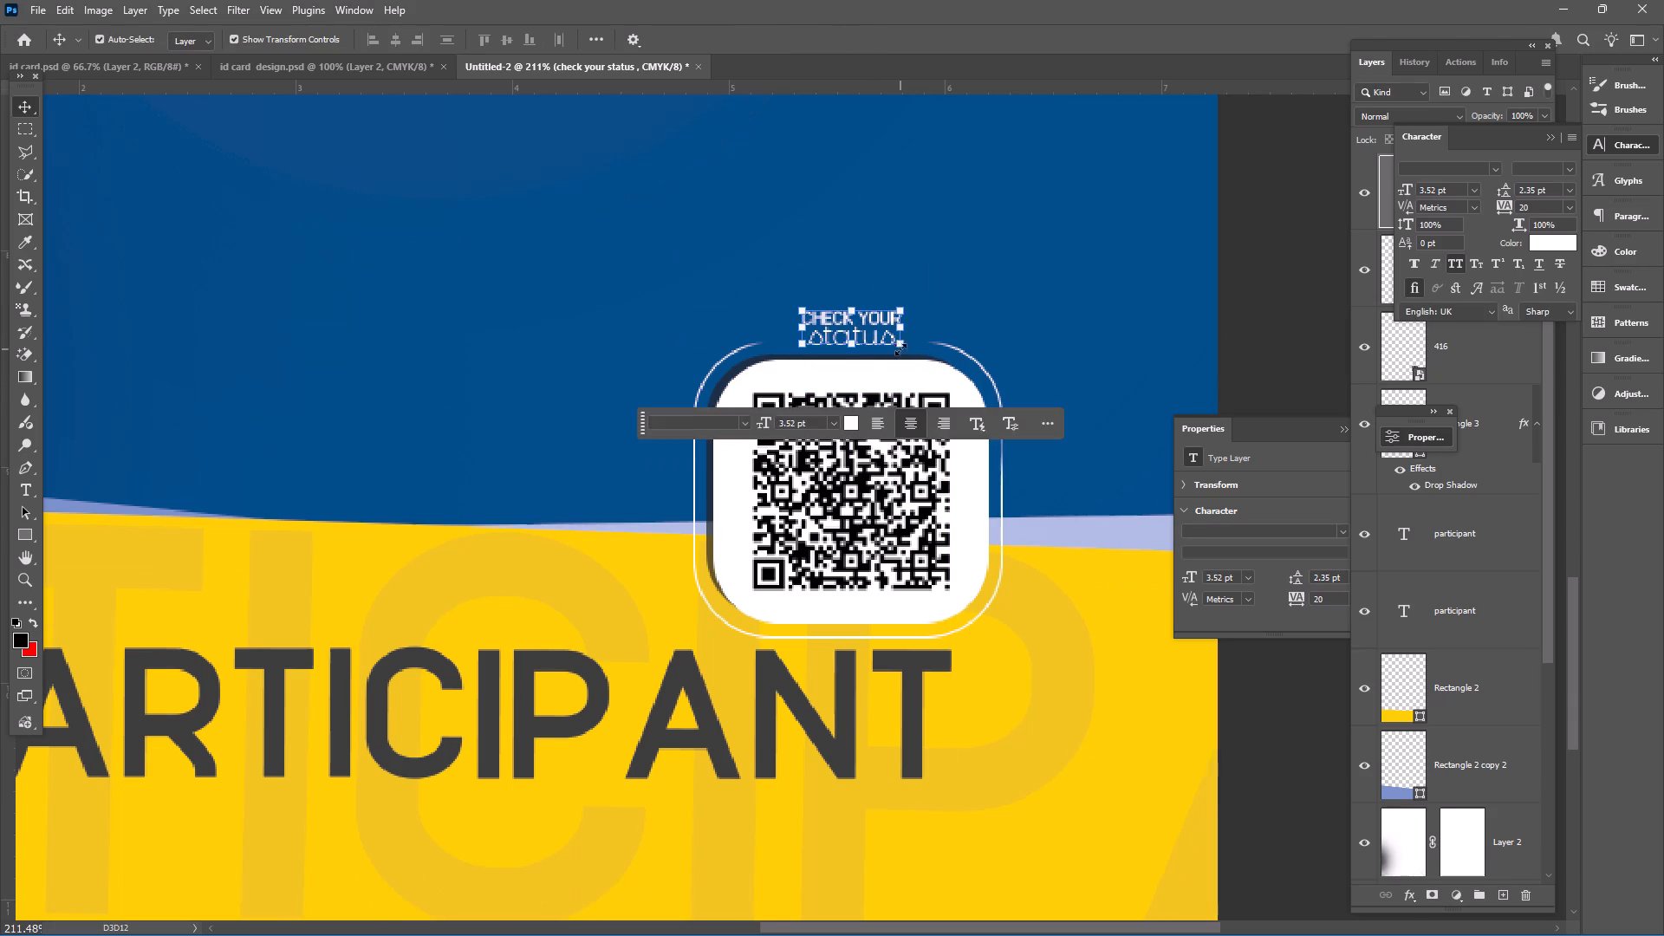
scroll(900, 349, "down", 1)
left_click(1215, 342)
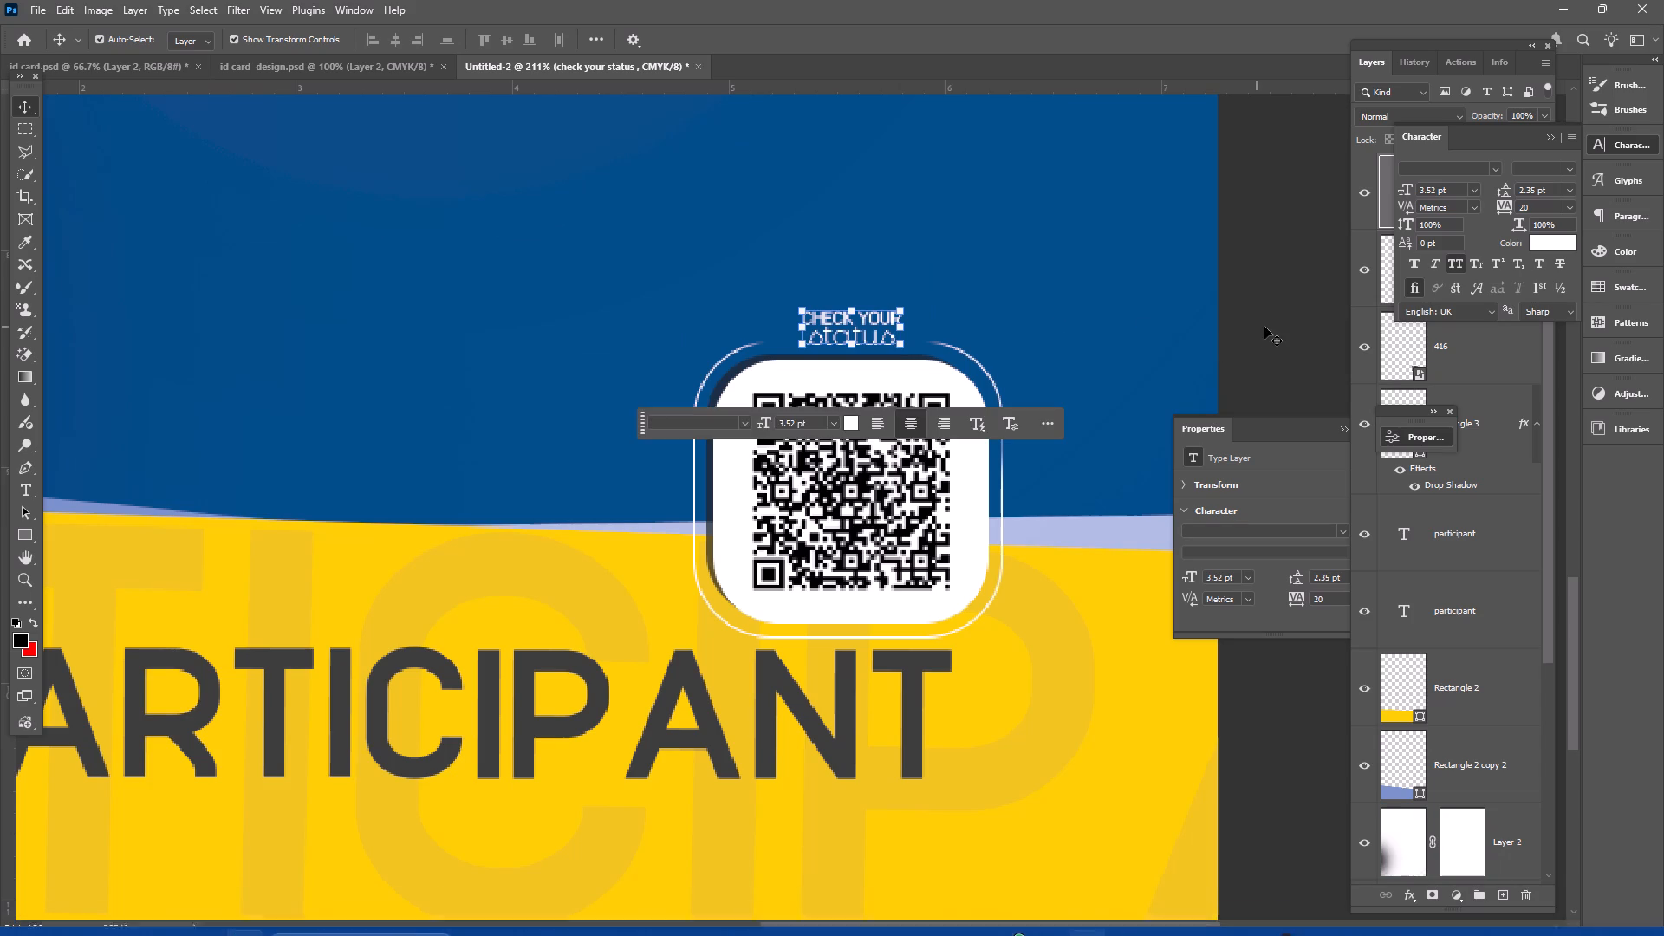
left_click(1267, 327)
scroll(777, 277, "up", 1, "alt")
scroll(777, 277, "down", 1, "alt")
scroll(777, 277, "up", 2, "alt")
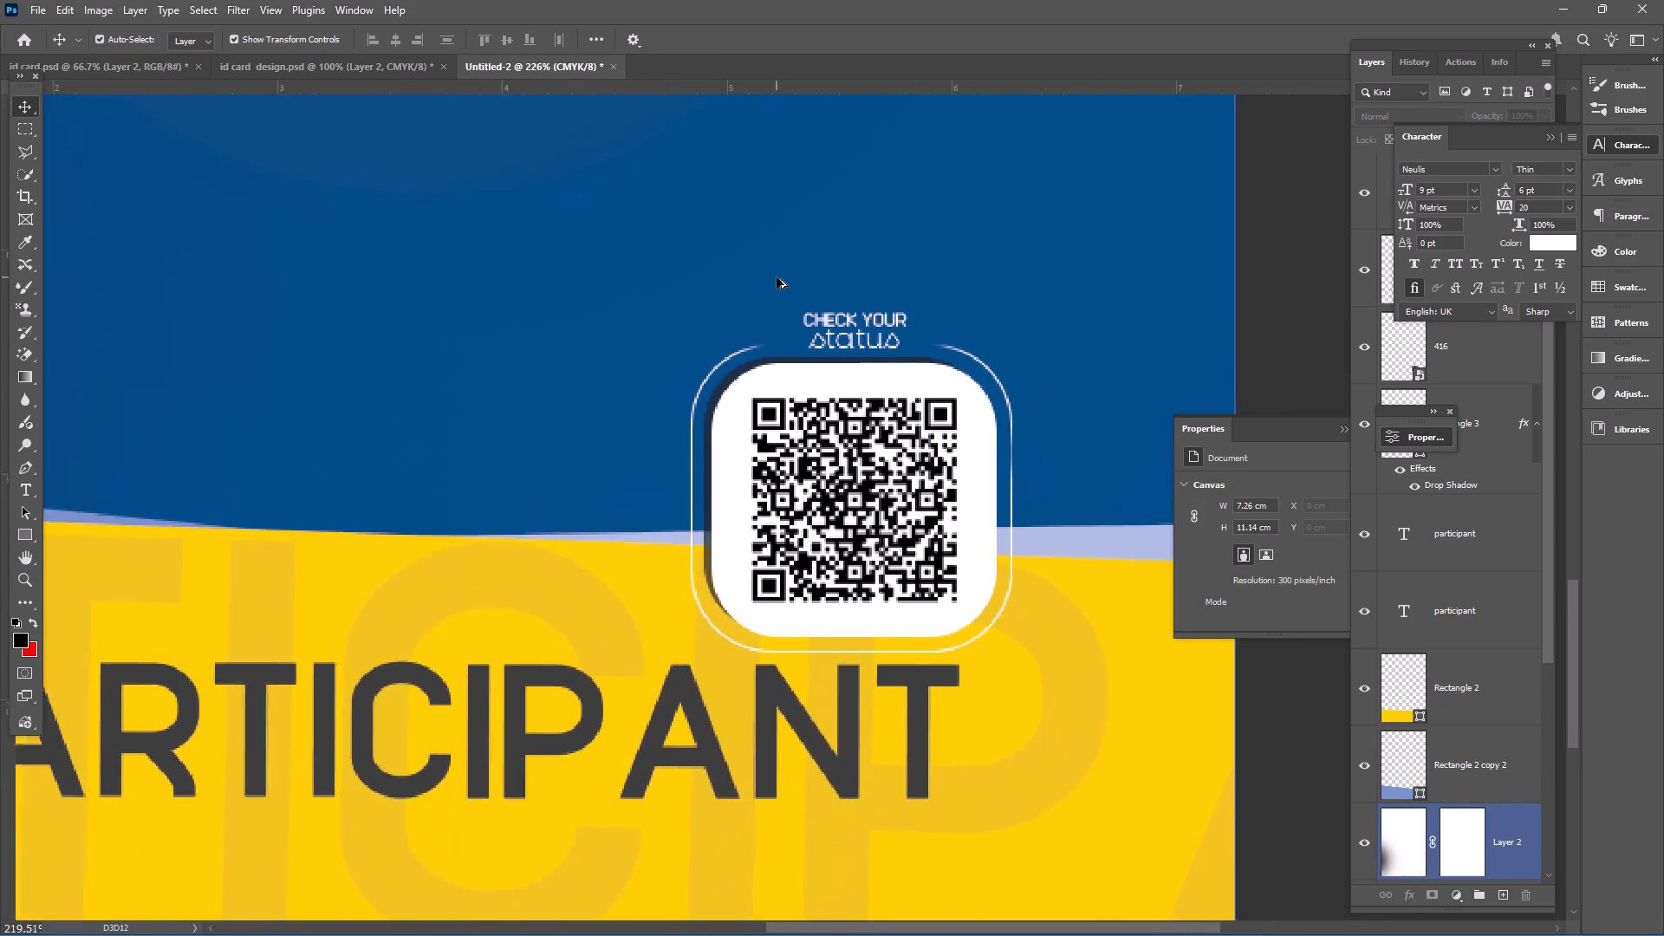
scroll(777, 277, "up", 2, "alt")
scroll(777, 277, "down", 16, "alt")
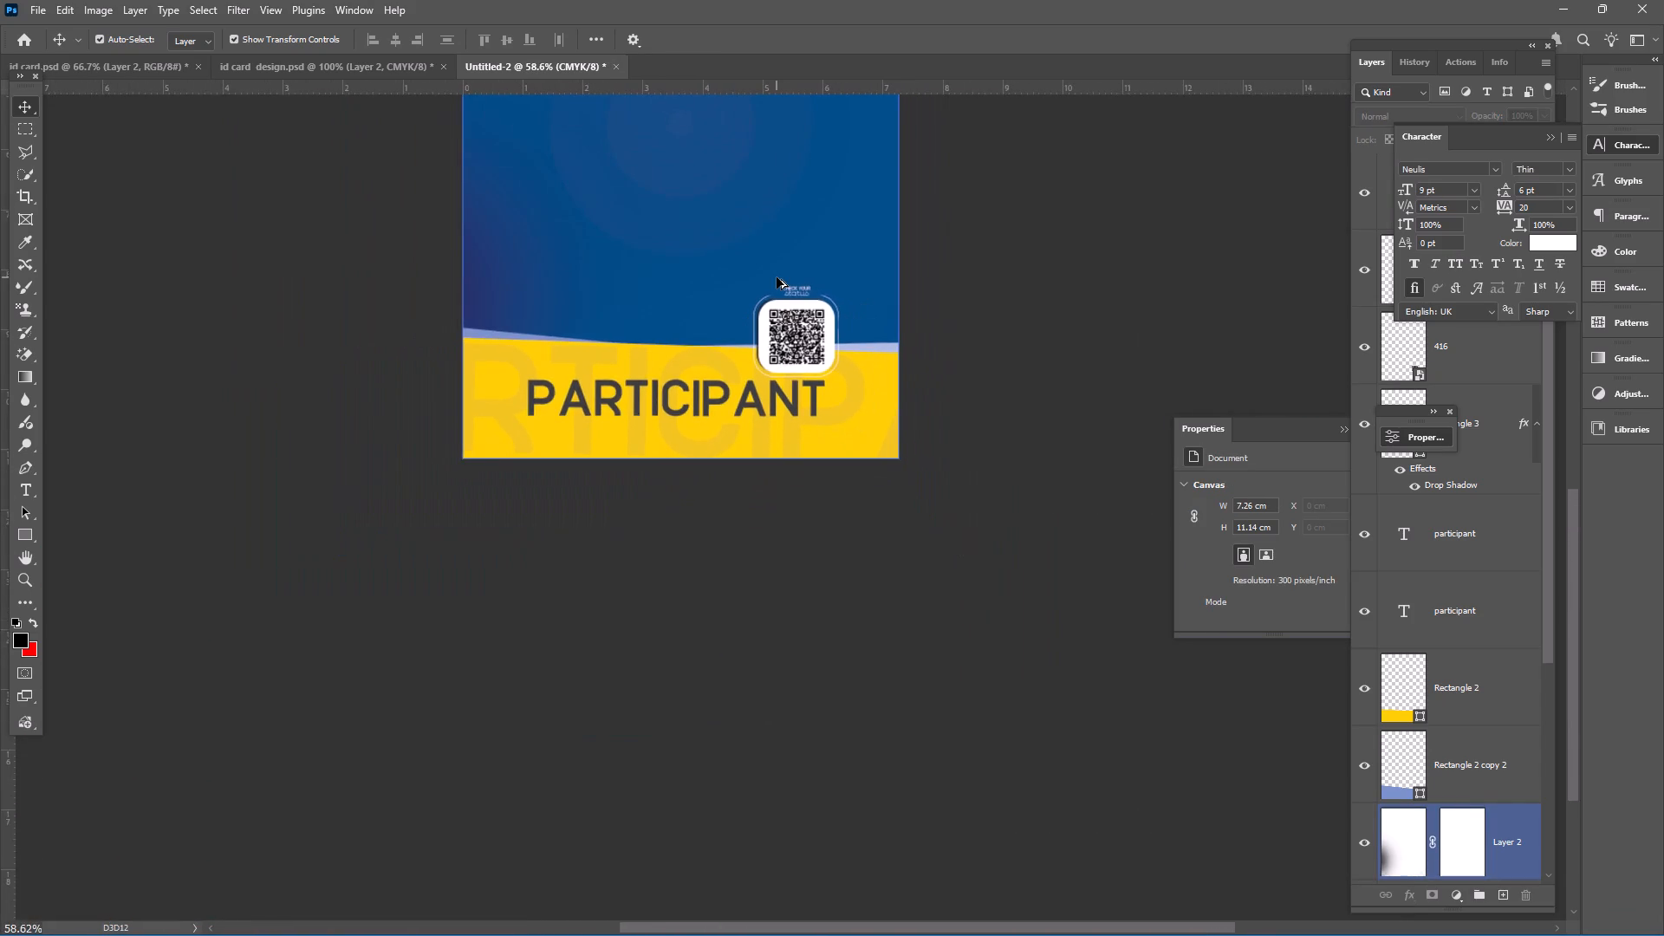
Recolour the caption's word "status" to golden yellow ffc600 and commit the text.
scroll(777, 277, "up", 12, "alt")
scroll(777, 277, "down", 1)
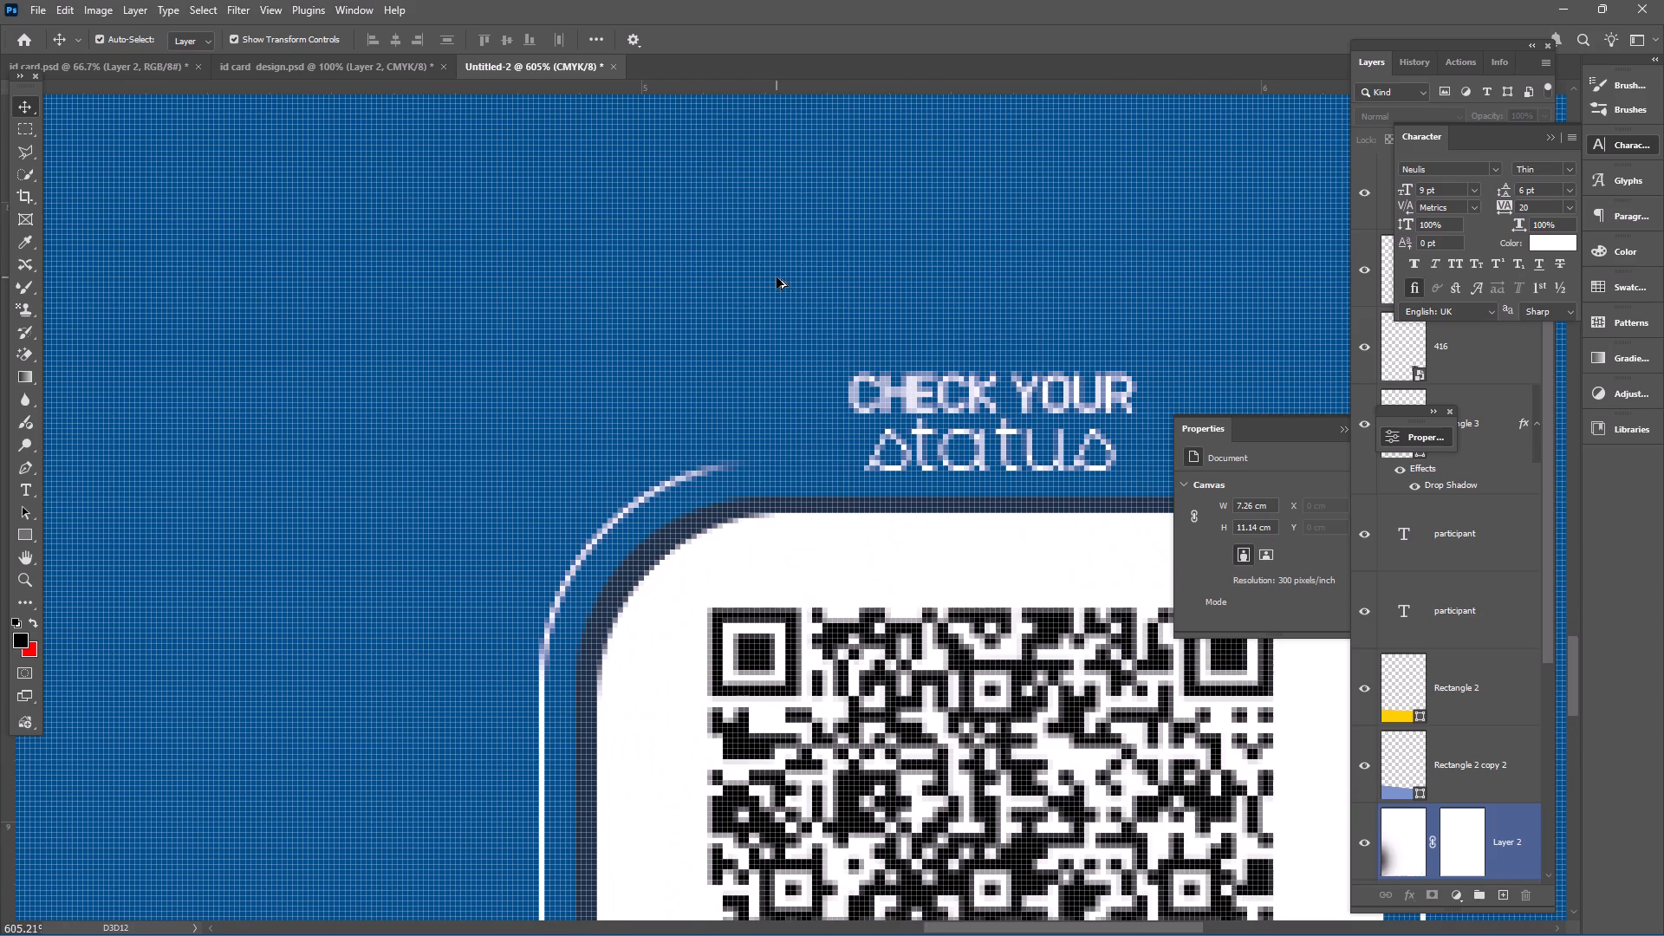
scroll(777, 277, "down", 1)
triple_click(1037, 407)
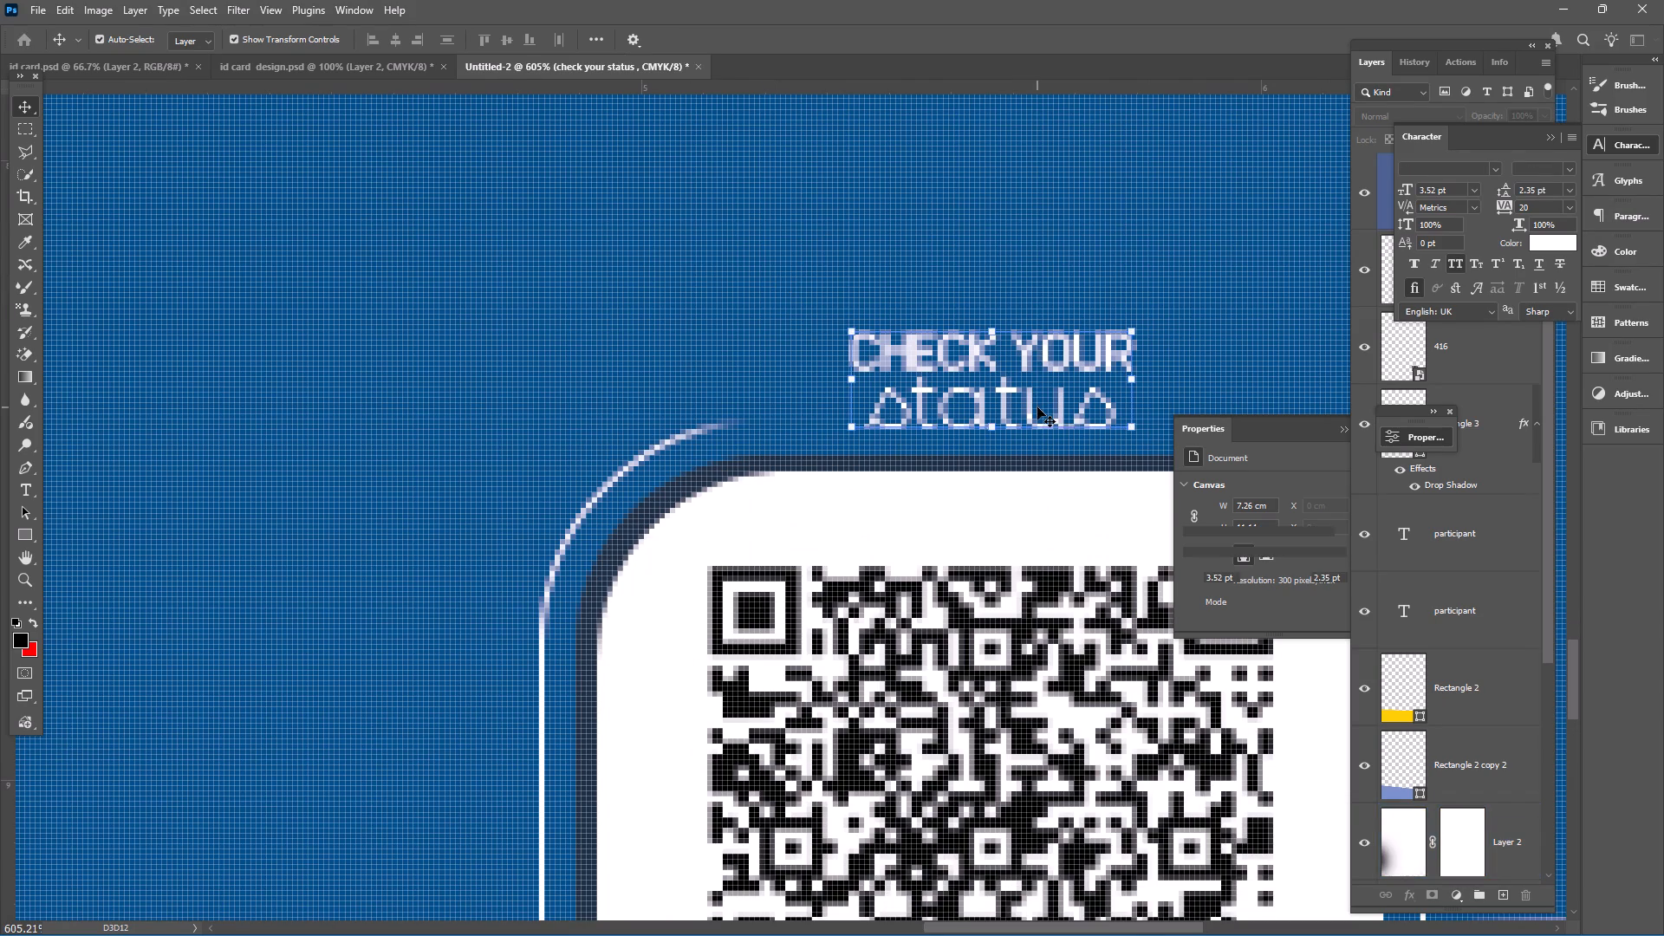
double_click(1070, 409)
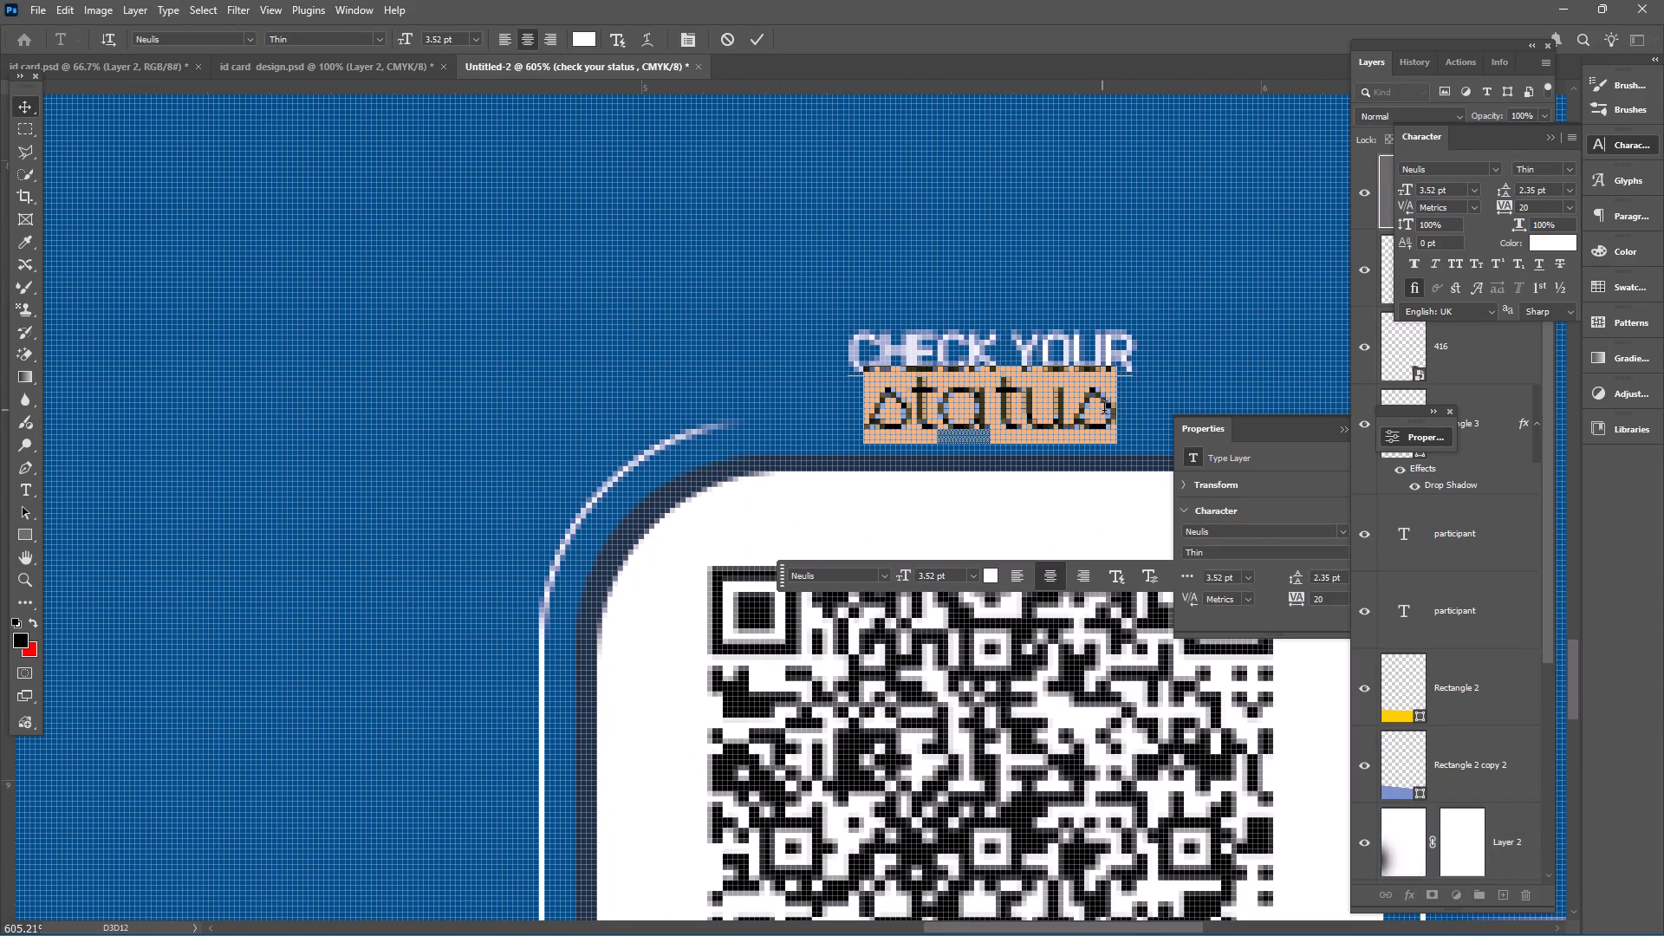
left_click(590, 42)
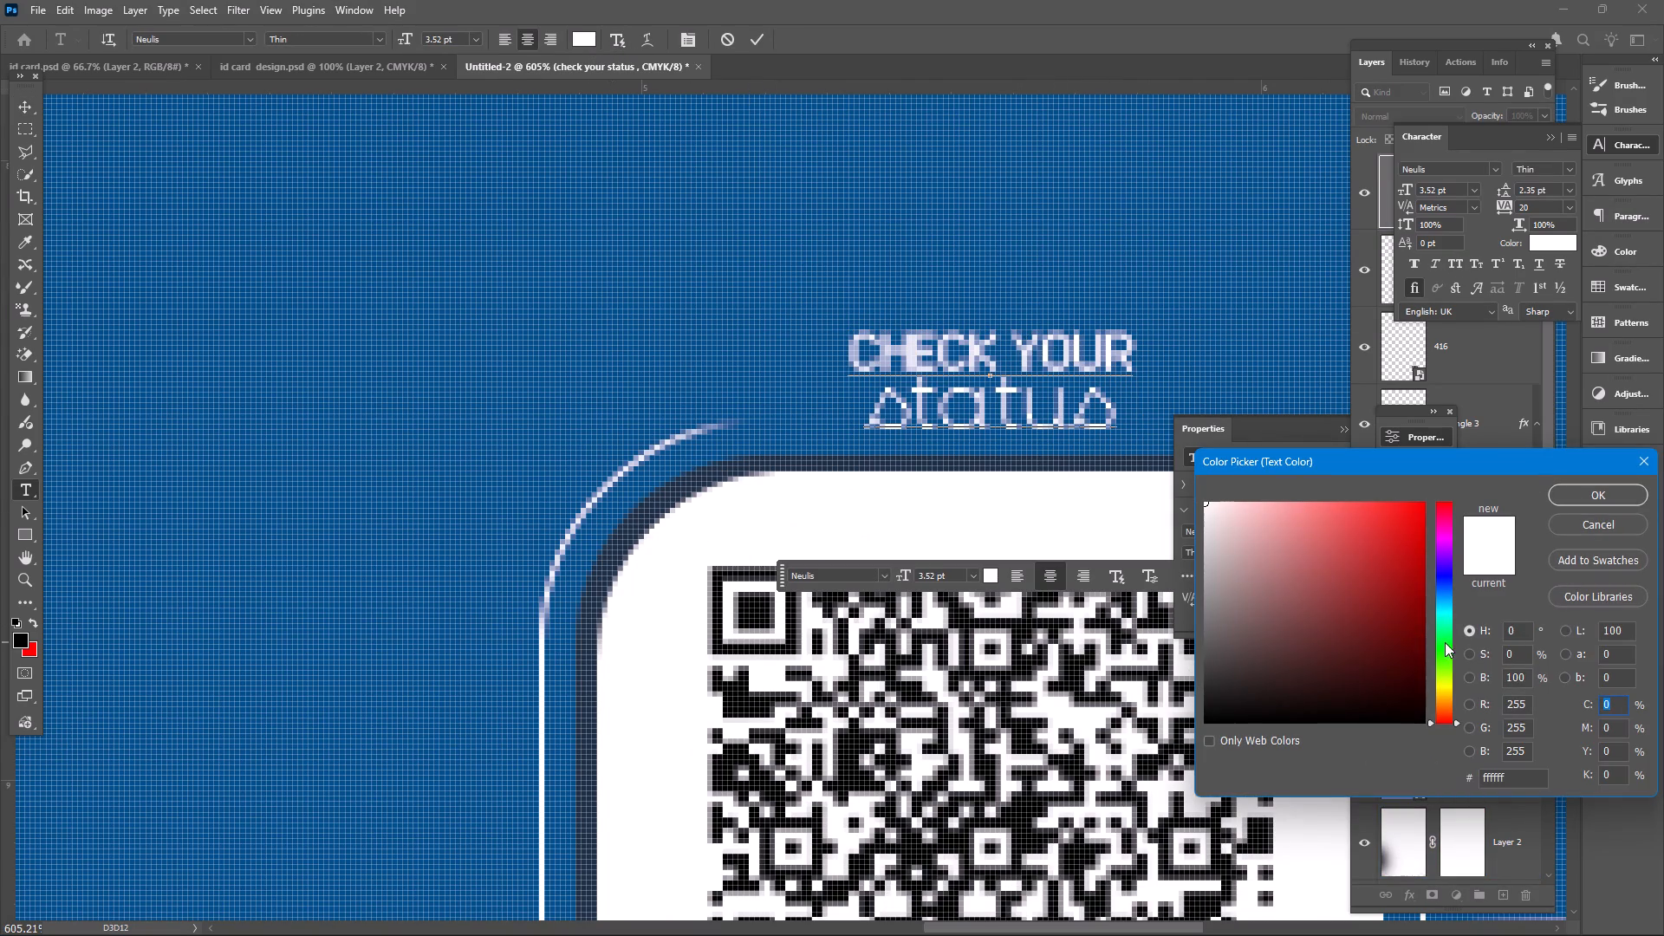
left_click_drag(1448, 649, 1453, 694)
left_click_drag(1404, 557, 1456, 471)
left_click(1590, 493)
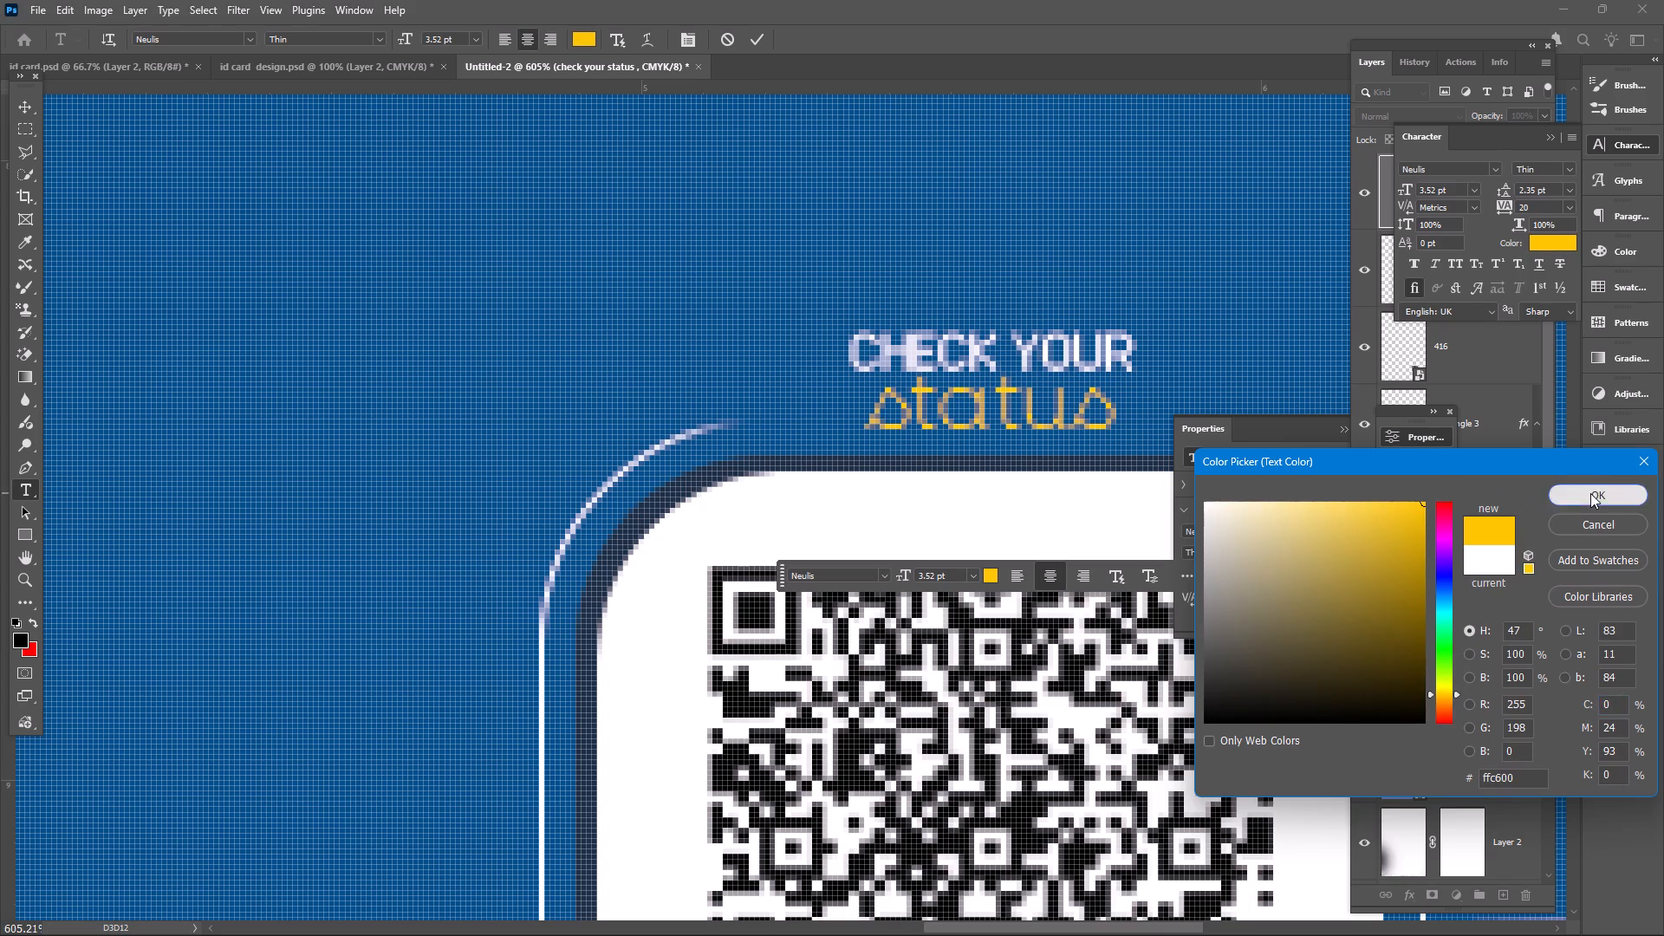
left_click(751, 37)
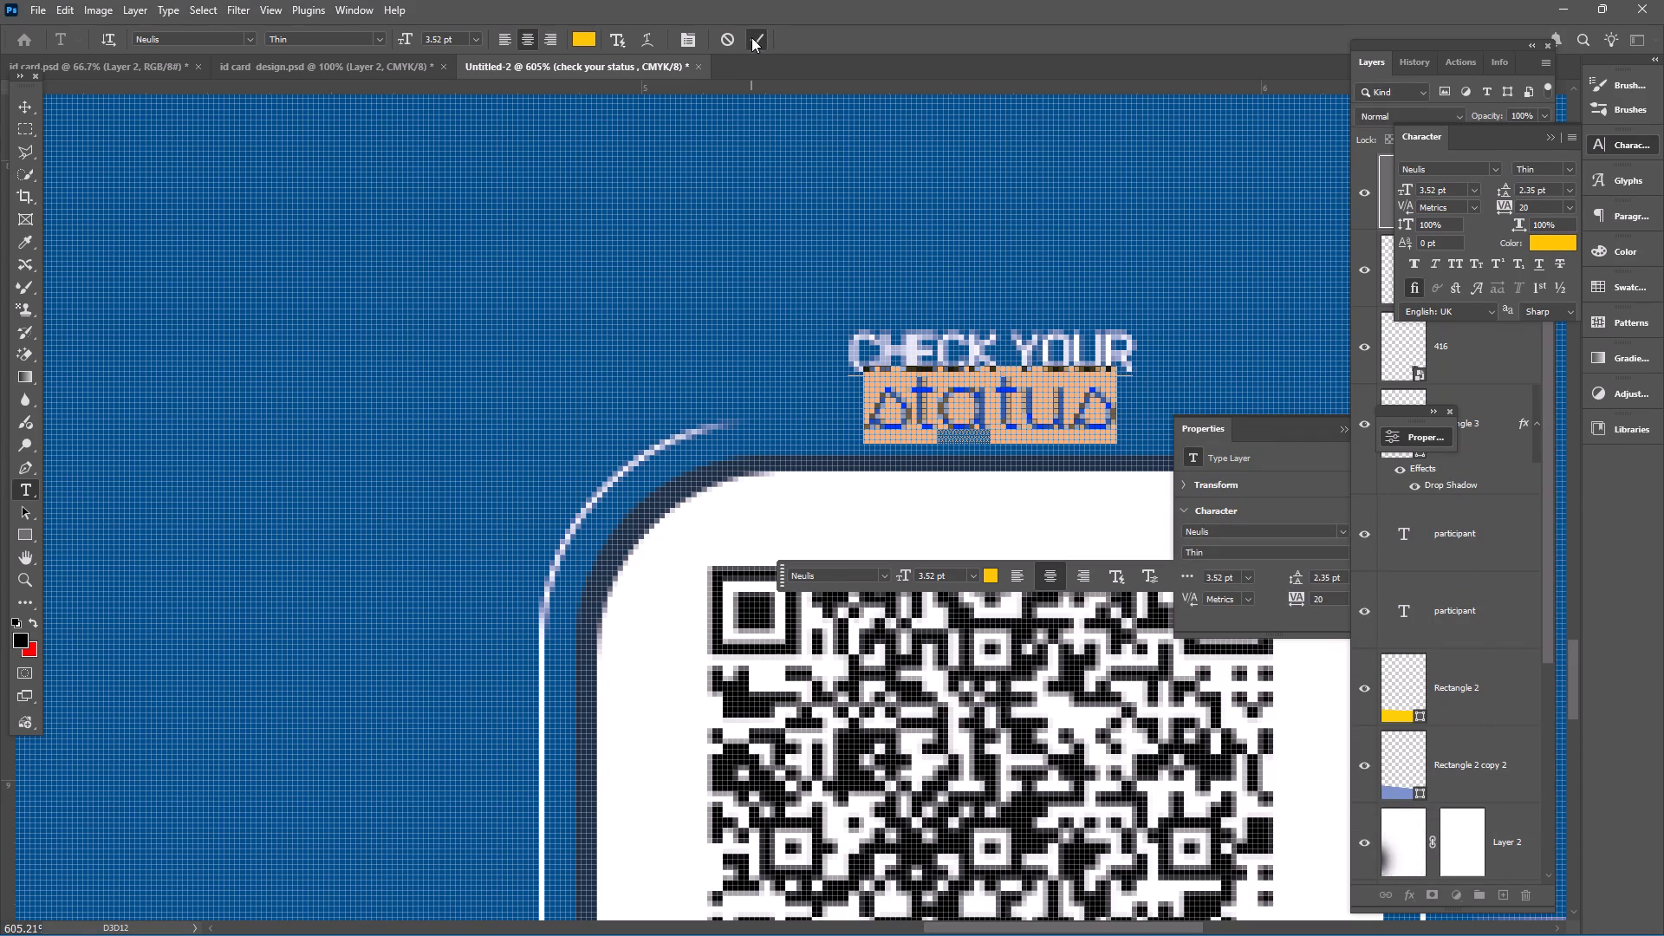
left_click(896, 32)
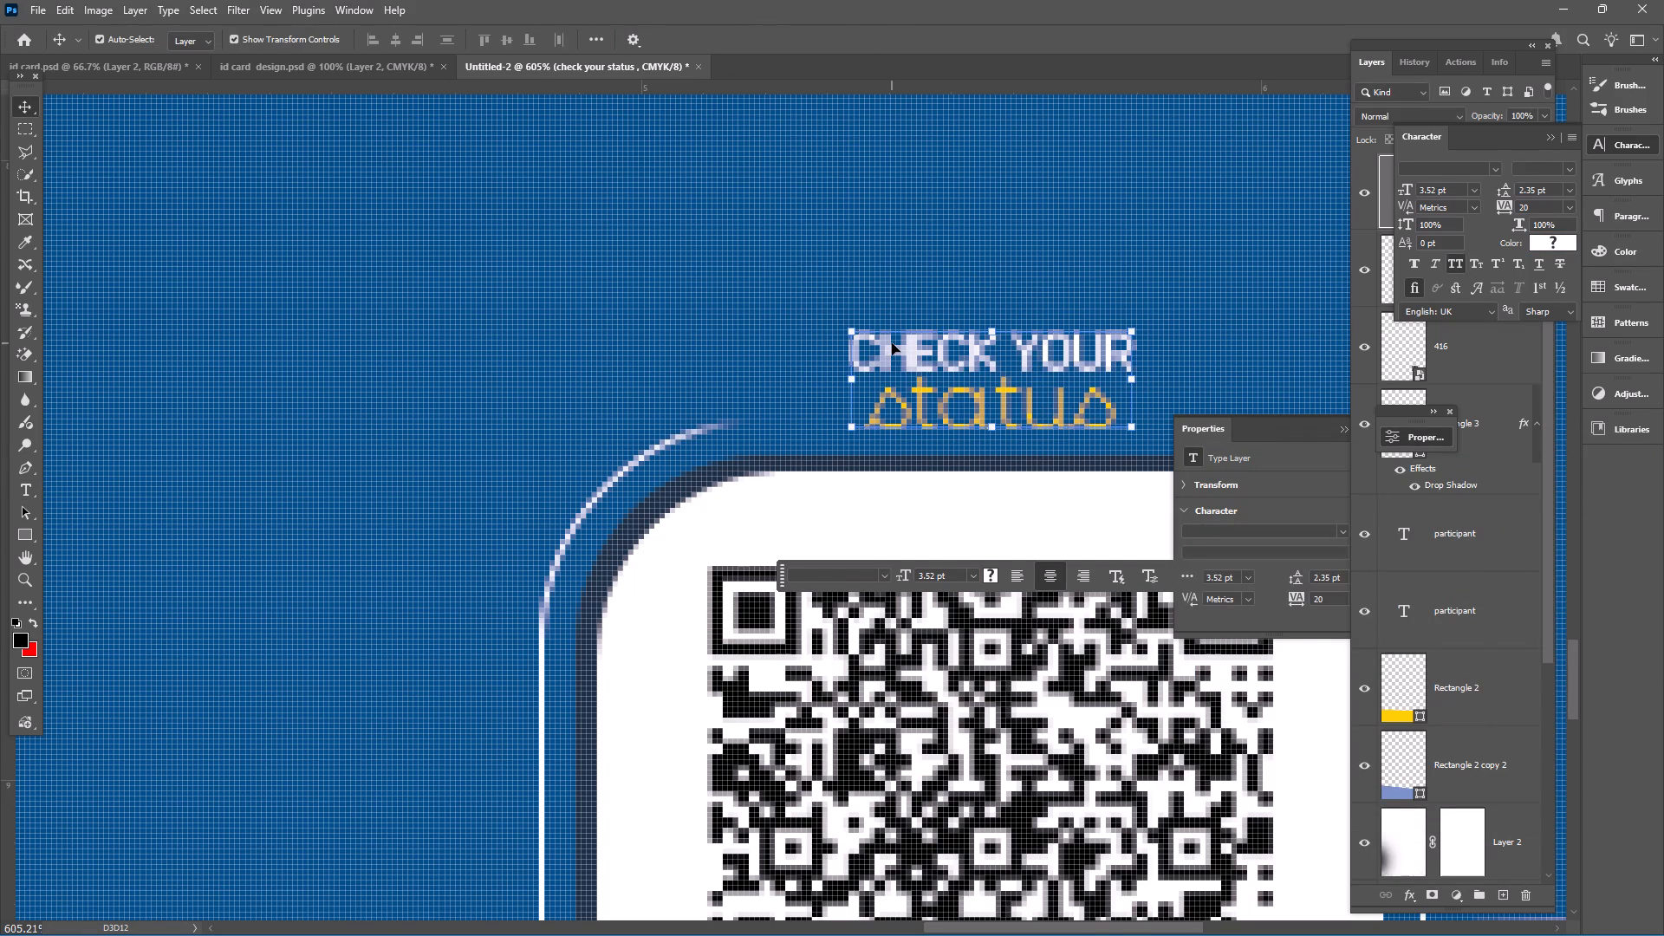
Select the thin rounded outline around the QR tile, collapse the Character panel, and make the outline's layer mask active.
scroll(892, 343, "down", 15, "alt")
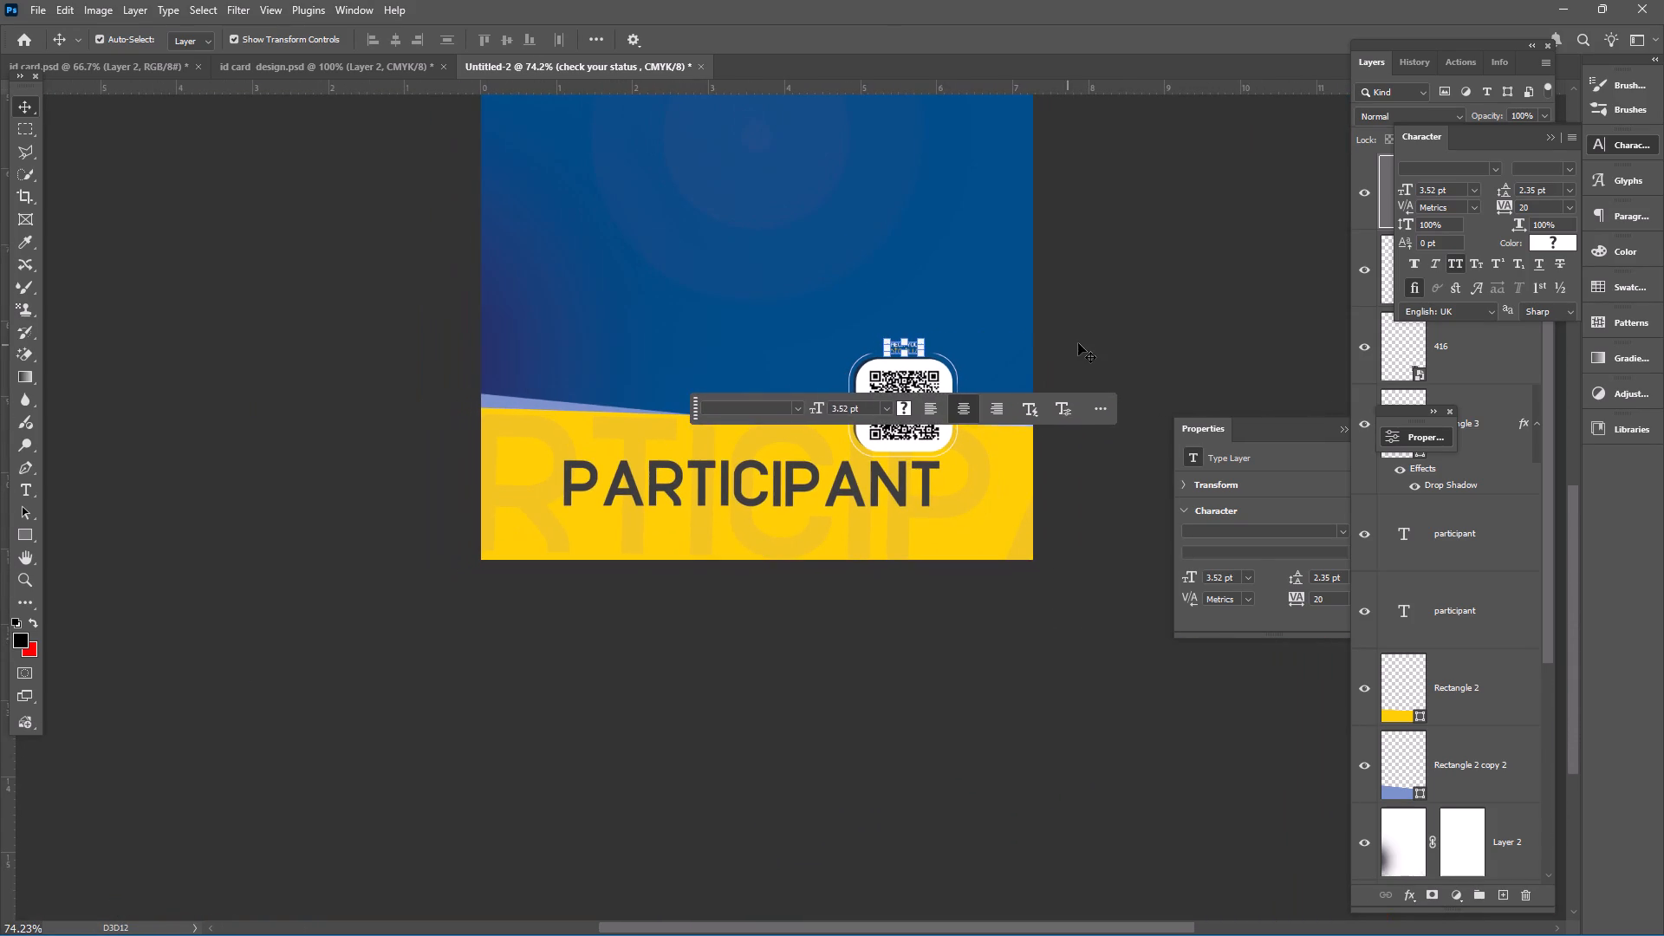
left_click(1079, 343)
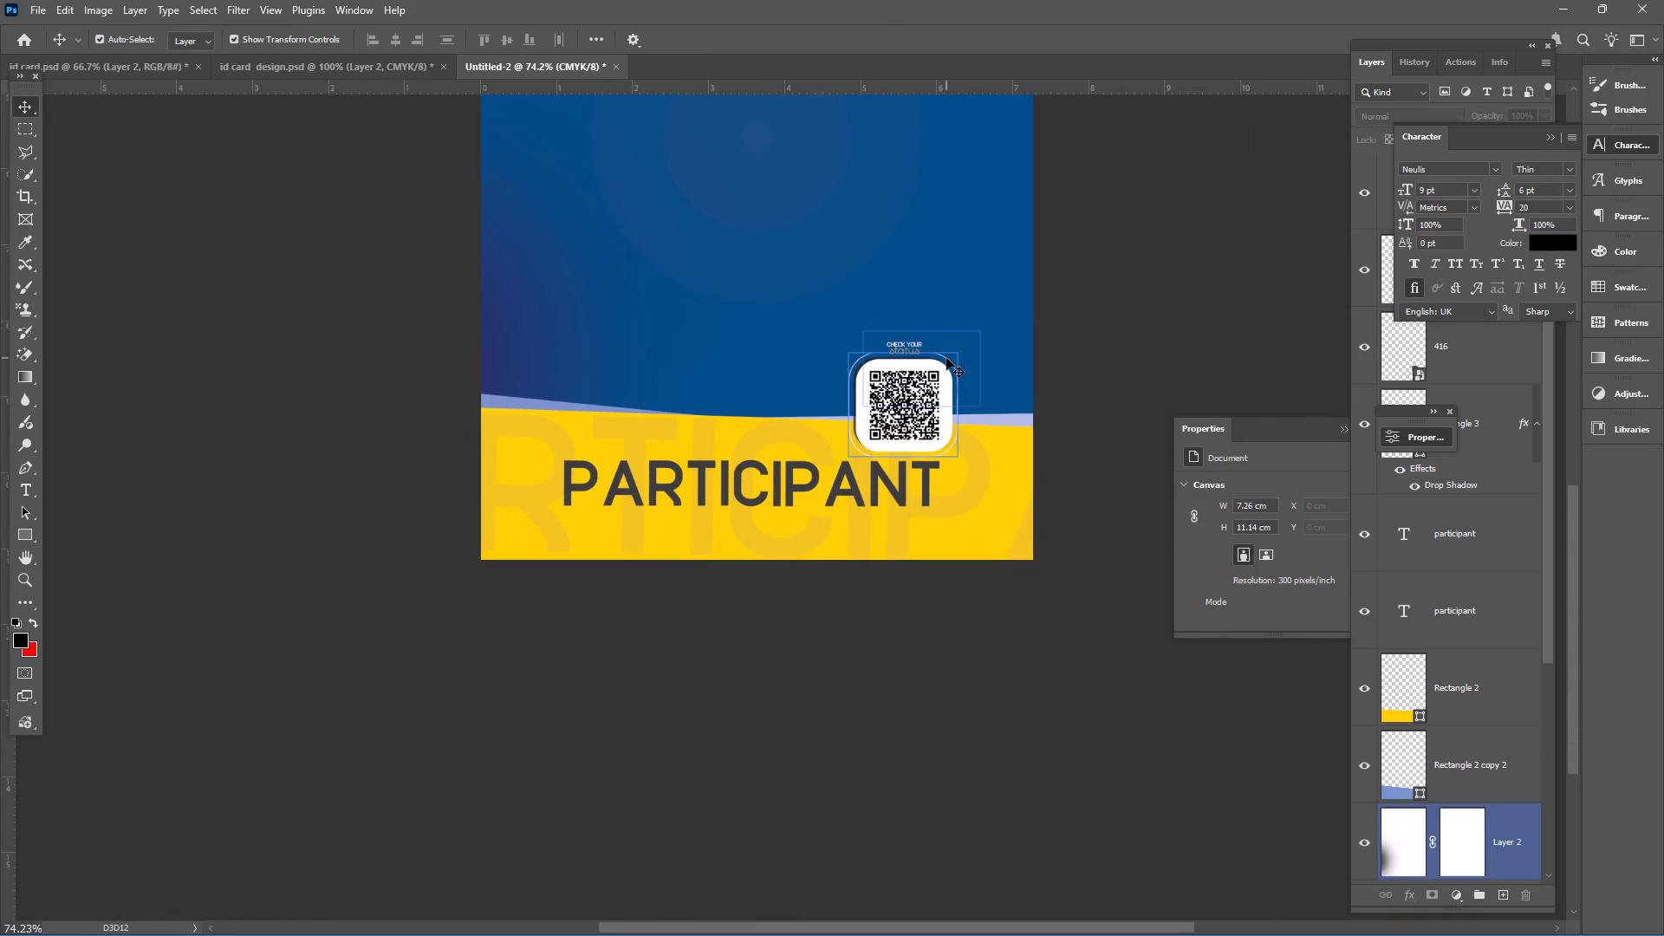
left_click(946, 358)
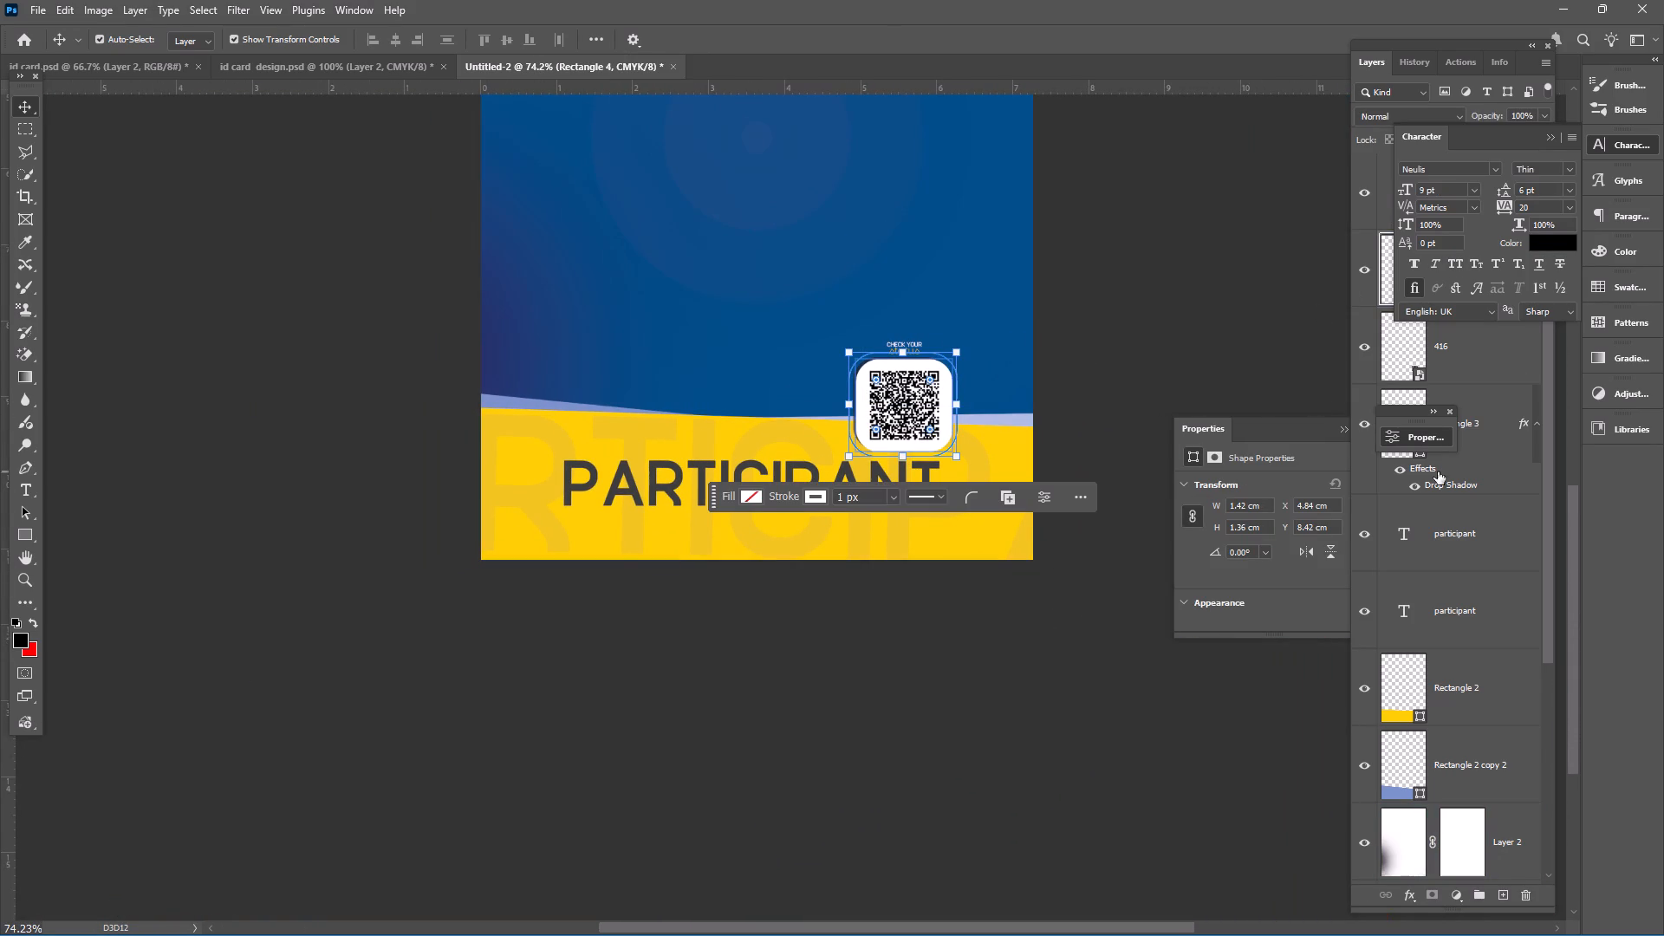
scroll(1505, 751, "down", 3)
scroll(1505, 751, "up", 5)
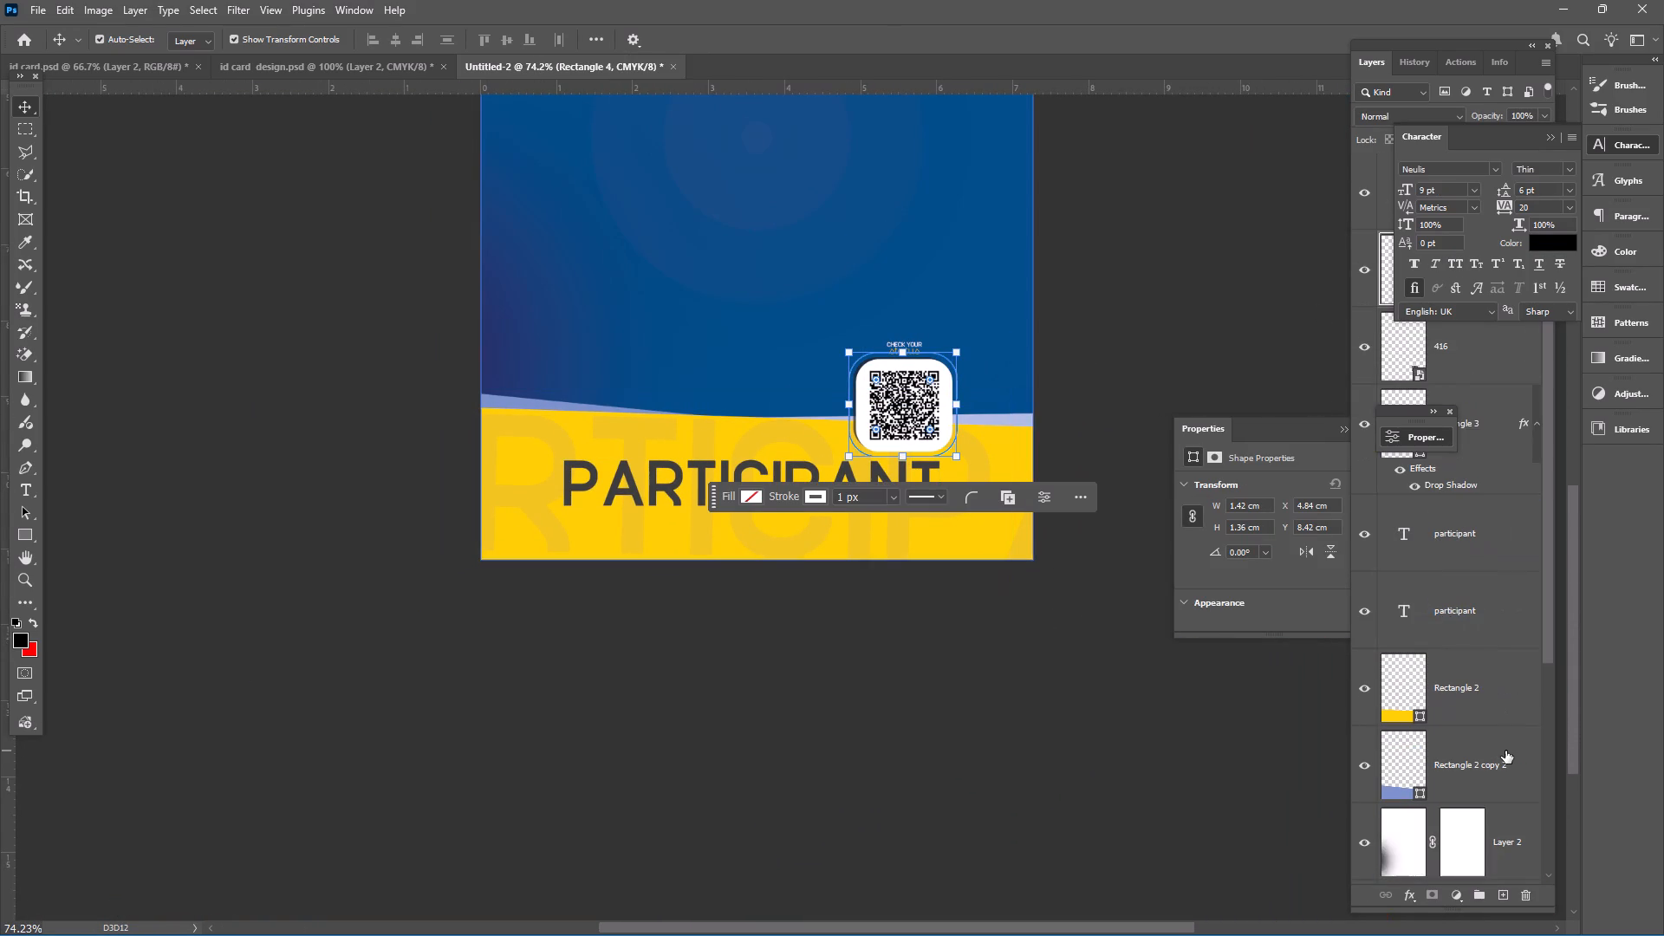
scroll(1505, 751, "up", 4)
left_click(1553, 140)
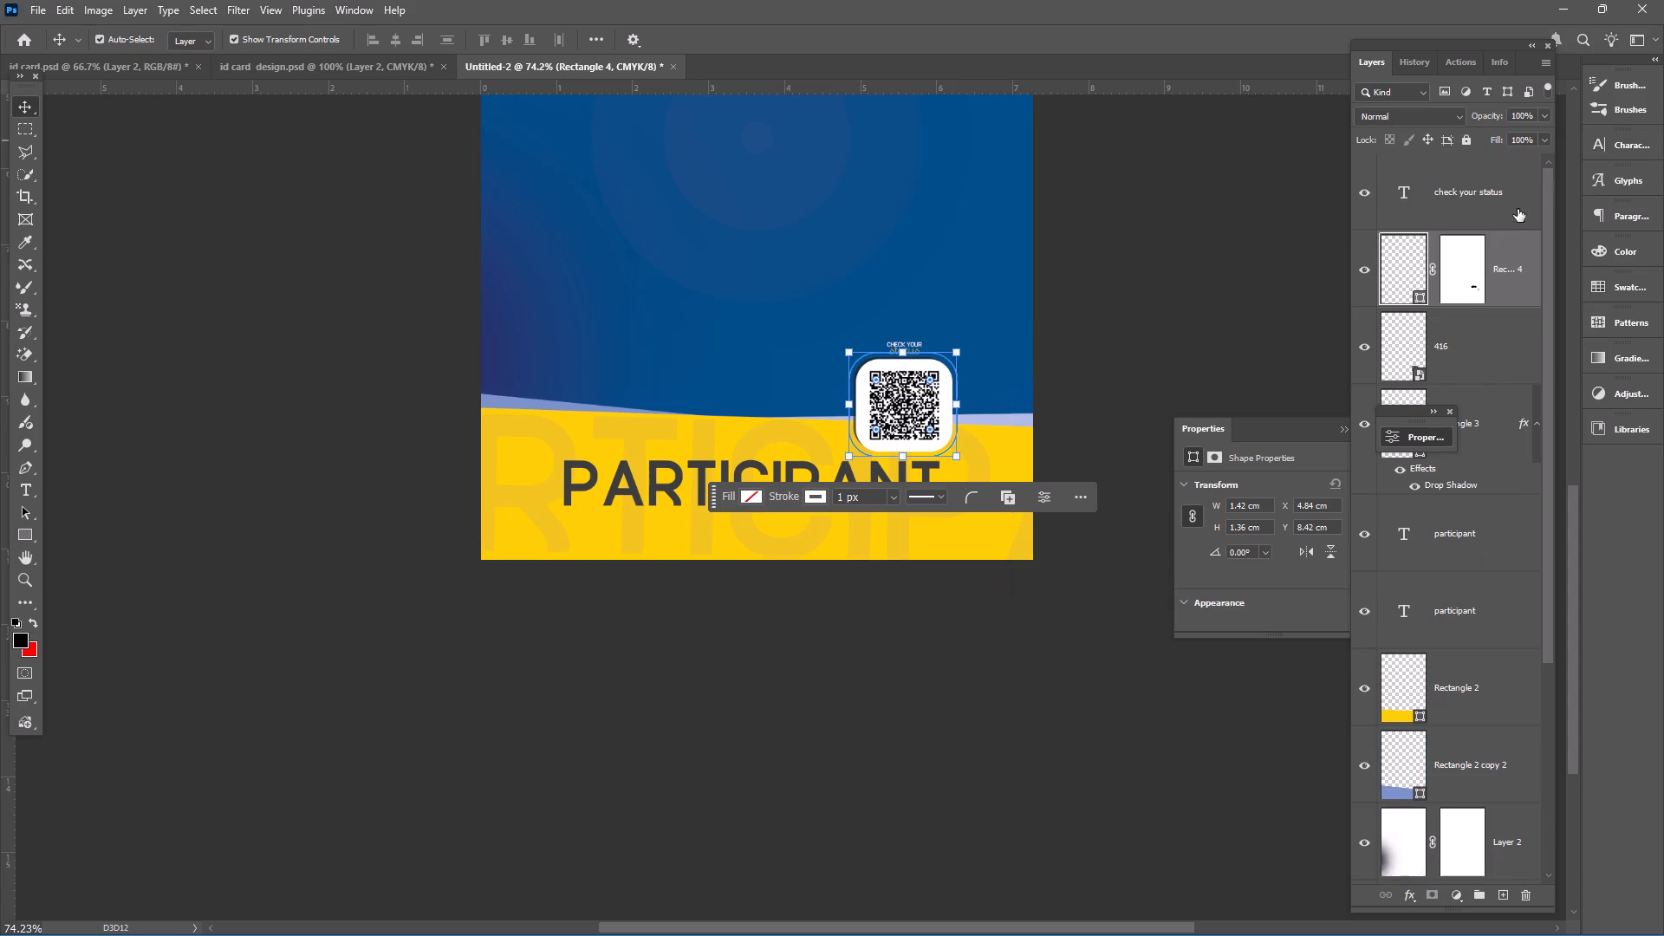
left_click(1465, 278)
Undo a trial black Mixer Brush stroke on the outline's mask, and paint white to extend the outline's top ends toward the word "status".
scroll(1043, 318, "up", 1, "alt")
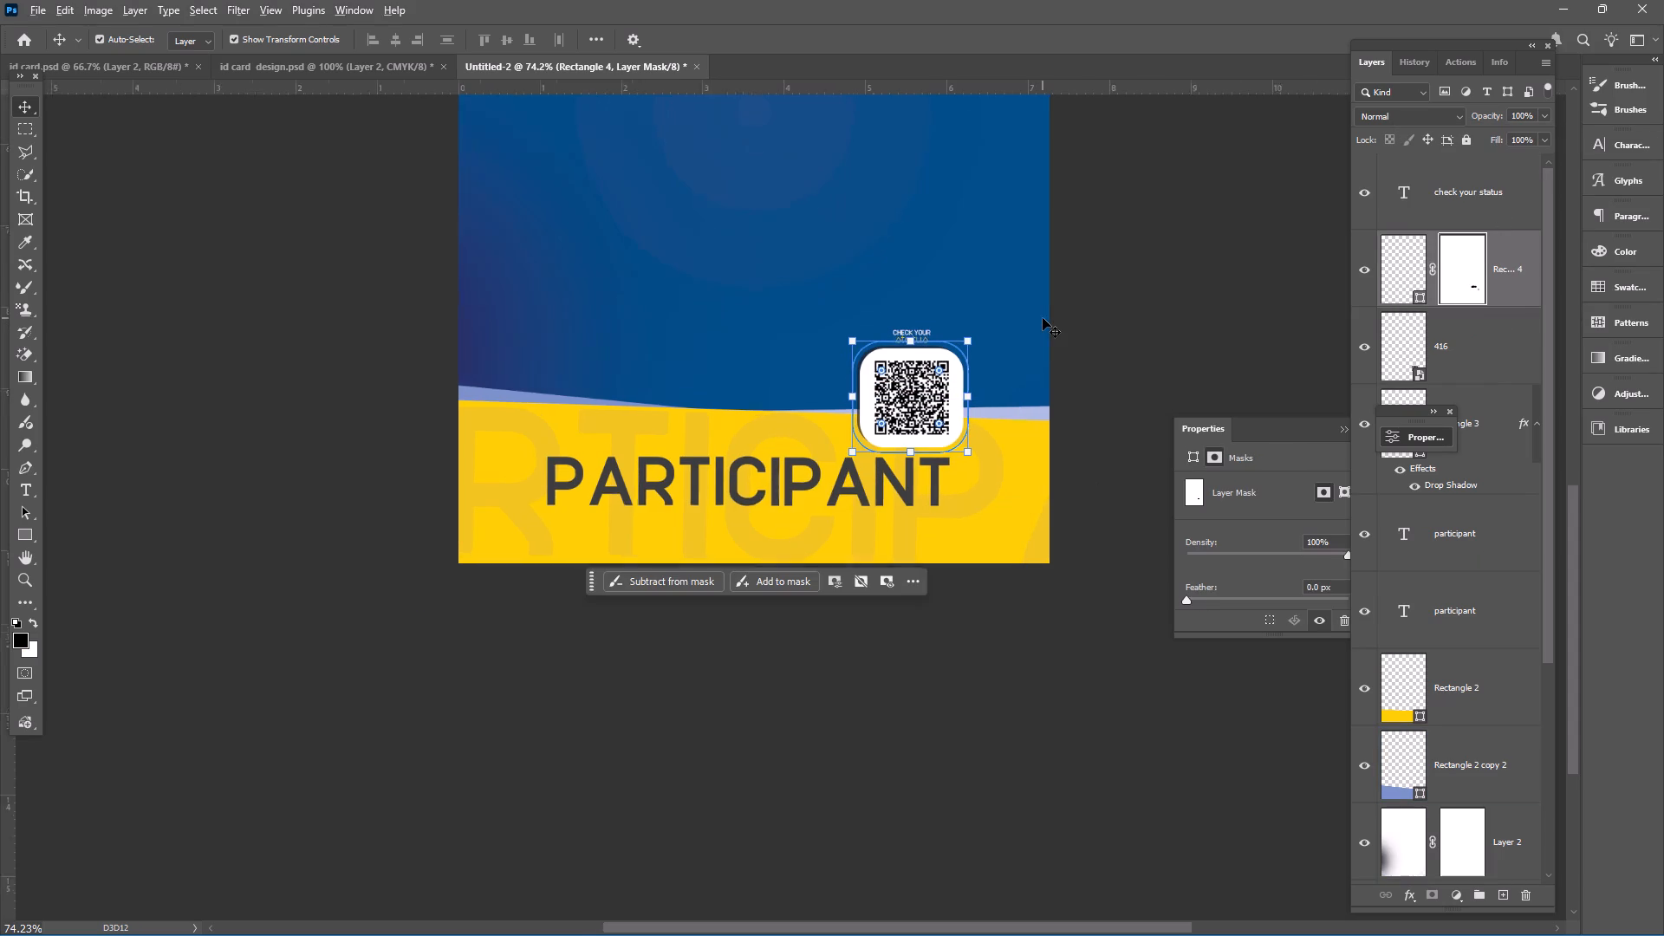
scroll(1043, 318, "up", 1, "alt")
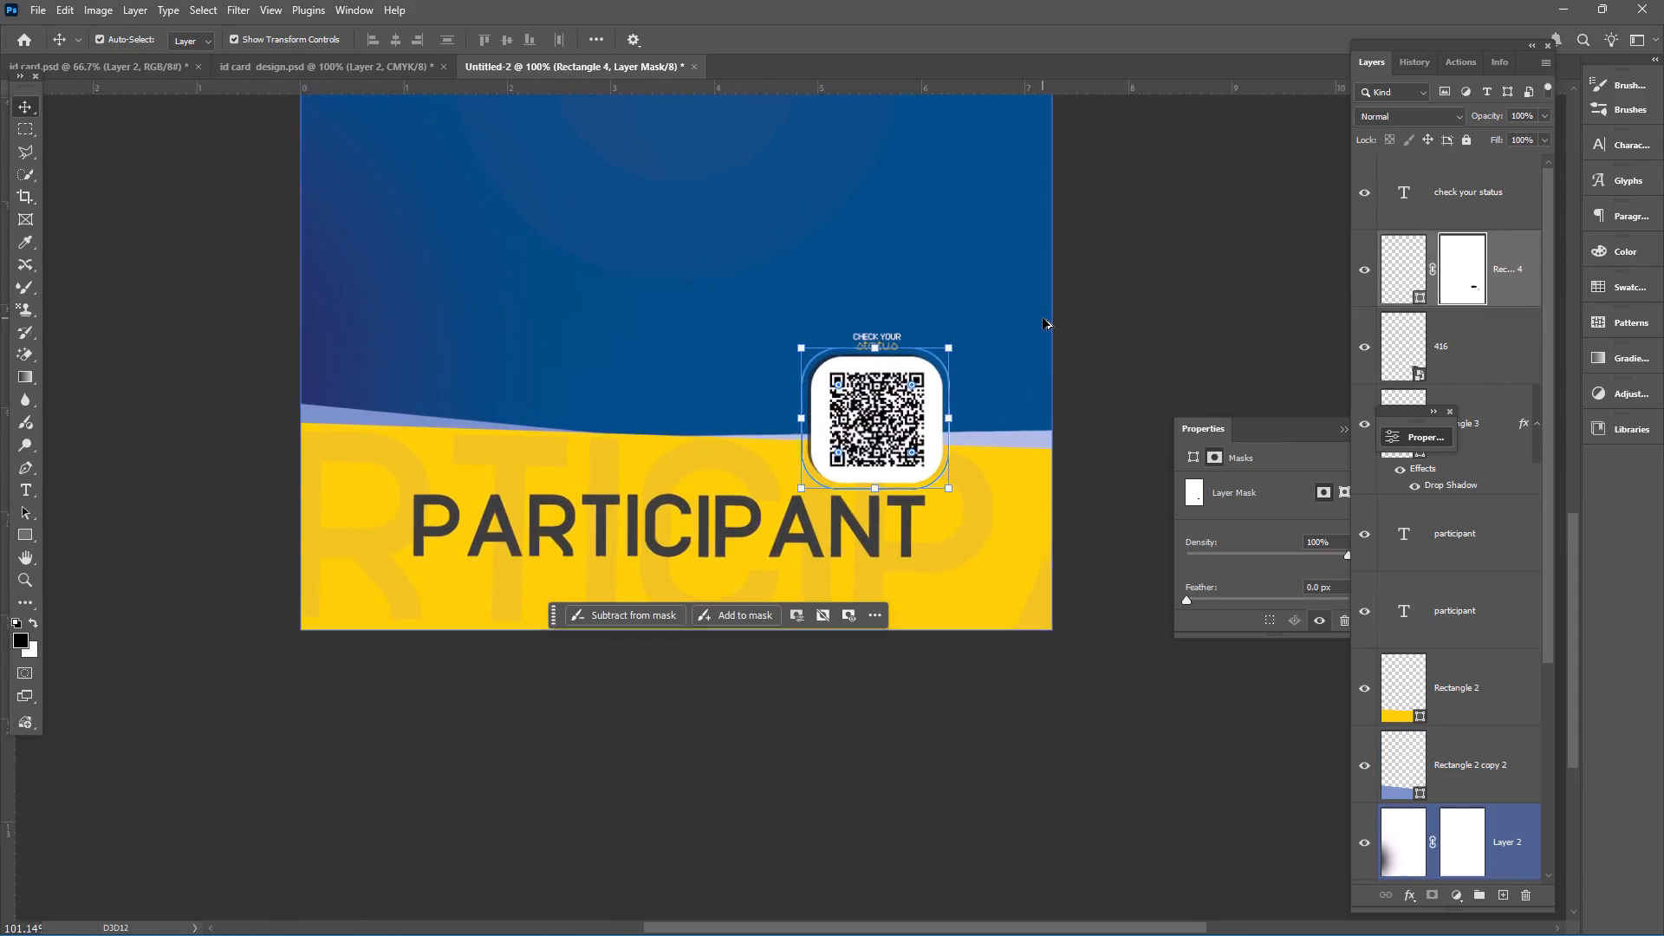
scroll(1043, 318, "up", 7, "alt")
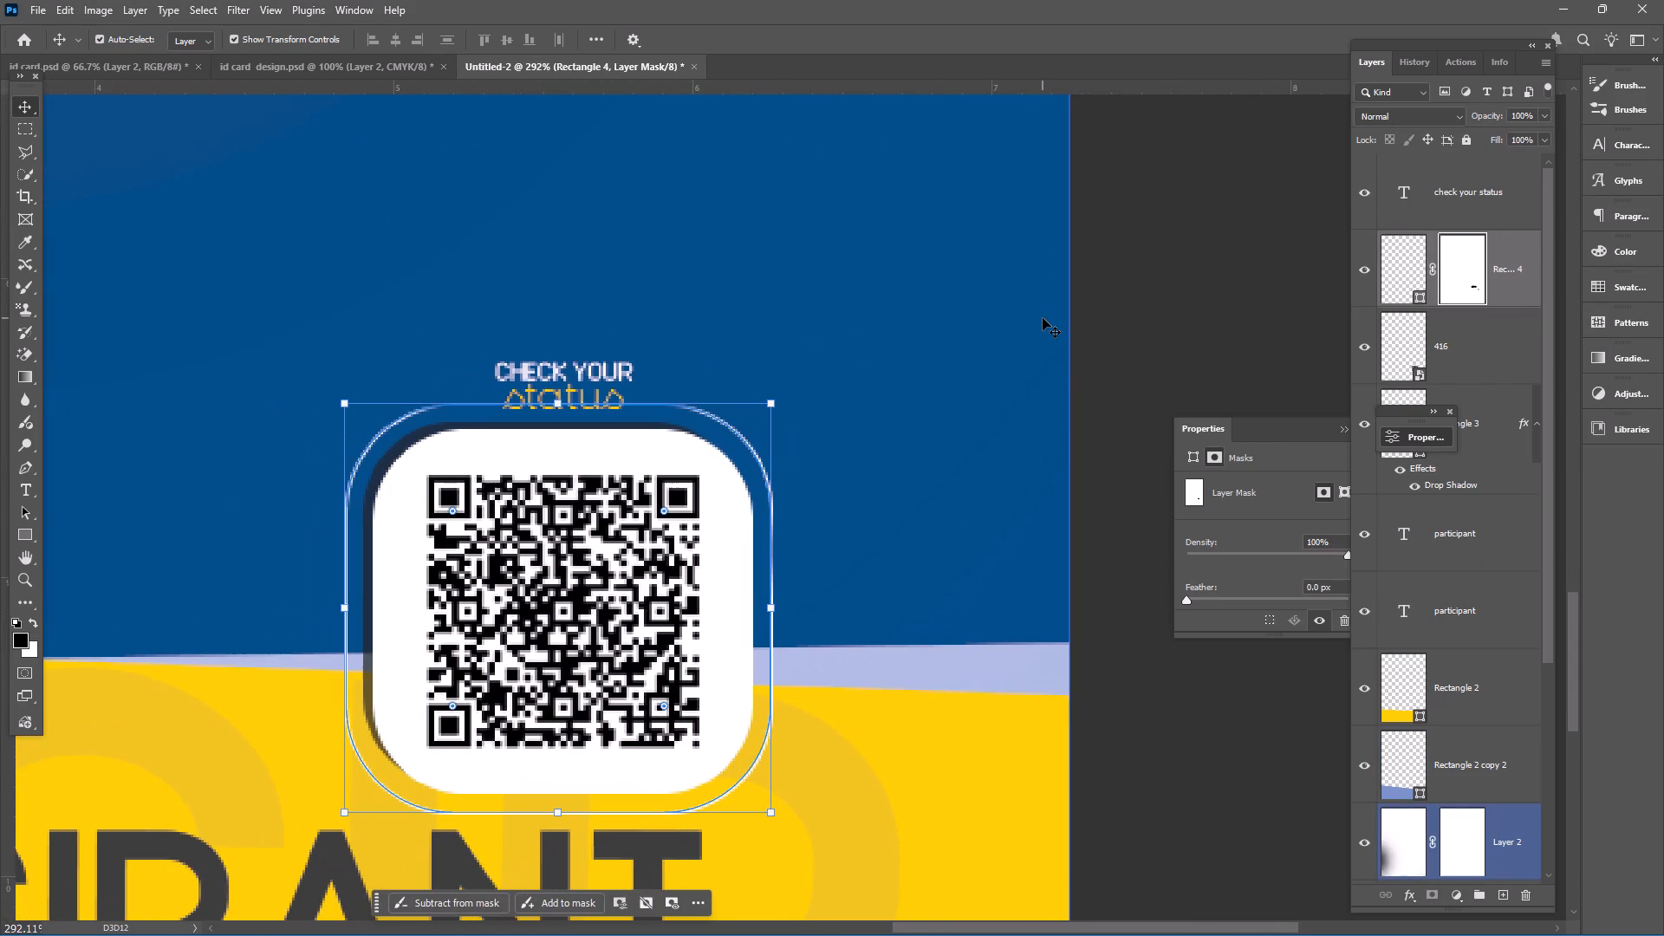
key("b")
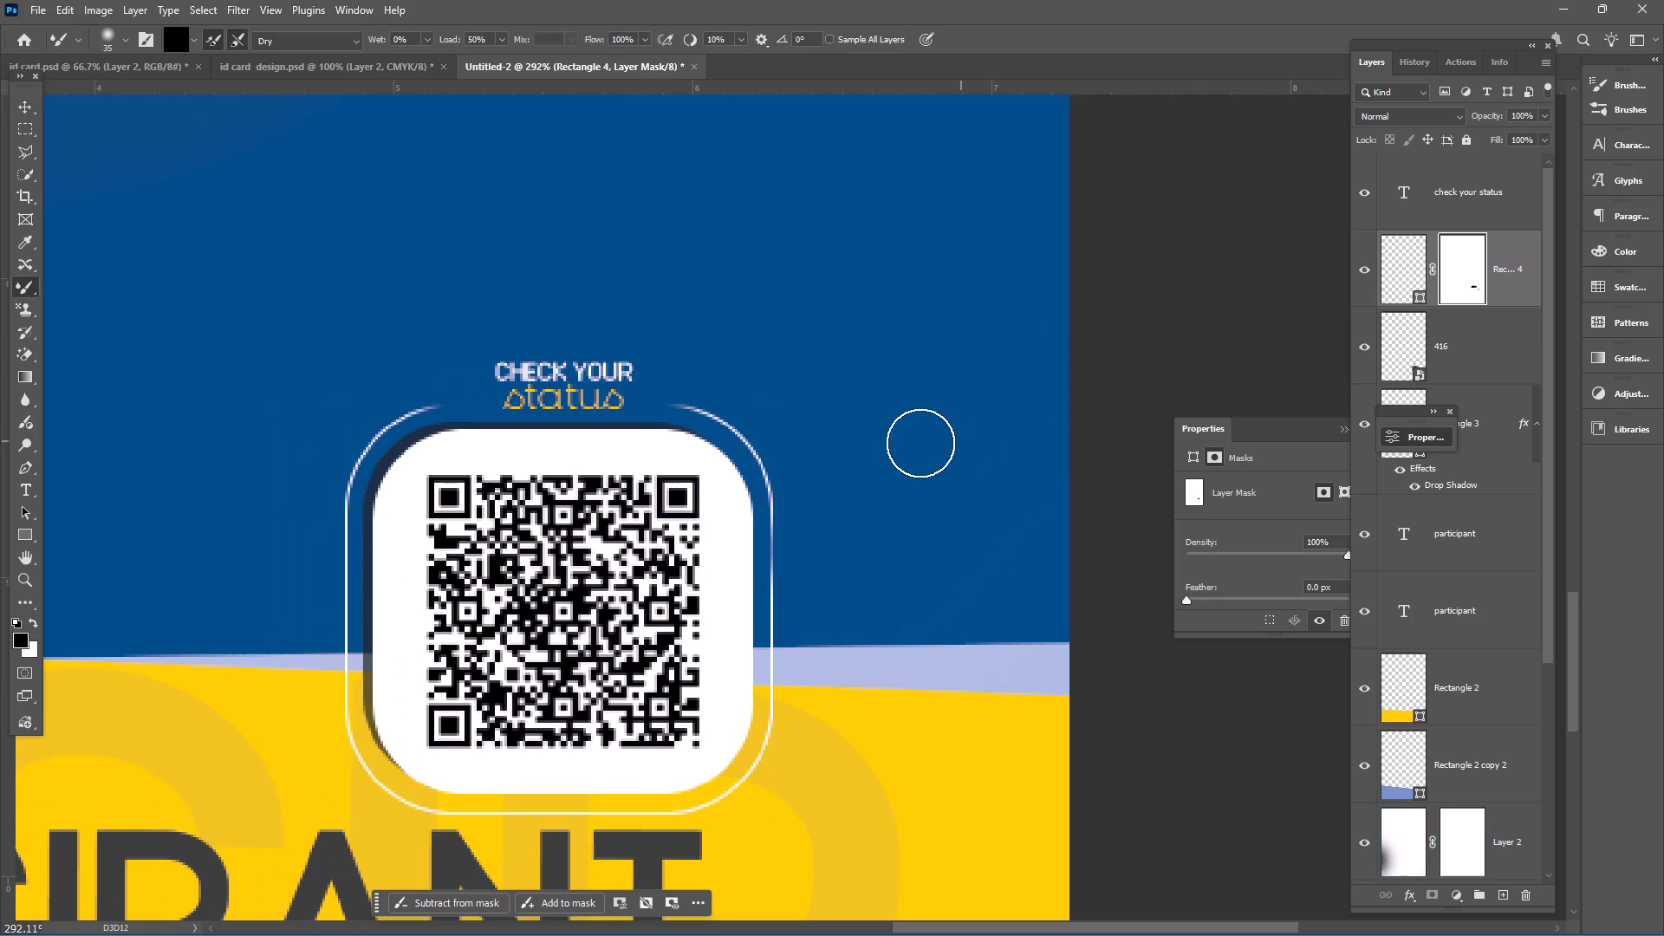
left_click_drag(694, 412, 694, 439)
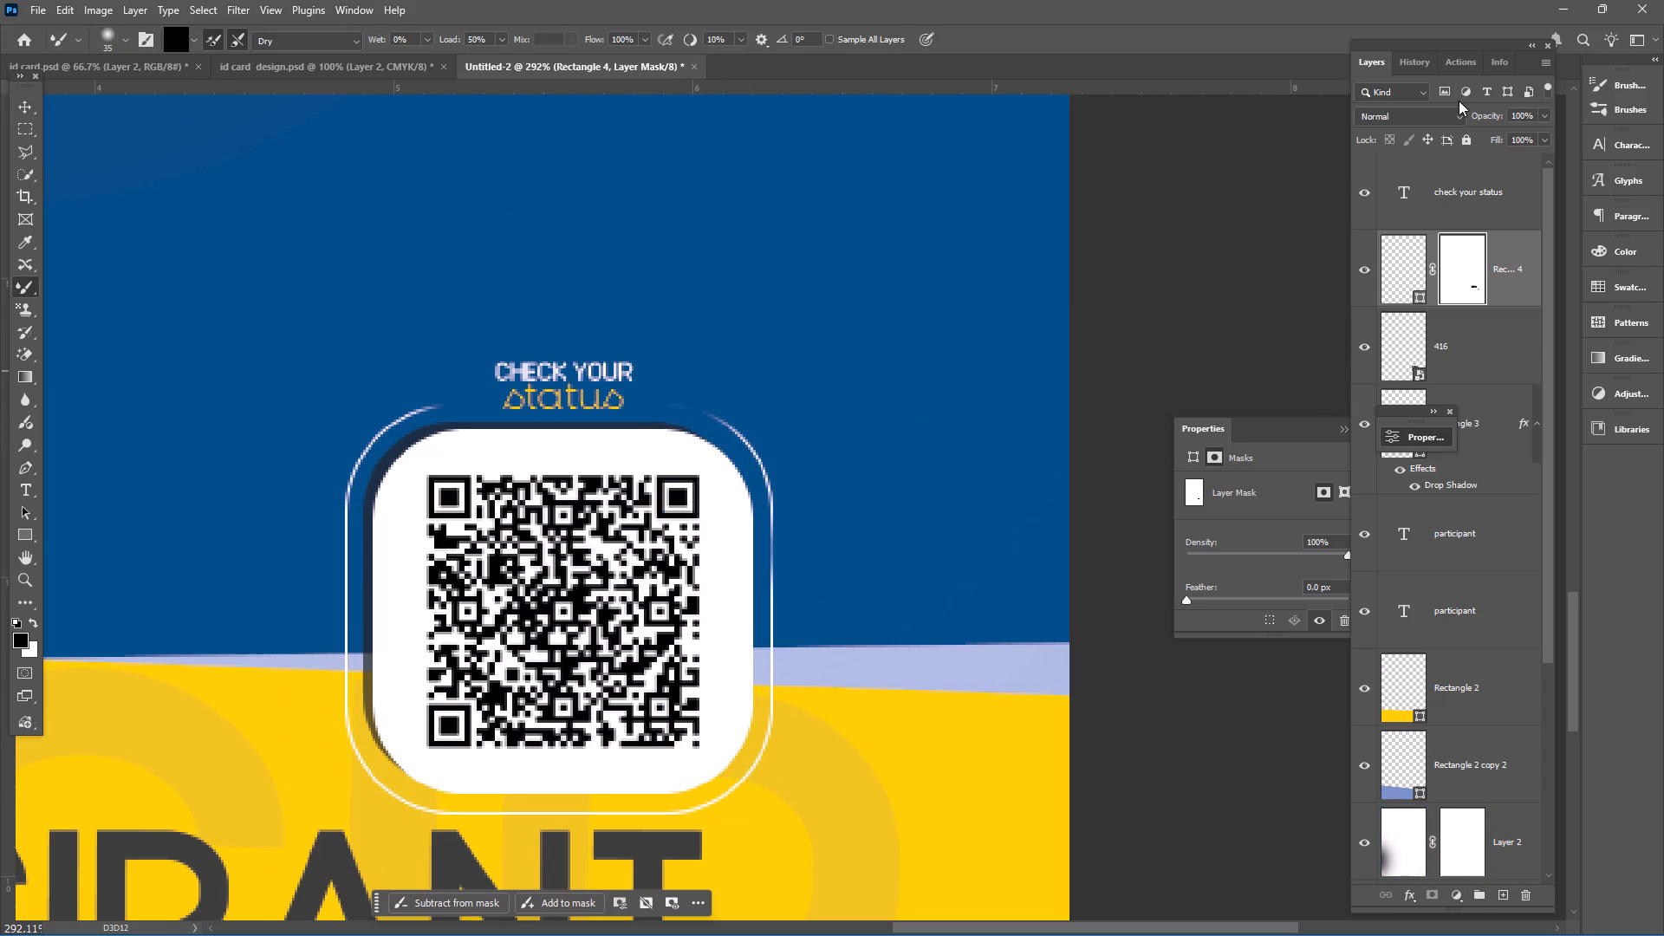
key("ctrl+z")
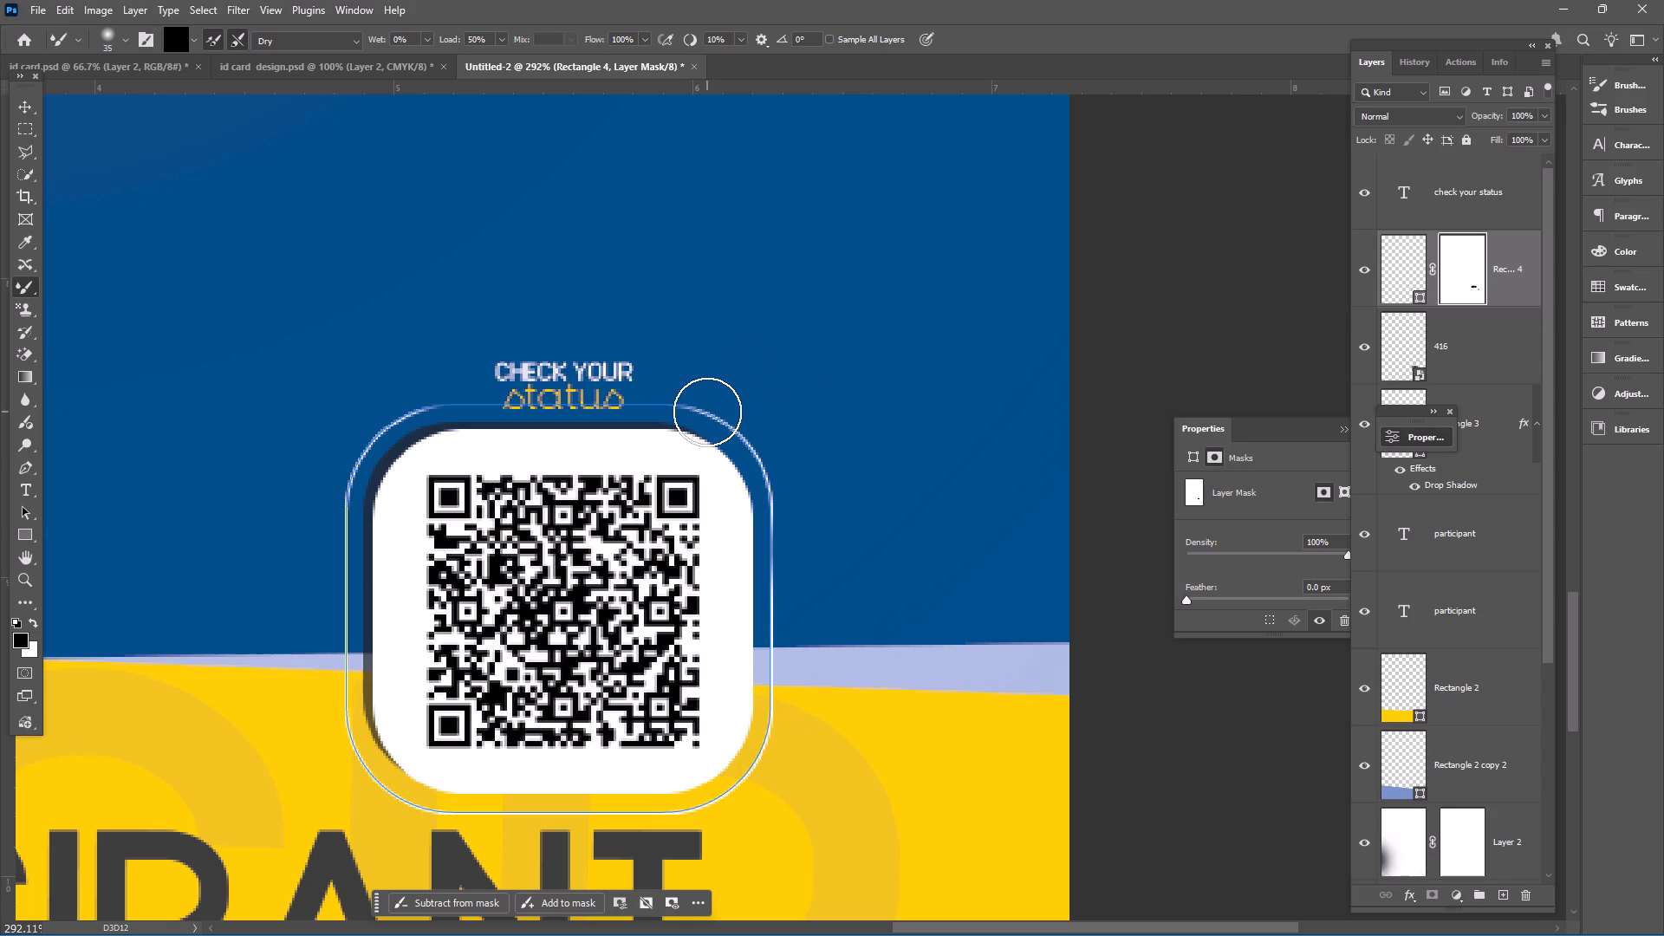
key("x")
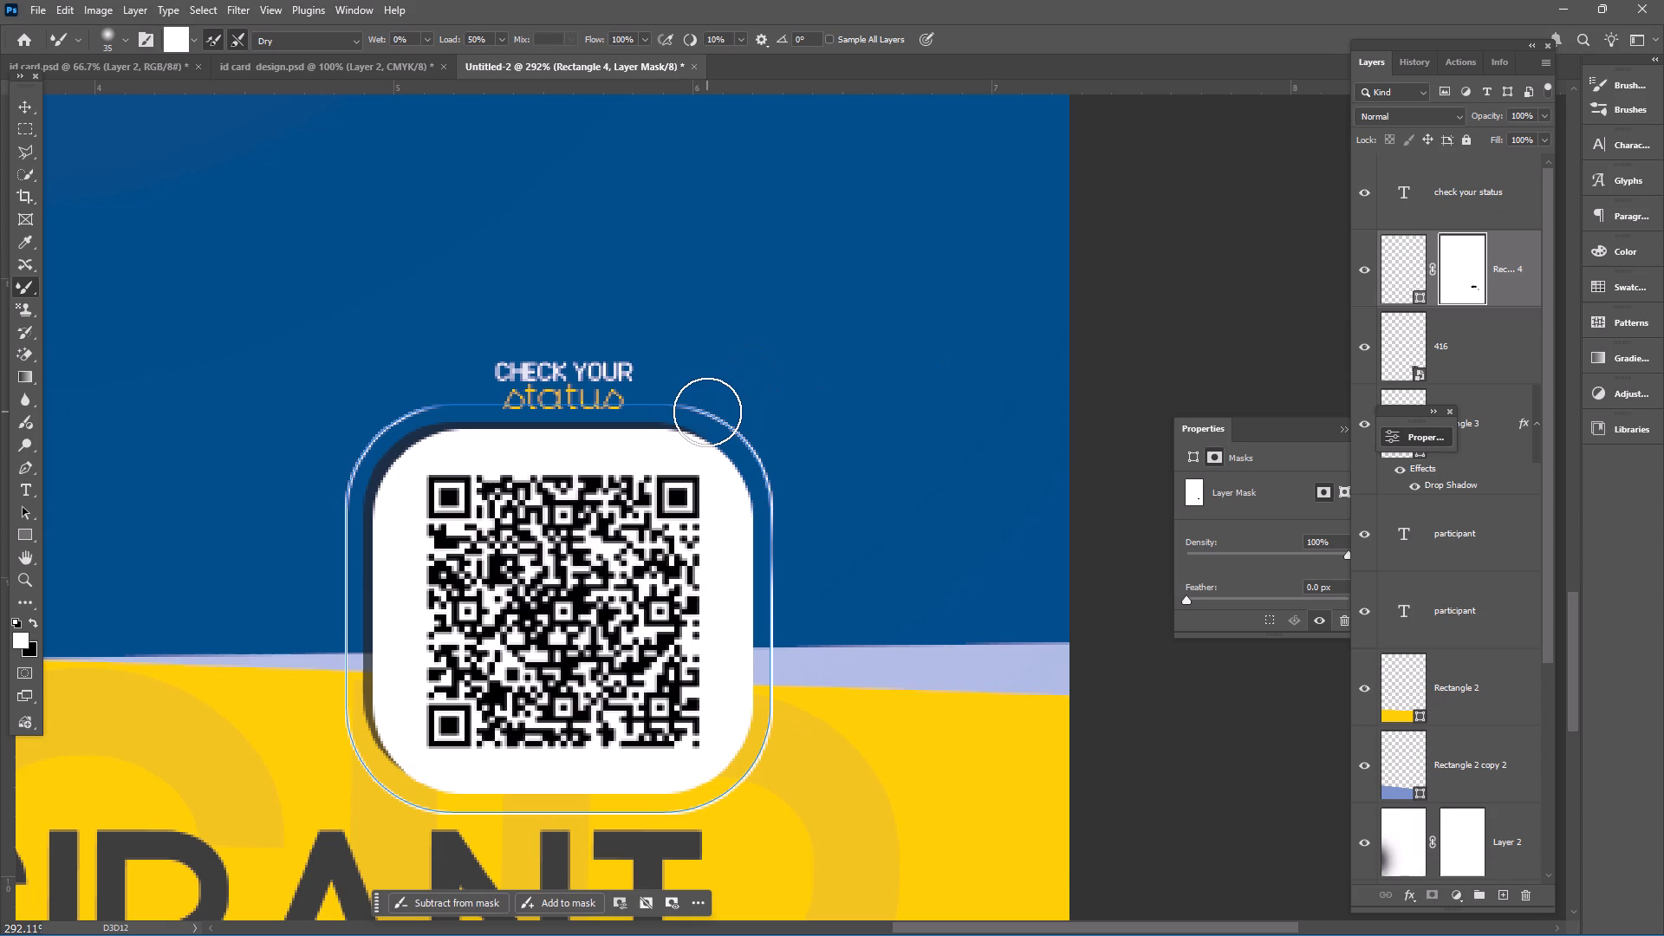
left_click_drag(699, 410, 678, 415)
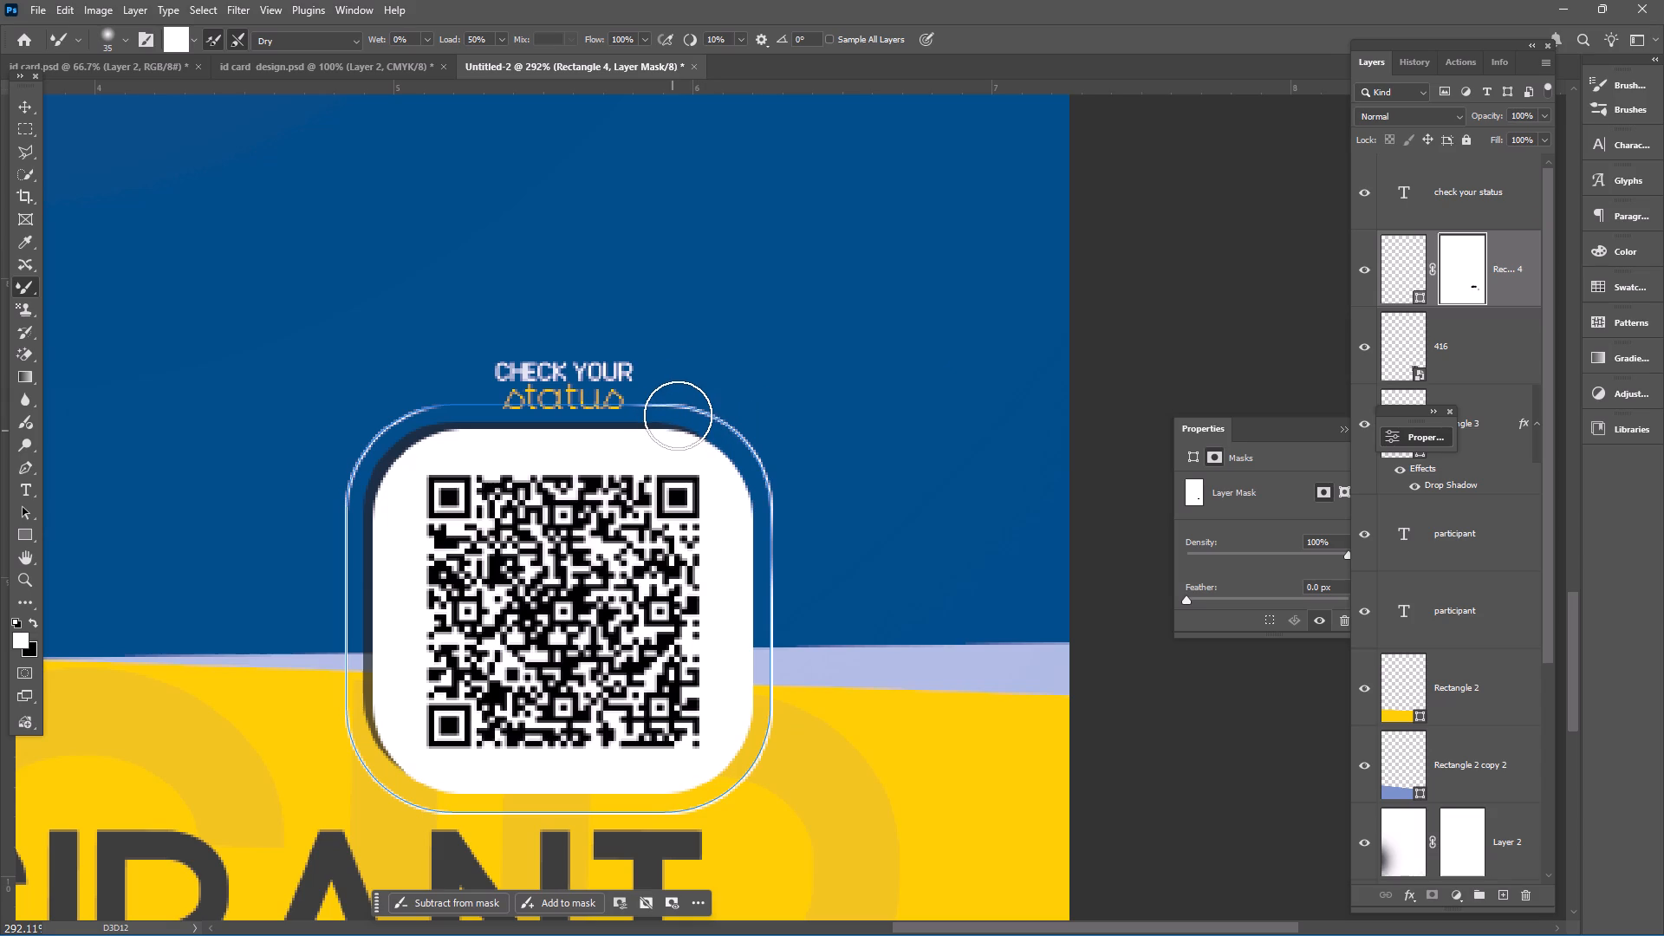
left_click_drag(678, 415, 678, 416)
left_click_drag(678, 416, 751, 547)
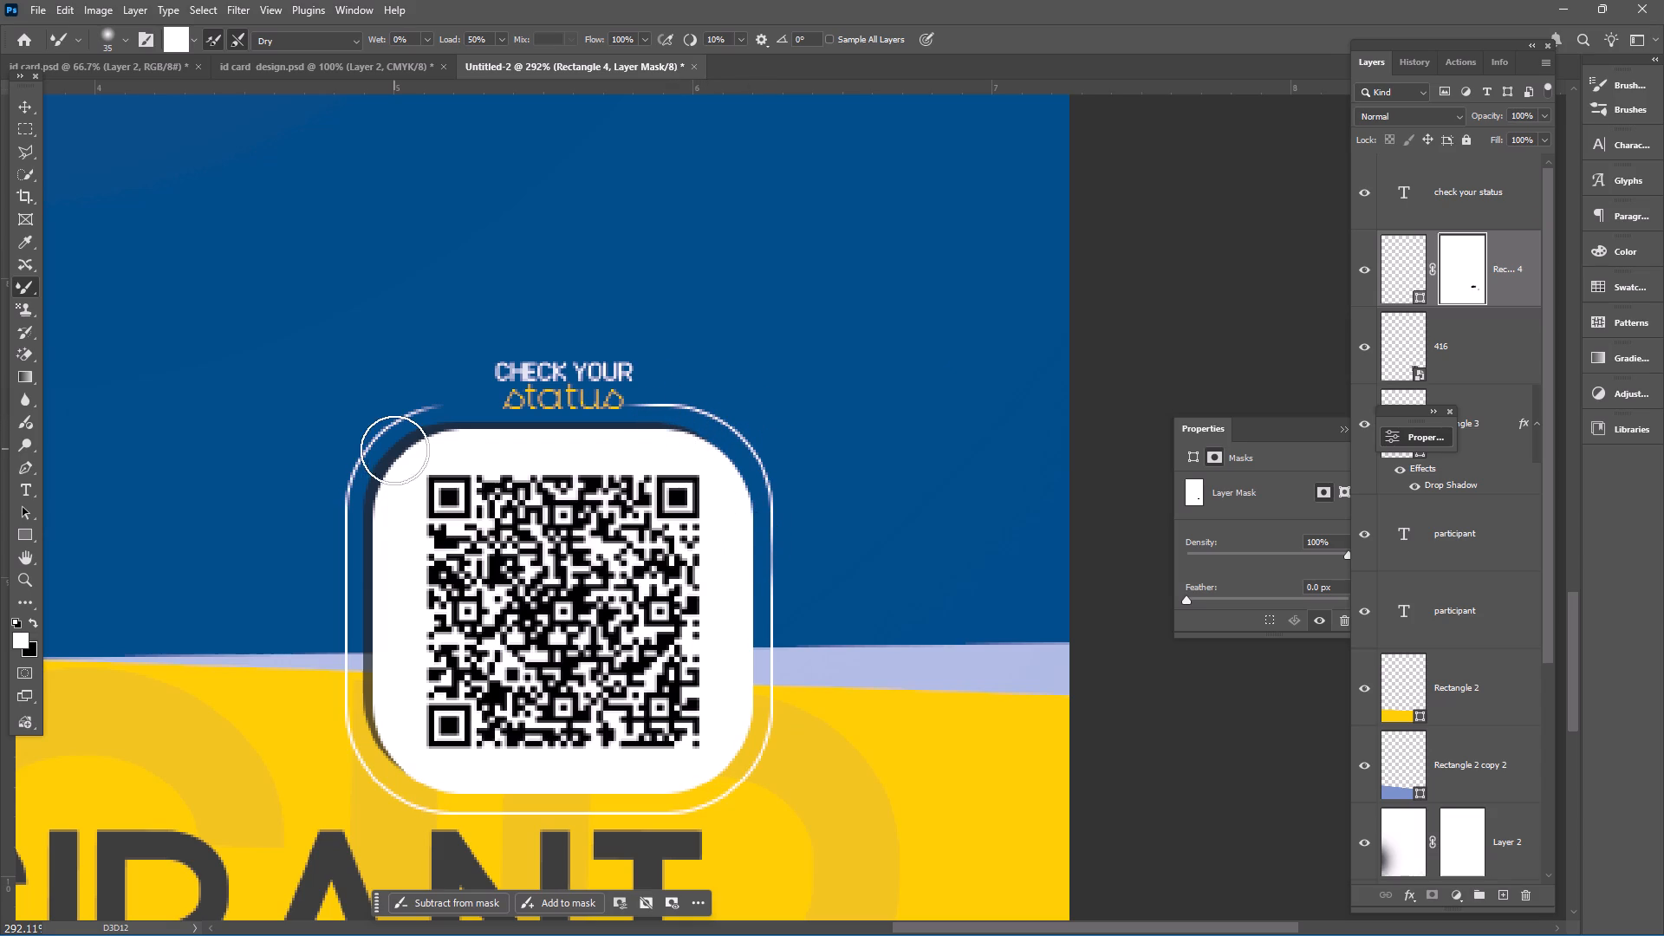
left_click_drag(419, 429, 439, 444)
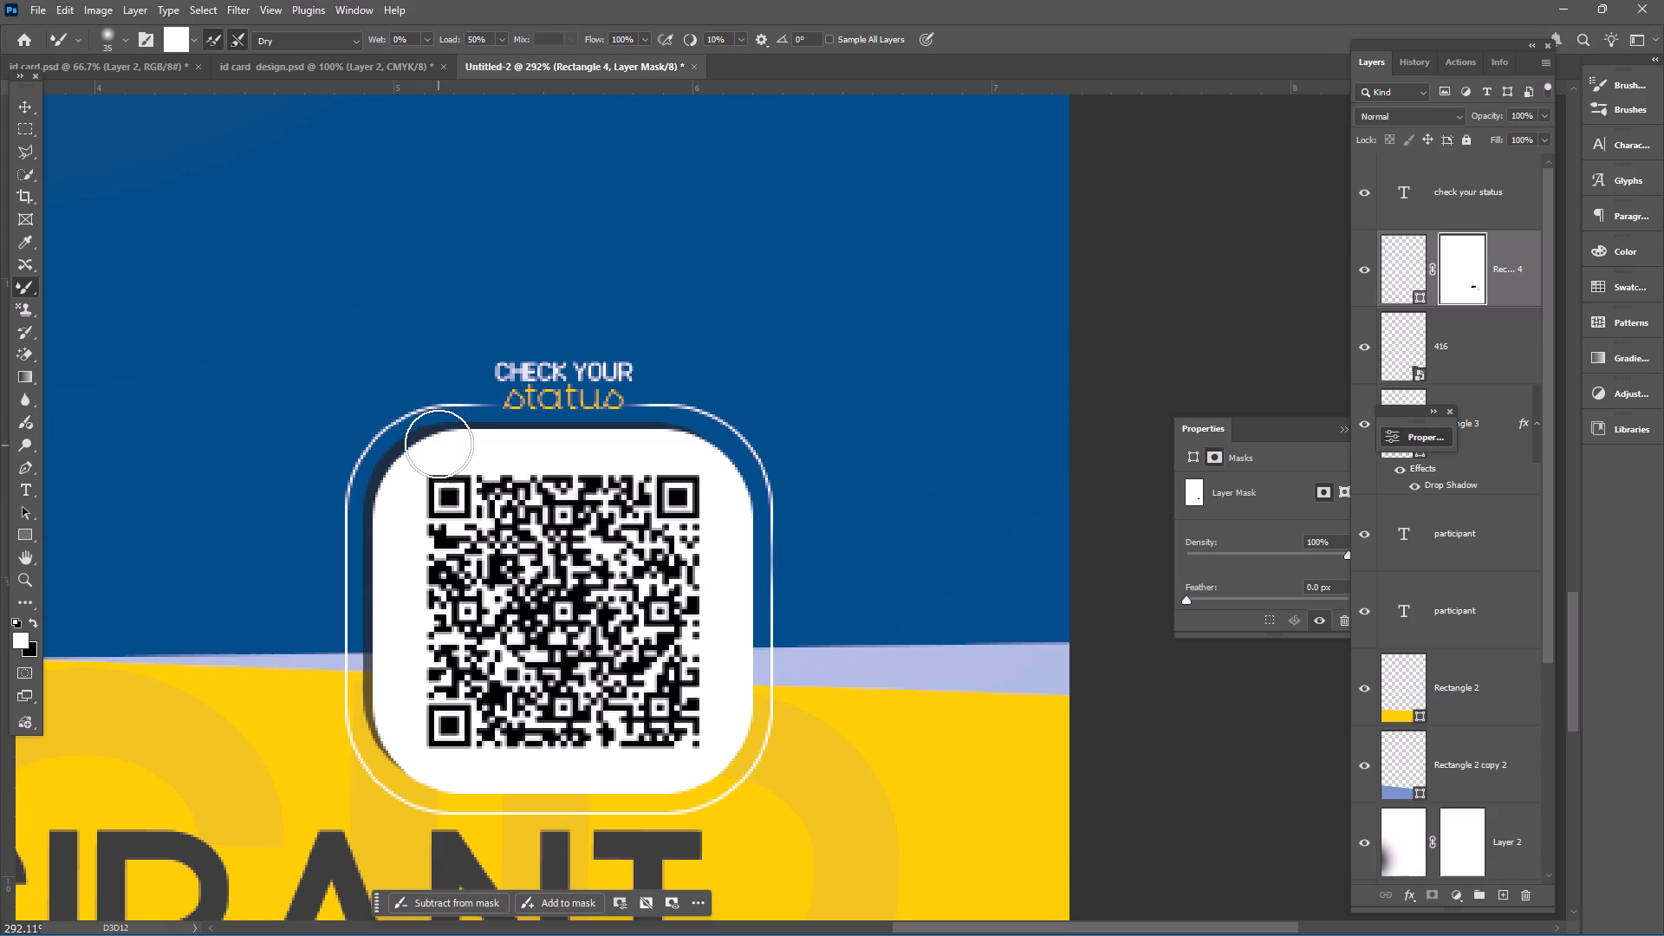
left_click_drag(439, 444, 439, 433)
left_click_drag(445, 420, 383, 507)
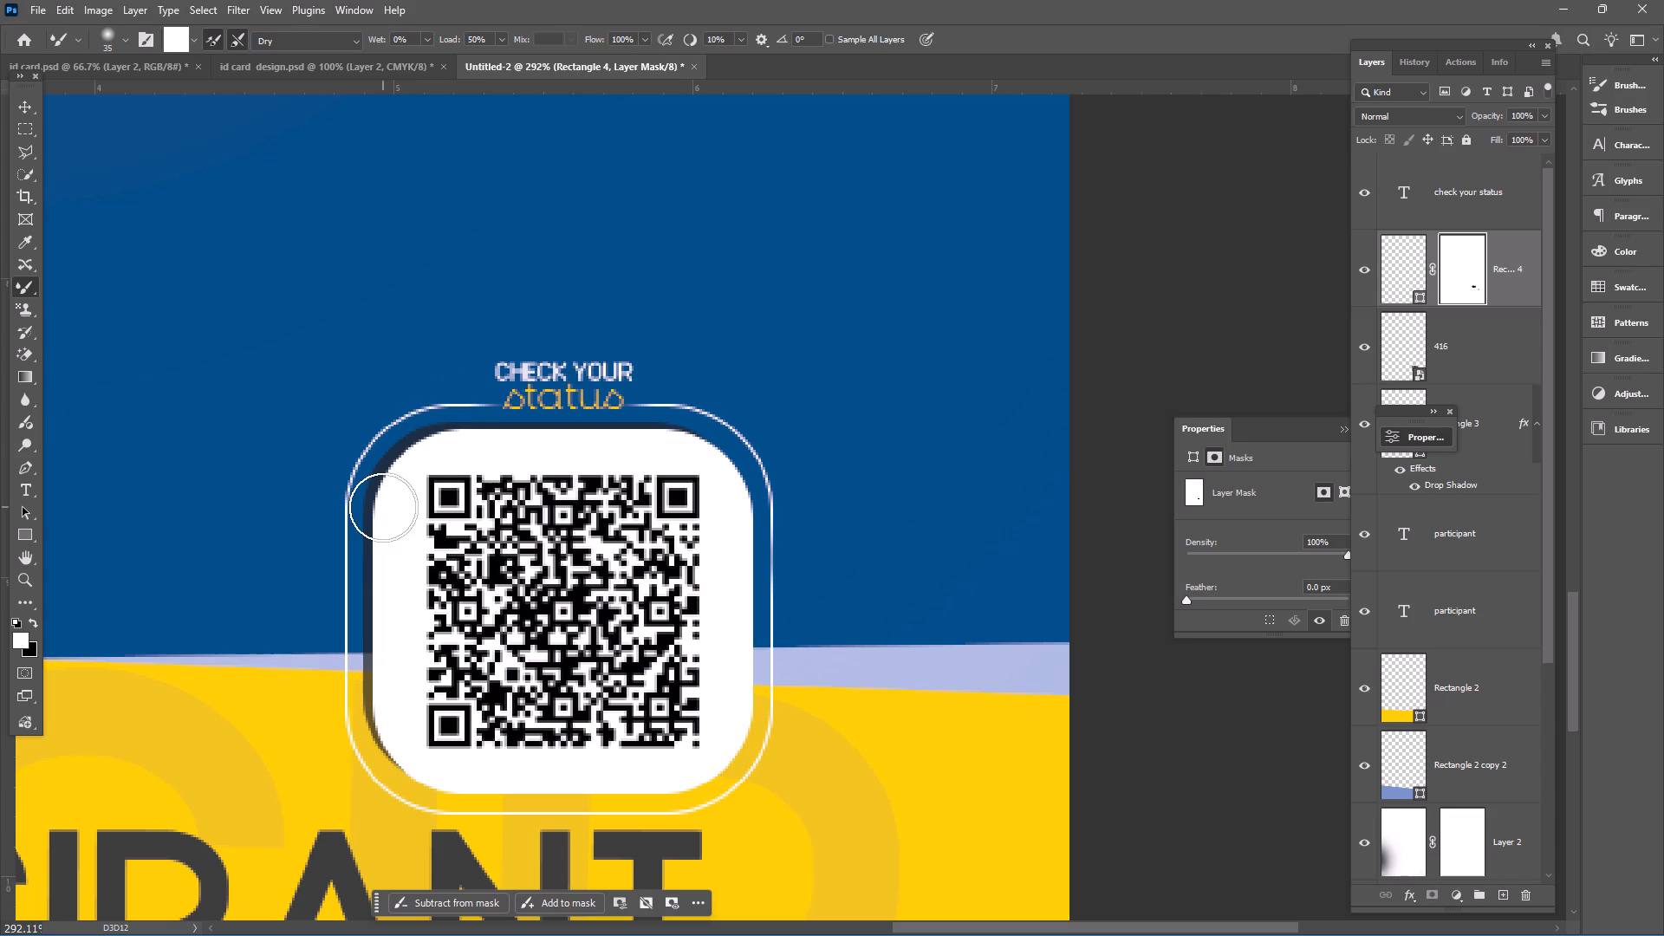
left_click(31, 106)
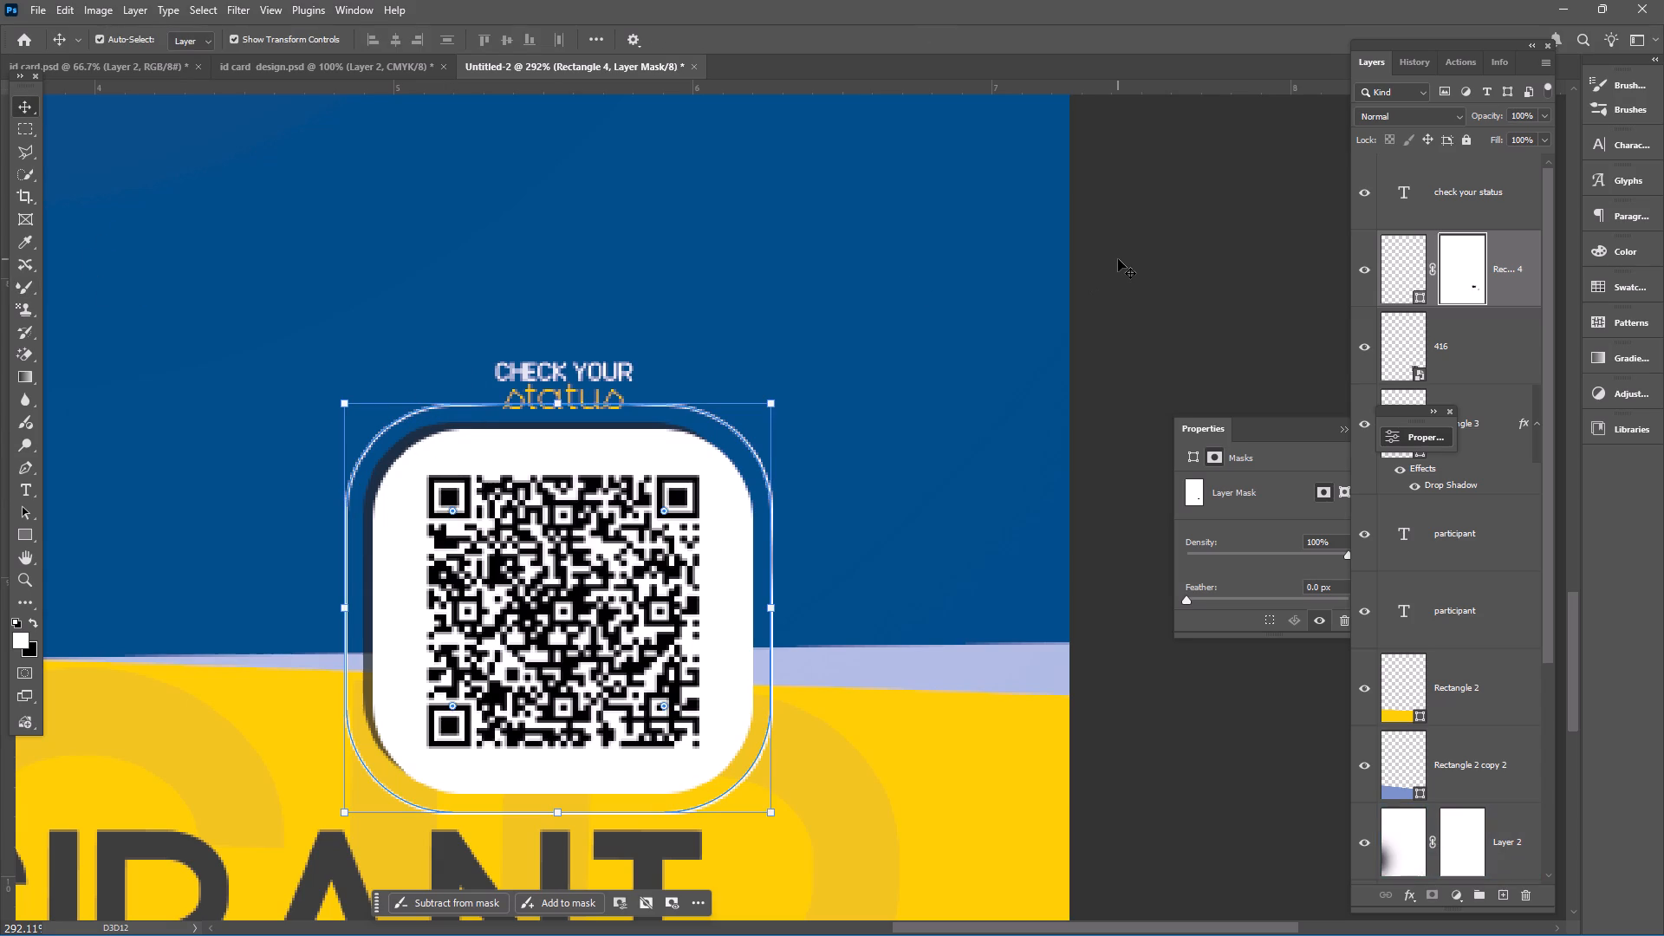
left_click(1118, 259)
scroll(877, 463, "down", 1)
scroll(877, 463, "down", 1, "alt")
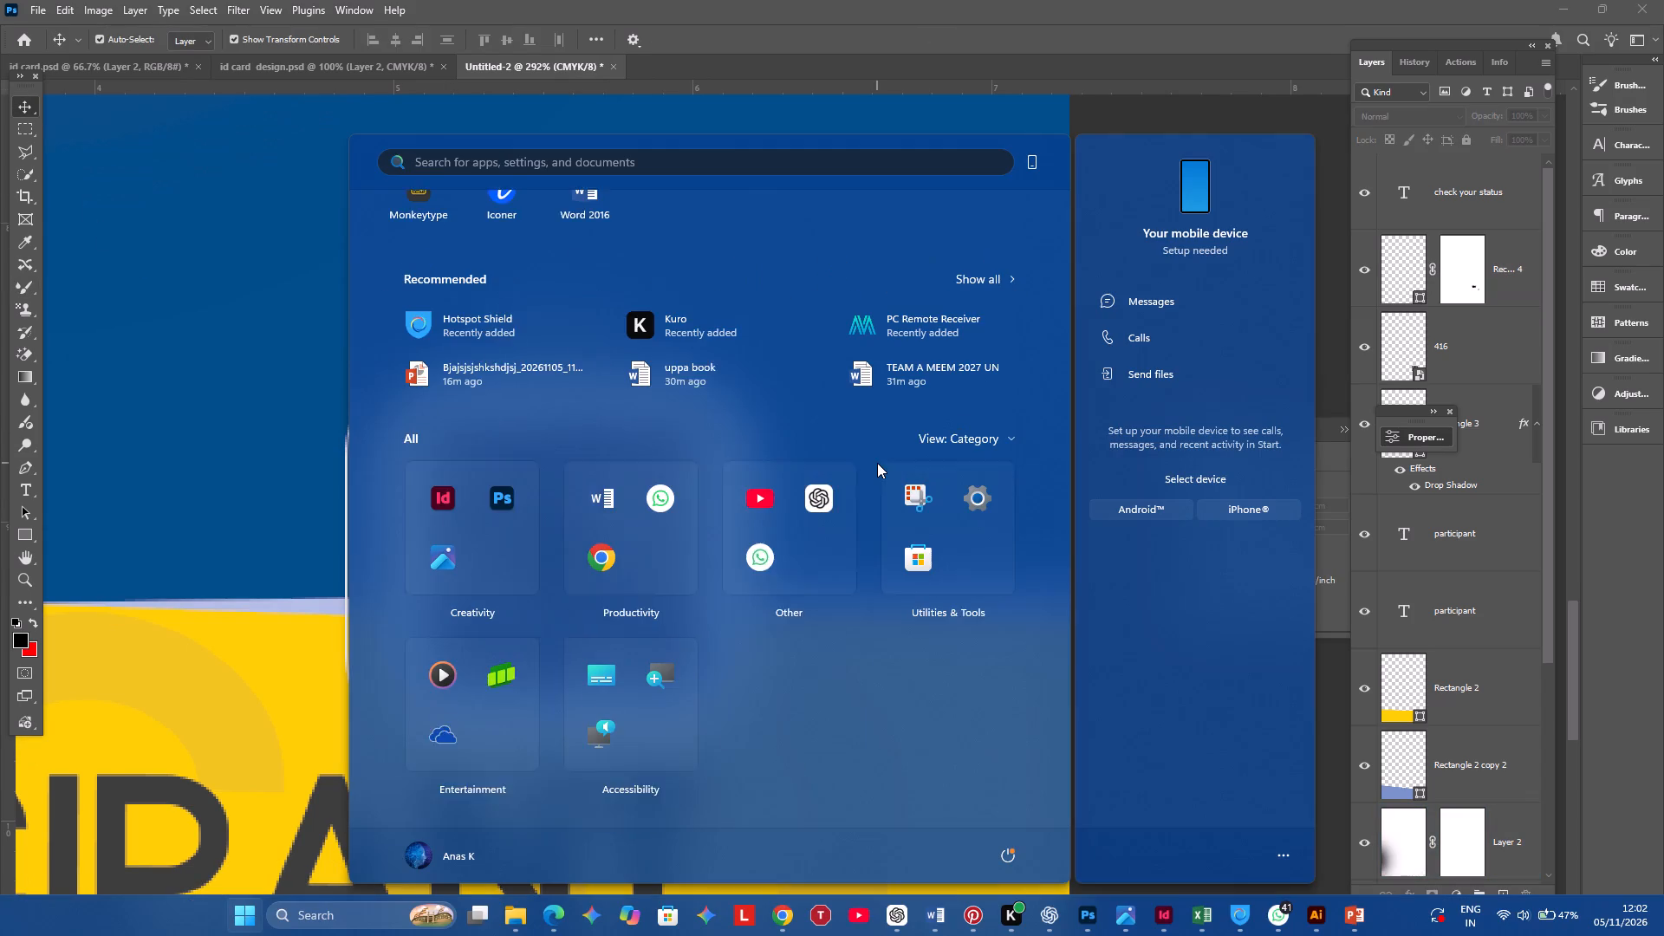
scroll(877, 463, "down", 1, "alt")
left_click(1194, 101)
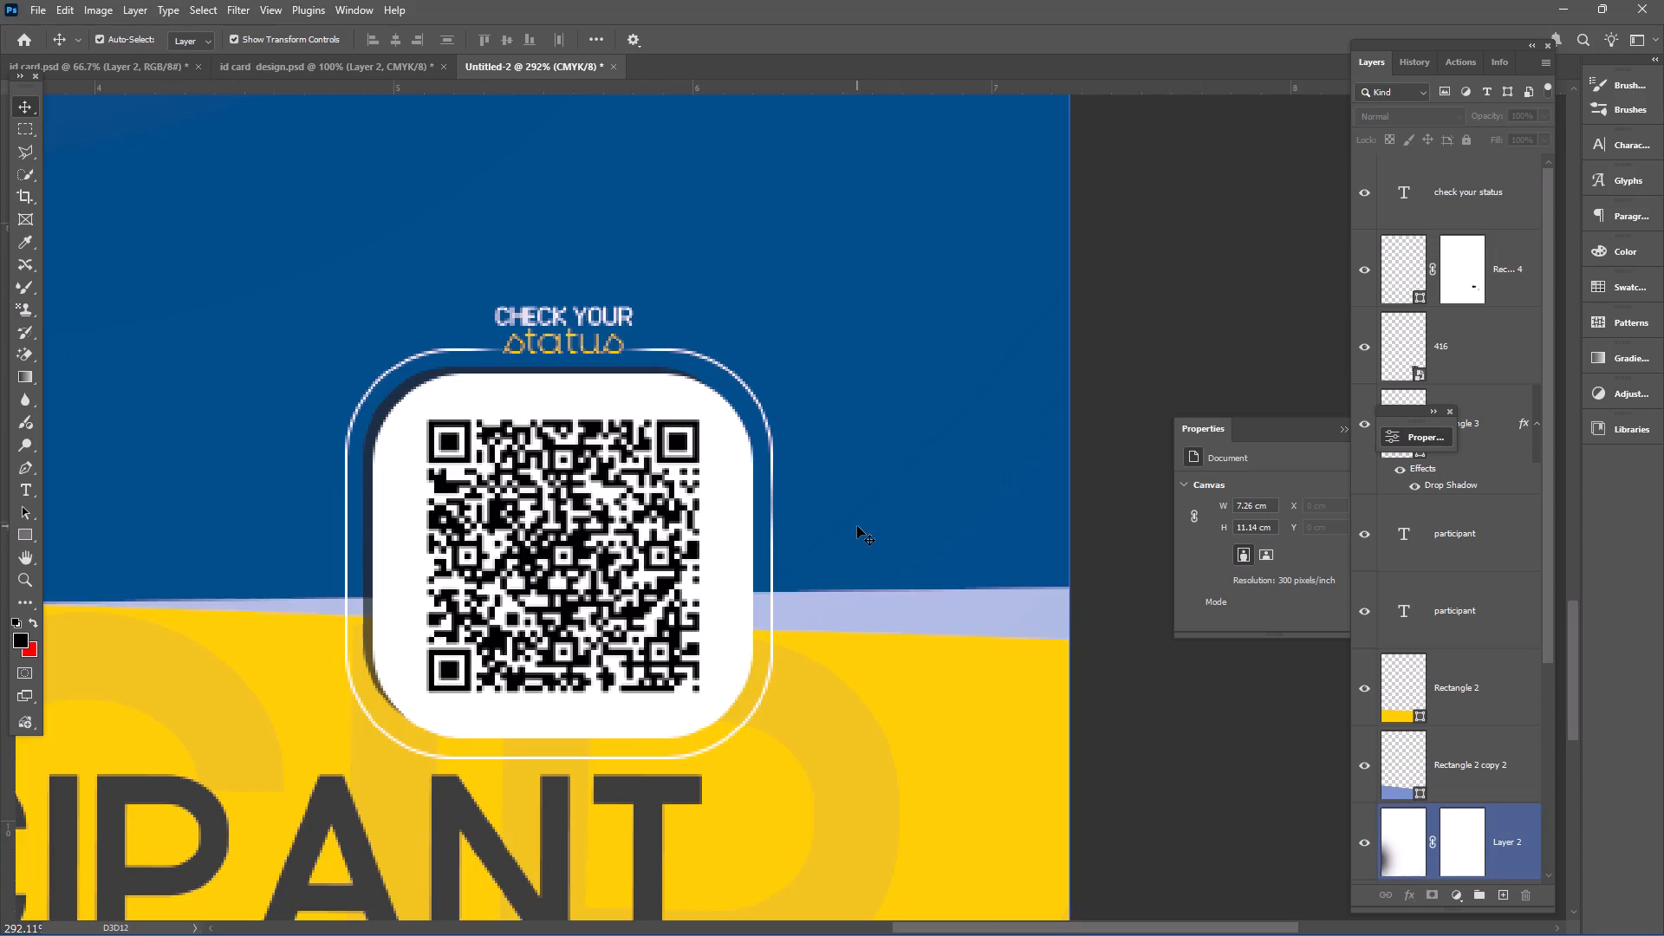
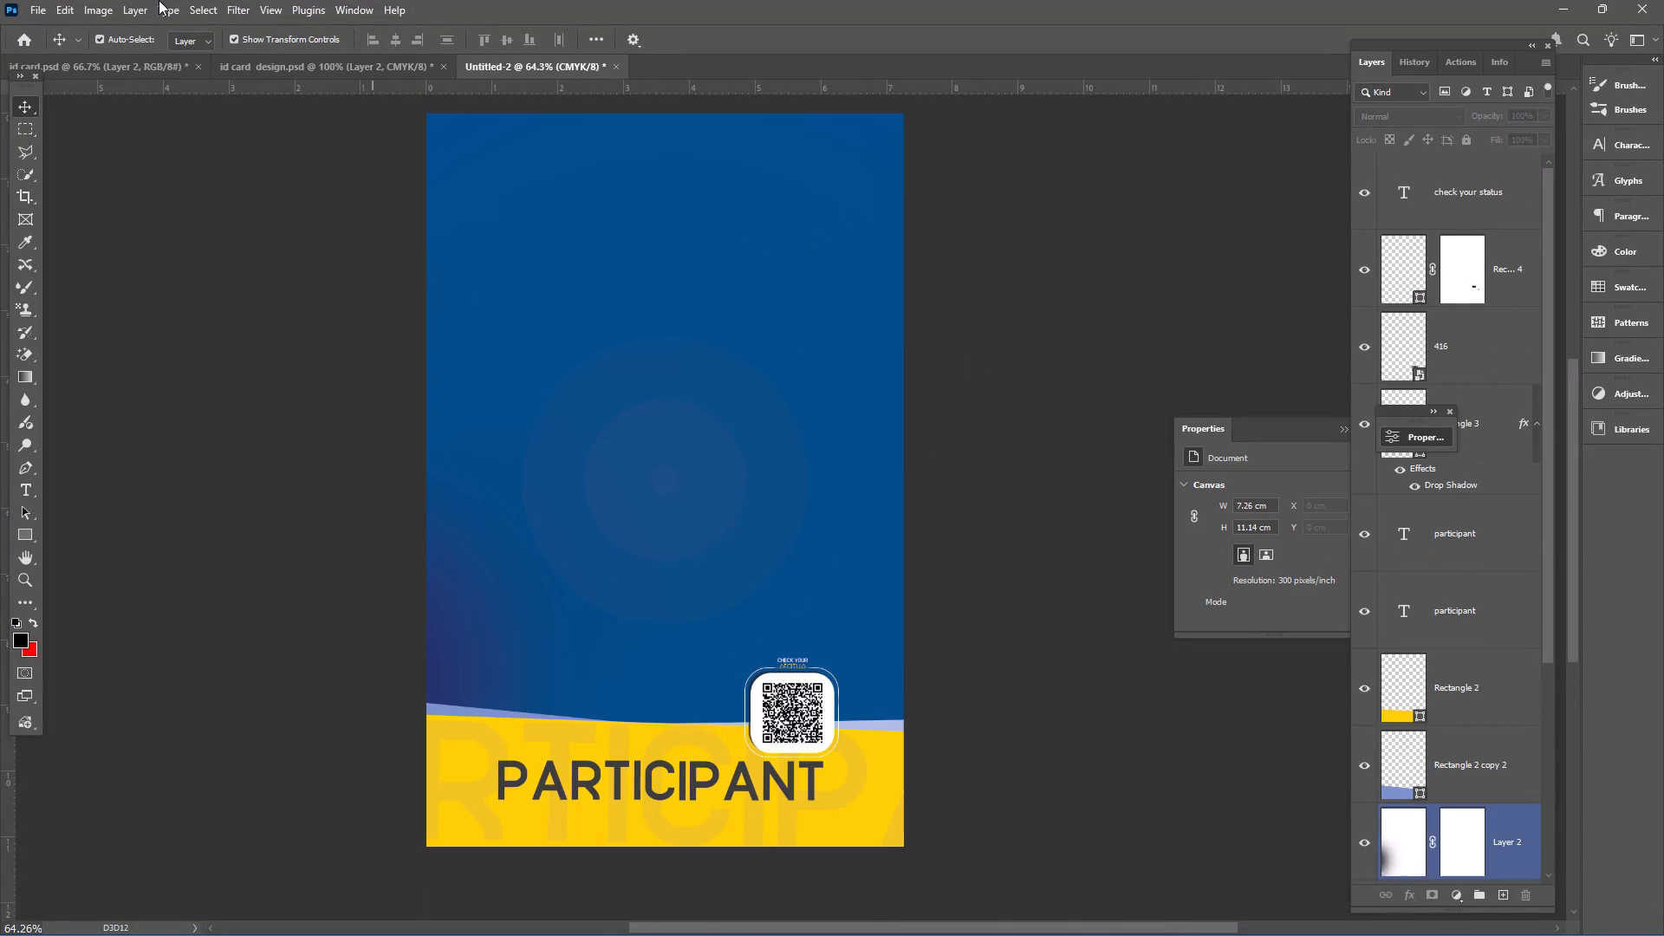
Start placing an embedded file into the ID card document.
left_click(44, 0)
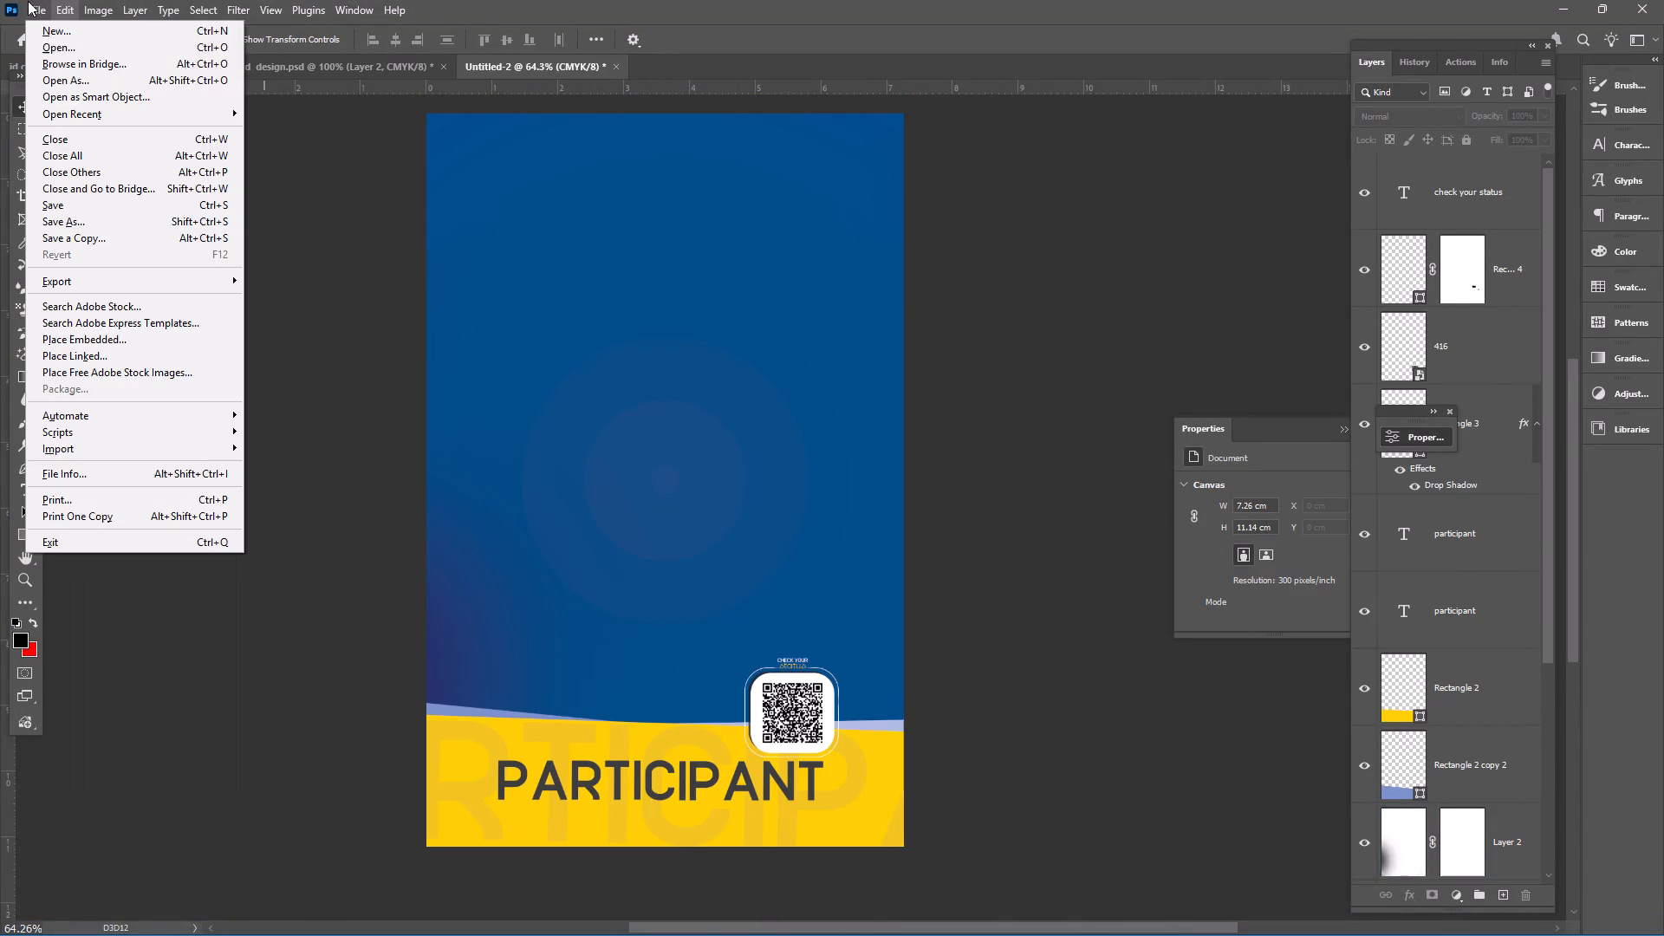
left_click(81, 344)
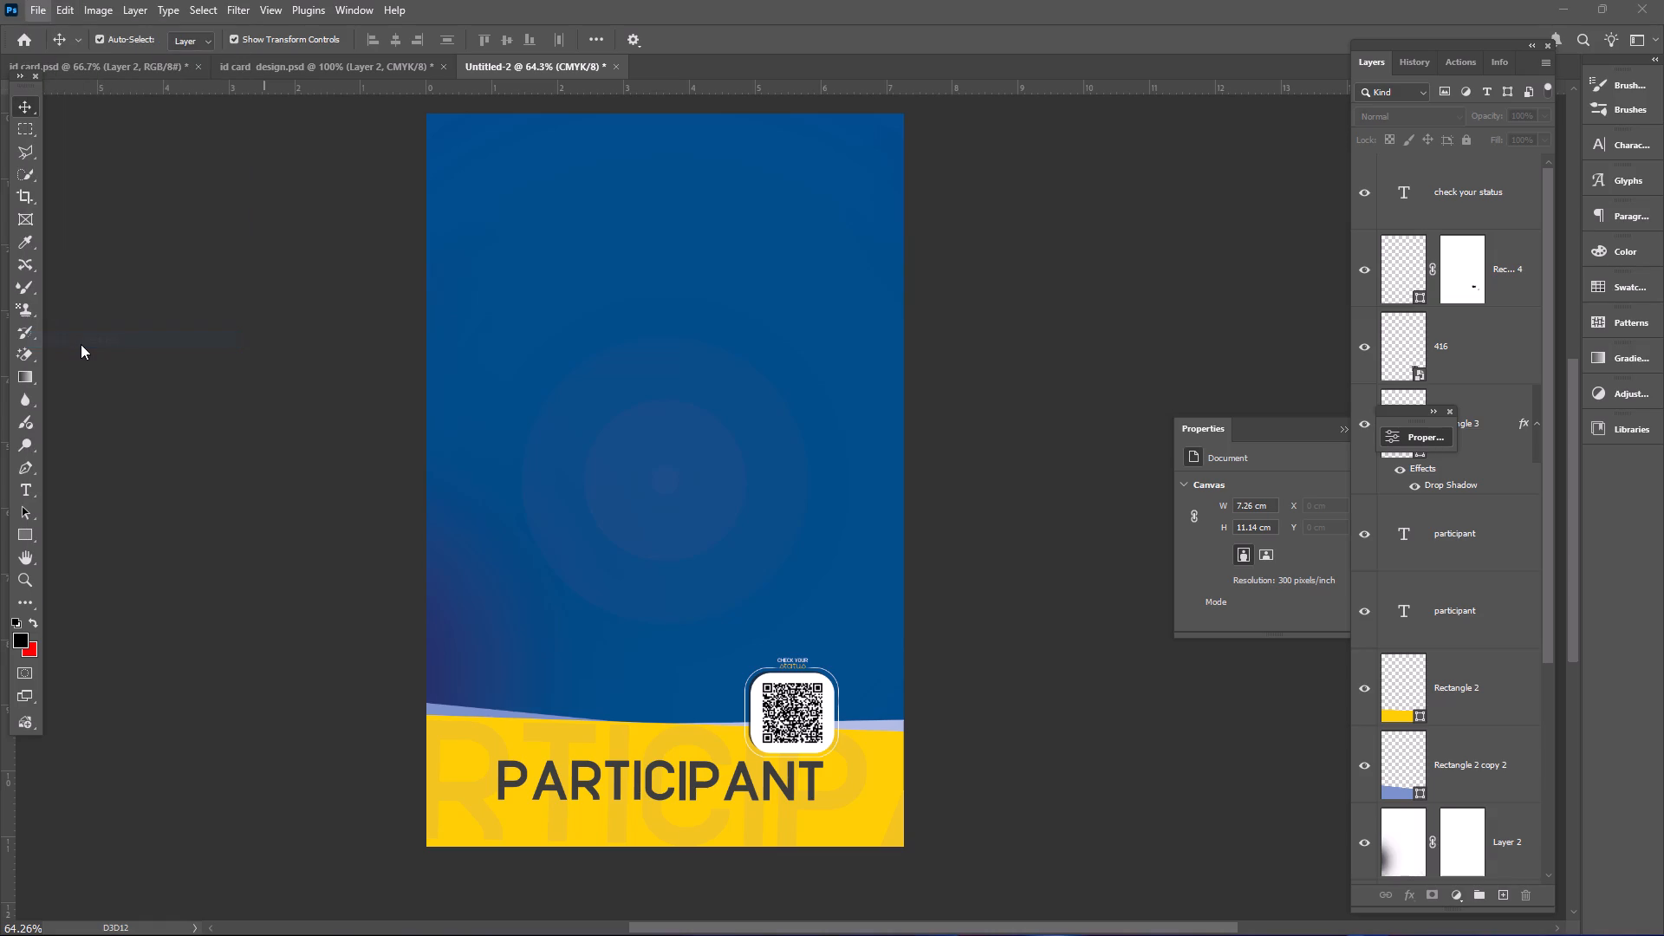
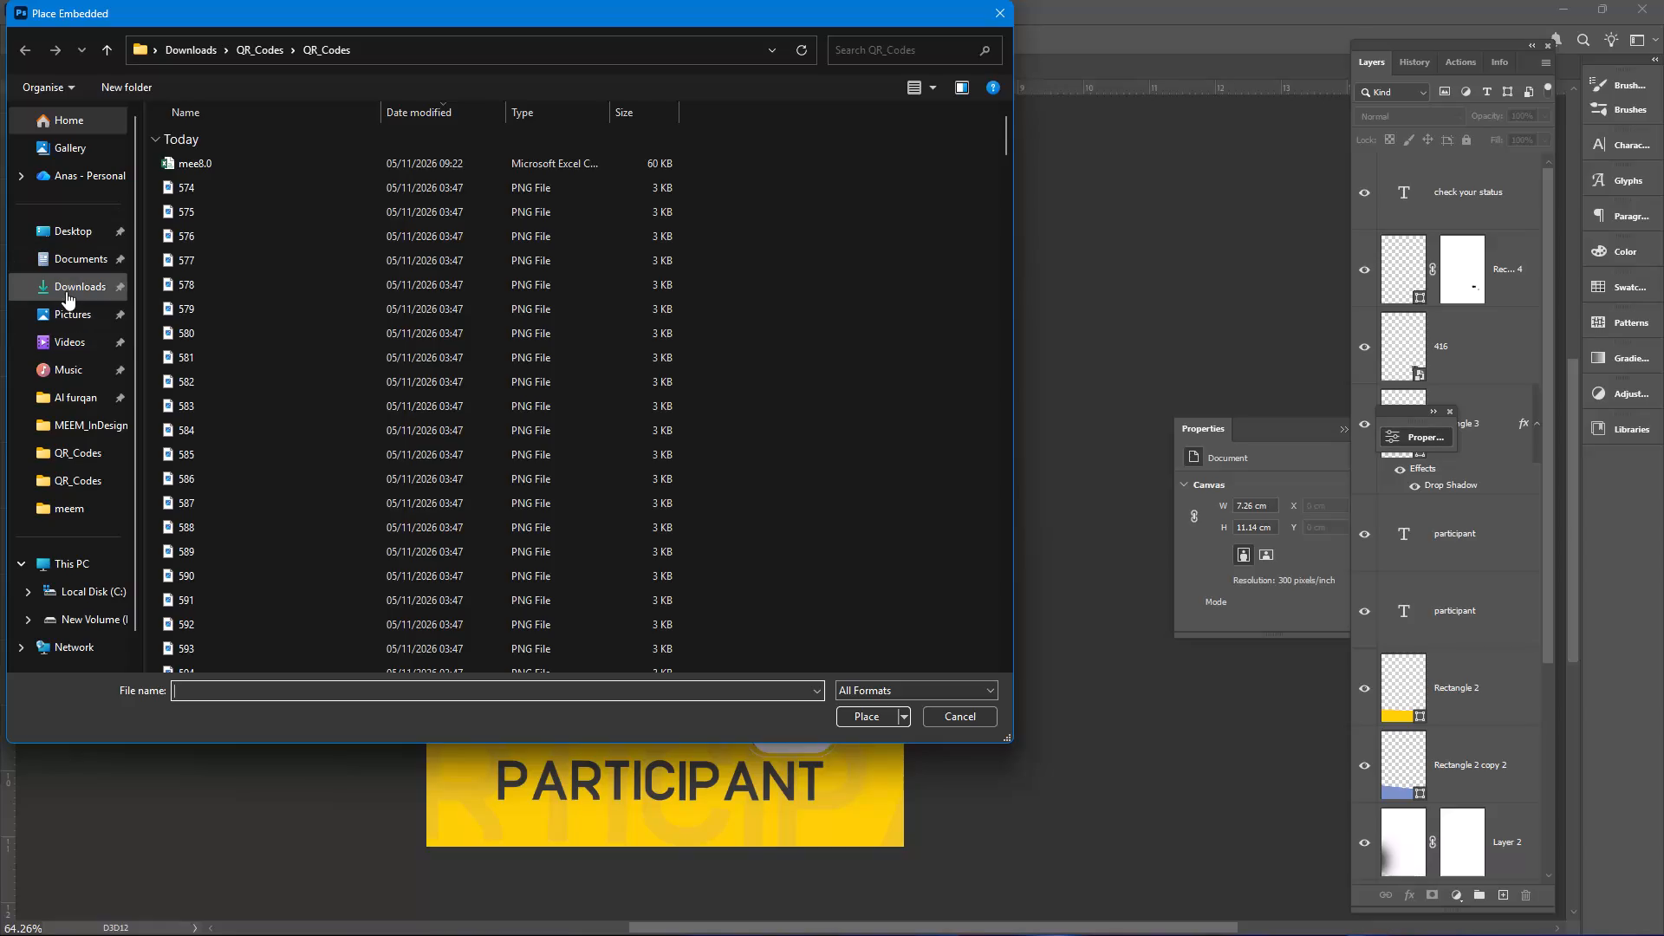
Place the IMG_0303 logo from Downloads, scaled to about 3.23%, centred near the top of the card.
left_click(71, 286)
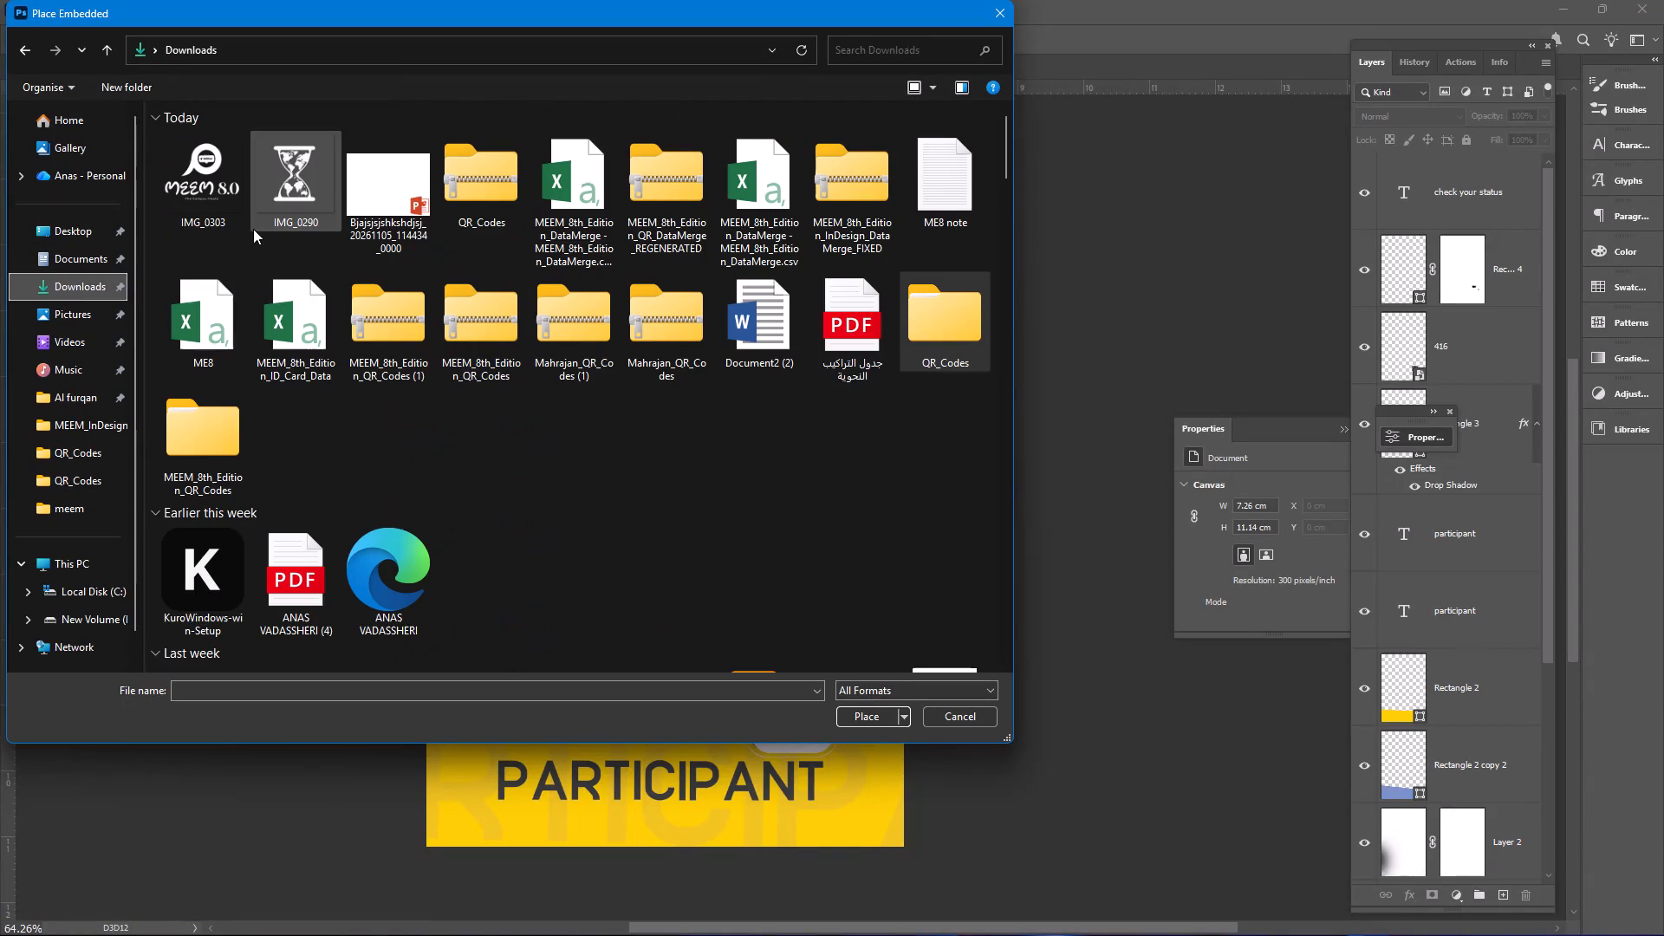
left_click(216, 181)
double_click(216, 181)
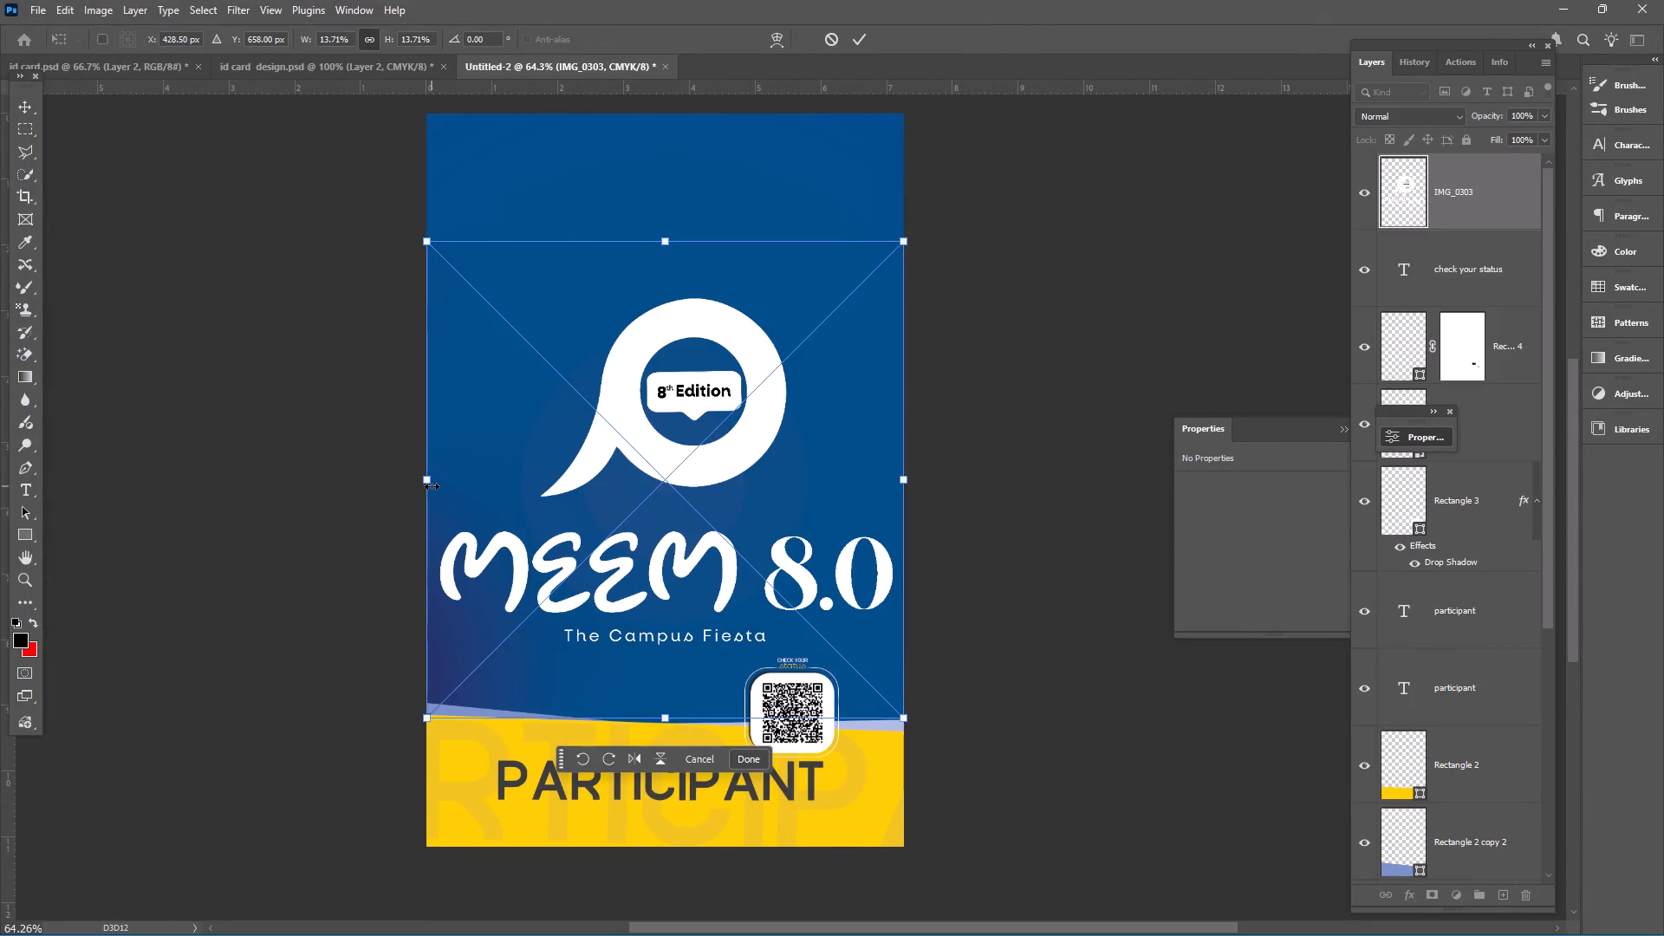
left_click_drag(432, 486, 794, 372)
left_click_drag(848, 479, 640, 205)
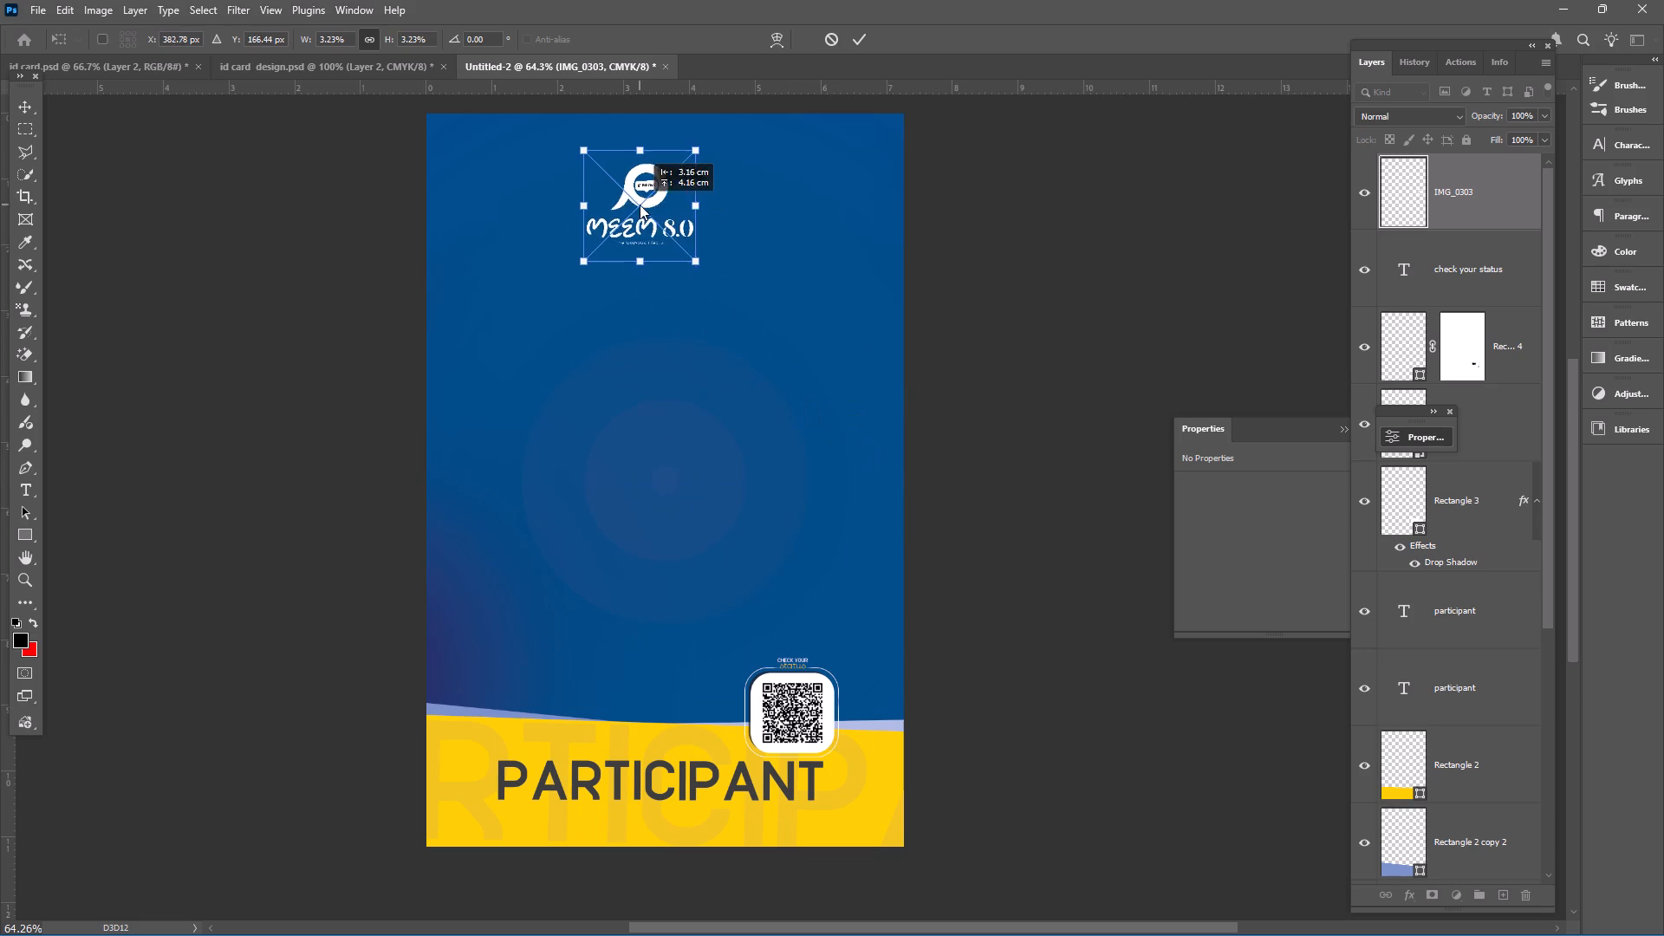
left_click_drag(640, 205, 660, 229)
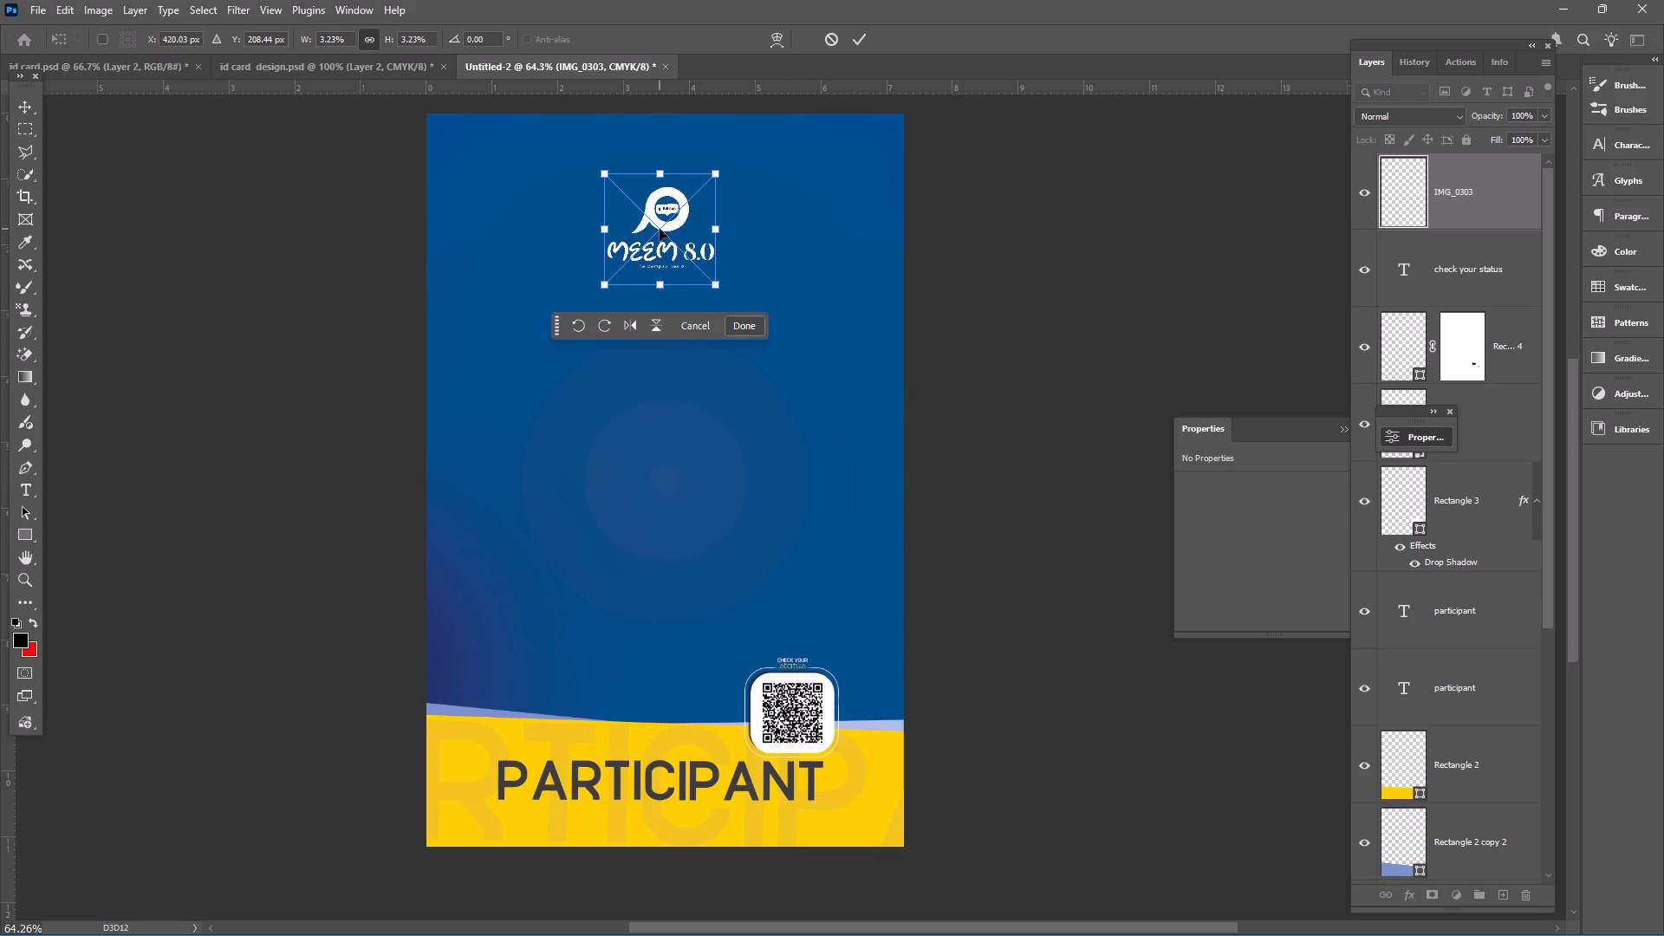
left_click(859, 40)
left_click(1049, 393)
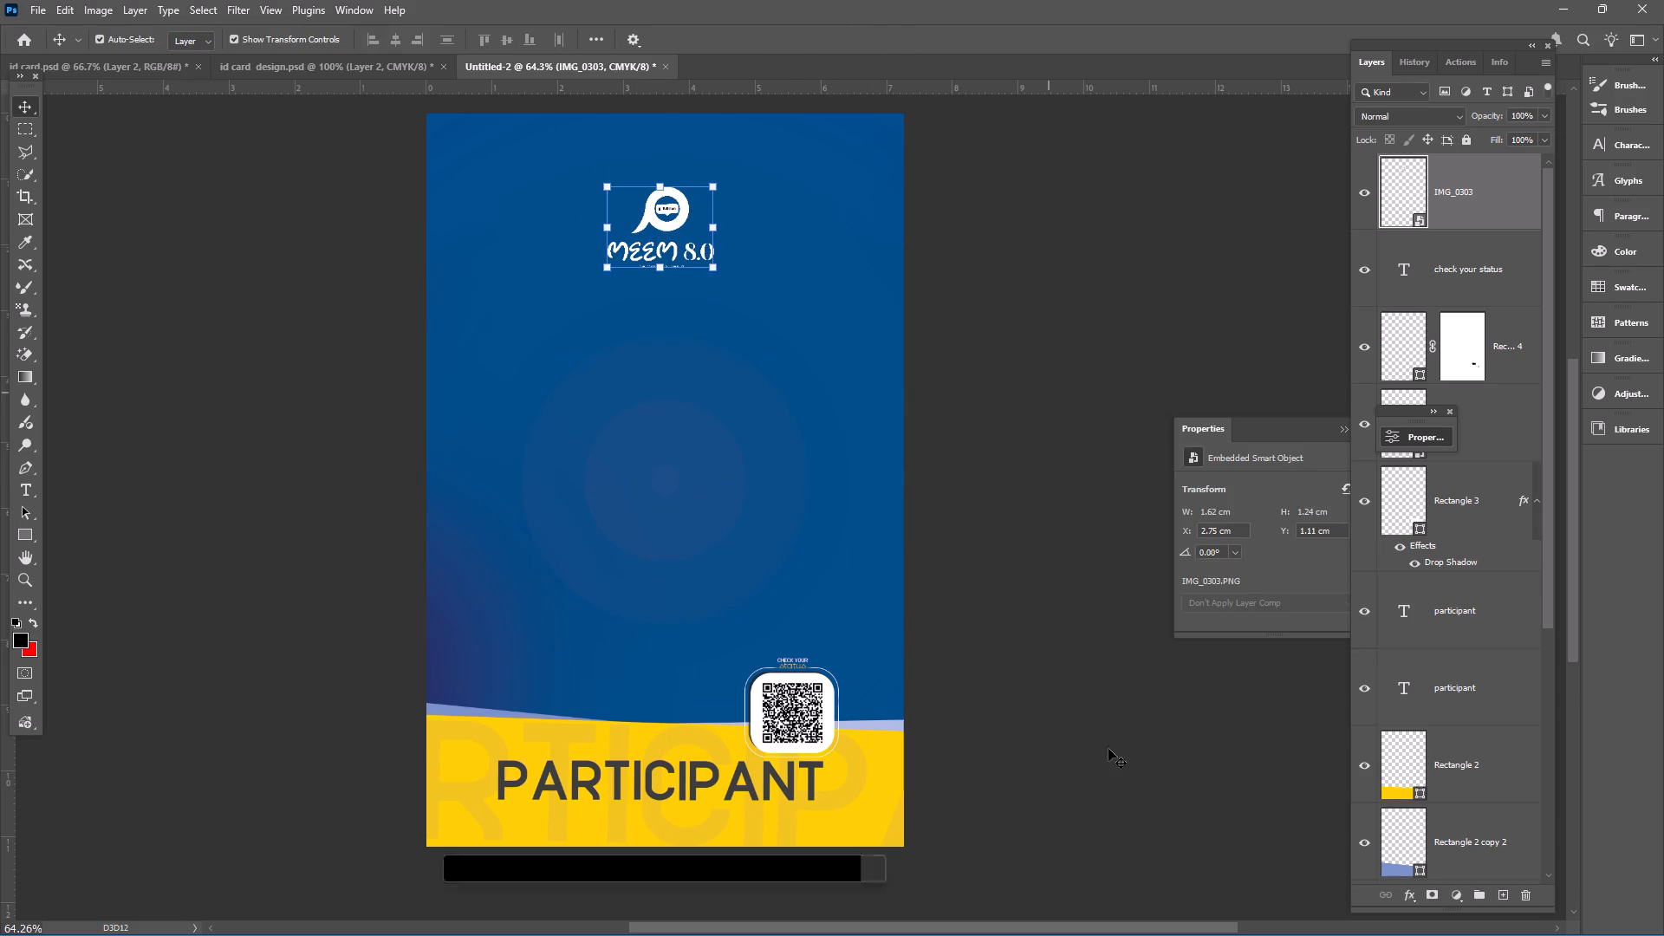
Switch to InDesign and copy the participant's name from the merged name frame.
left_click(1171, 913)
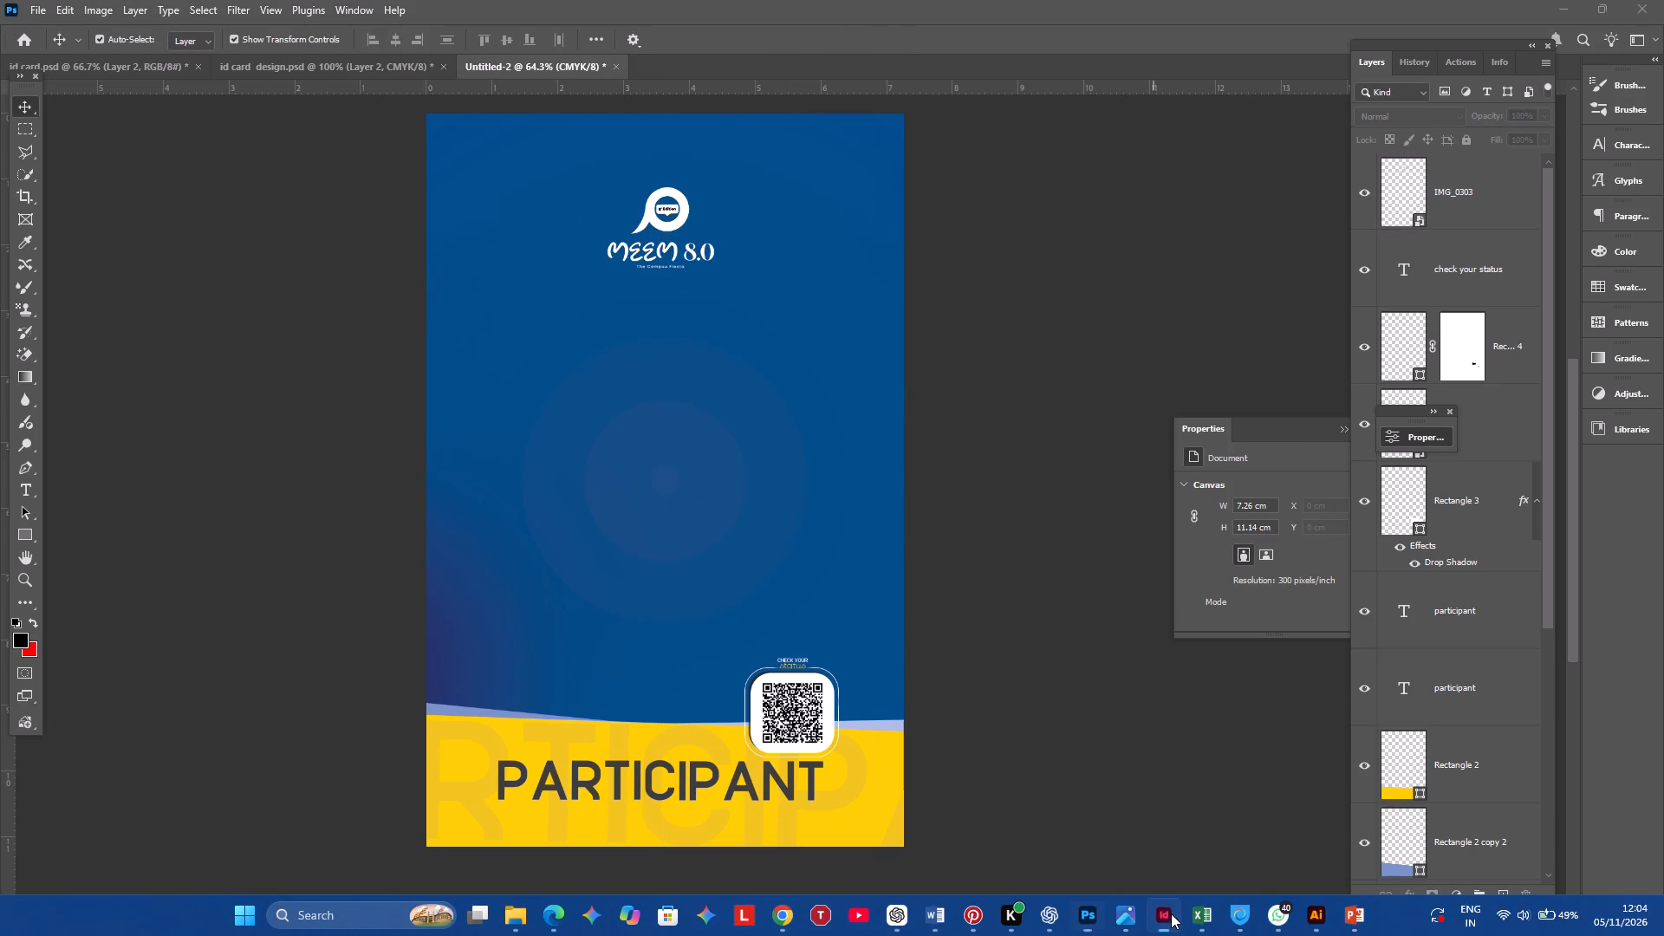
scroll(803, 376, "up", 1)
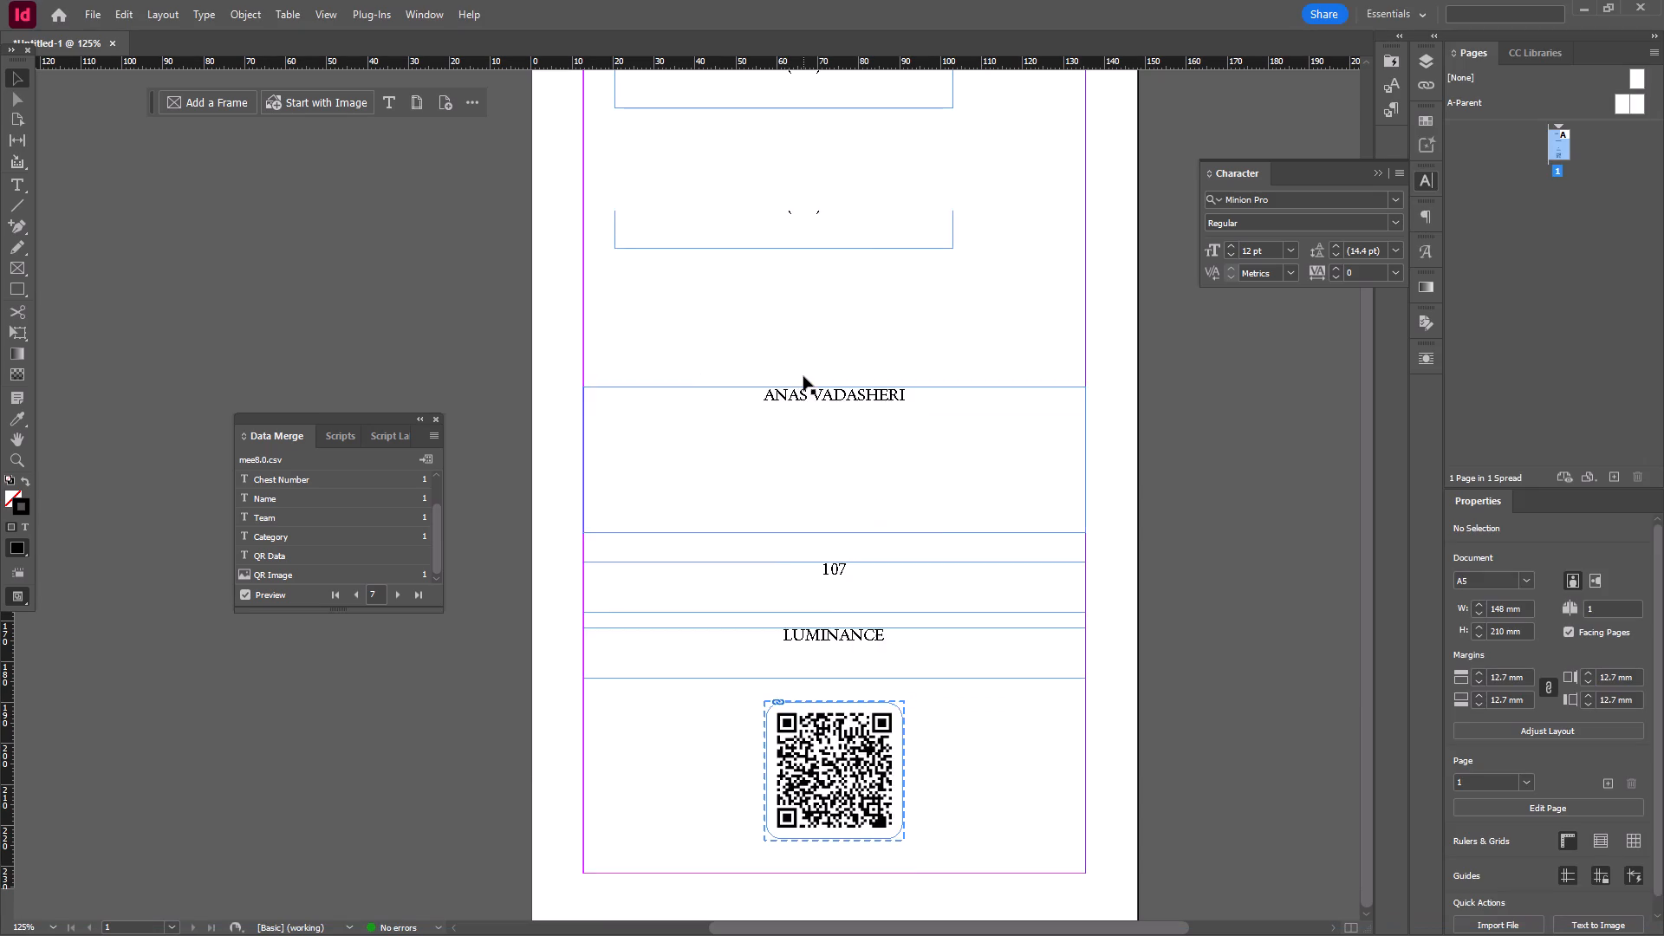
scroll(803, 376, "up", 1)
triple_click(857, 492)
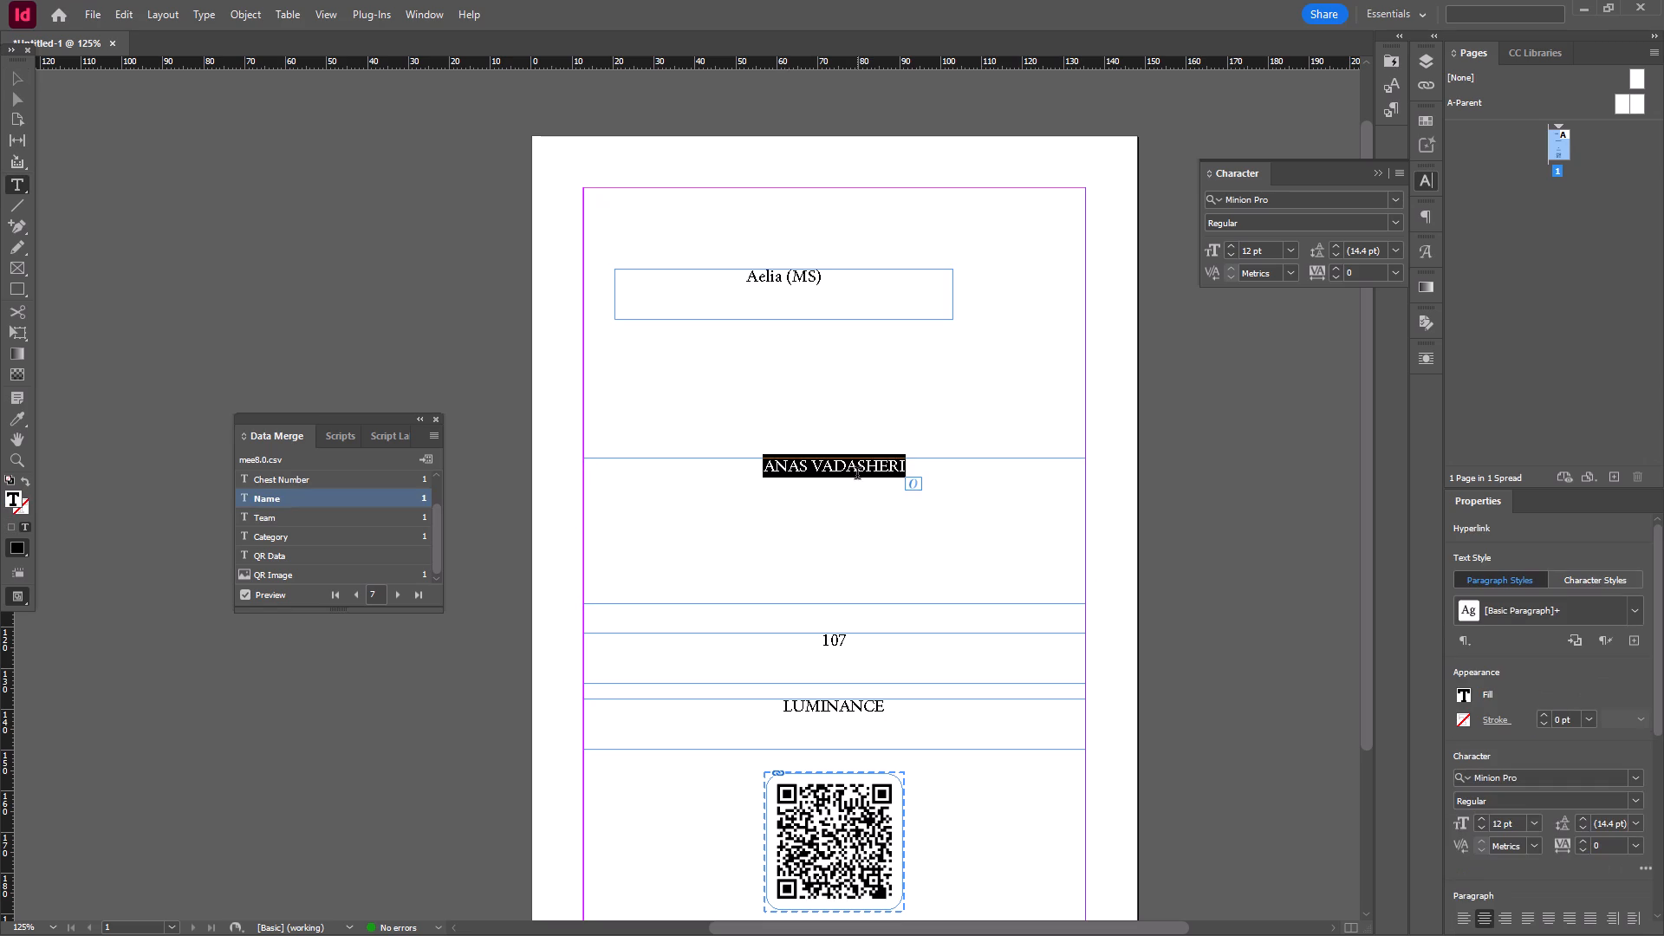
key("ctrl+c")
left_click(17, 75)
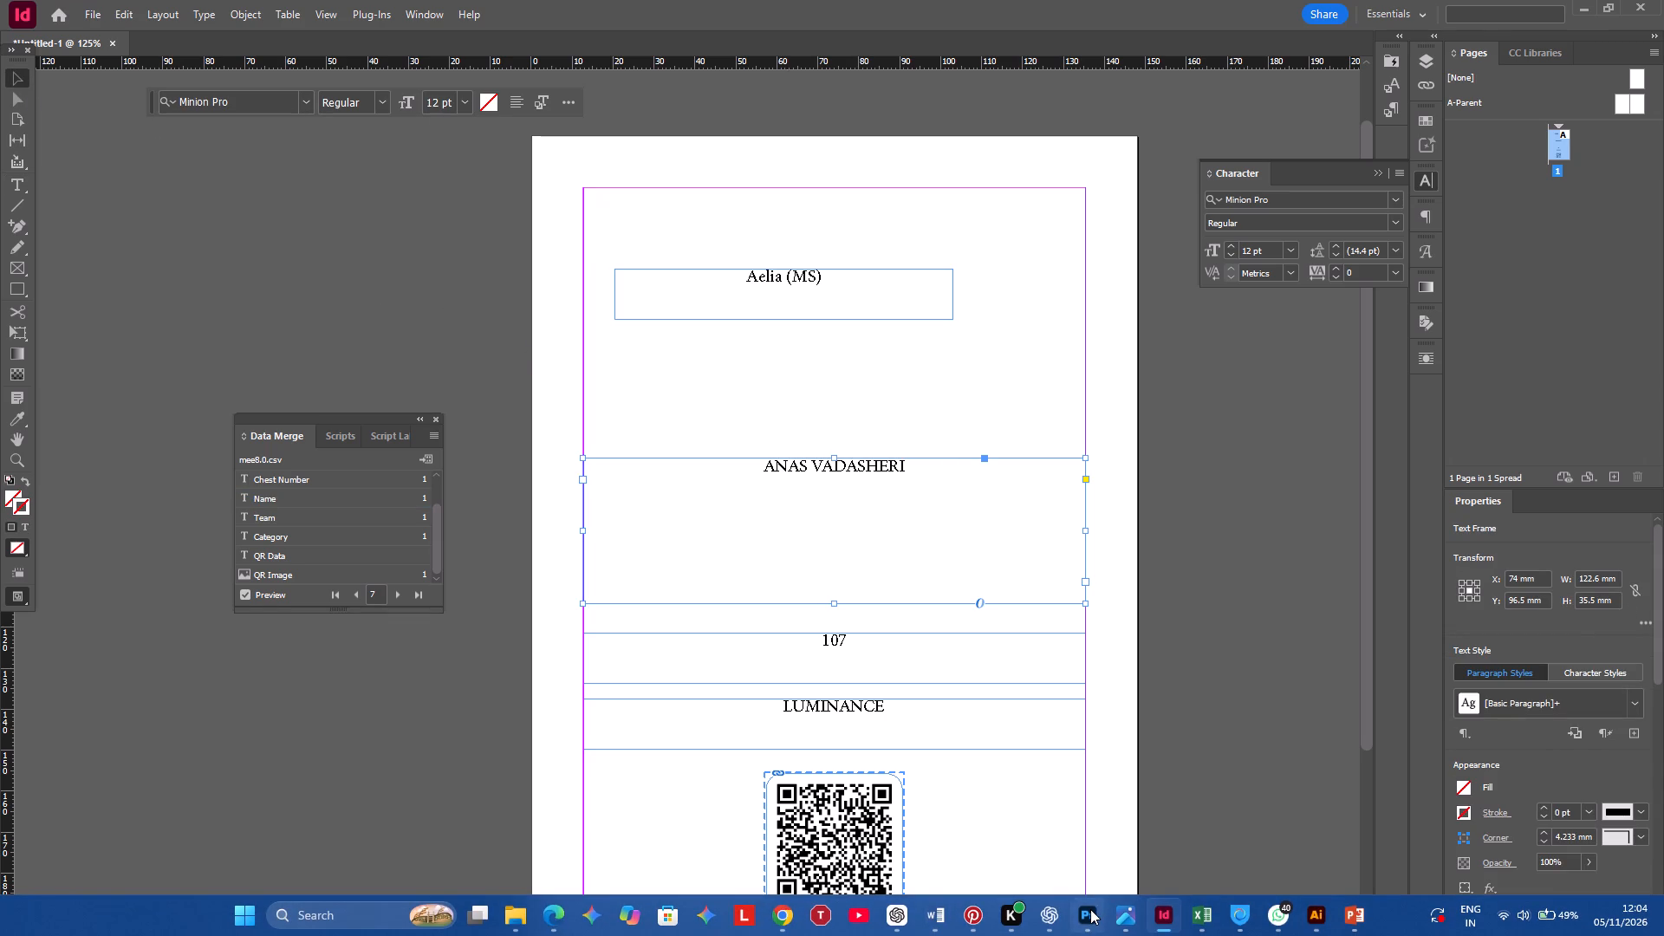
Back in Photoshop, duplicate the dark PARTICIPANT text below the logo and replace the copy's wording with the copied name.
left_click(1090, 909)
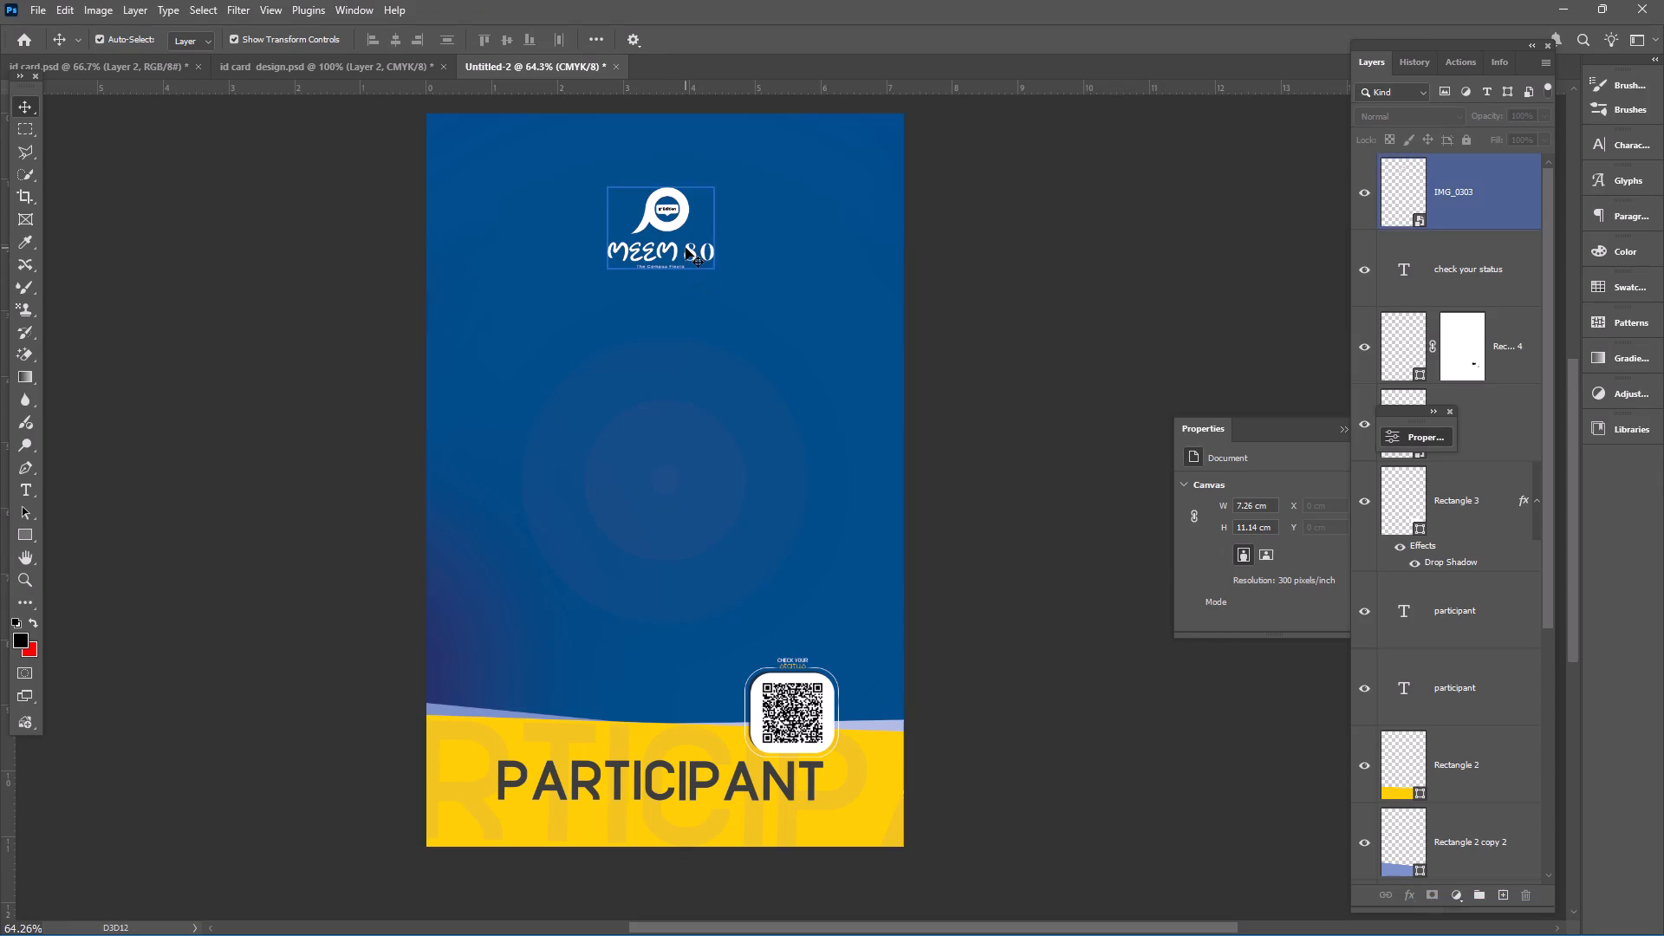
left_click_drag(673, 795, 665, 741, "alt")
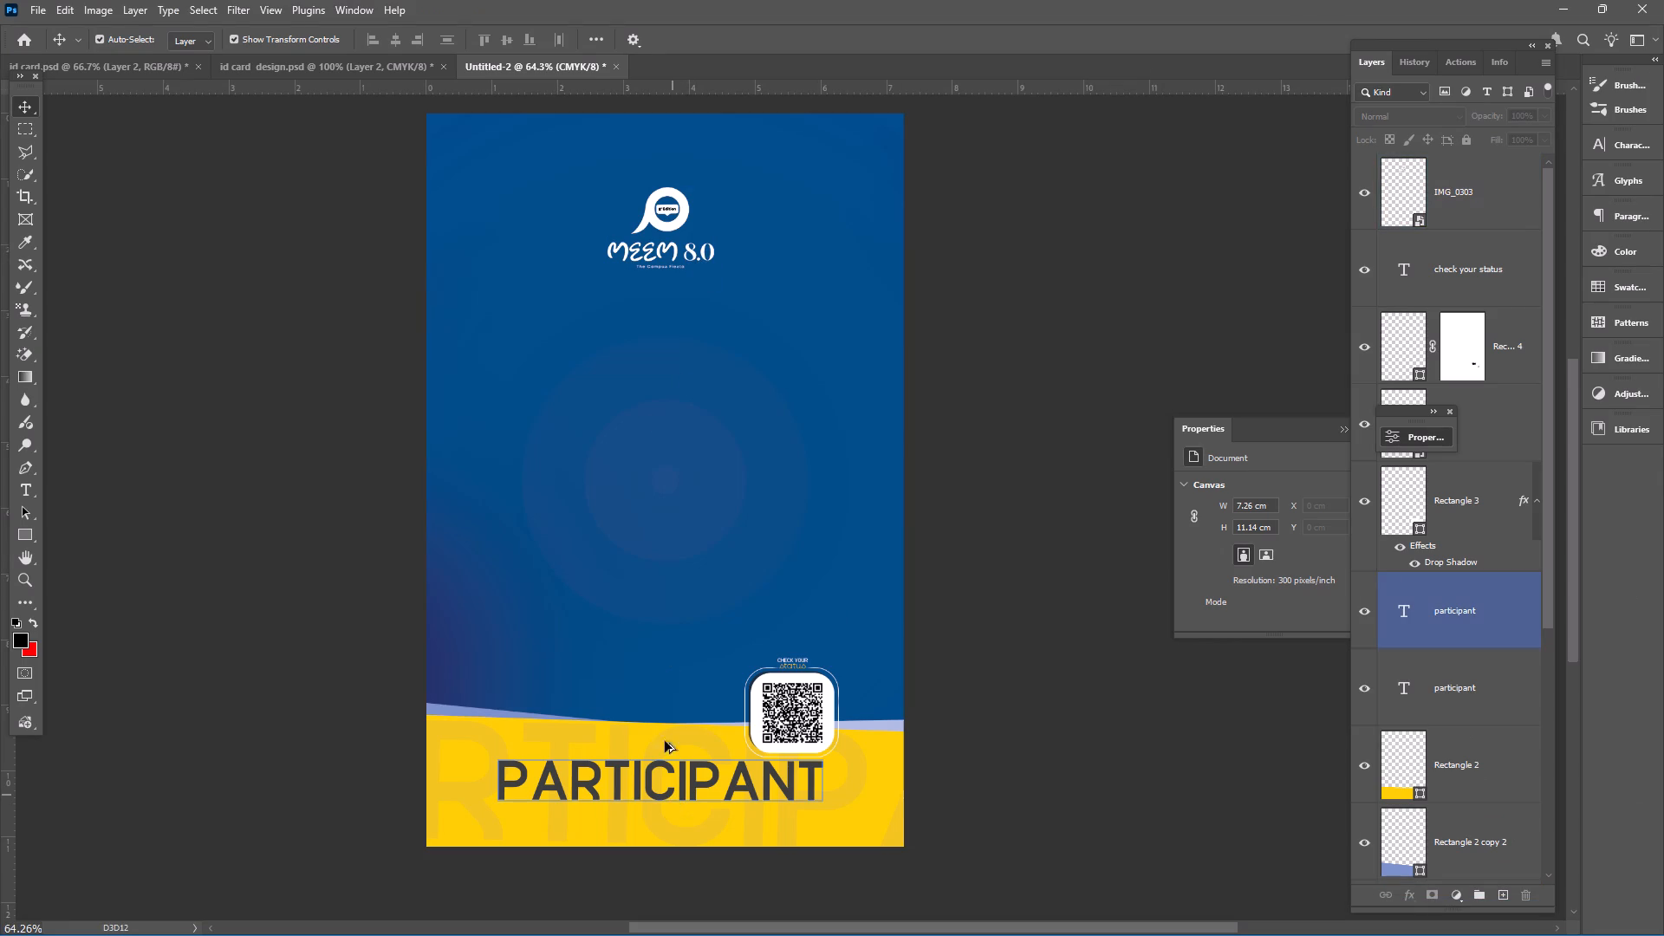
left_click_drag(665, 741, 666, 374, "alt")
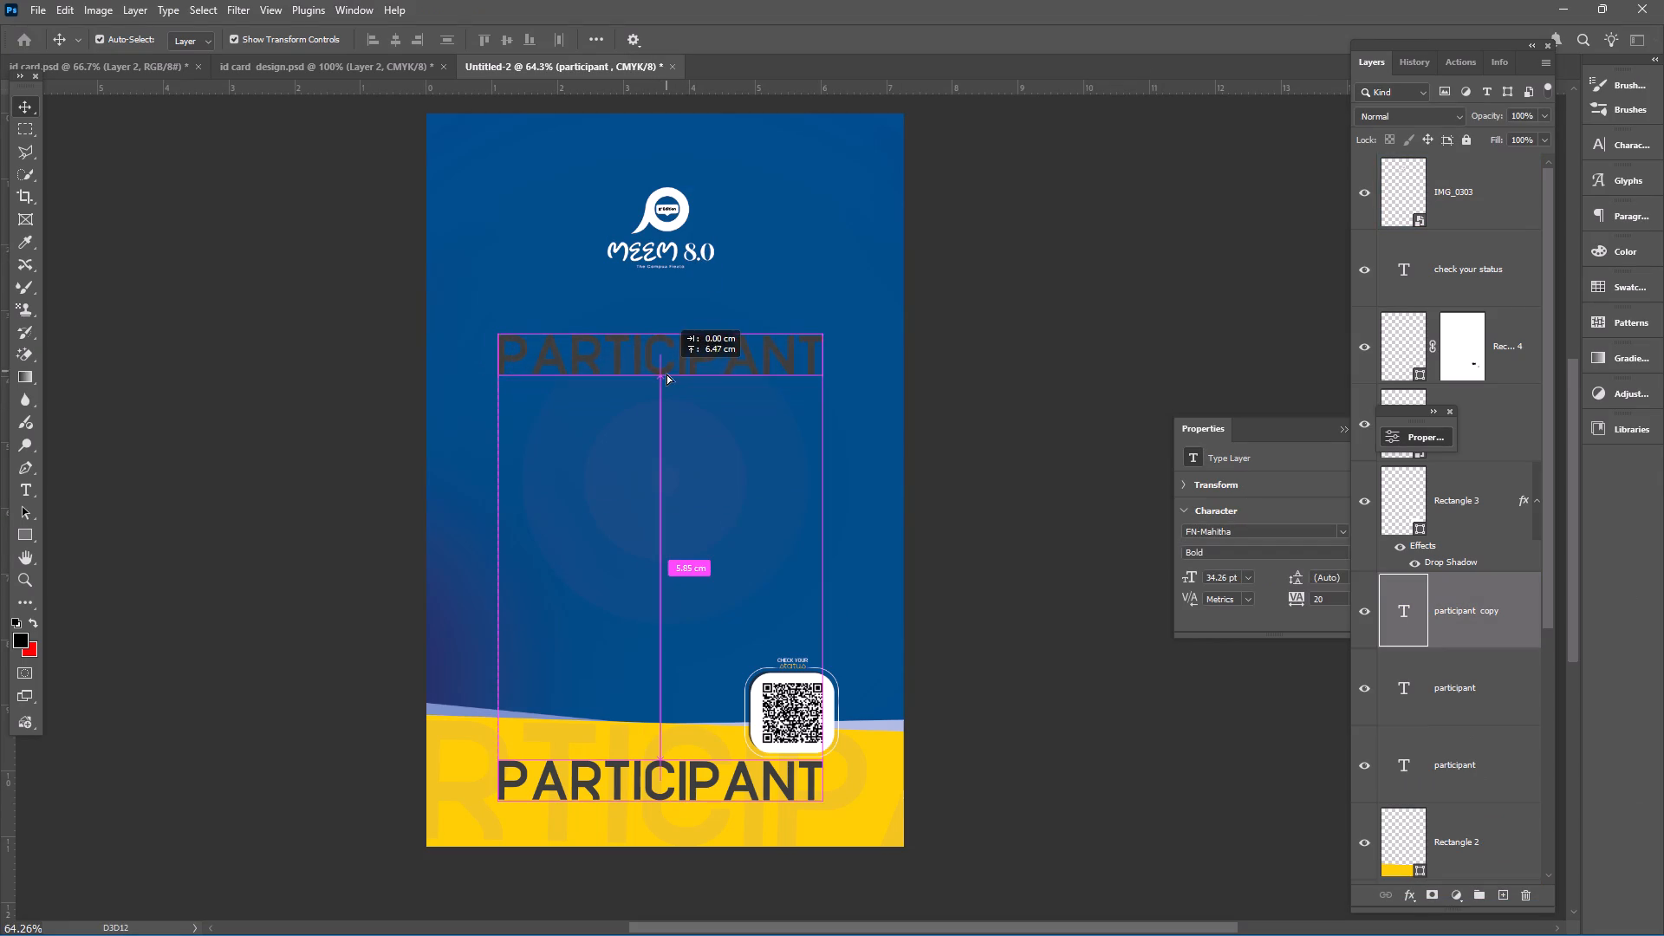
left_click_drag(666, 374, 666, 378, "alt")
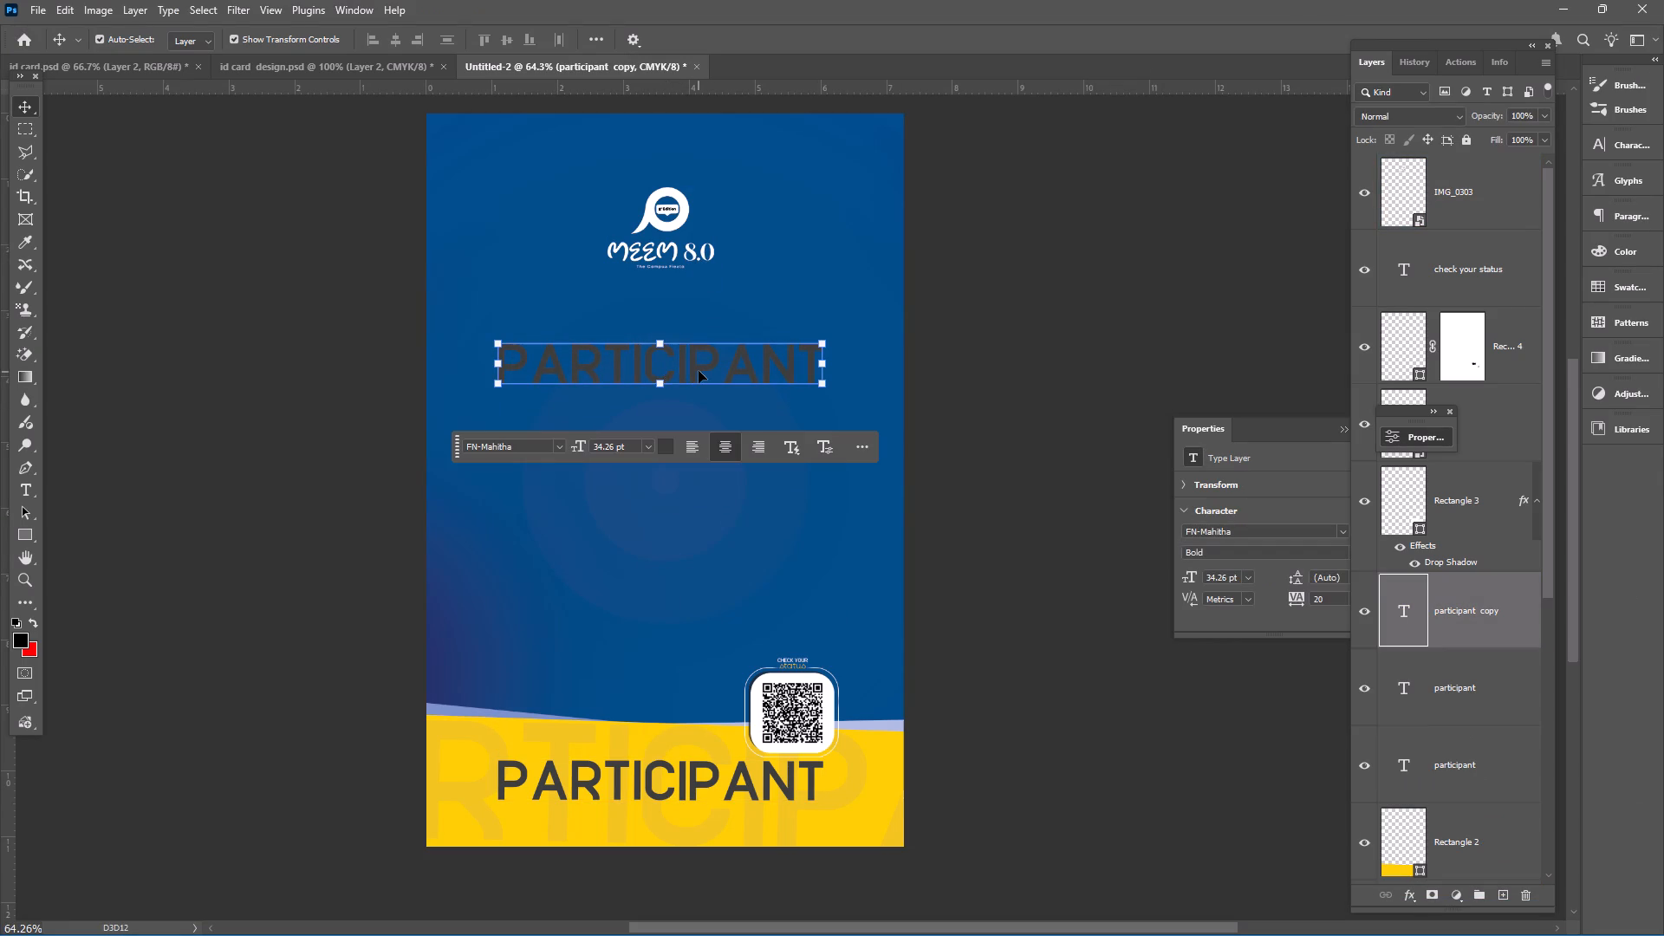
triple_click(699, 371)
key("ctrl+v")
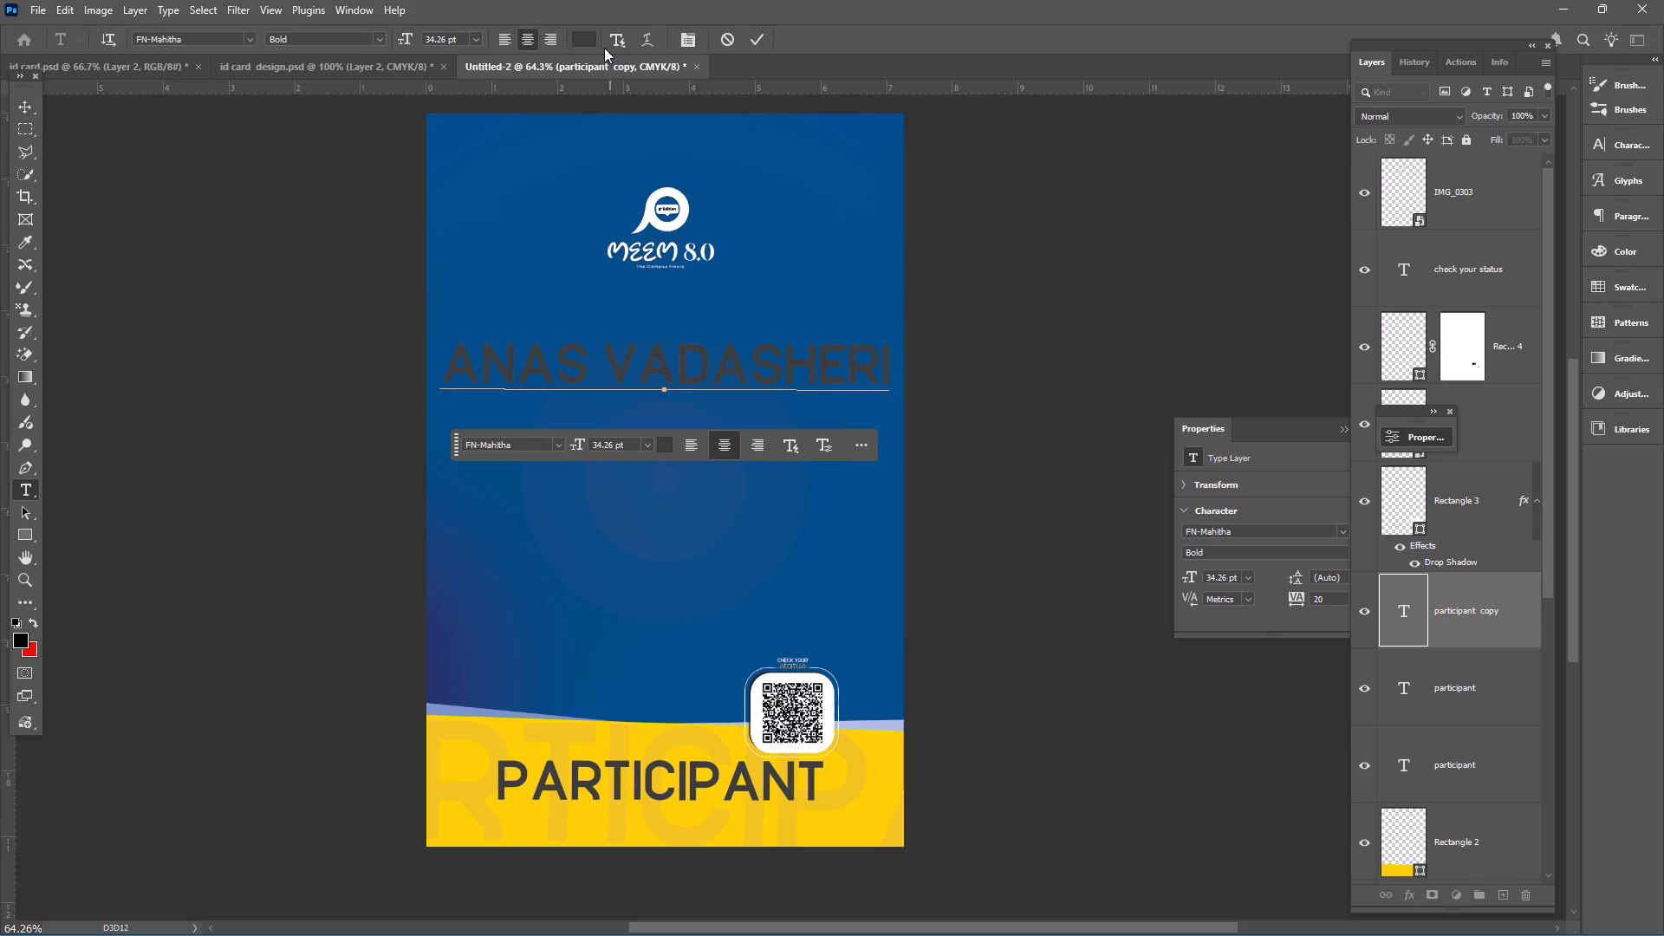
Recolour the whole participant name white (ffffff) and commit the text.
key("ctrl+a")
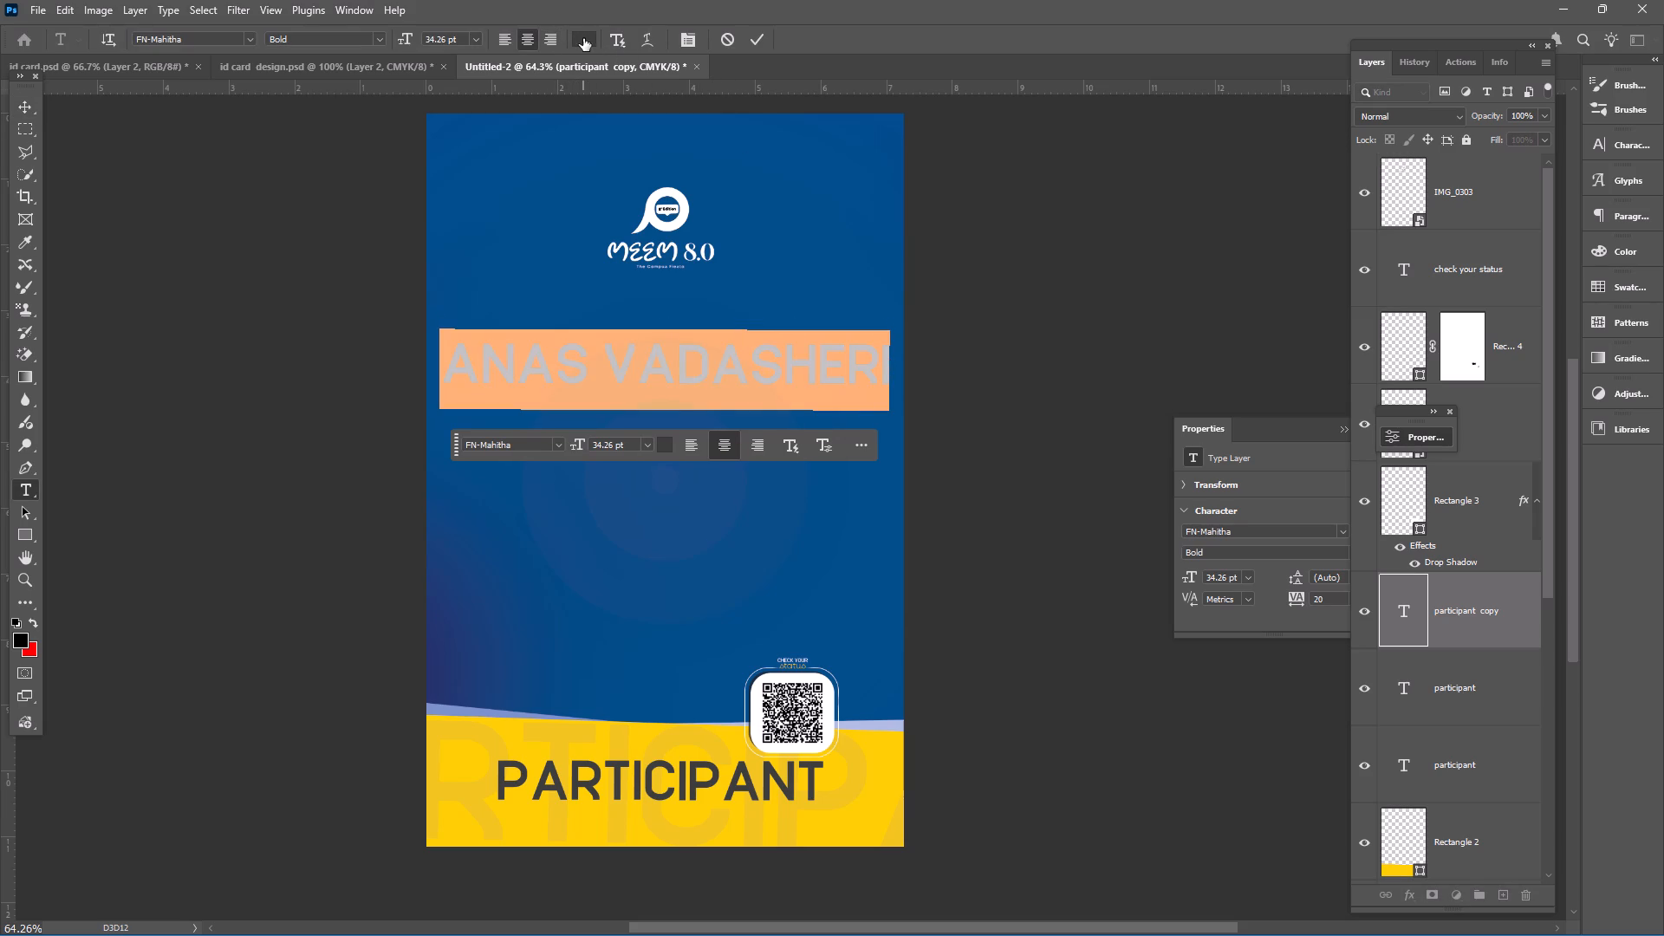
left_click(583, 38)
left_click_drag(1299, 604, 1173, 482)
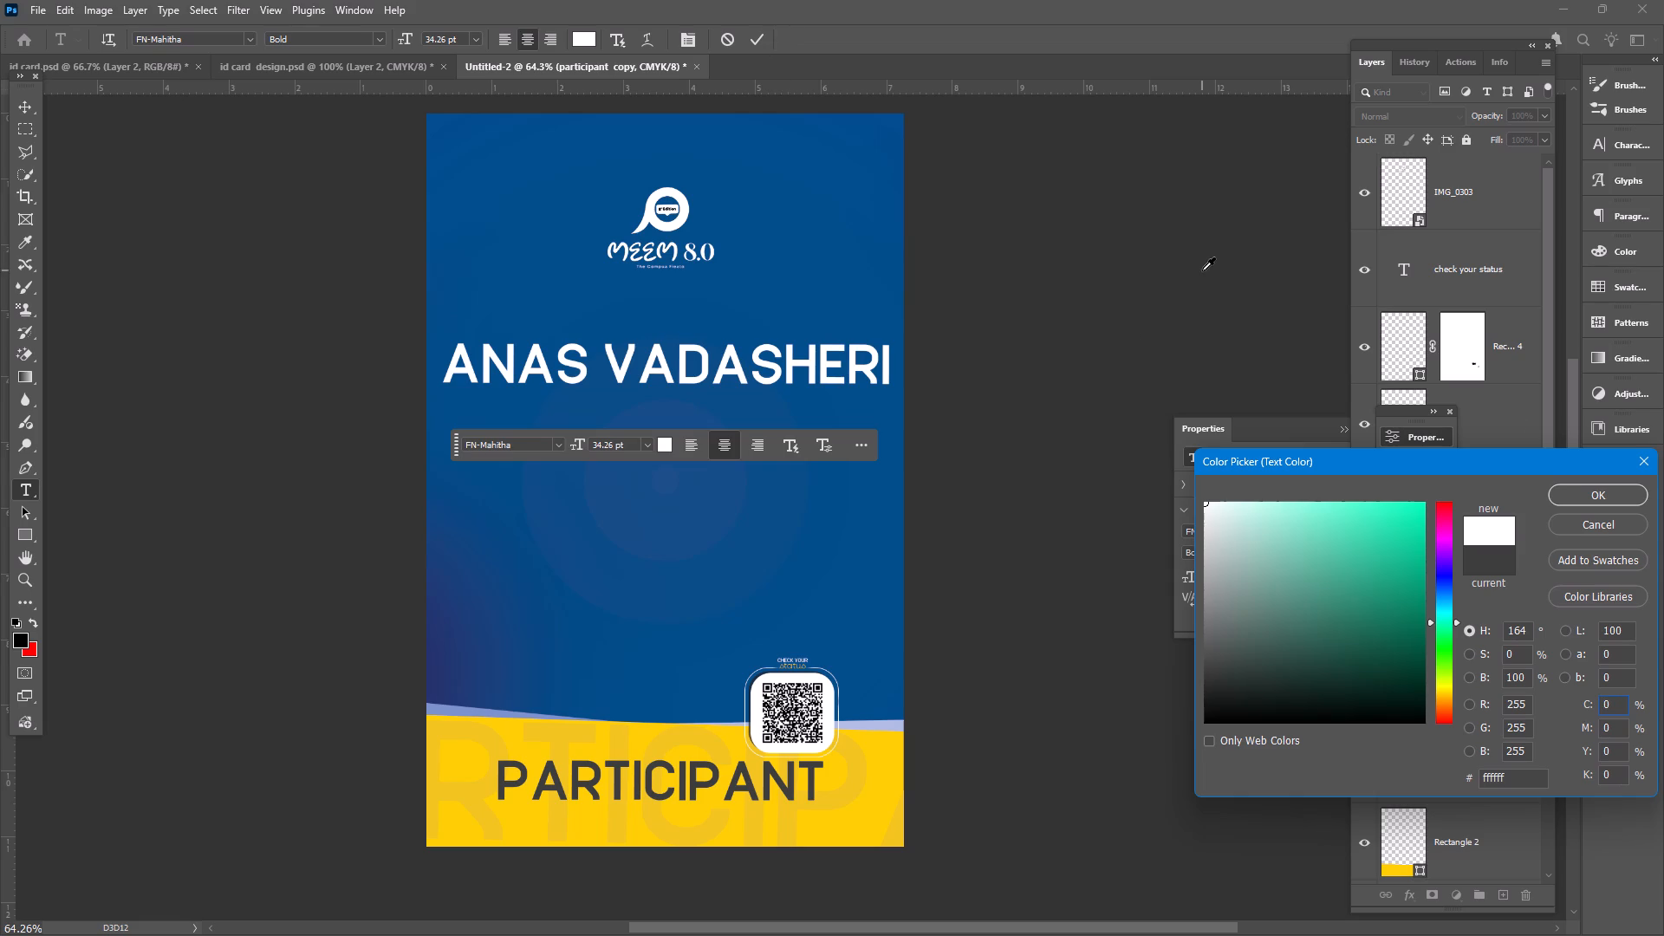
left_click(1616, 492)
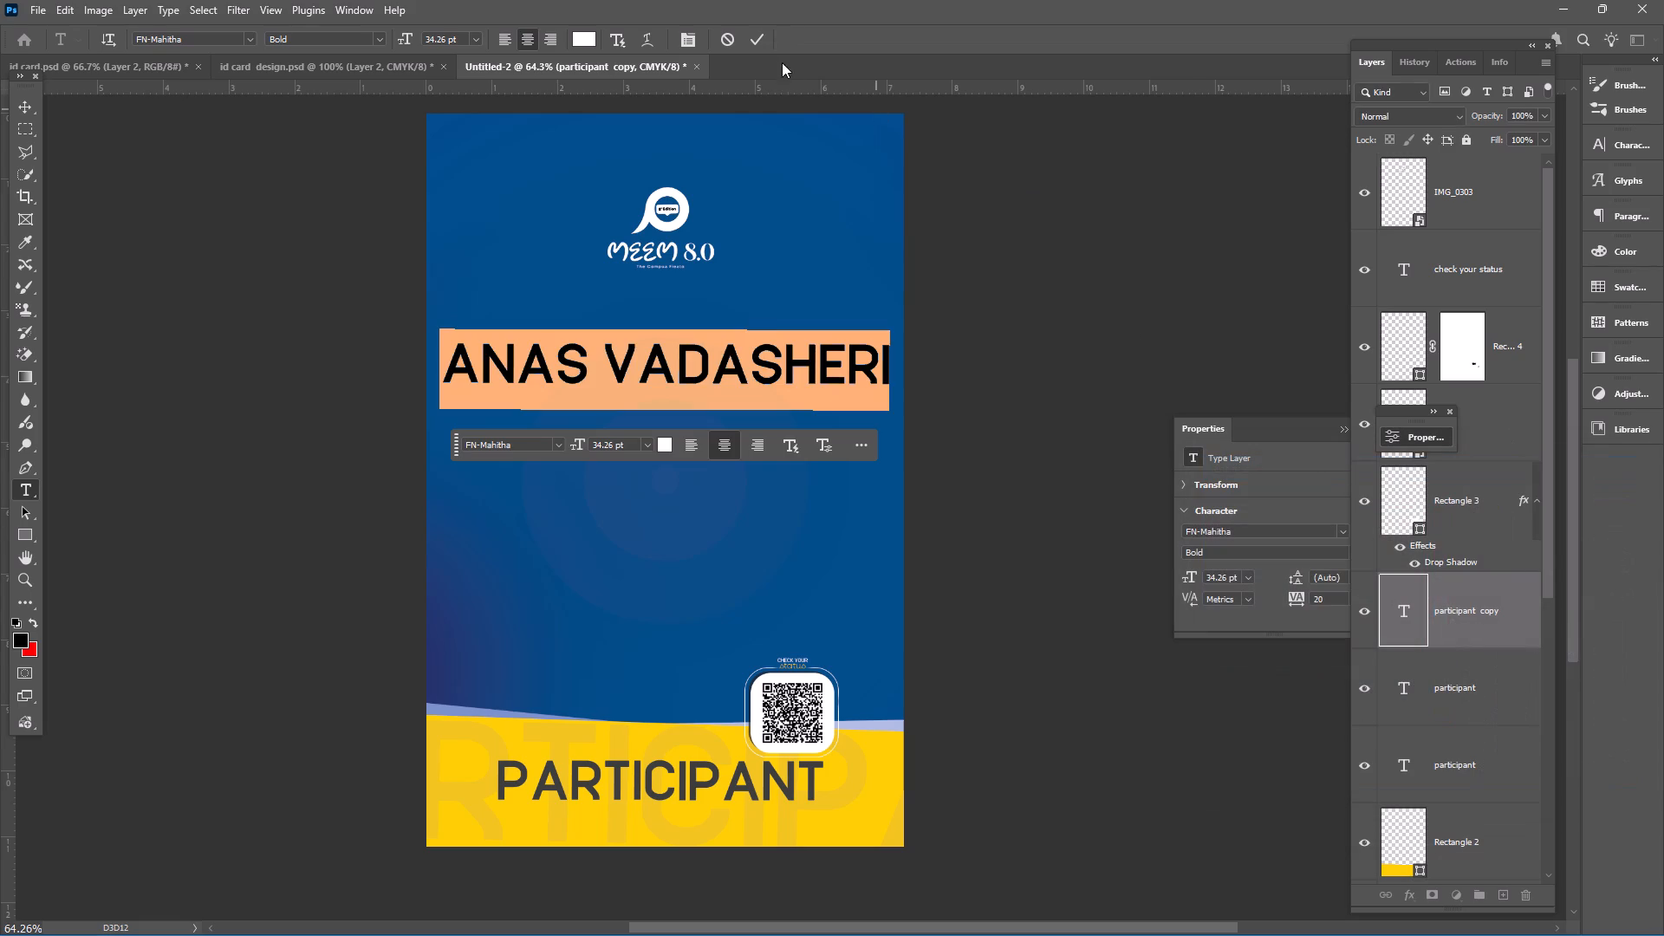
left_click(756, 45)
left_click(1189, 470)
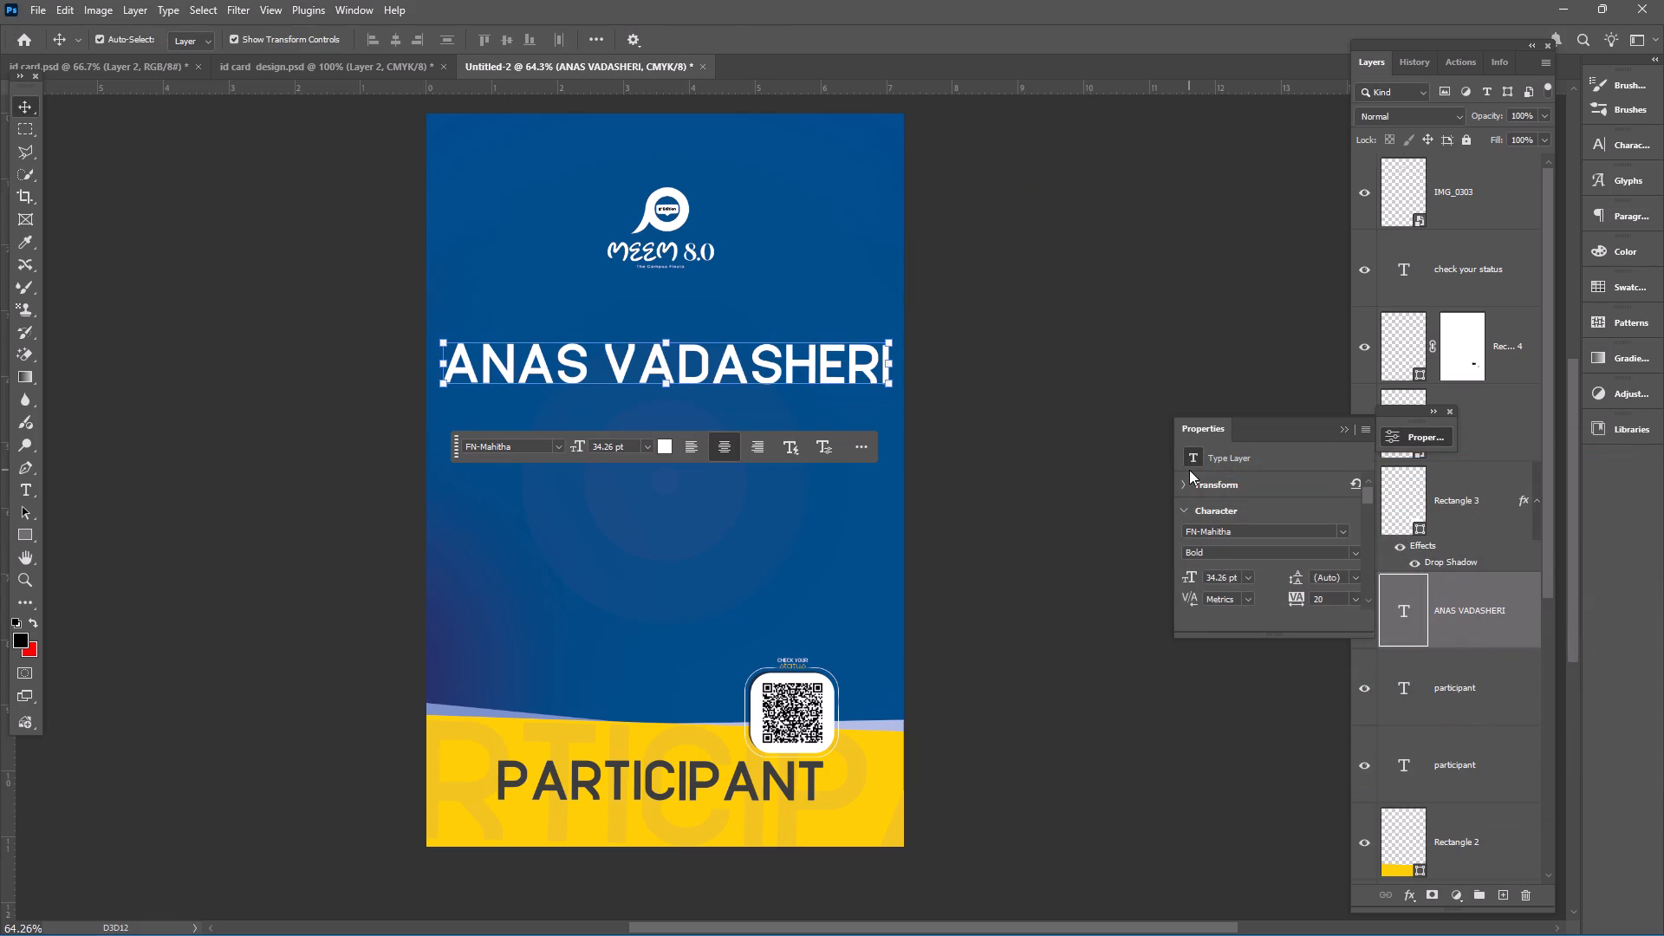
left_click(1072, 297)
Examine the overall card layout at different sizes, including the logo, name and QR code.
scroll(943, 512, "down", 2, "alt")
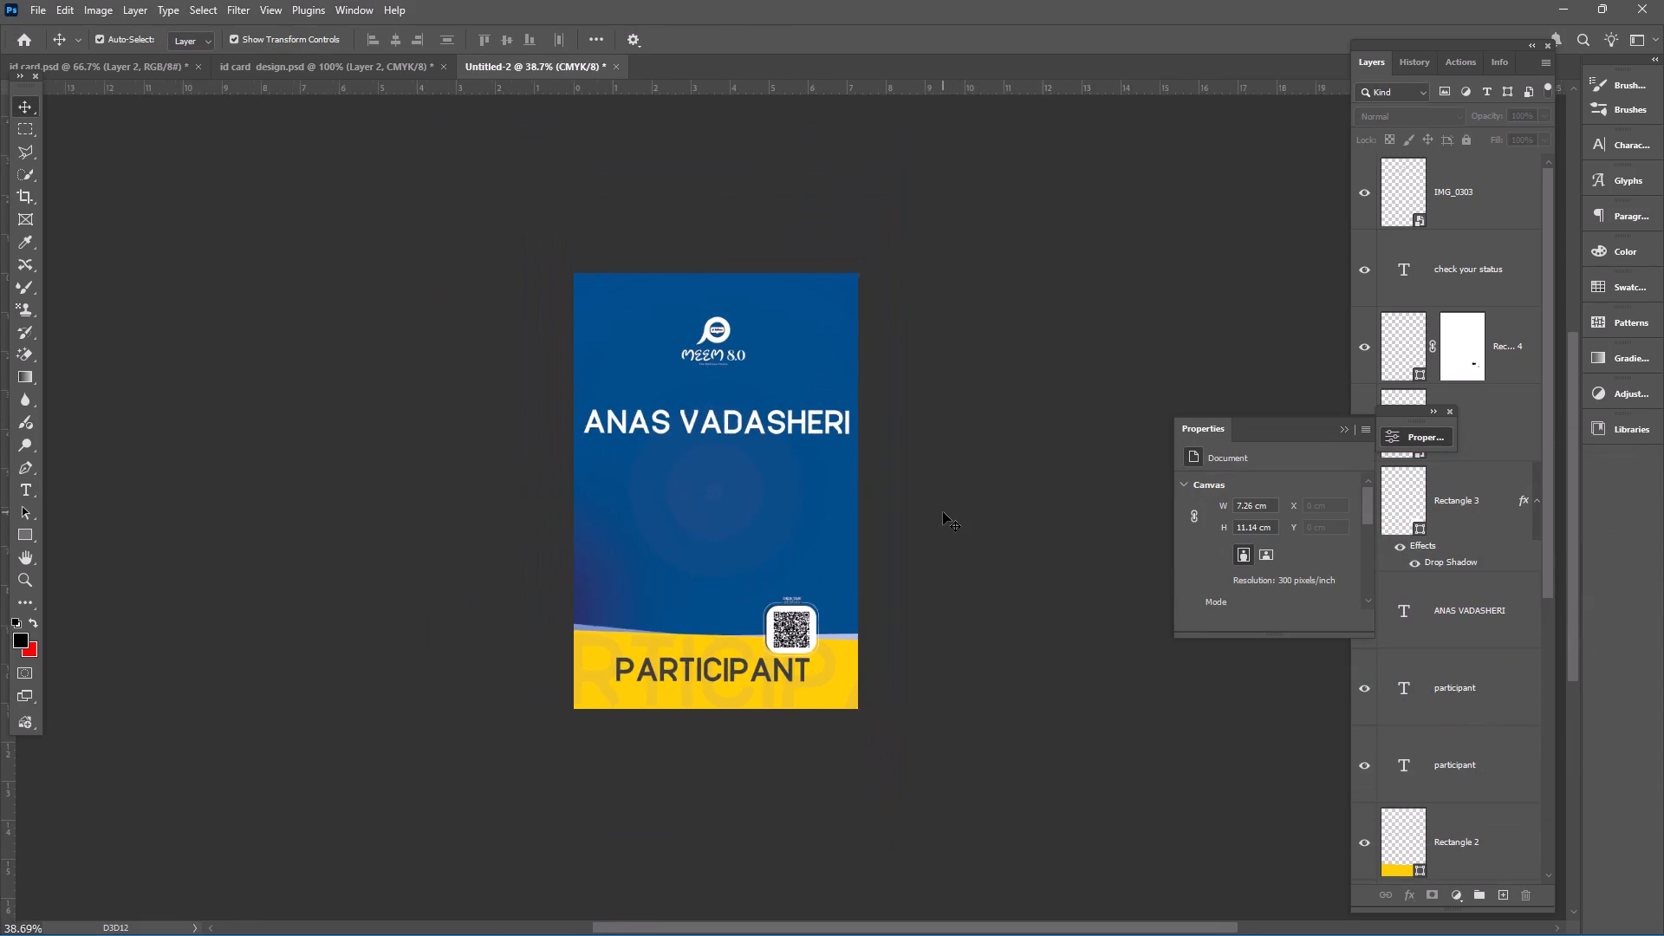
scroll(943, 512, "down", 6, "alt")
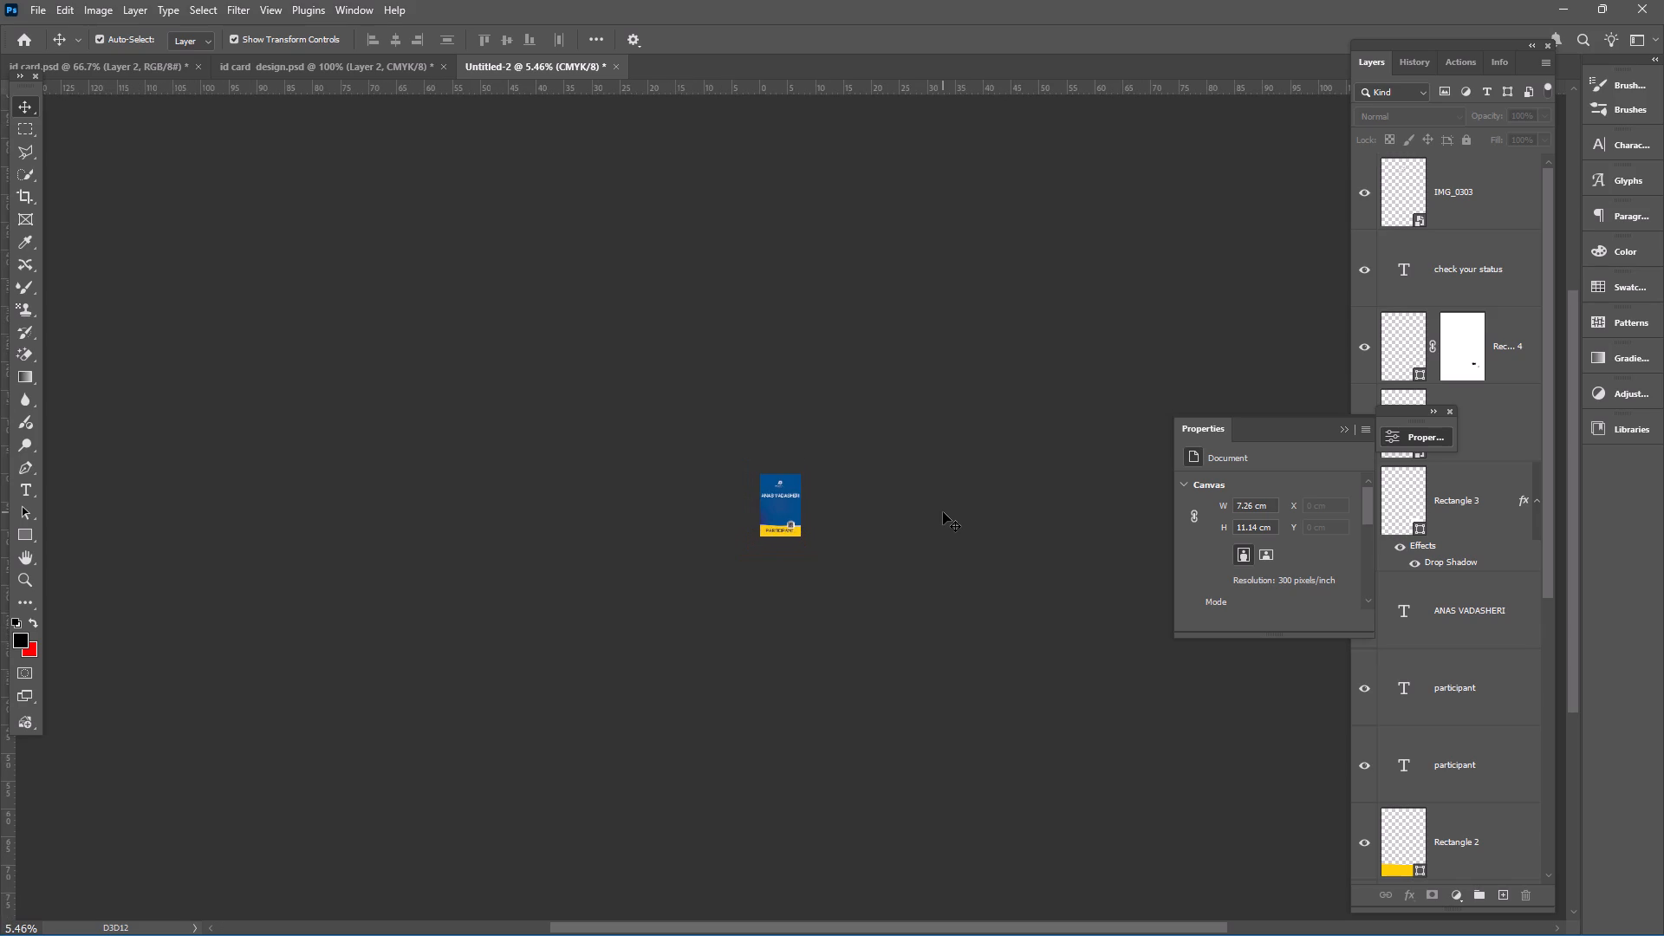
scroll(943, 512, "down", 3, "alt")
scroll(943, 512, "up", 15, "alt")
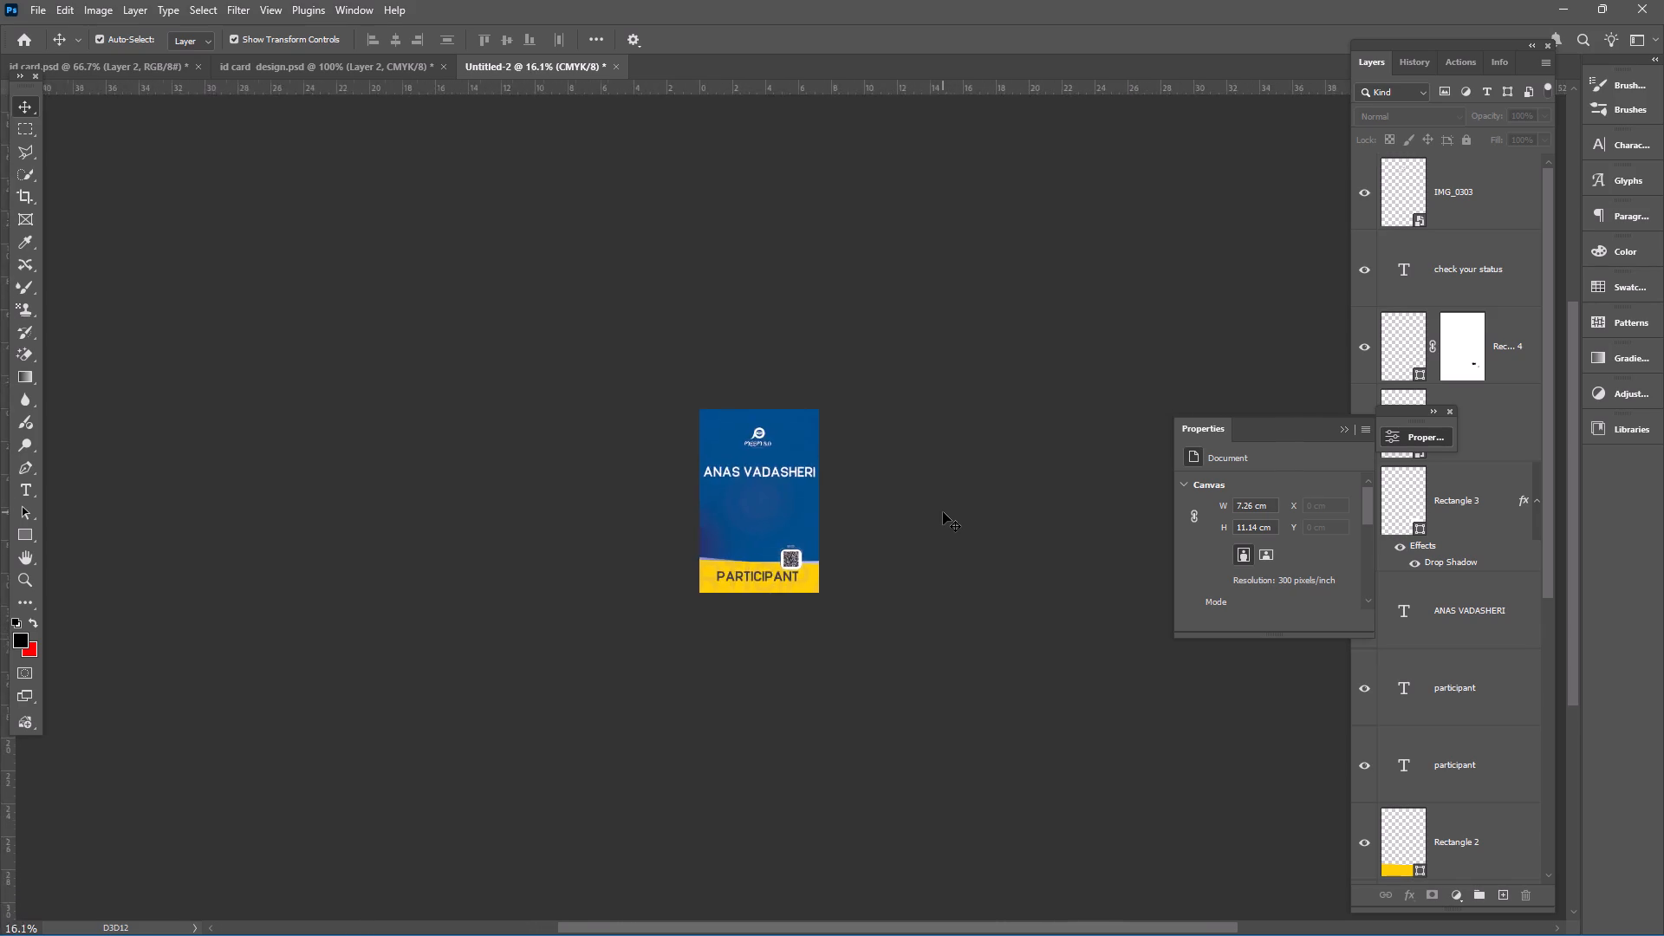
scroll(943, 512, "up", 16, "alt")
scroll(943, 512, "down", 2, "alt")
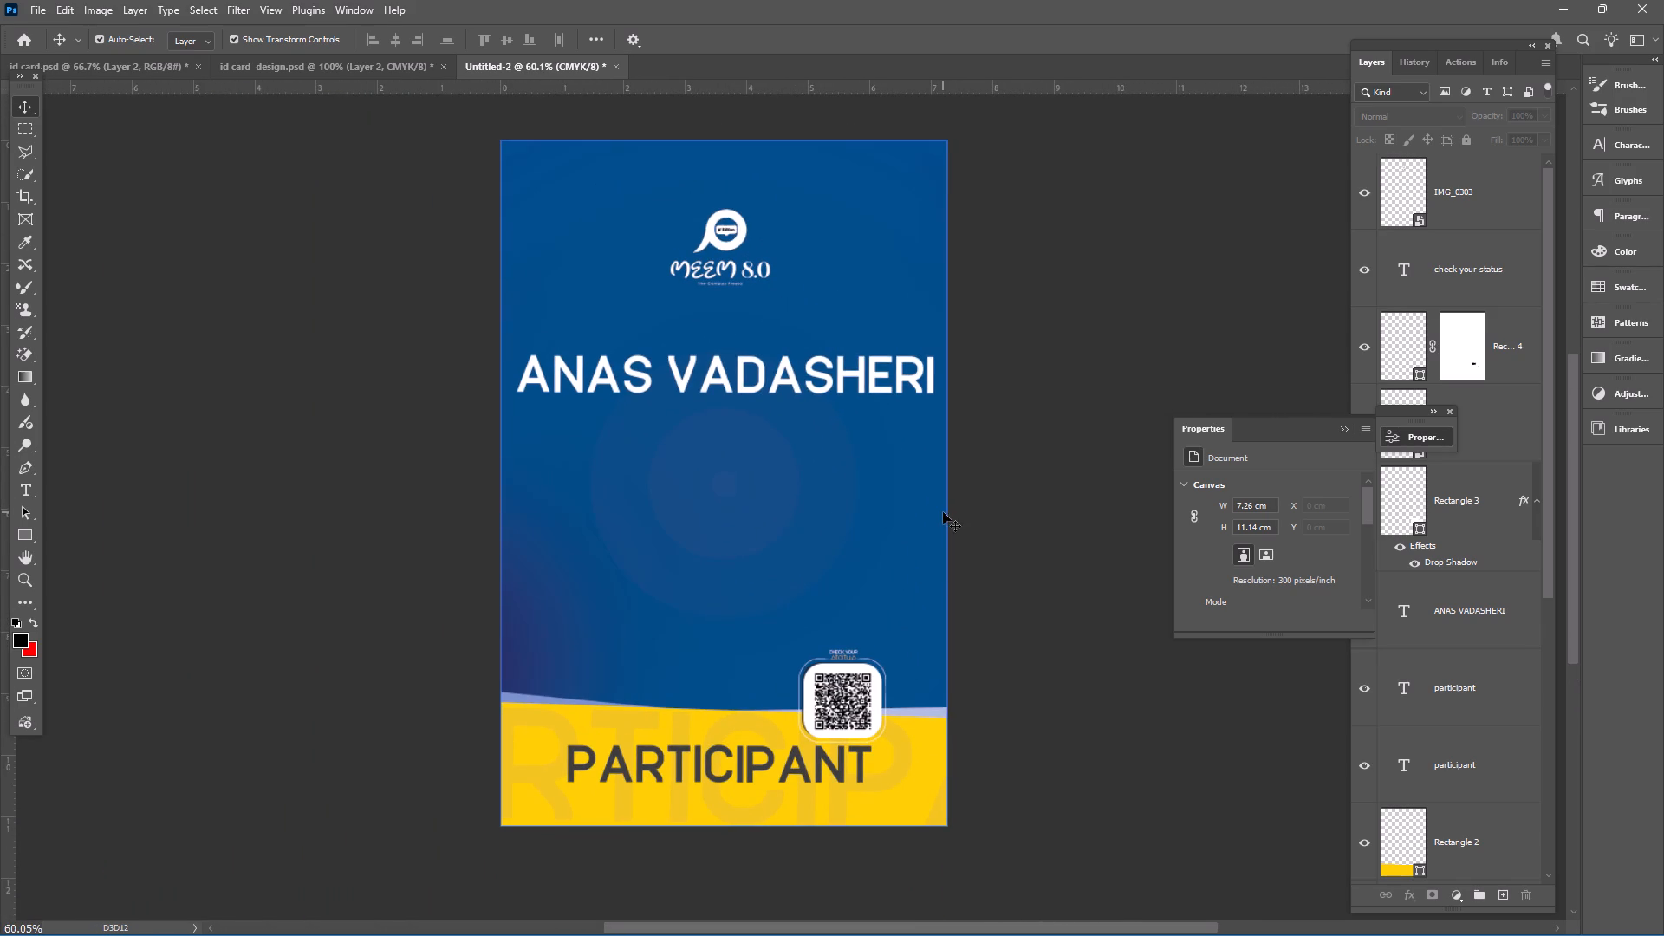
scroll(922, 754, "down", 2)
Add a black (000000) drop shadow to the large faded participant text in the yellow band.
scroll(922, 754, "up", 2, "alt")
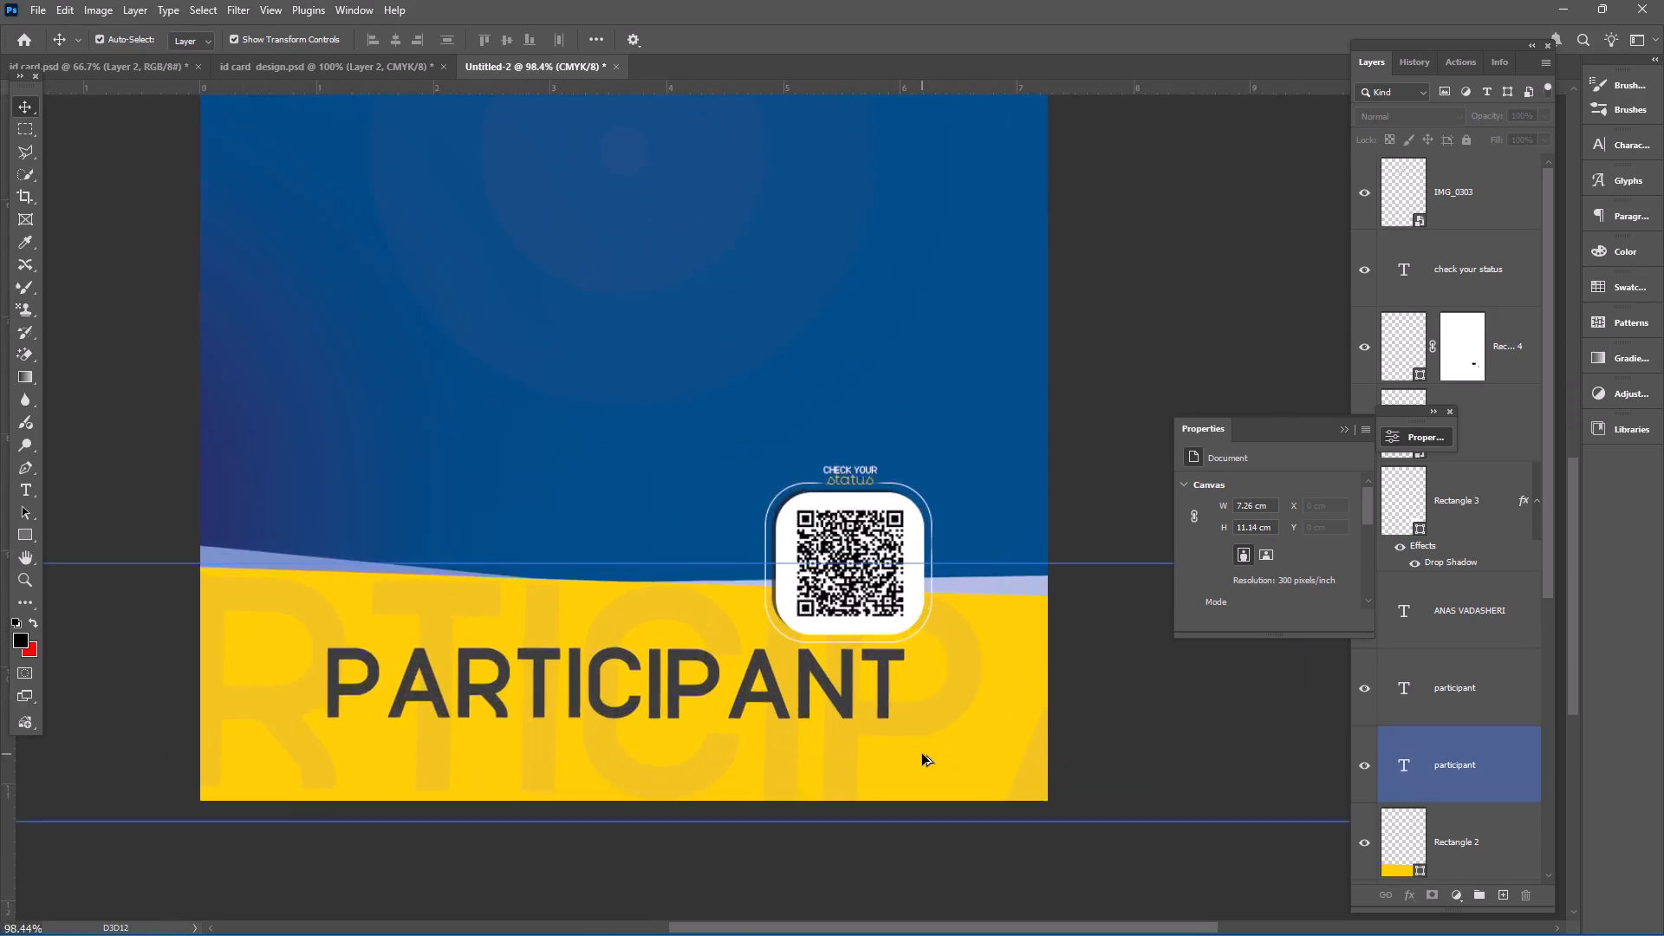
scroll(922, 754, "up", 1, "alt")
scroll(922, 754, "down", 1, "alt")
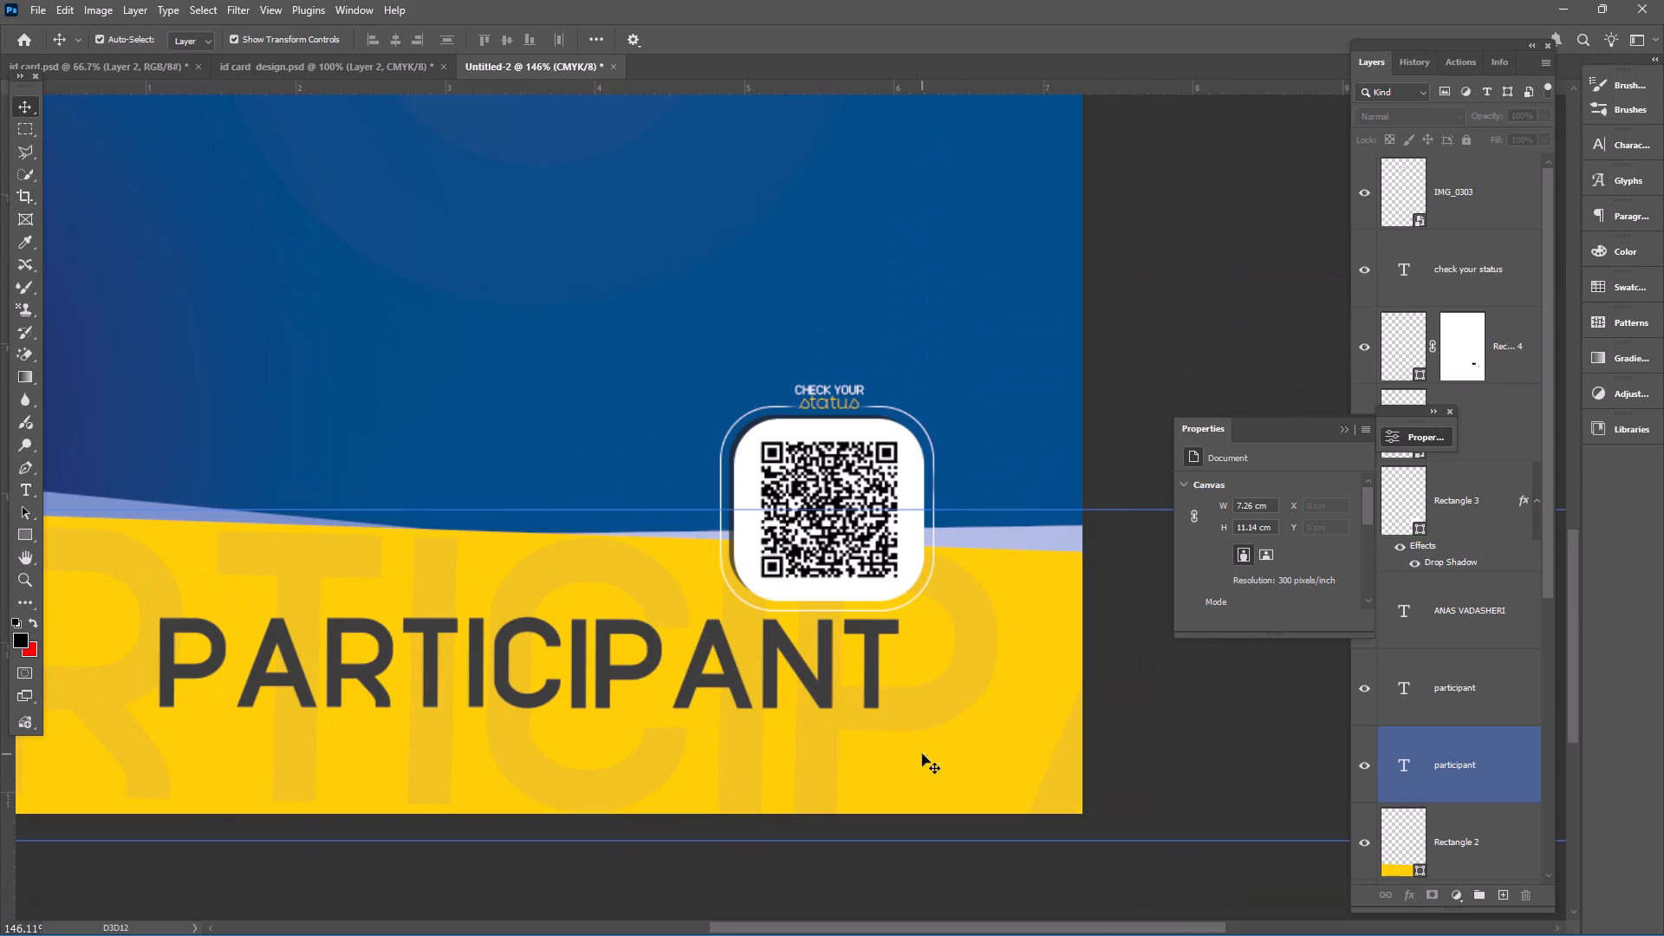
left_click(959, 666)
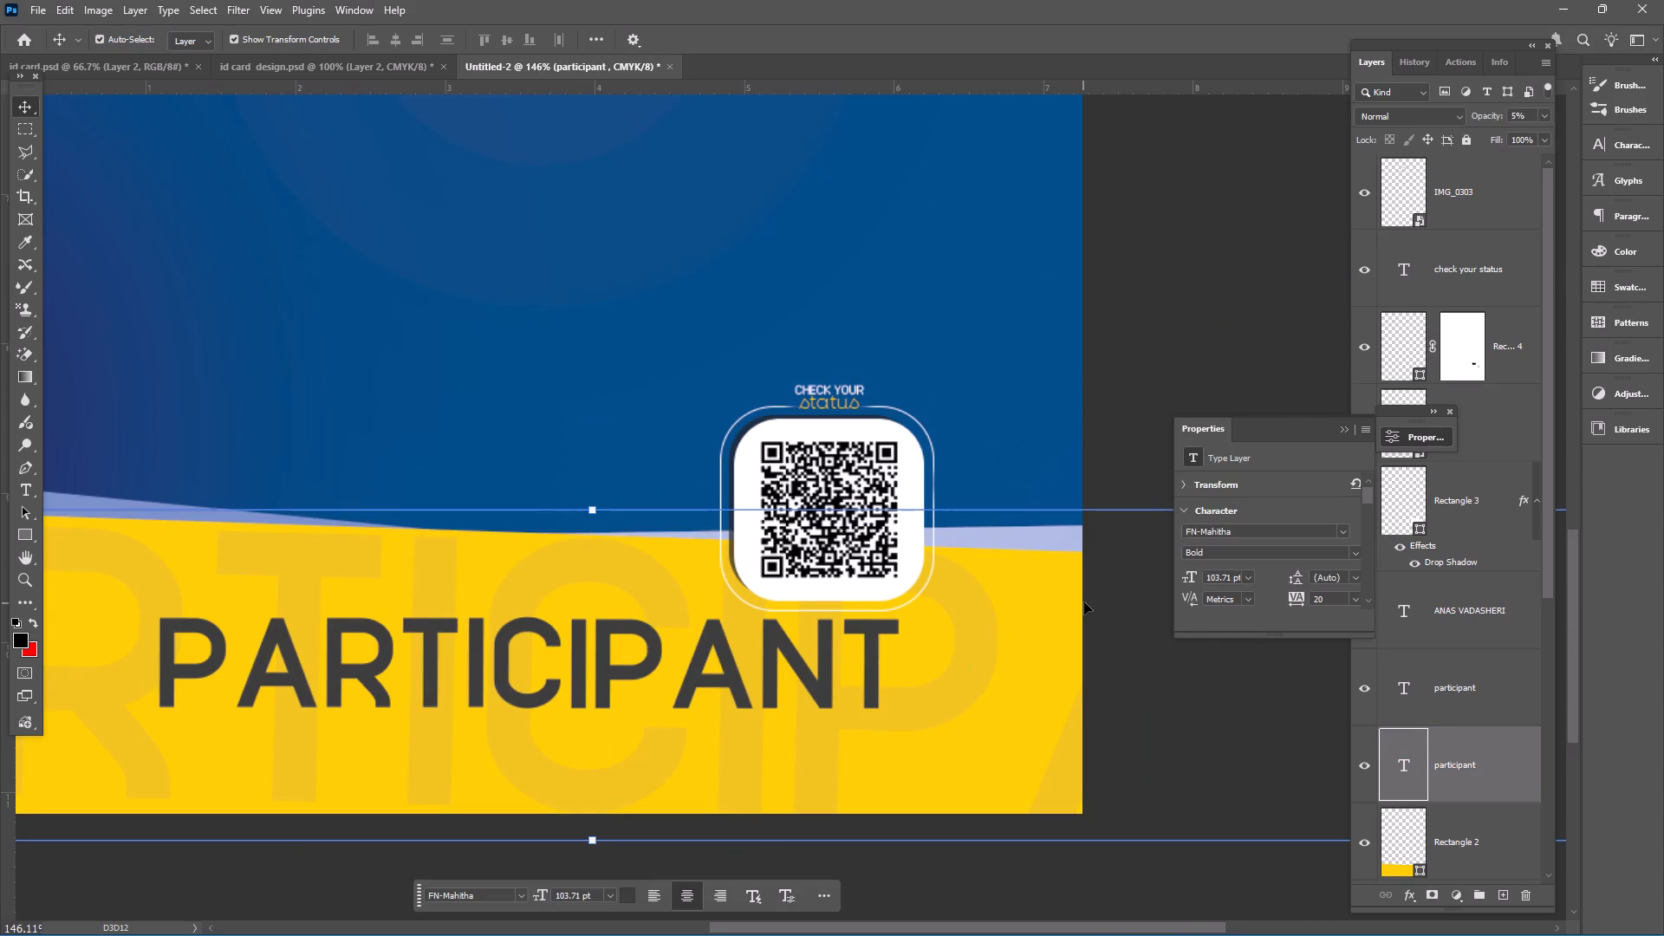
double_click(1523, 784)
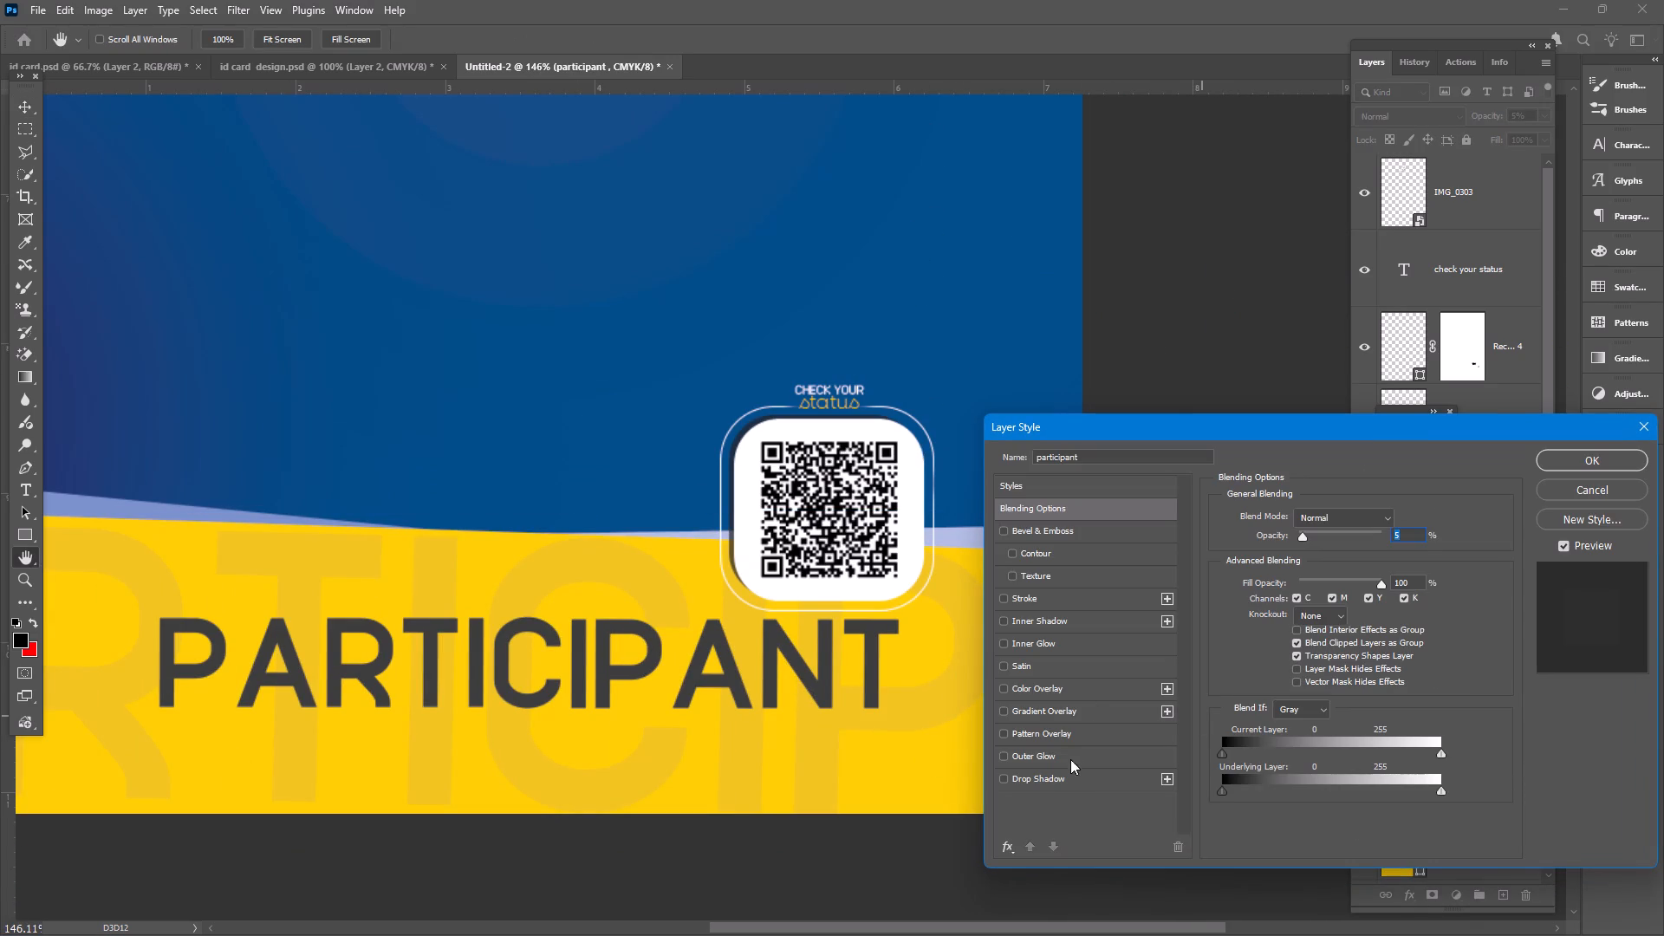
left_click(1065, 777)
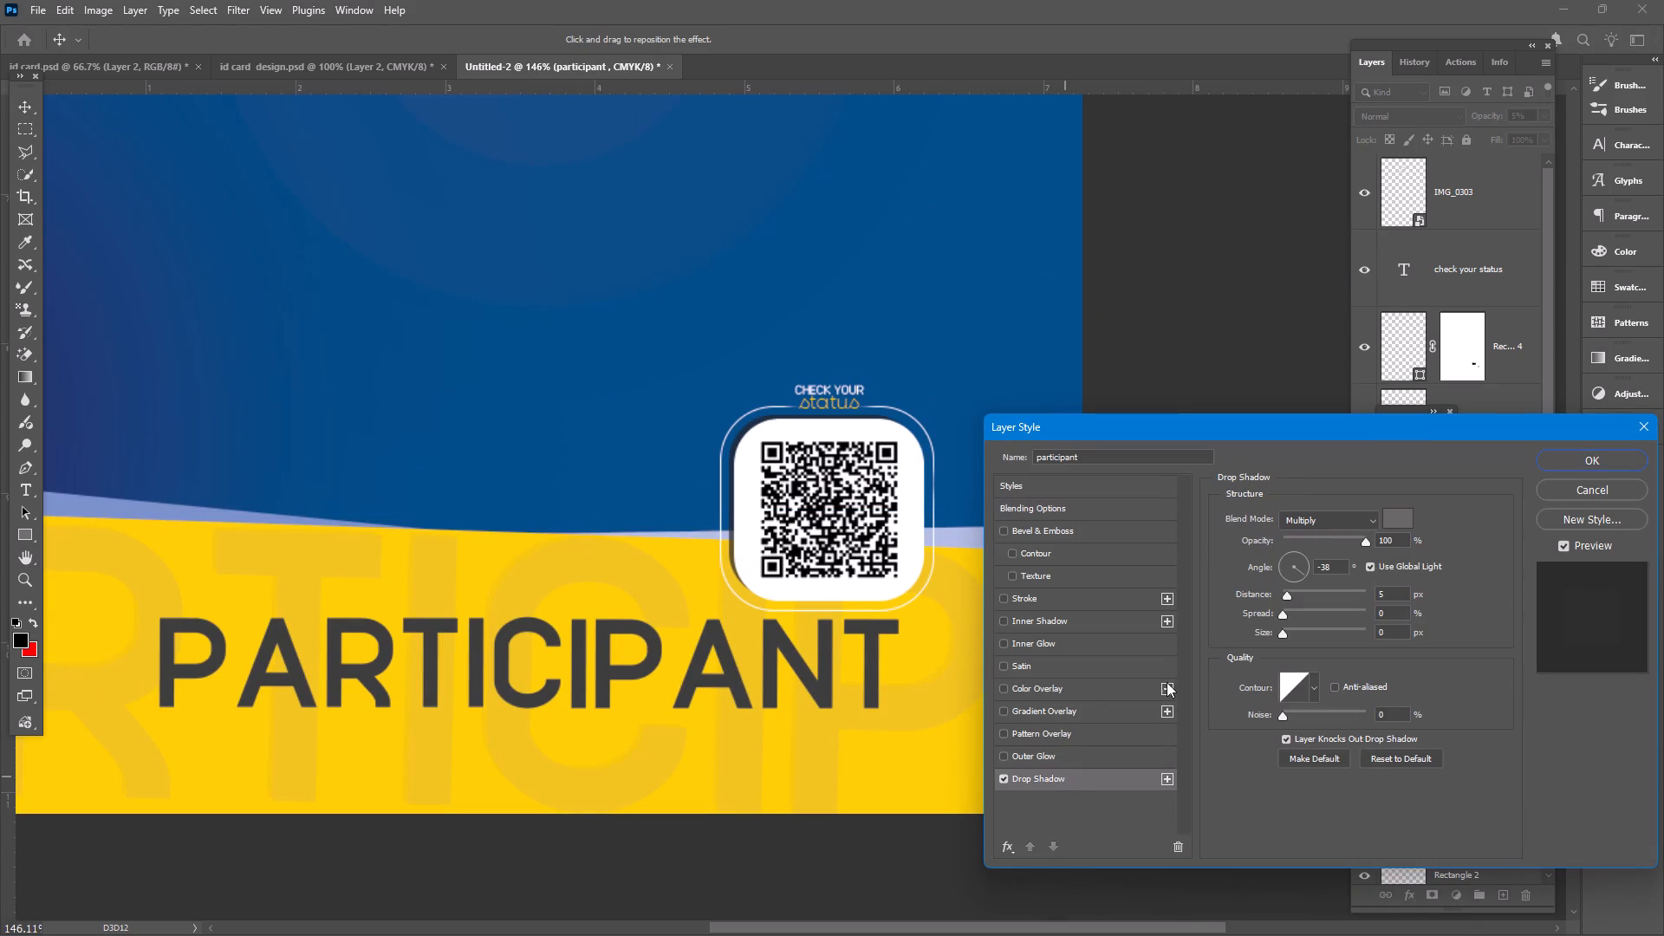
left_click(1397, 529)
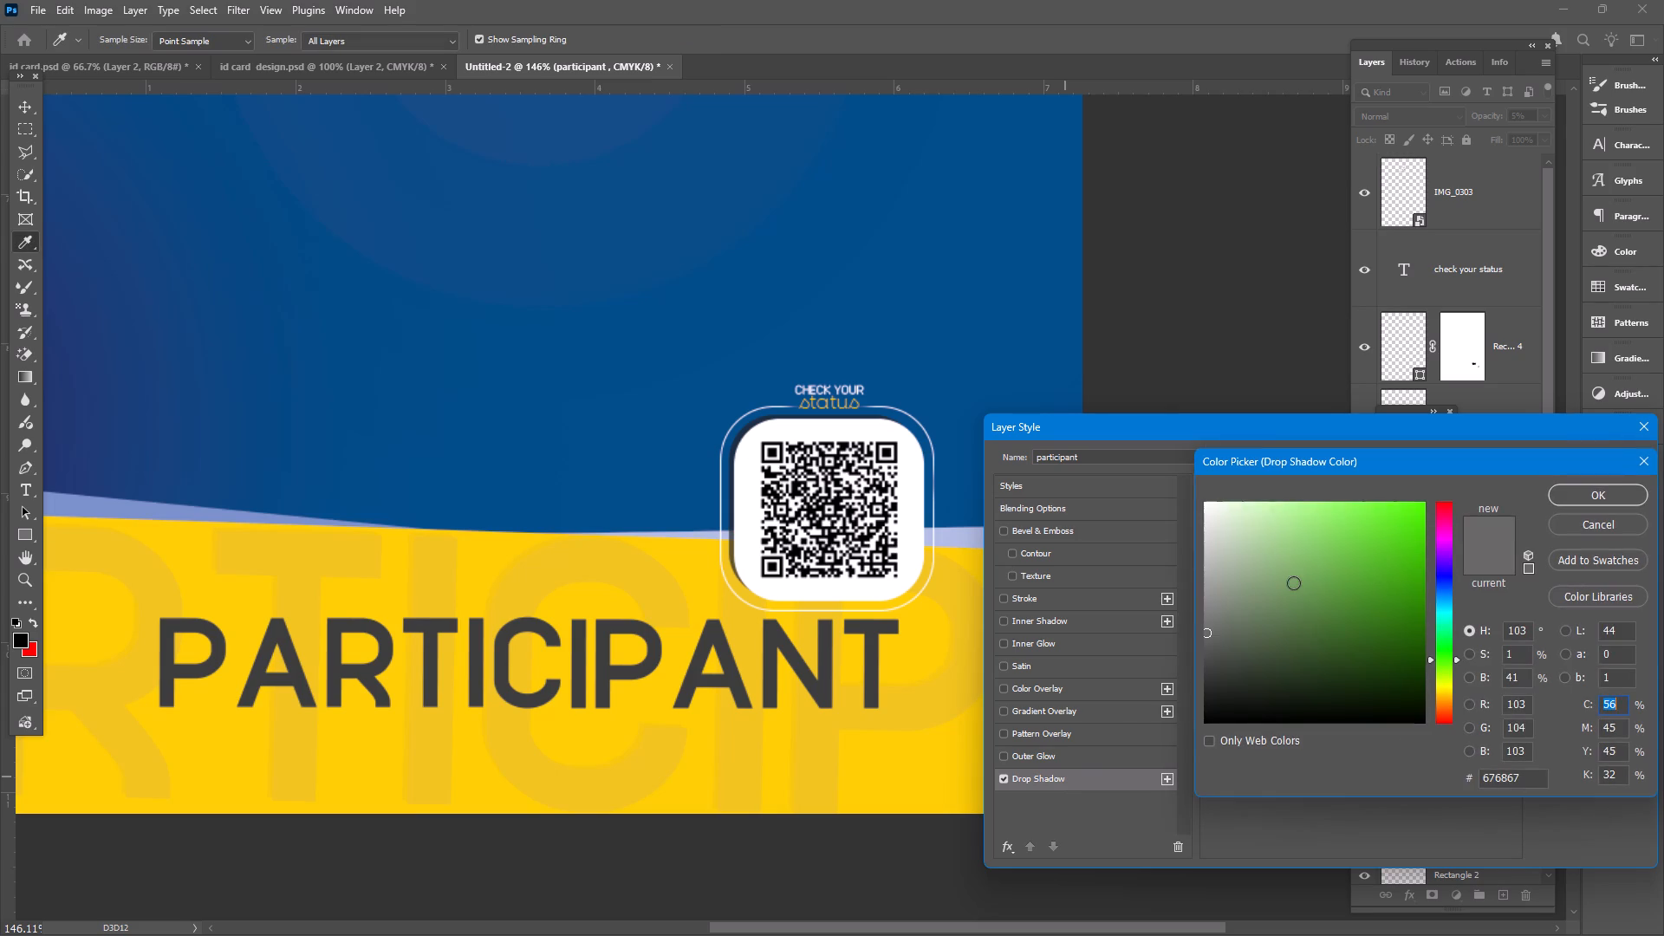
left_click_drag(1293, 582, 1181, 746)
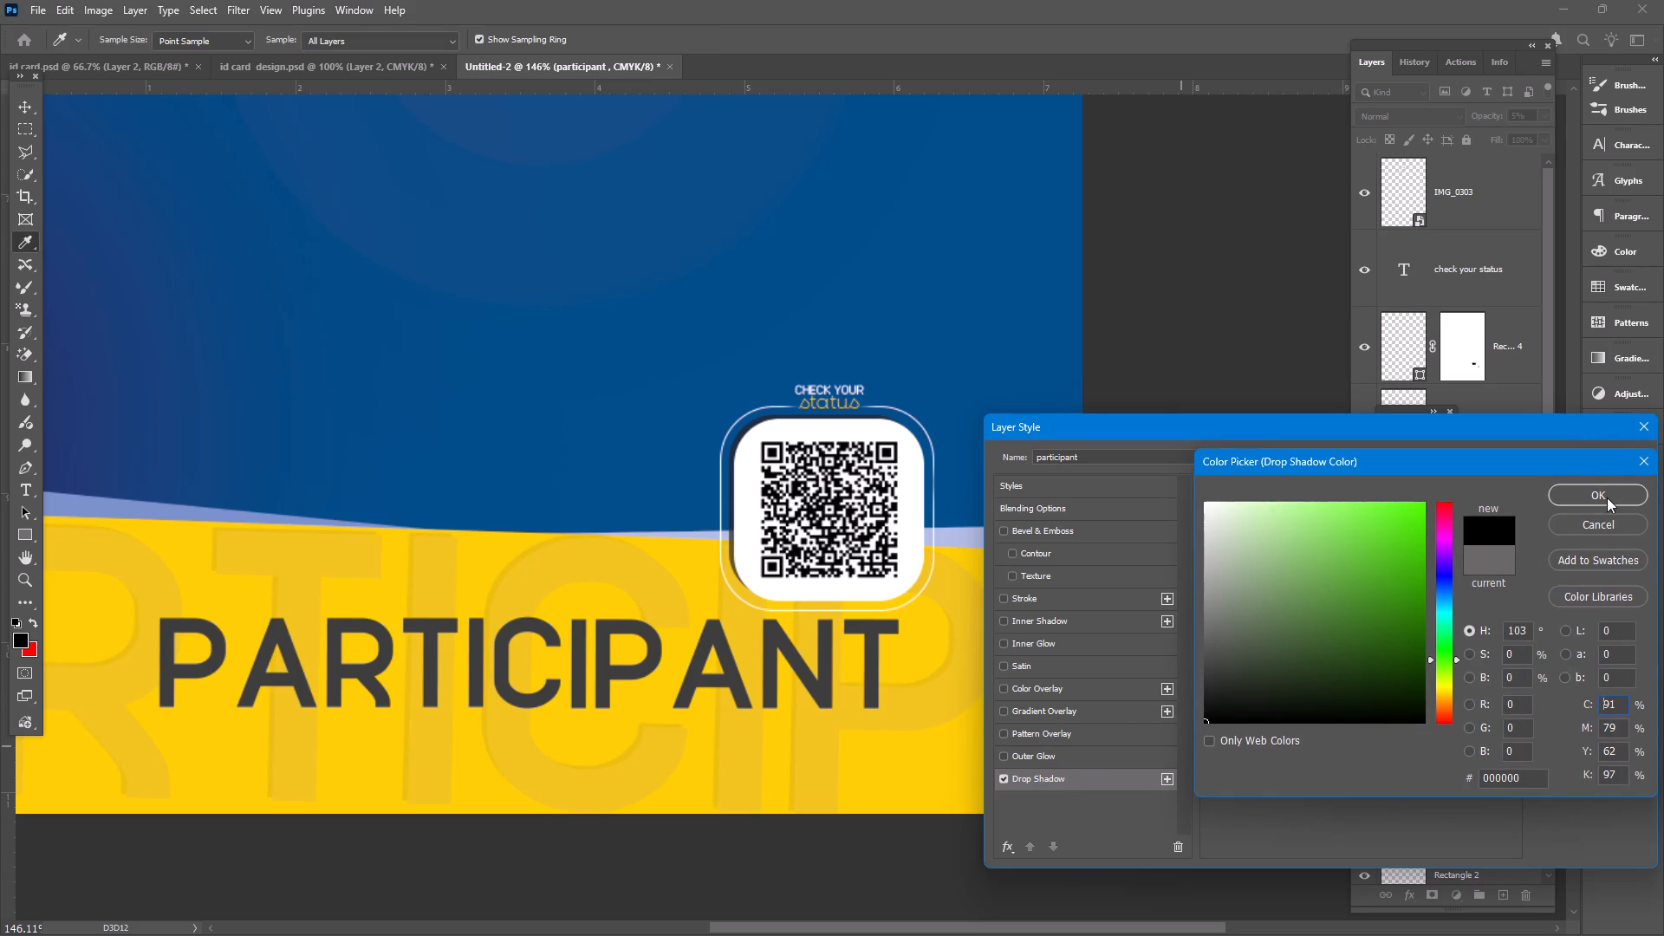
left_click(1607, 497)
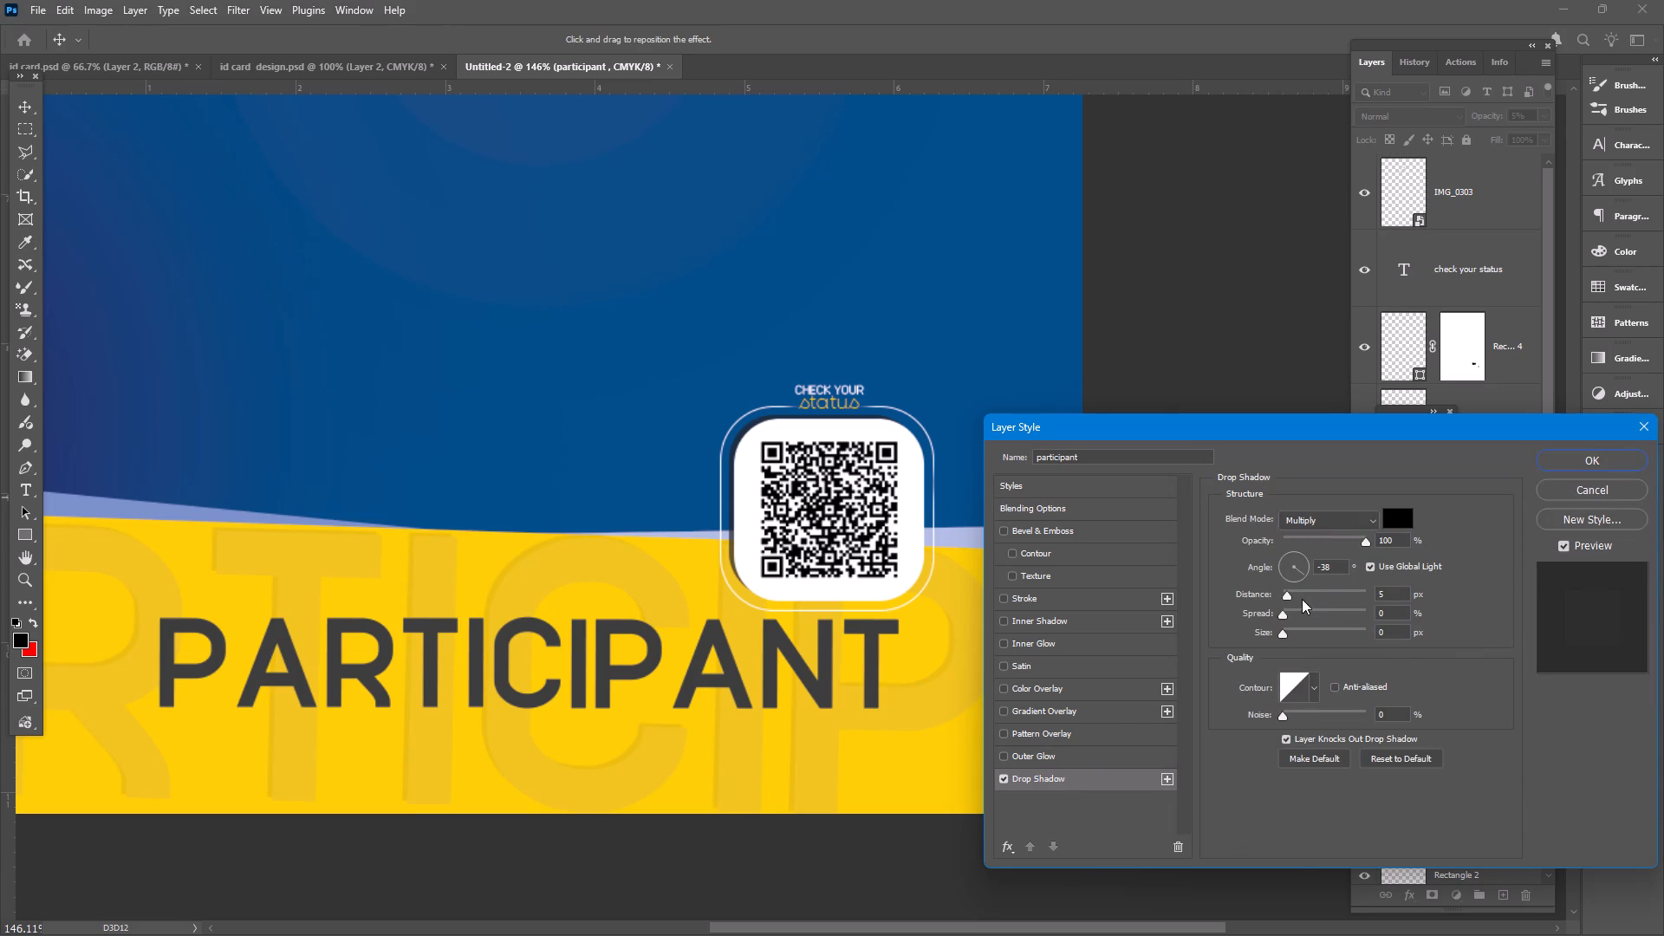
Set the faded participant text's drop shadow to 7 px distance, 0% spread and 10 px size, and apply it.
left_click_drag(1301, 599, 1259, 599)
left_click(1284, 600)
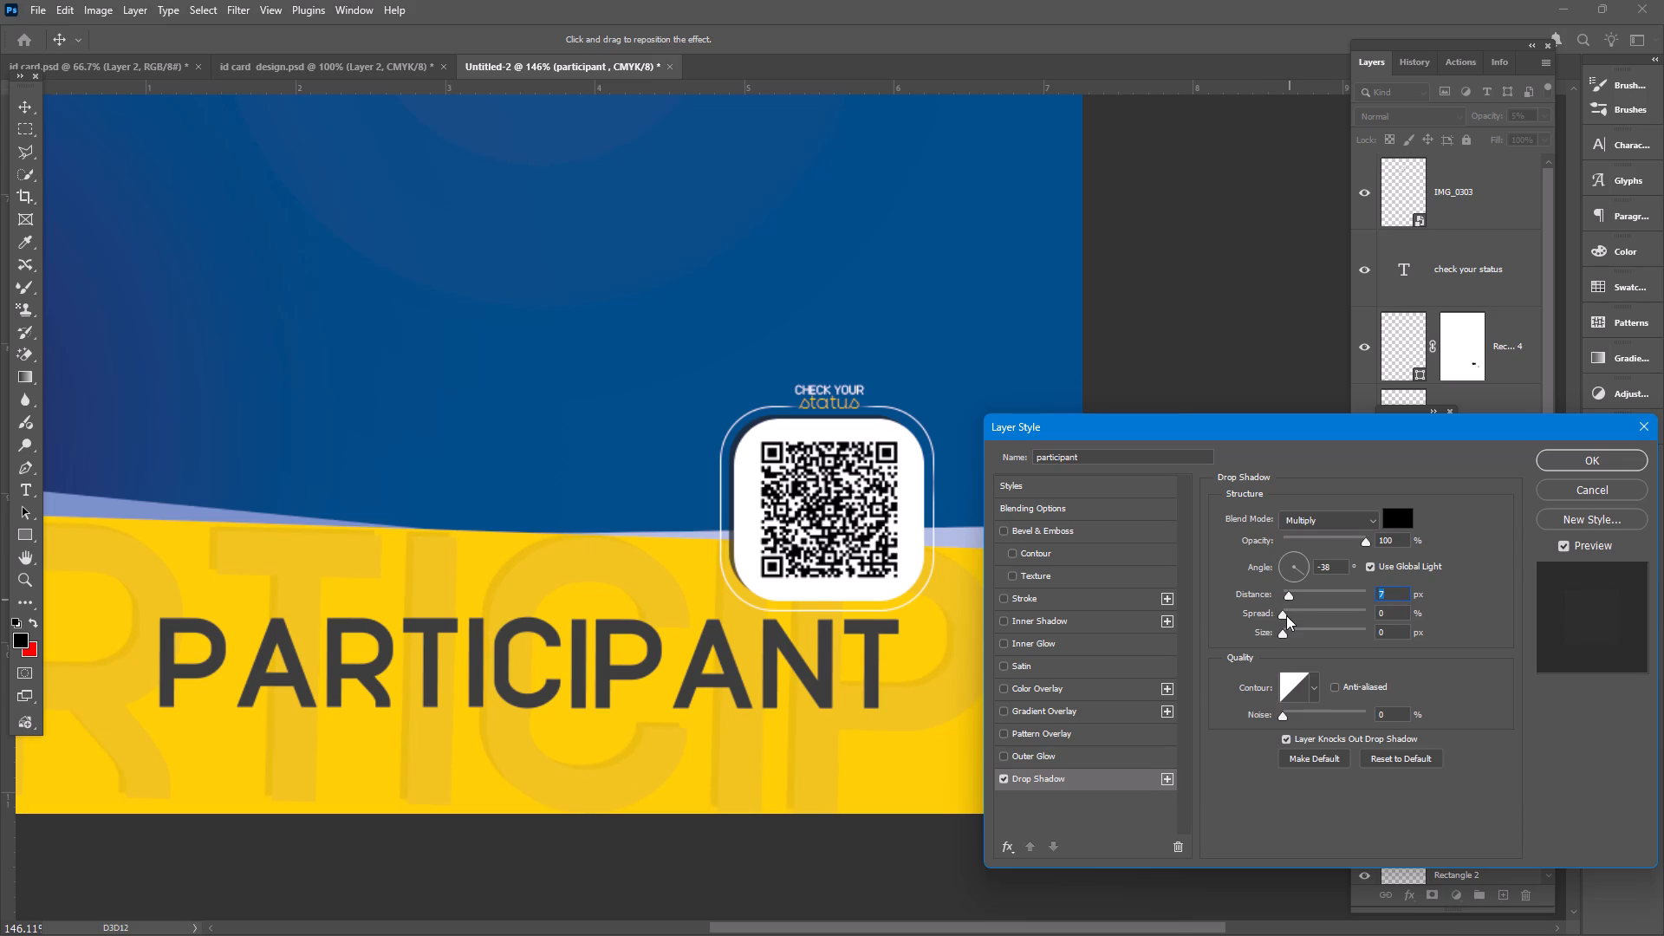
left_click_drag(1288, 614, 1278, 619)
left_click_drag(1278, 619, 1278, 618)
left_click_drag(1283, 634, 1288, 635)
left_click_drag(1288, 635, 1293, 635)
left_click_drag(1293, 635, 1292, 635)
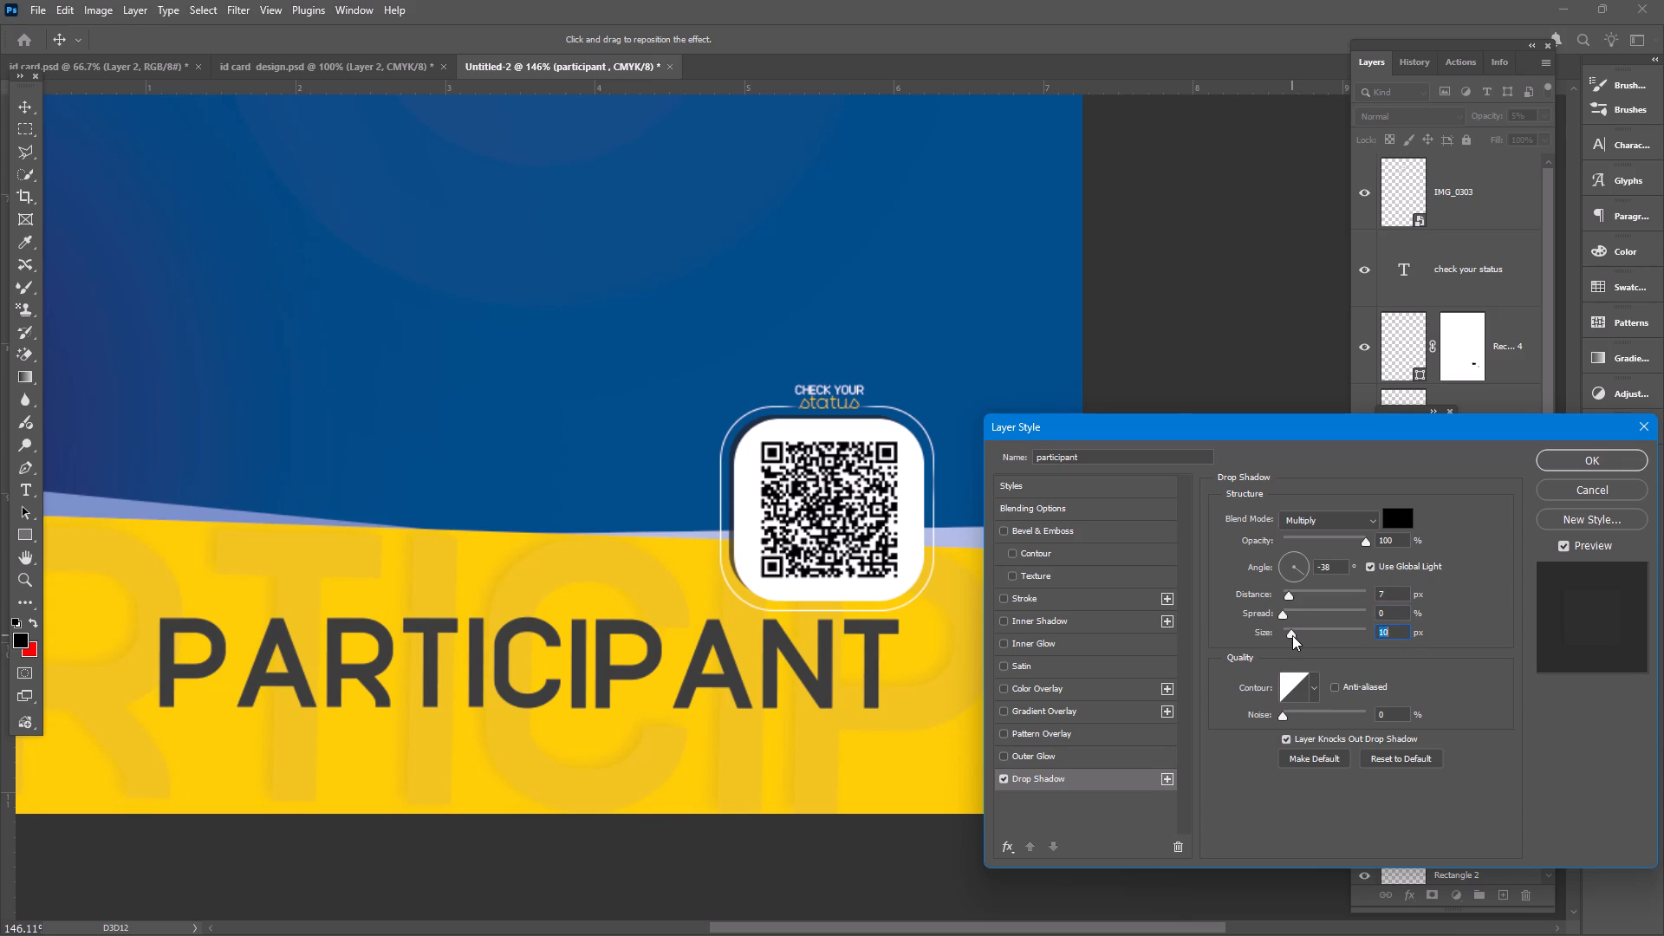
left_click(1600, 456)
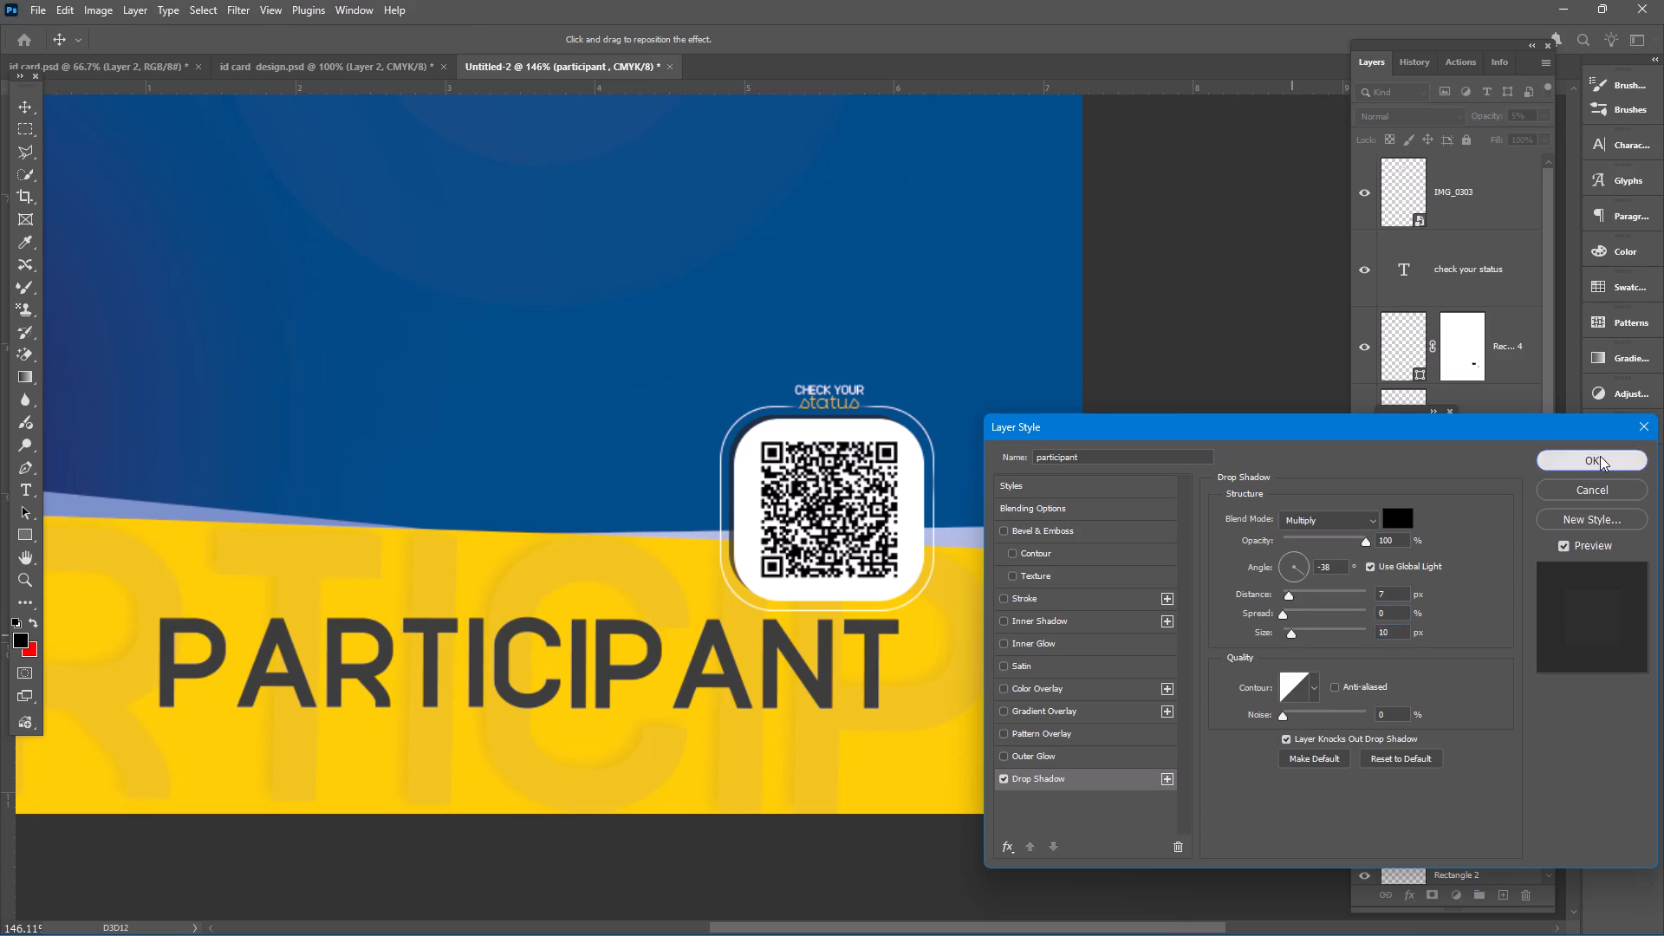
scroll(1027, 680, "down", 1, "alt")
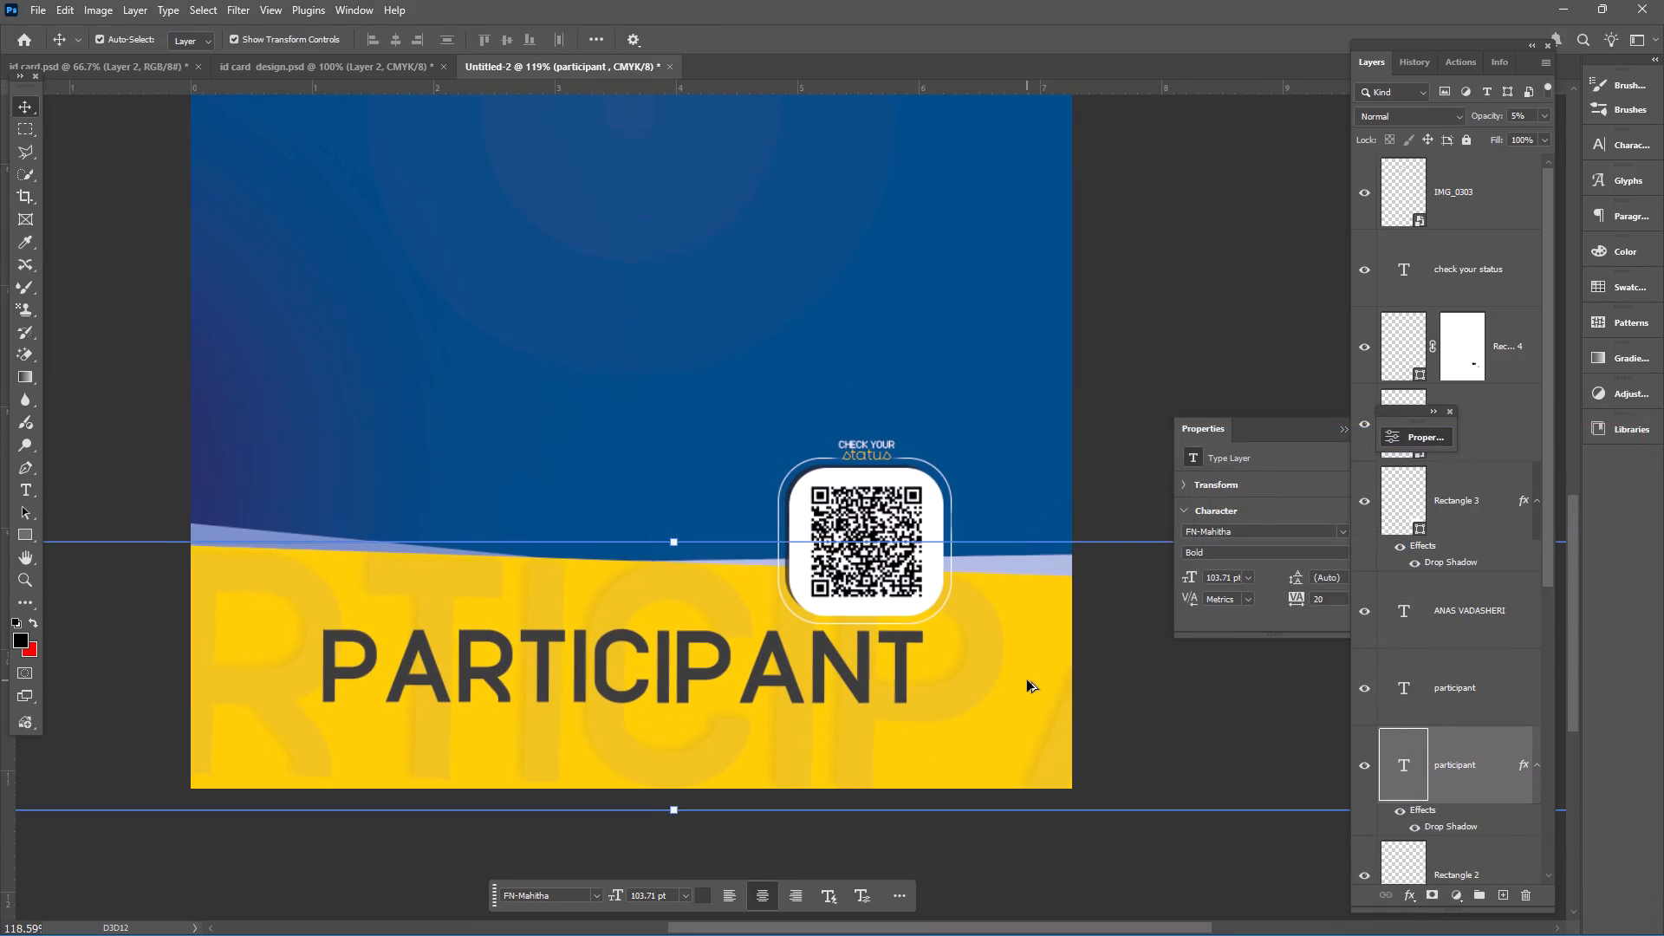
scroll(1027, 680, "down", 1, "alt")
left_click(1238, 345)
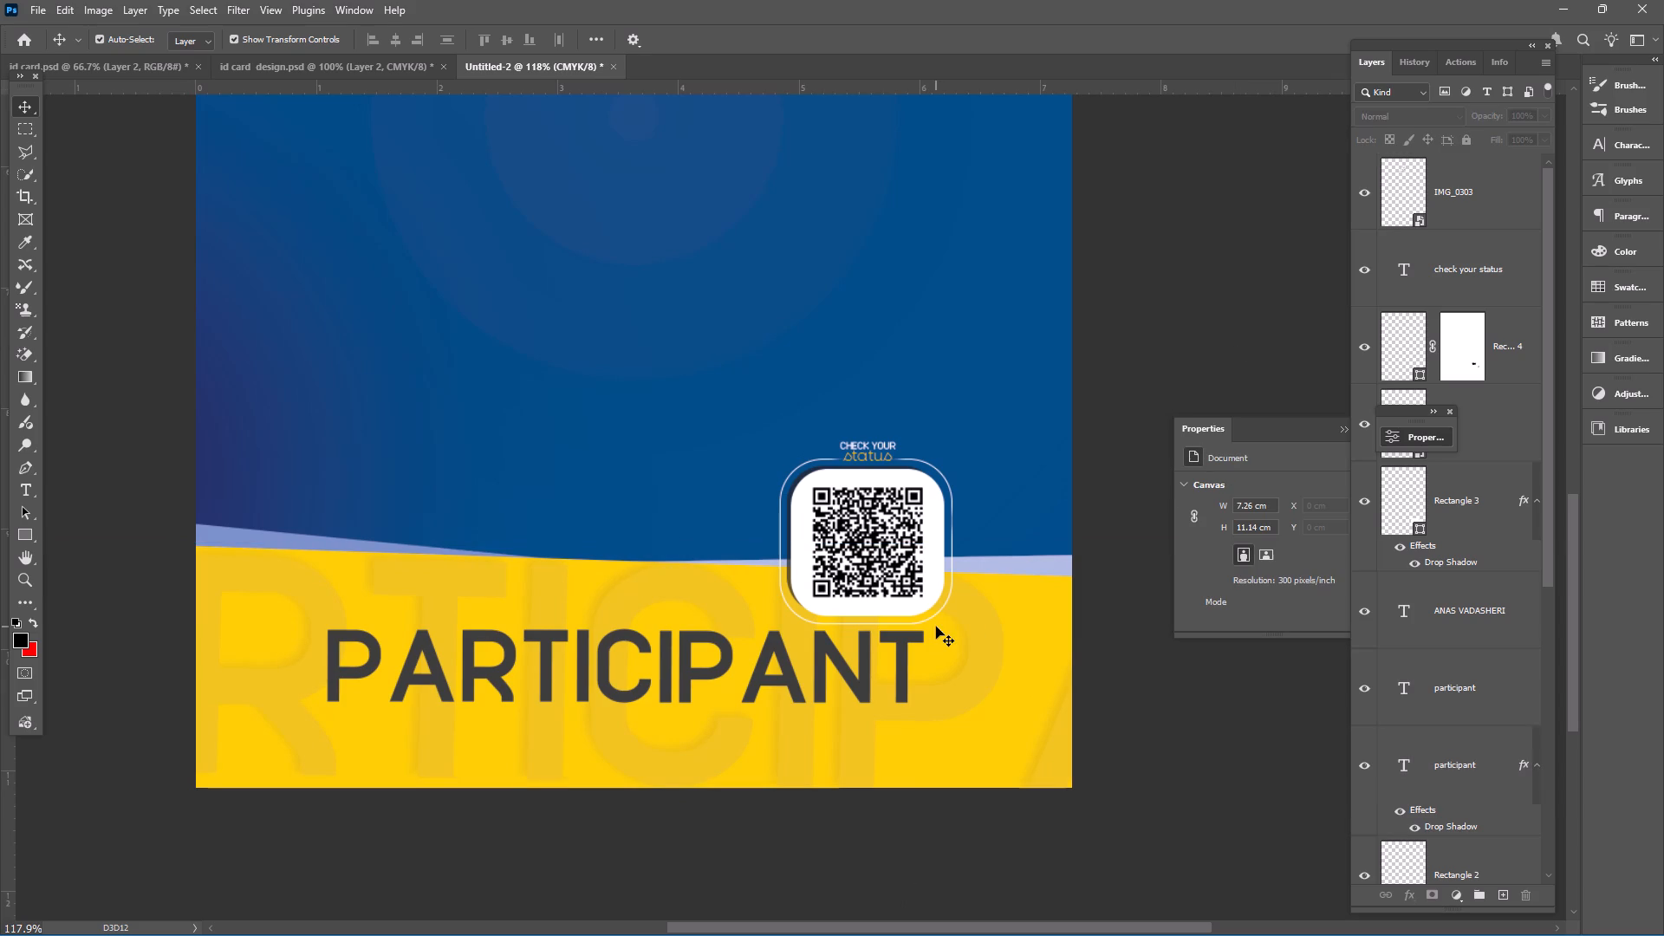
Add a layer mask to the large faded participant text and switch to the brush tool for painting on it.
left_click(983, 664)
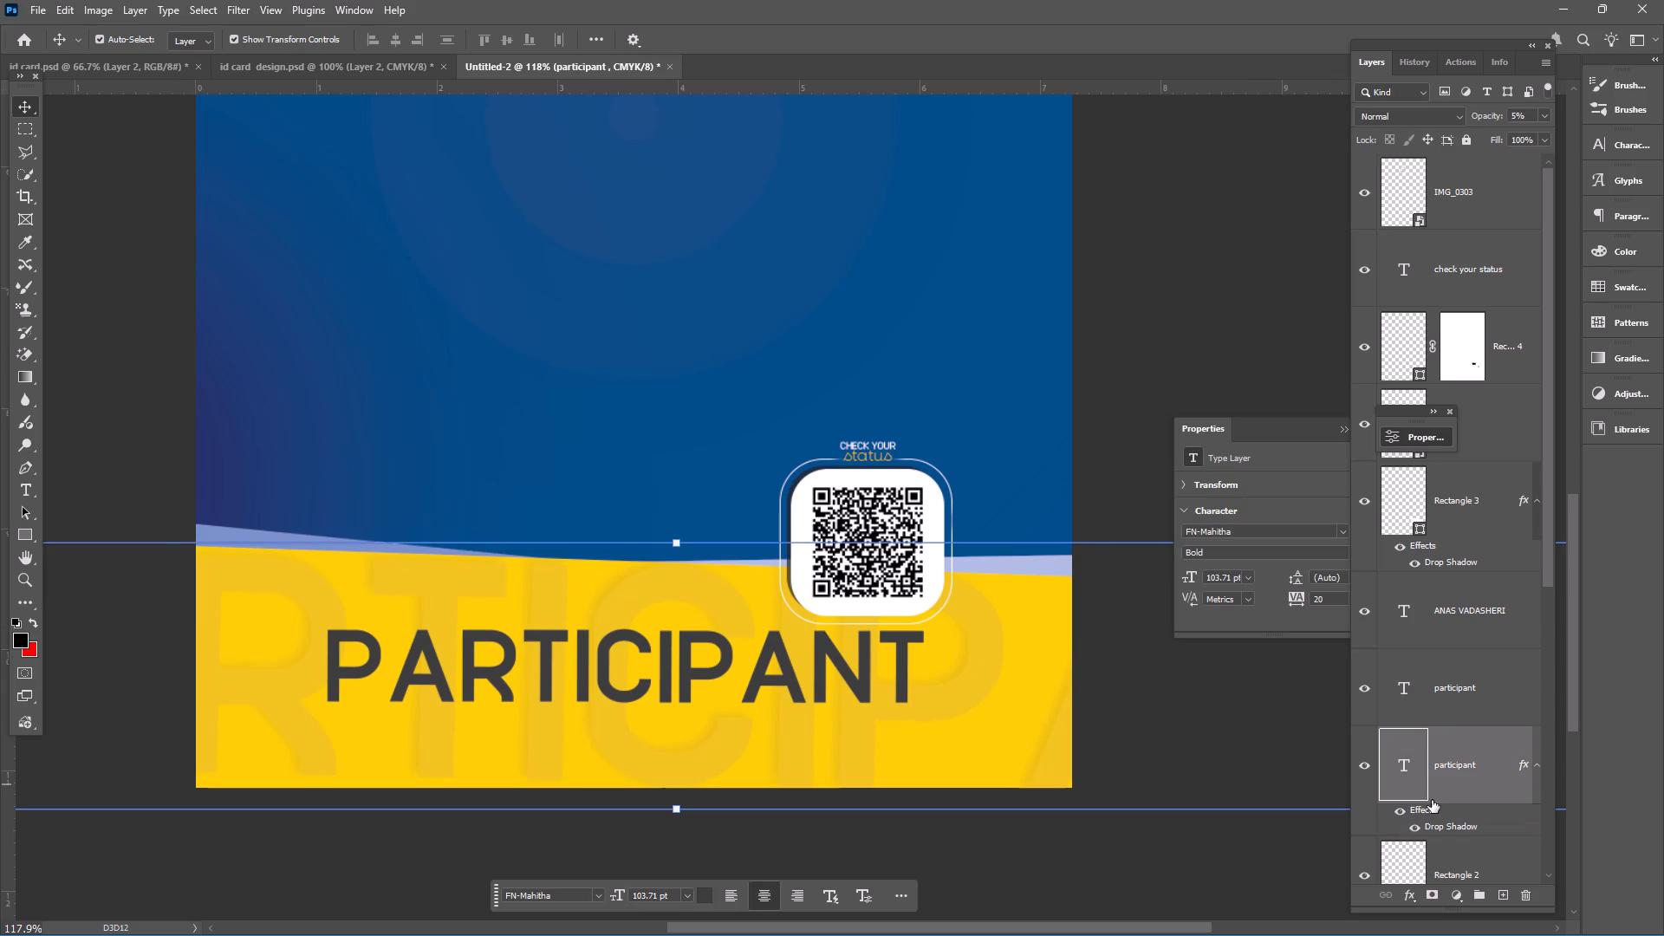
left_click(1431, 893)
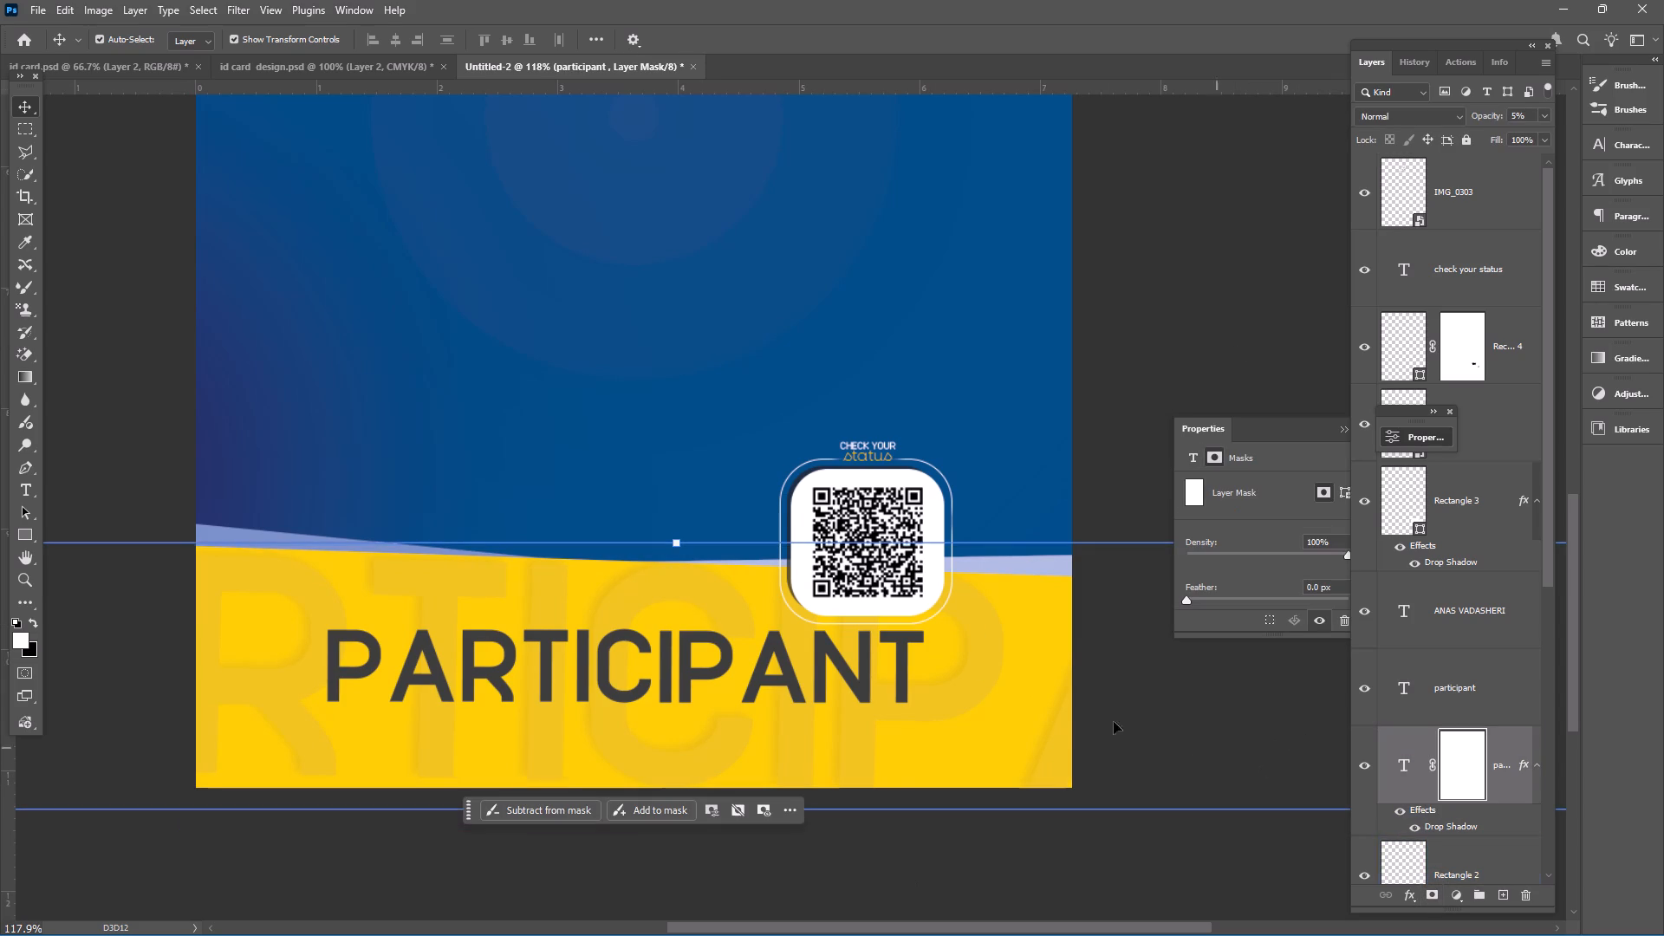
key("b")
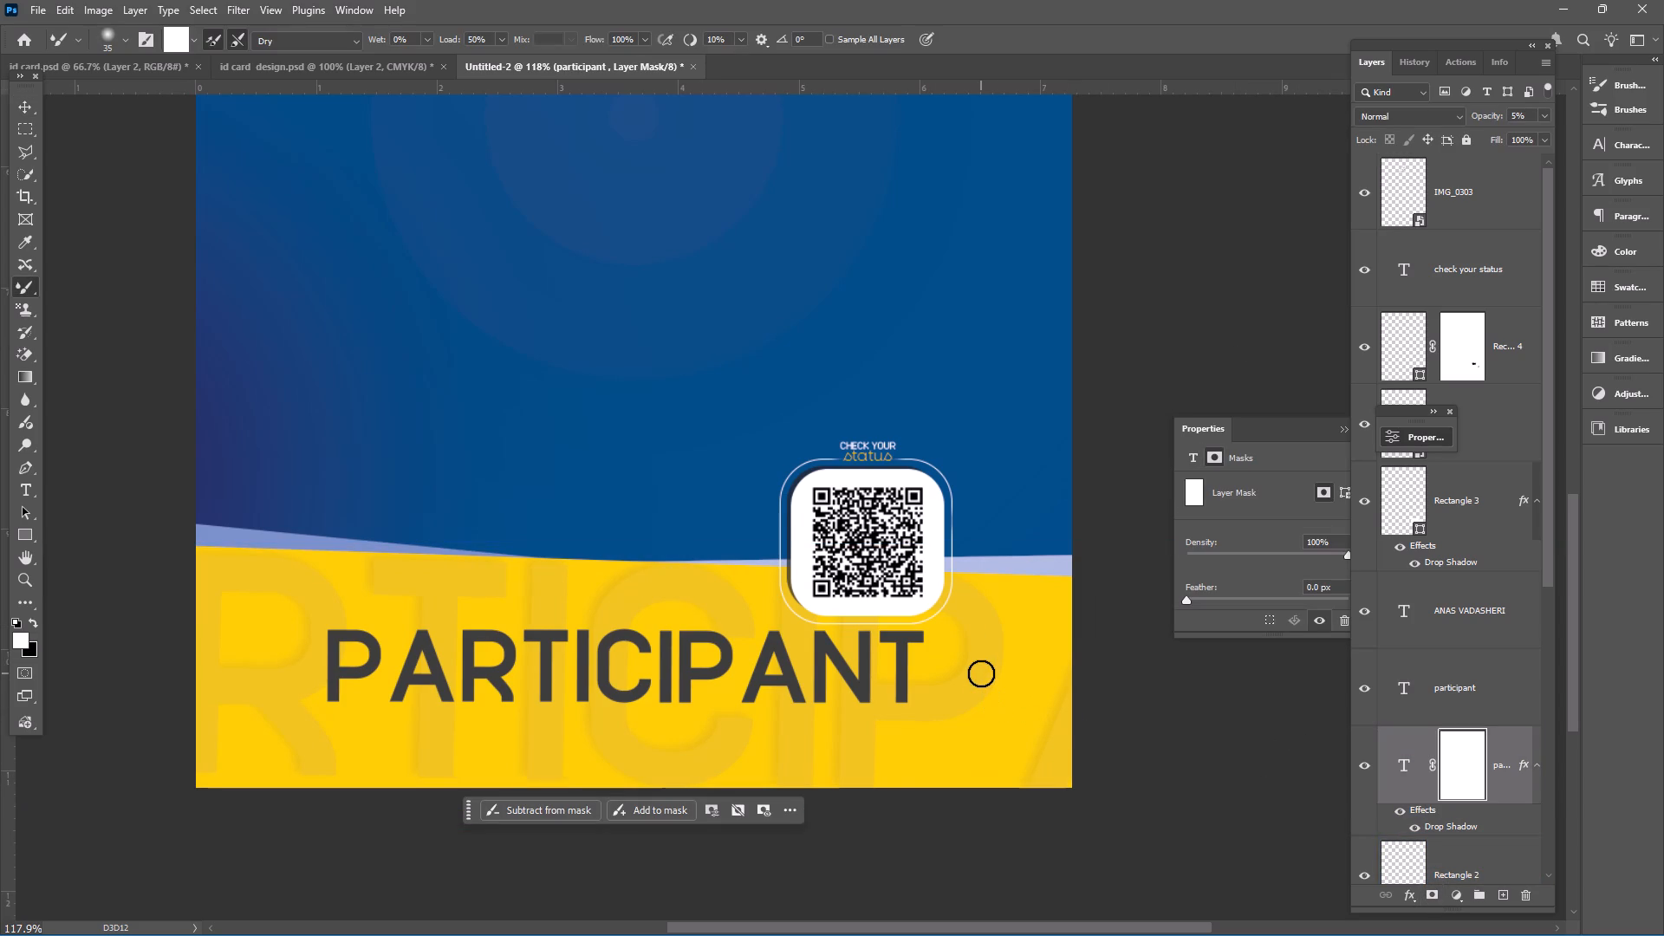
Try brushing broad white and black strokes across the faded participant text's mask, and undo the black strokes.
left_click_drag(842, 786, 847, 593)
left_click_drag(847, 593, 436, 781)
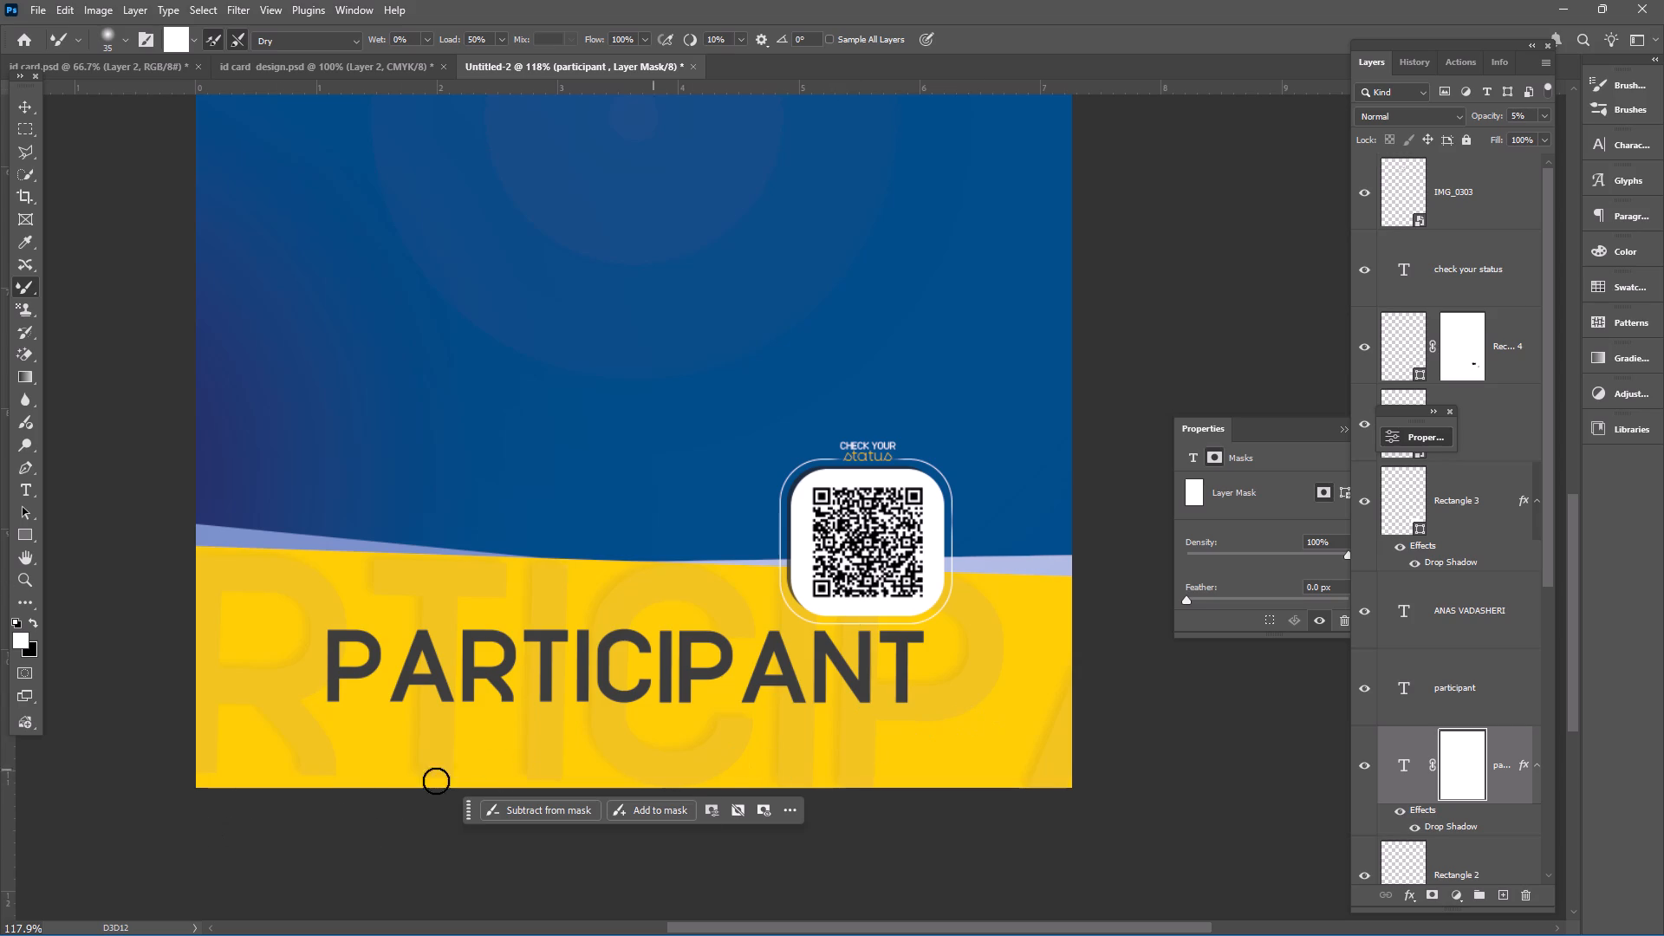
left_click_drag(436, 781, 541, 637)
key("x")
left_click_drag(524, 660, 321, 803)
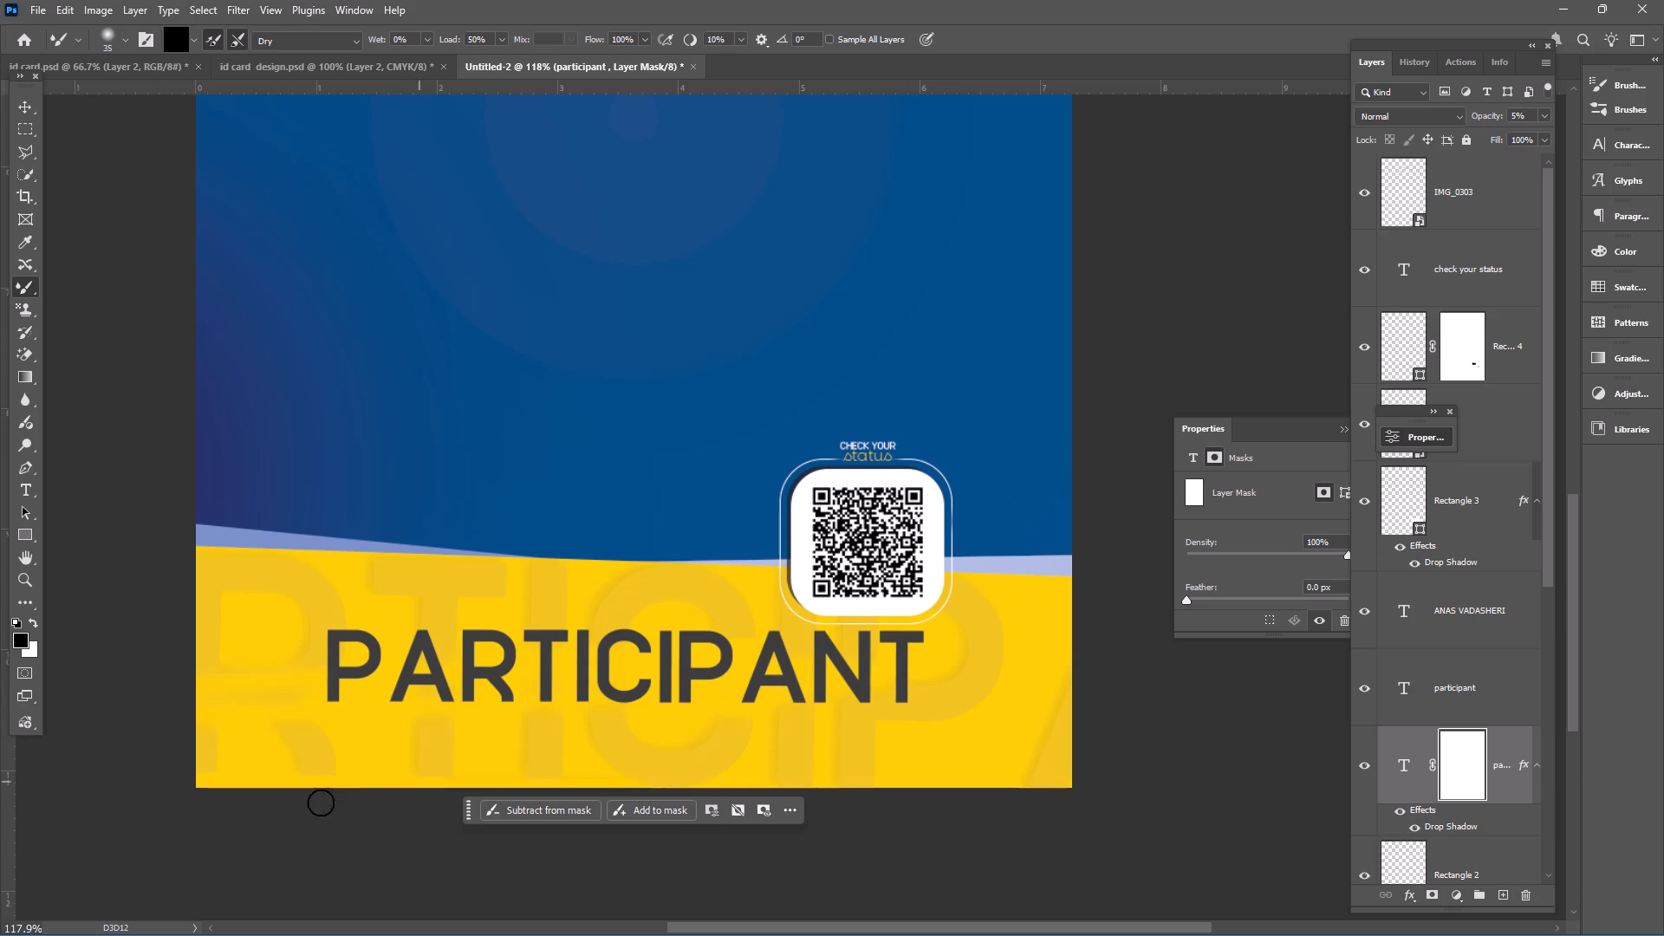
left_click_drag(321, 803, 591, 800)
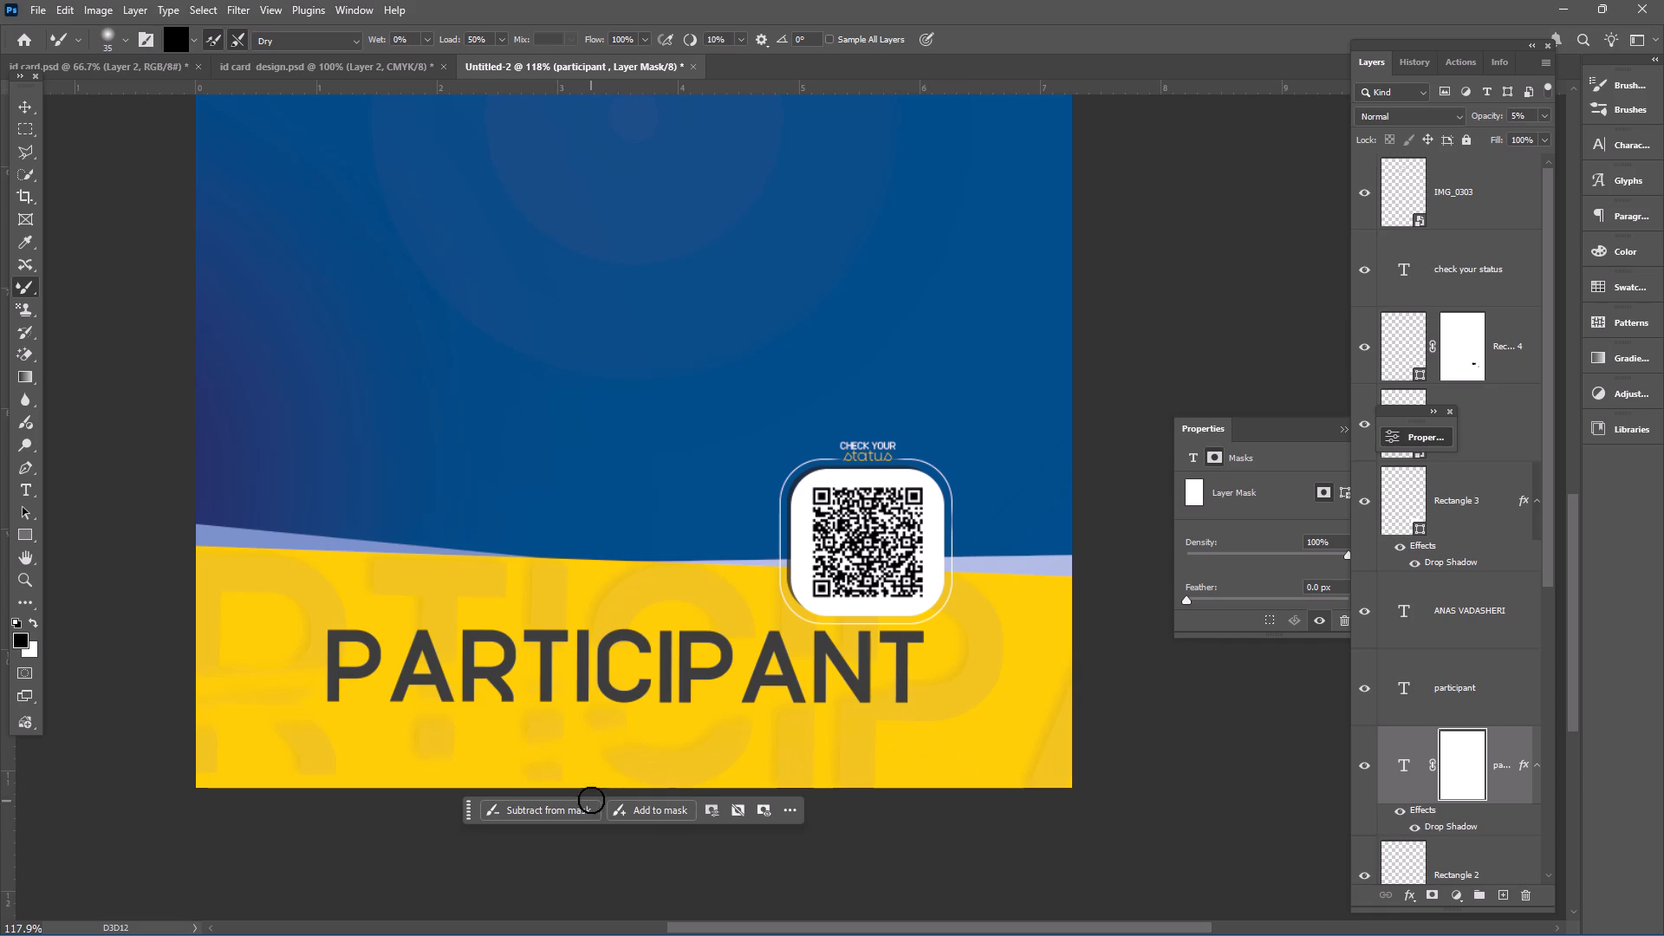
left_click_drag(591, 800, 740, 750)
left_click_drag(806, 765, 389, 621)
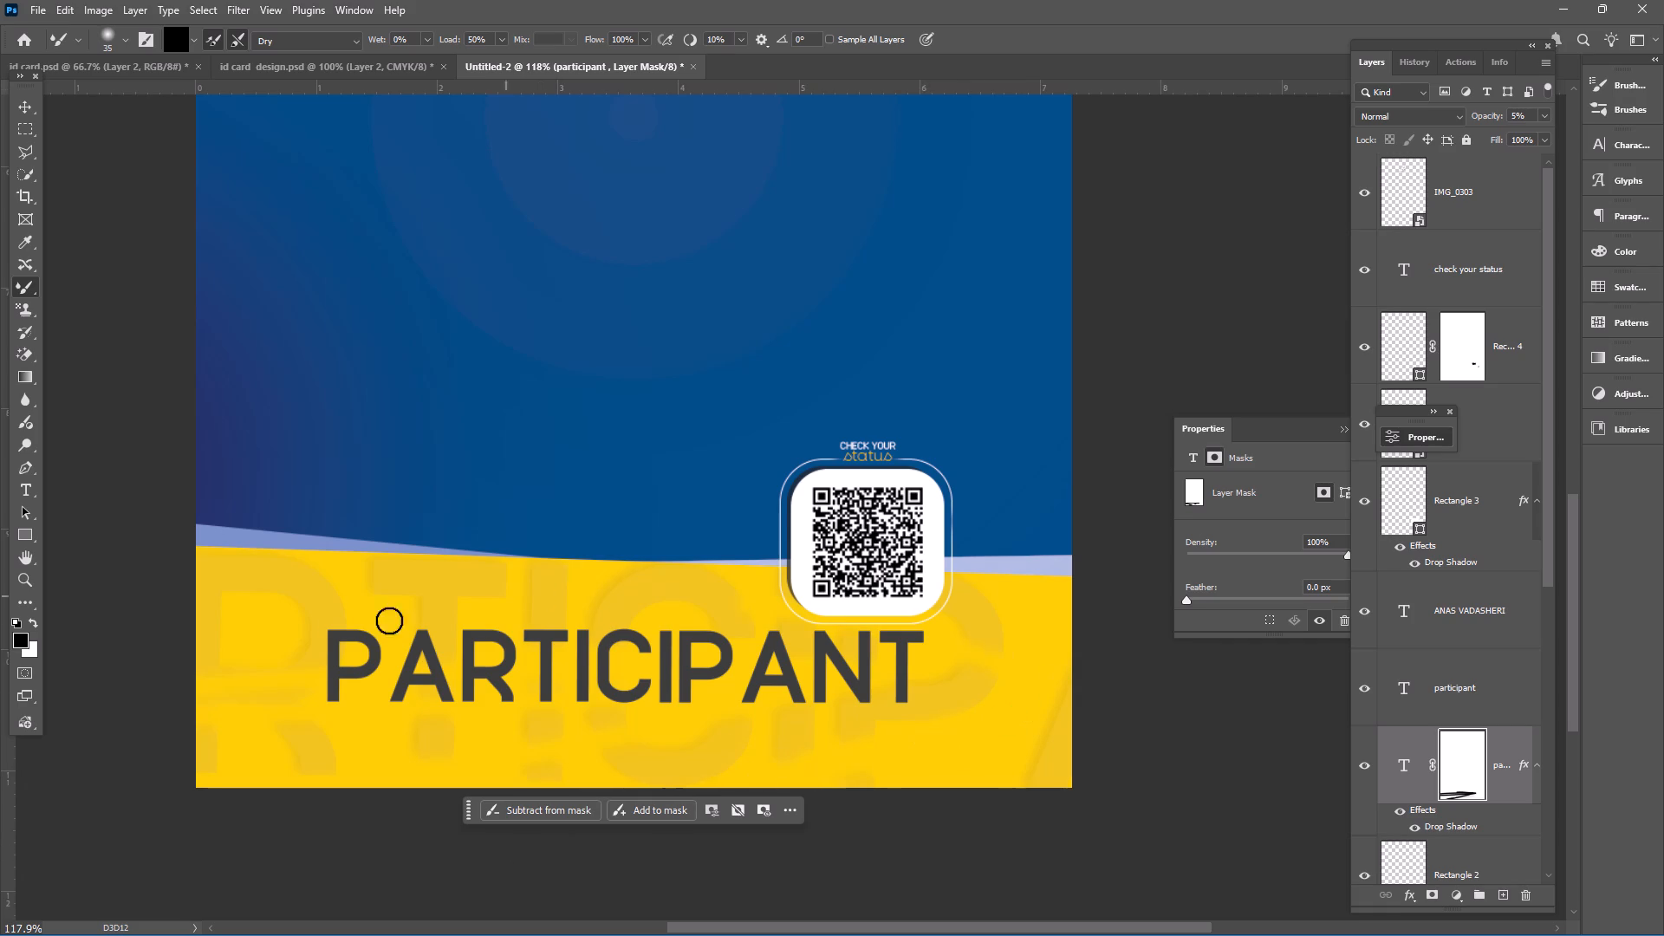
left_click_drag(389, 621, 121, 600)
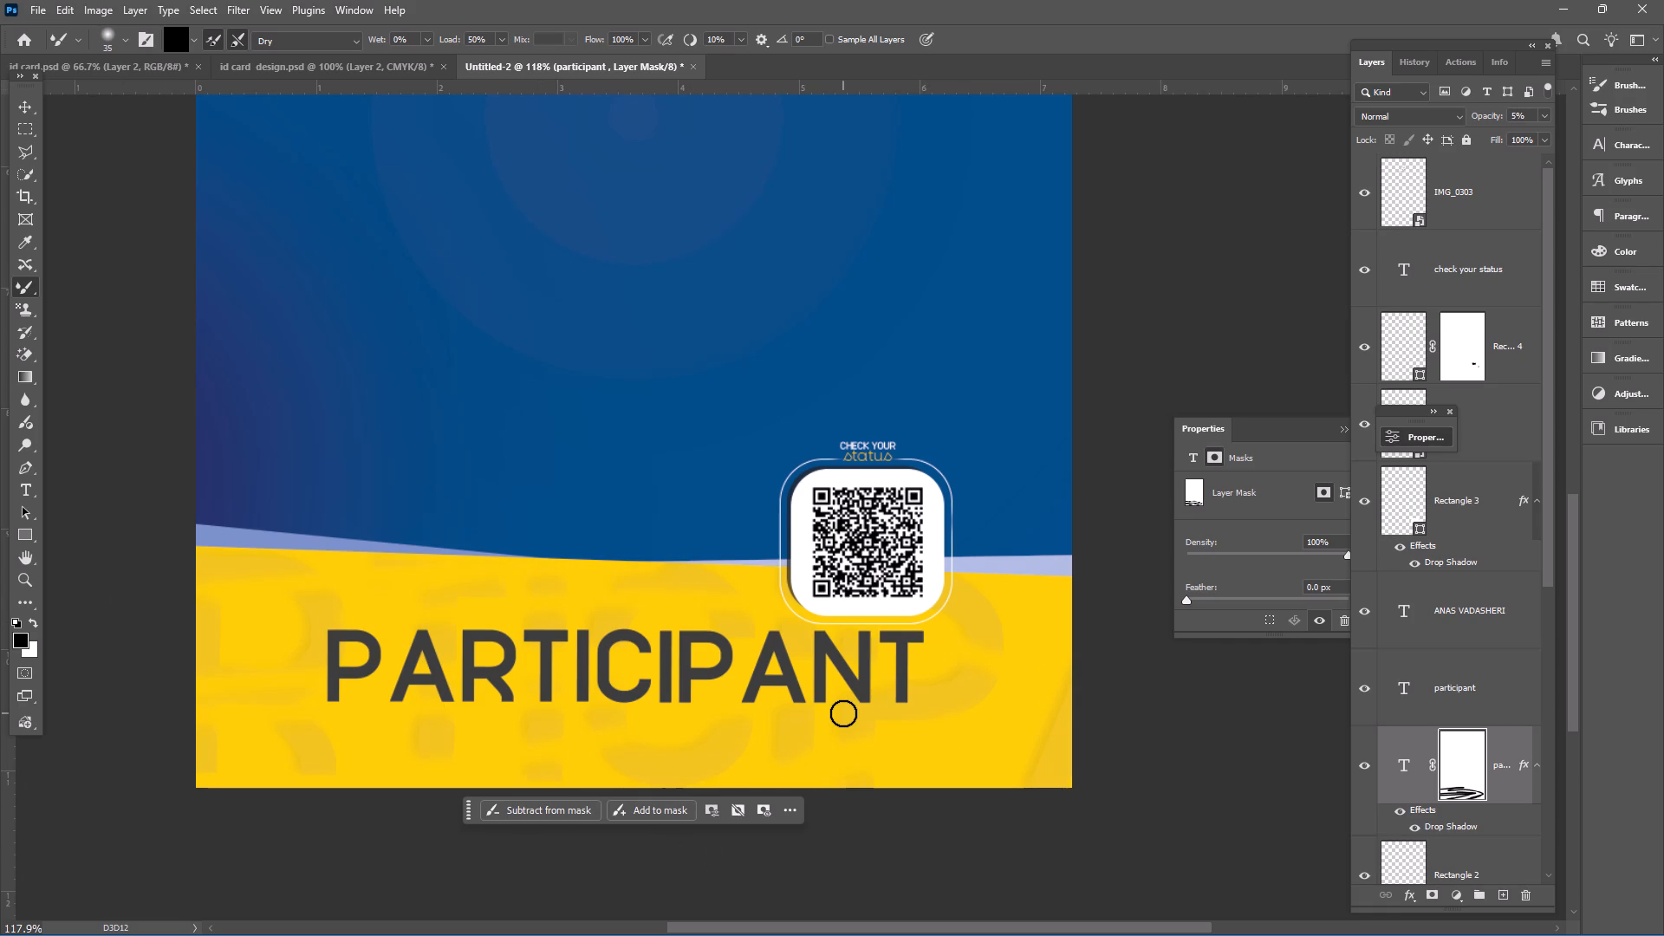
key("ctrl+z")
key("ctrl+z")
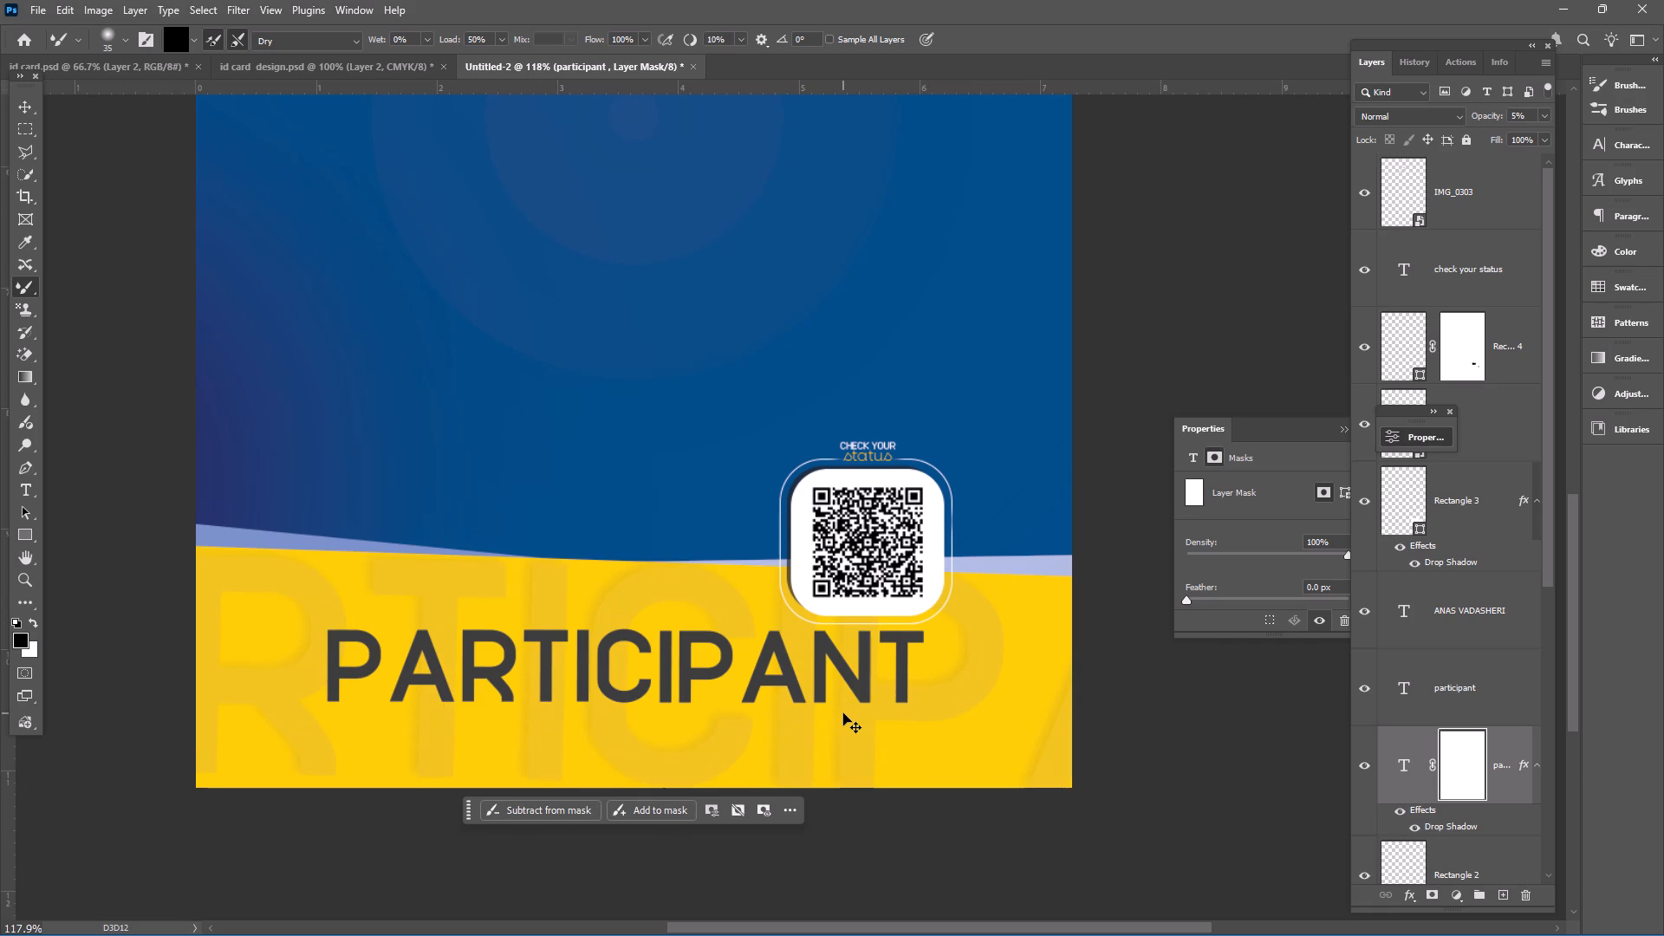
Paint black vertical strokes on the layer mask along the faded T, I, C, I, P and A letter shapes.
left_click_drag(768, 722, 759, 525)
left_click_drag(759, 525, 757, 797)
left_click_drag(844, 770, 801, 833)
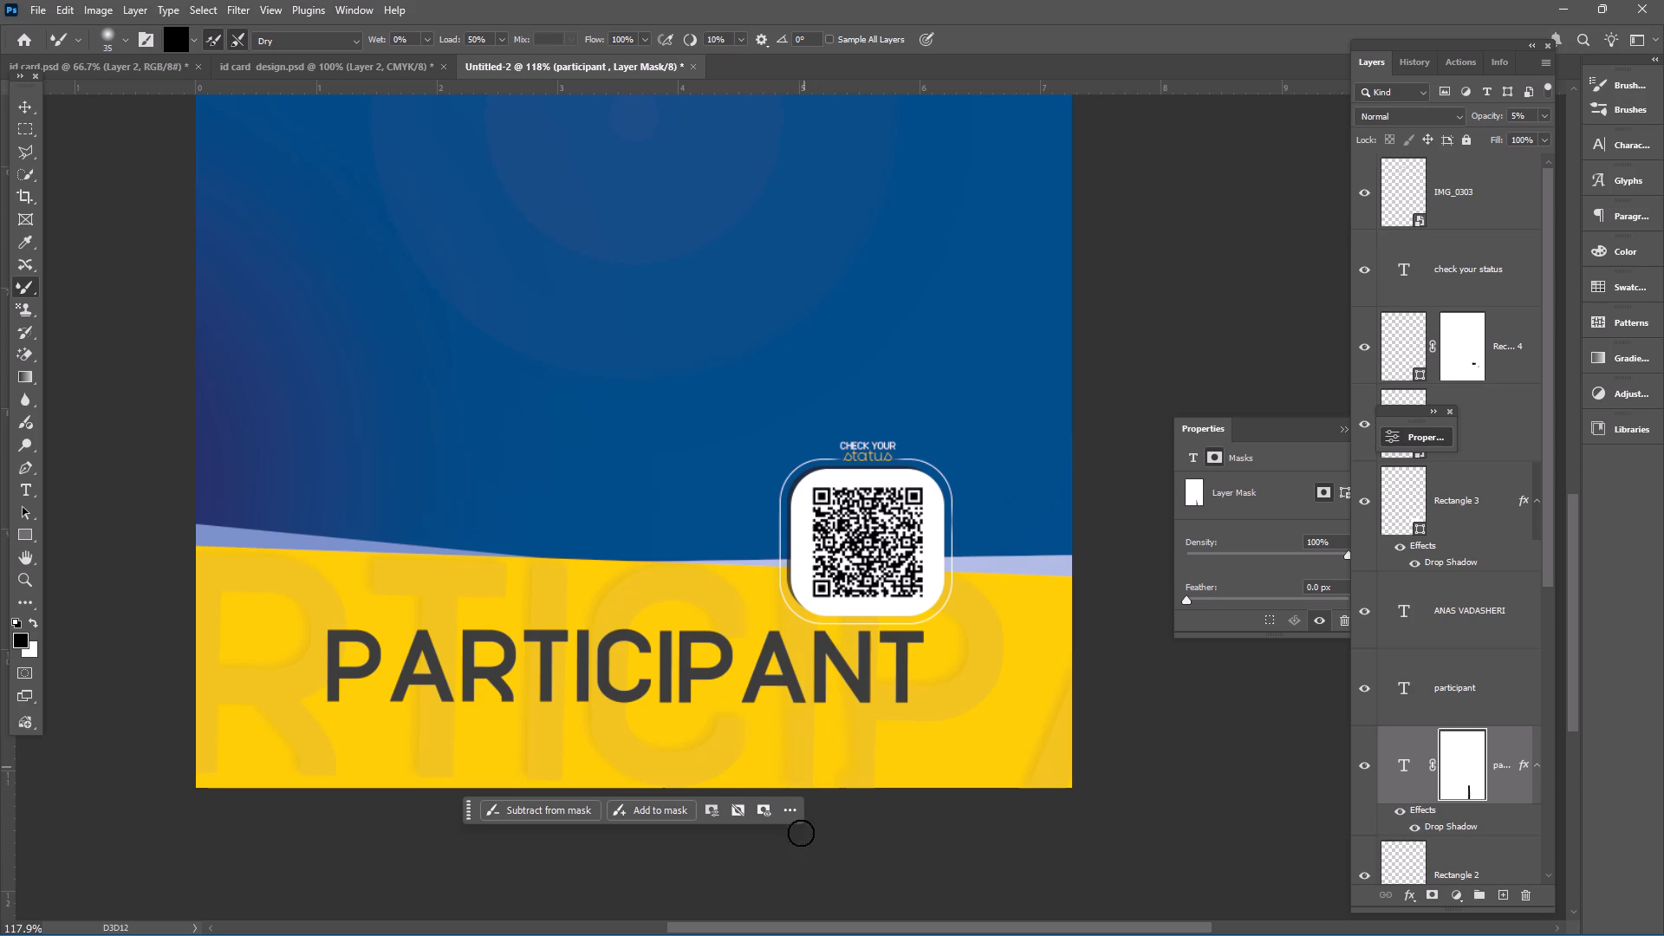
left_click_drag(801, 833, 805, 865)
left_click_drag(1000, 783, 1148, 498)
left_click_drag(408, 764, 393, 678)
key("ctrl+z")
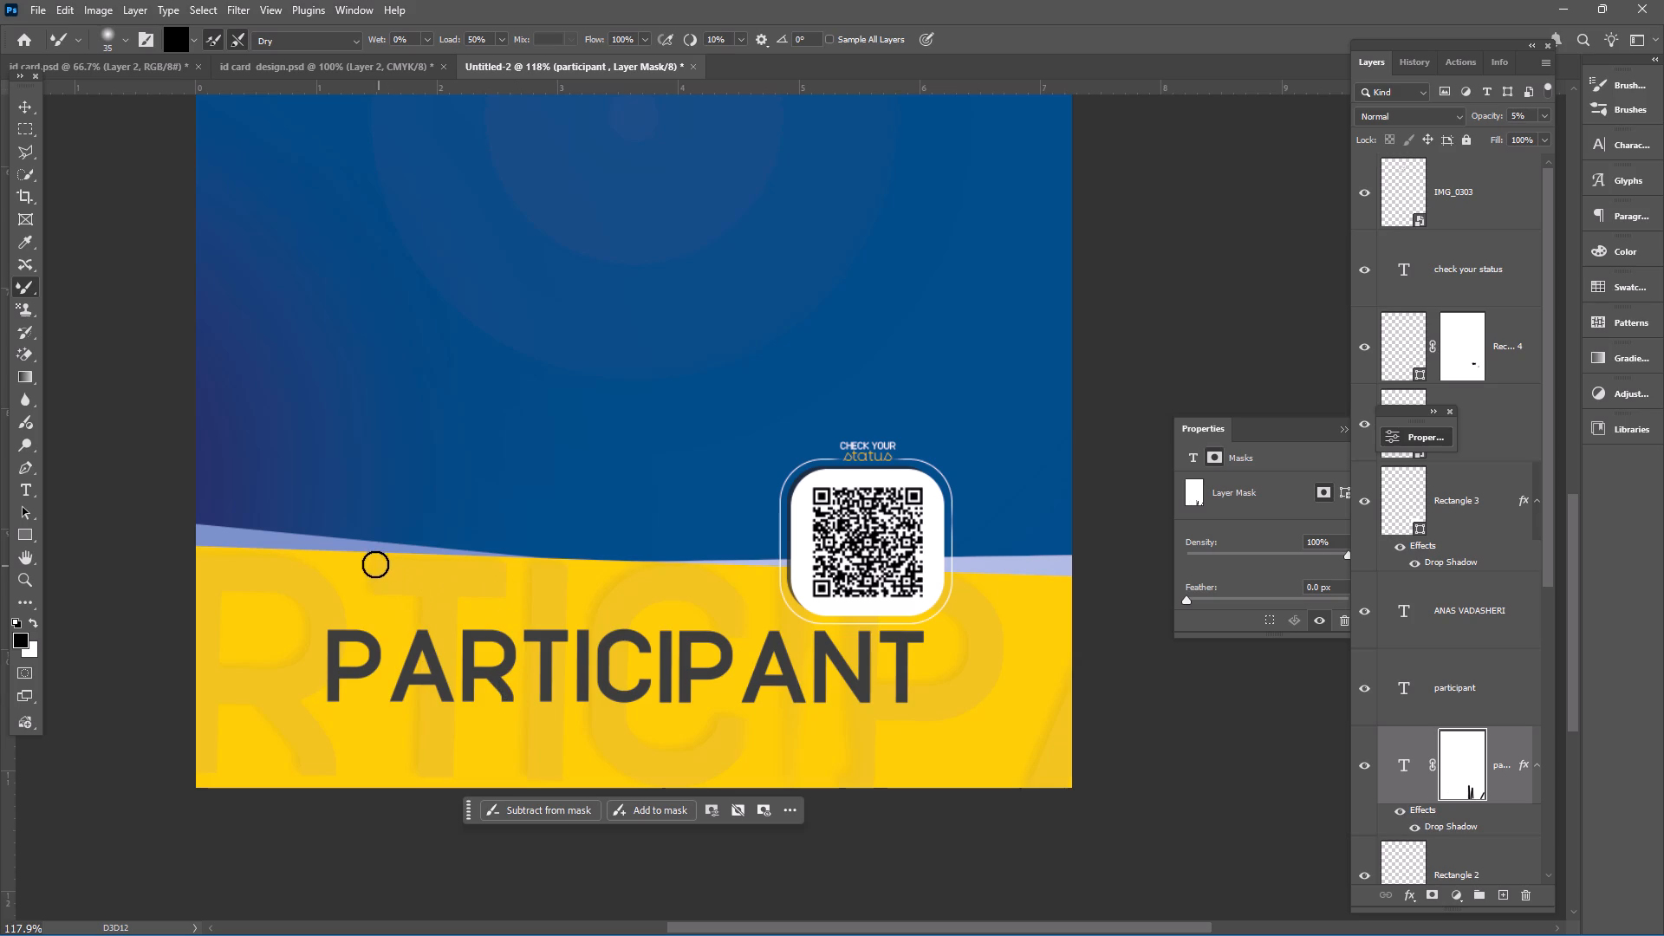
left_click_drag(368, 563, 419, 787)
left_click_drag(529, 569, 514, 792)
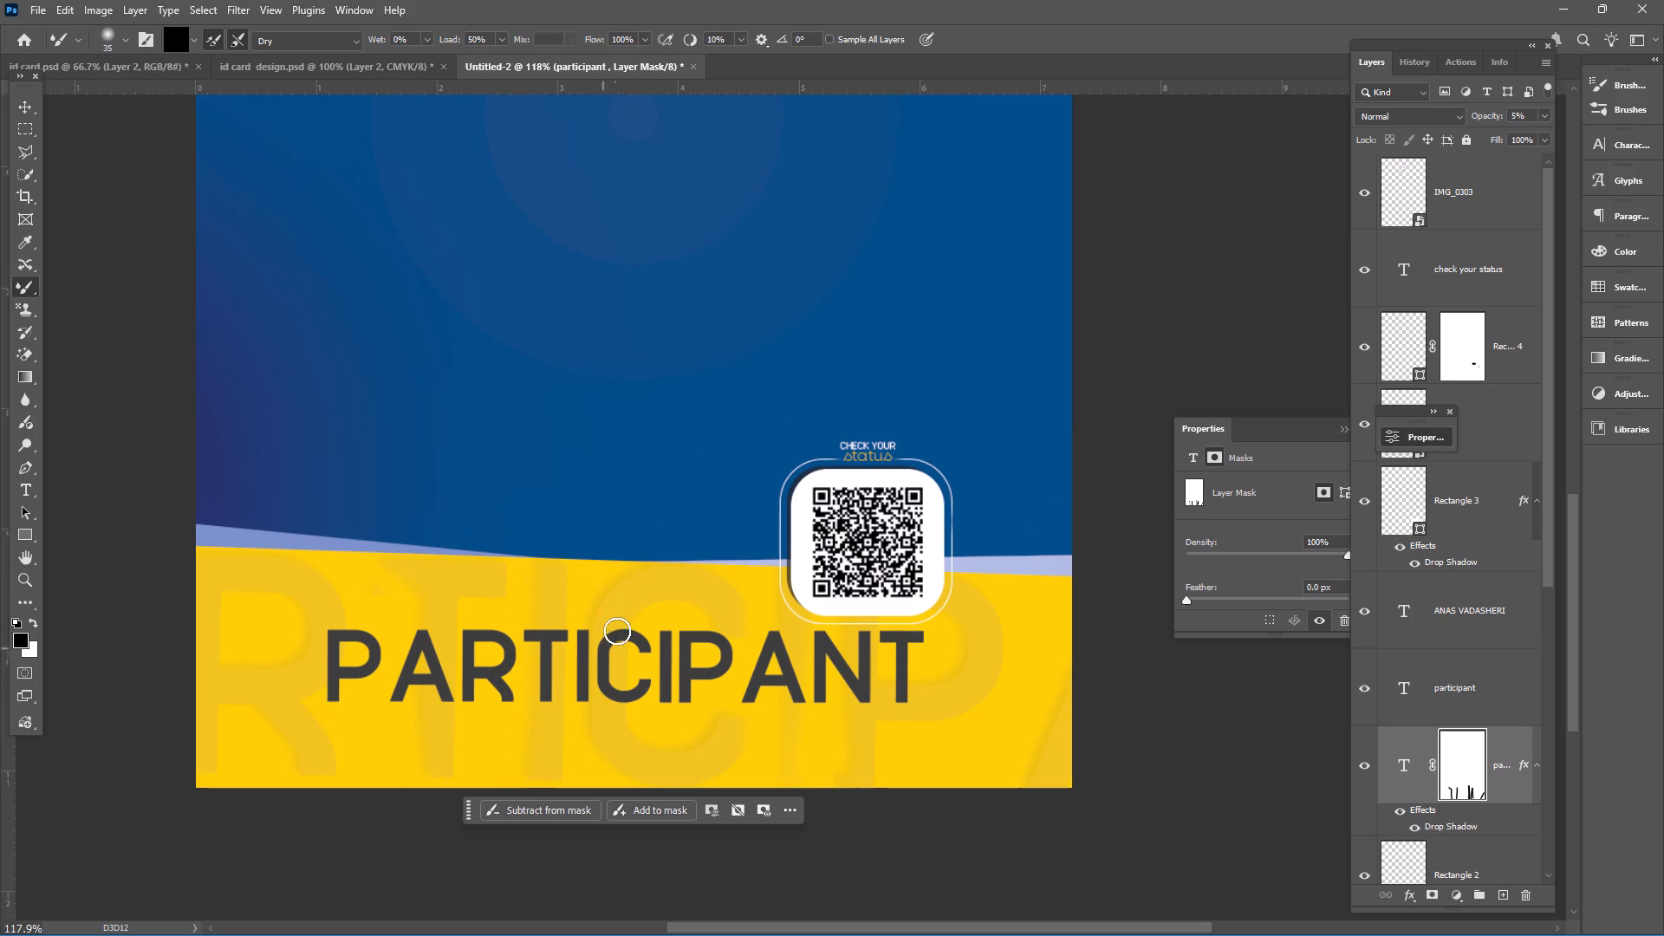
left_click_drag(673, 566, 596, 708)
left_click_drag(596, 708, 700, 800)
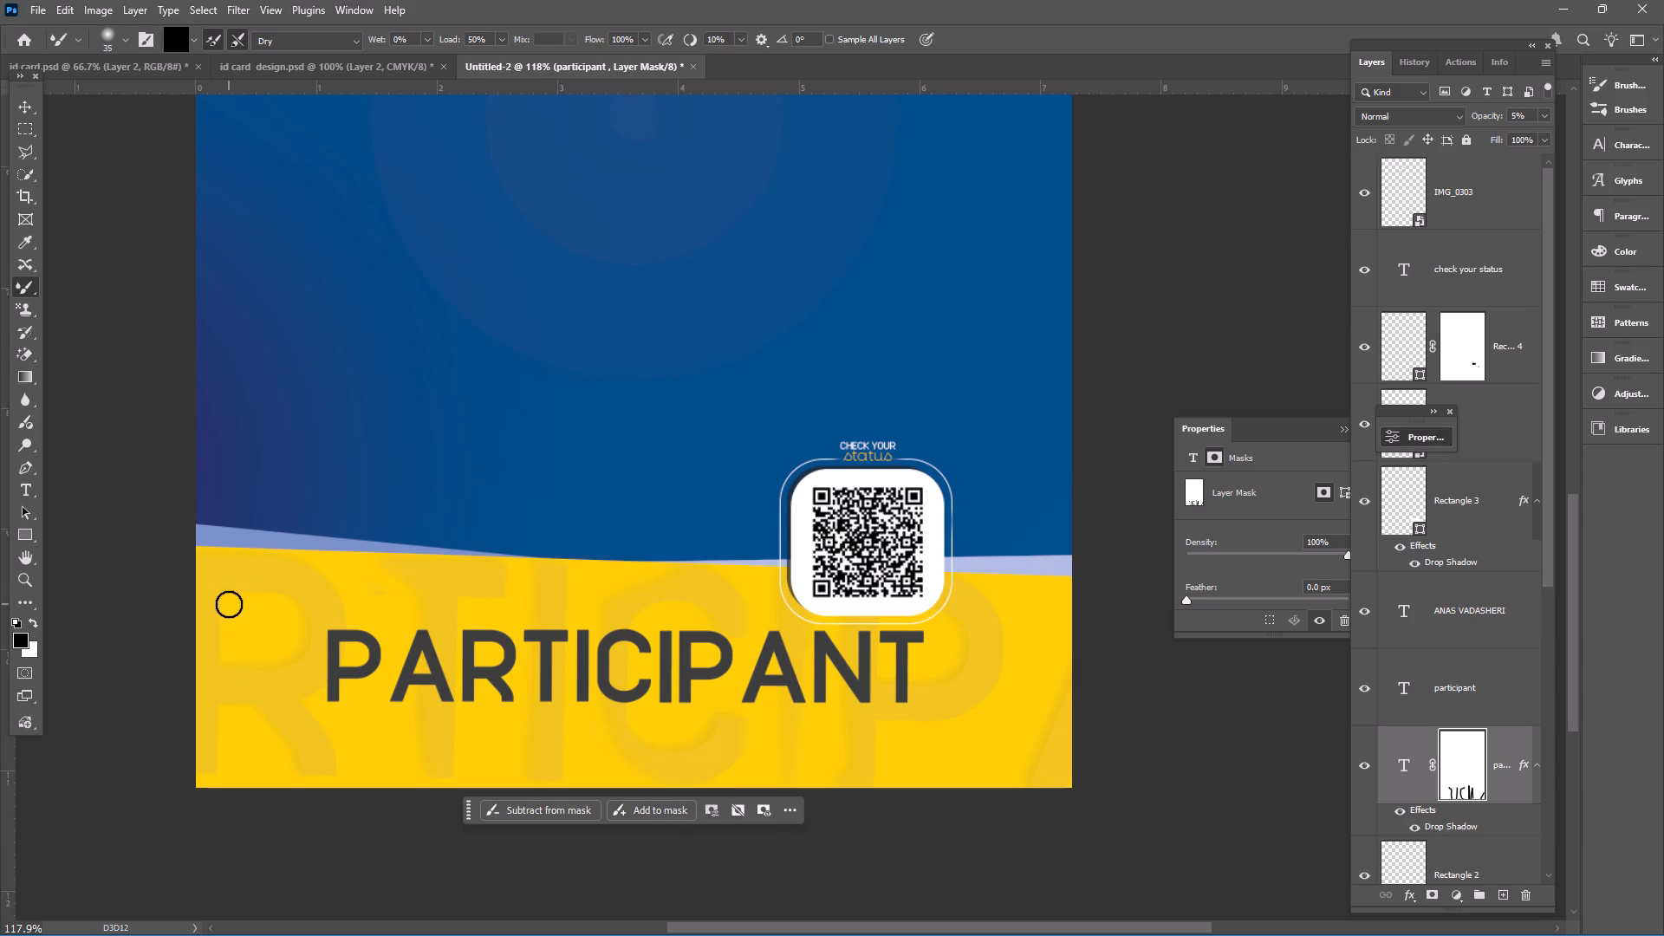
Mask along the faded R and around the neighbouring T and I in black, and finish by deselecting the text layer.
left_click_drag(229, 604, 224, 761)
left_click_drag(343, 777, 275, 496)
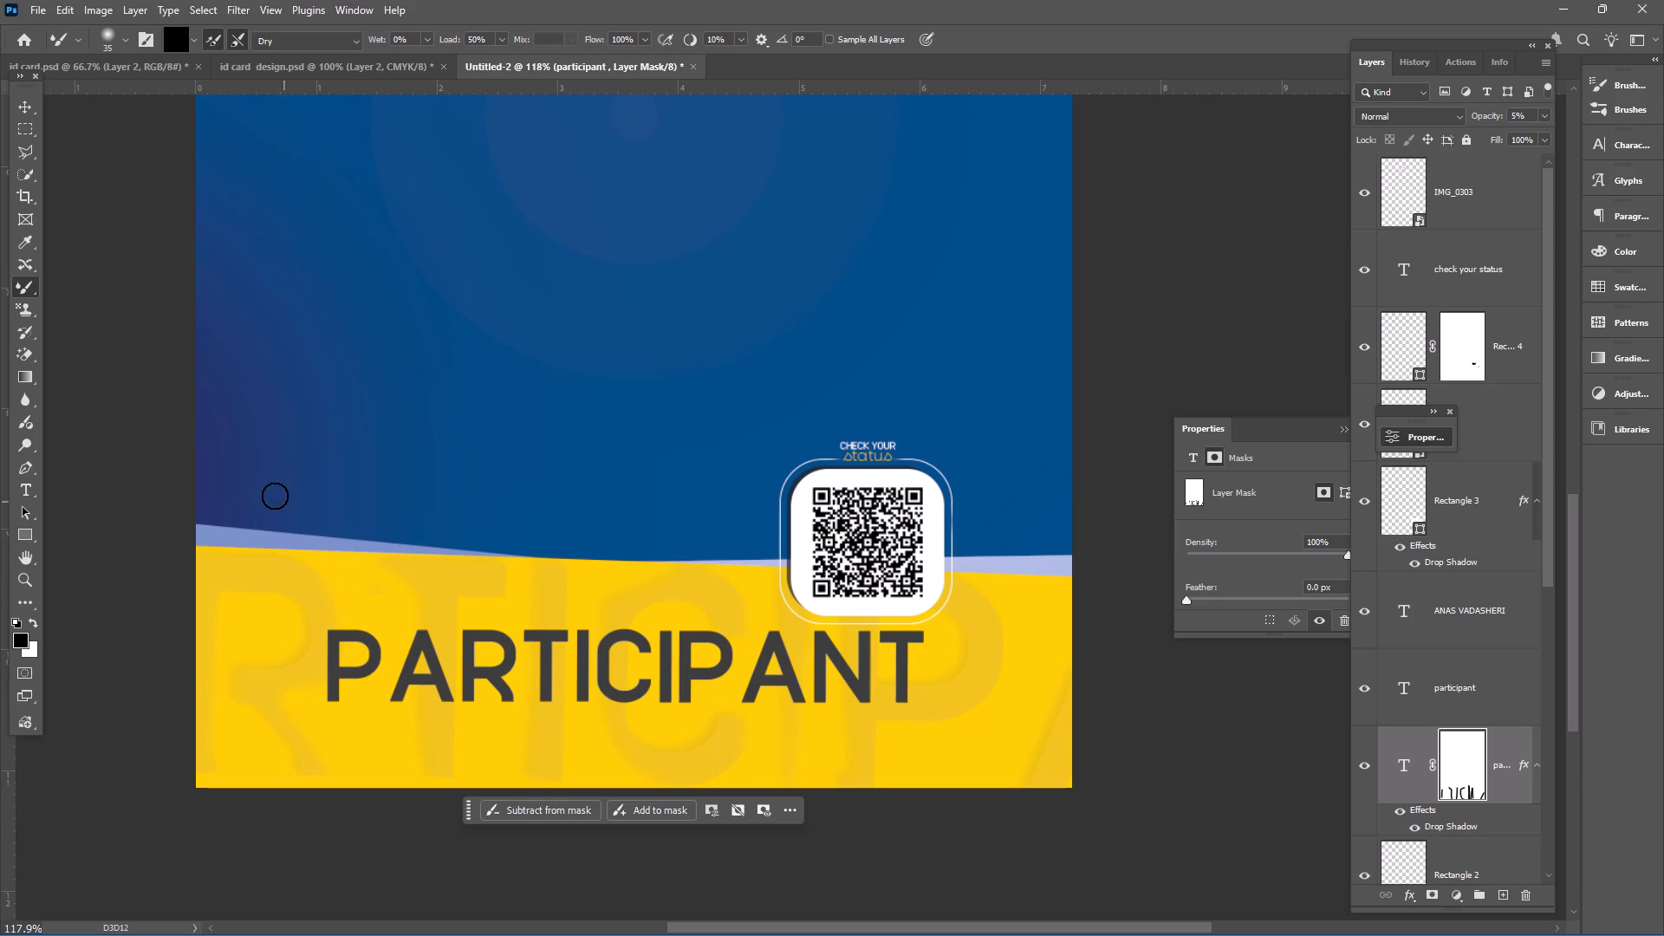
left_click_drag(275, 496, 183, 541)
left_click_drag(572, 567, 572, 553)
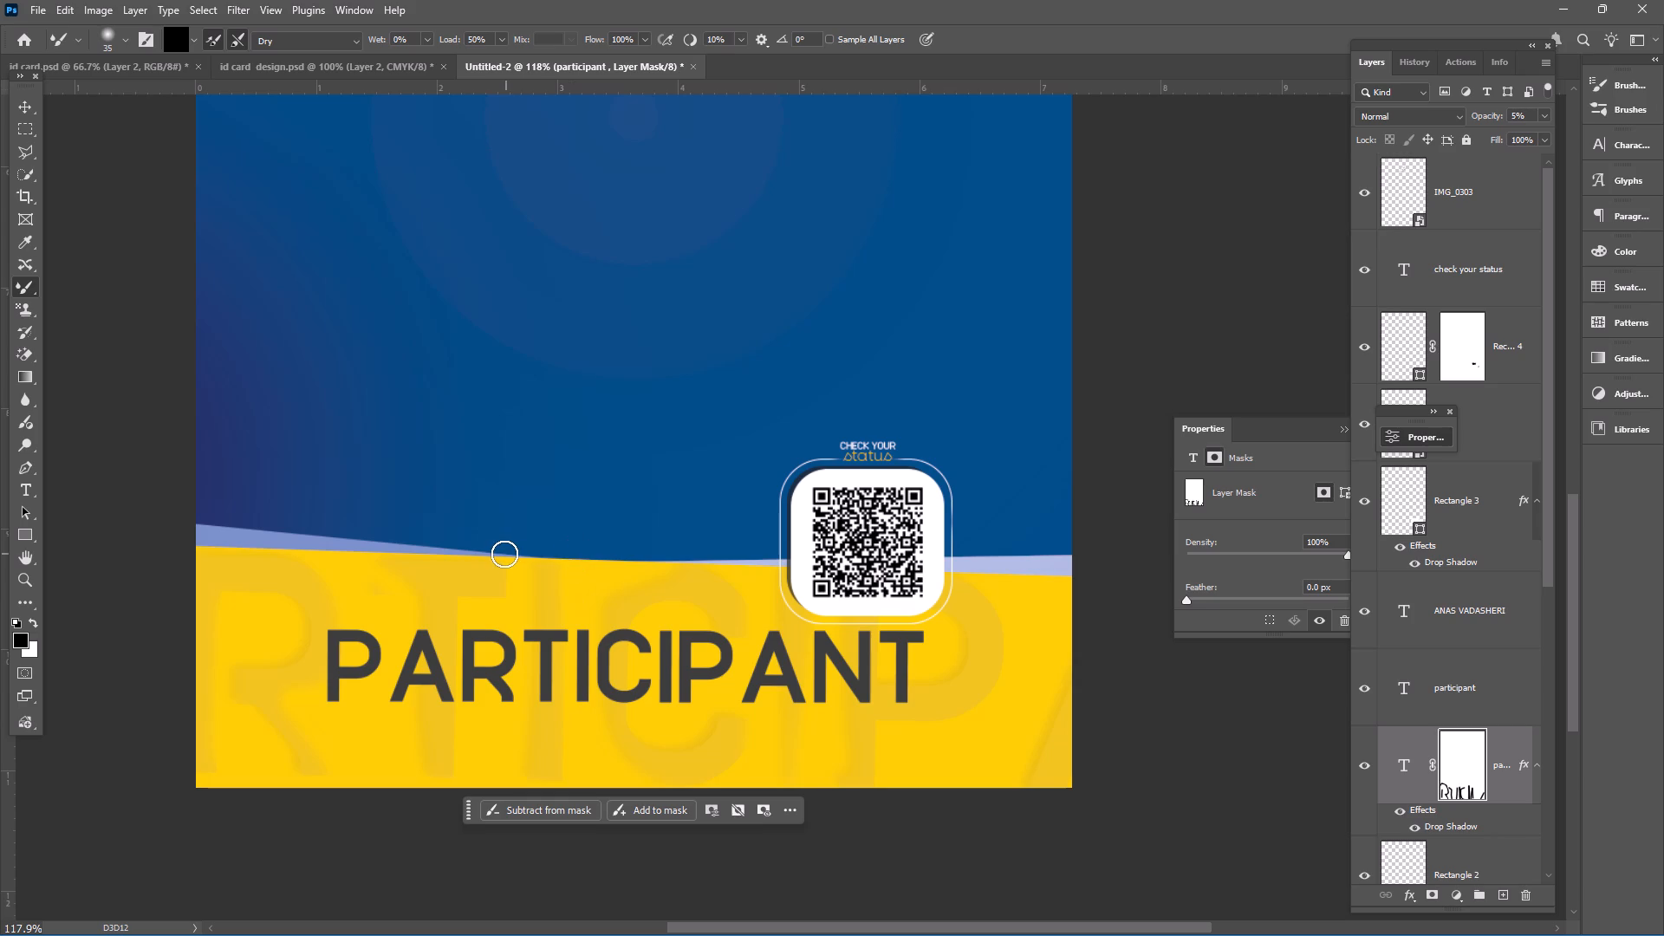
left_click_drag(505, 566, 517, 613)
left_click_drag(458, 614, 466, 935)
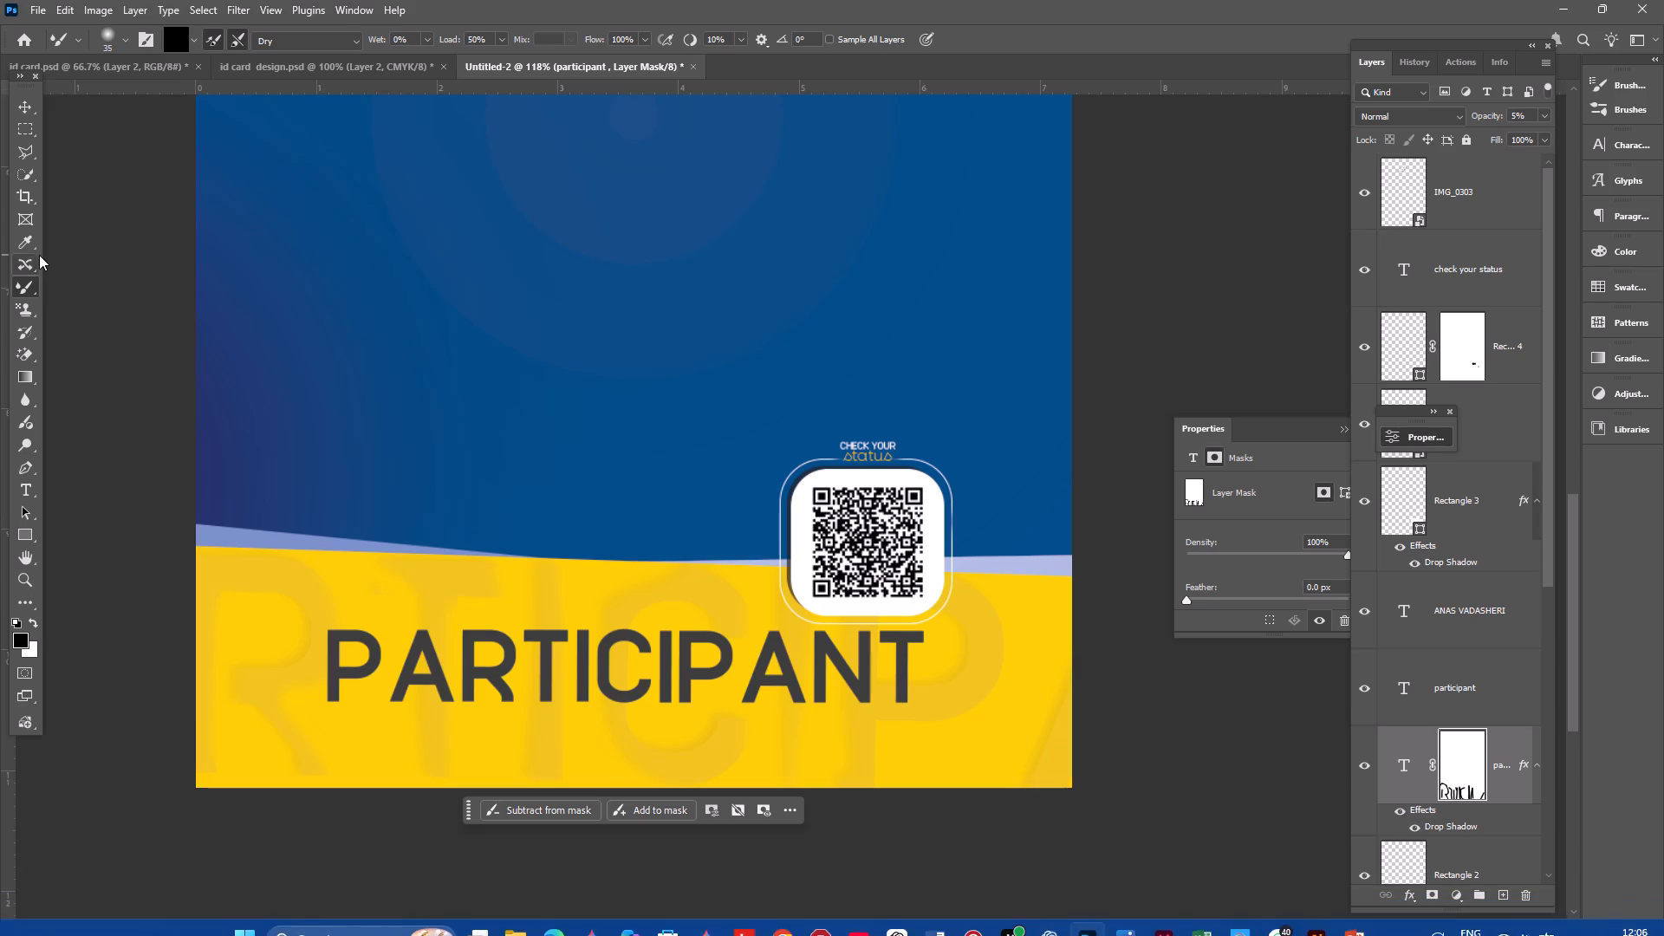
left_click(29, 113)
left_click(105, 246)
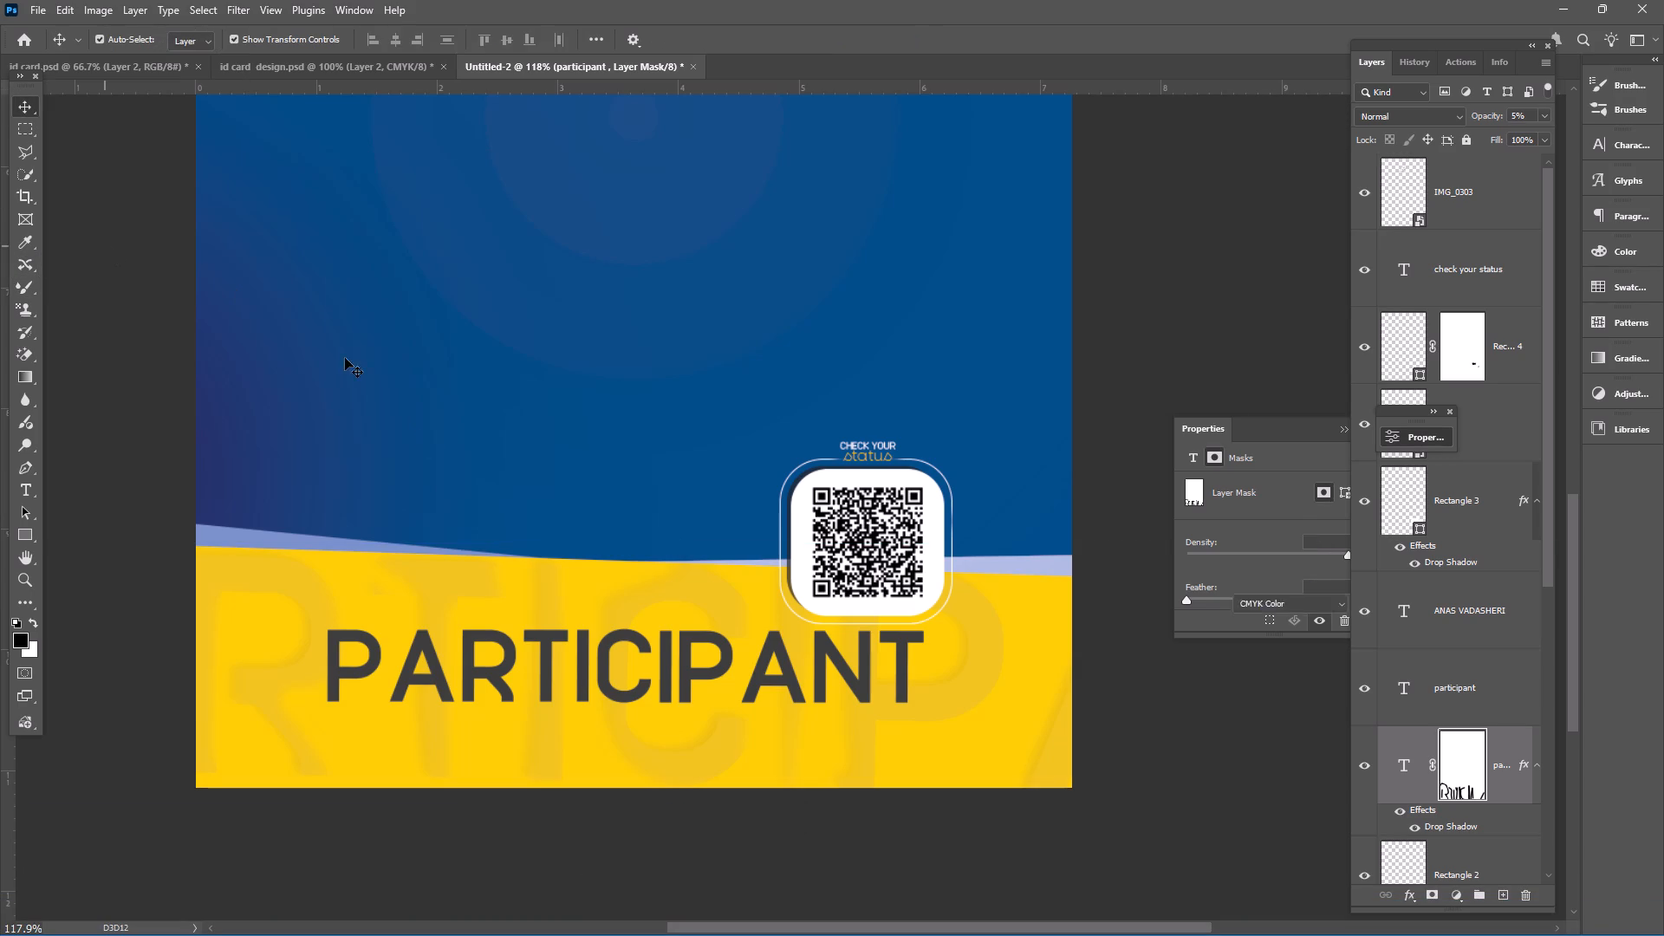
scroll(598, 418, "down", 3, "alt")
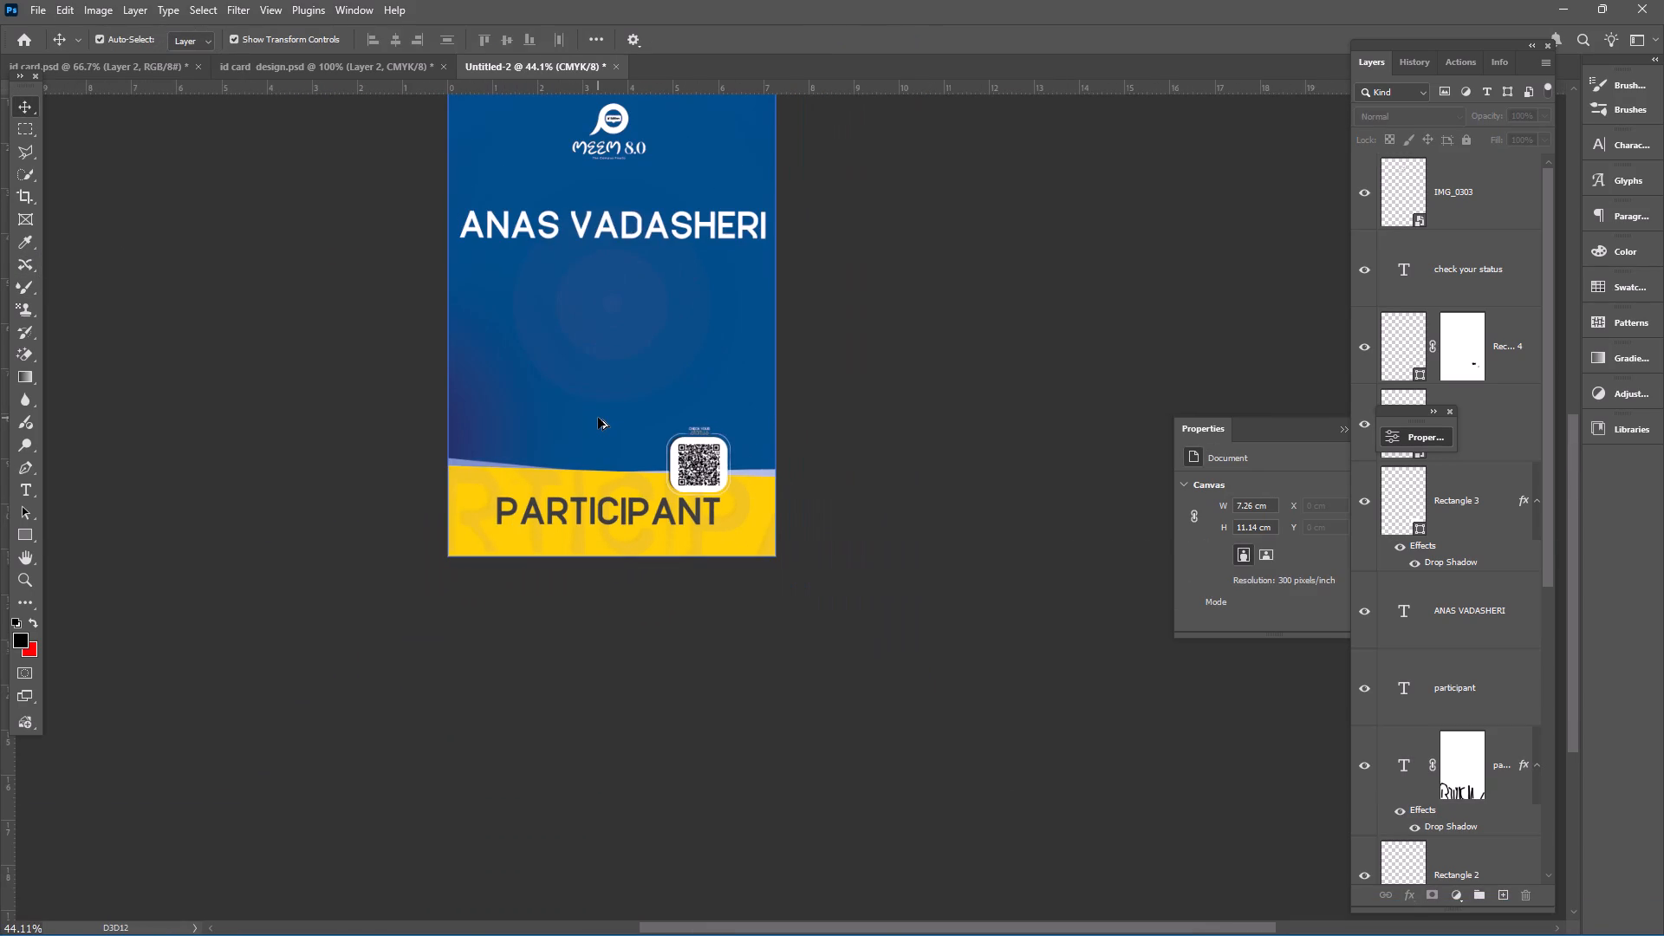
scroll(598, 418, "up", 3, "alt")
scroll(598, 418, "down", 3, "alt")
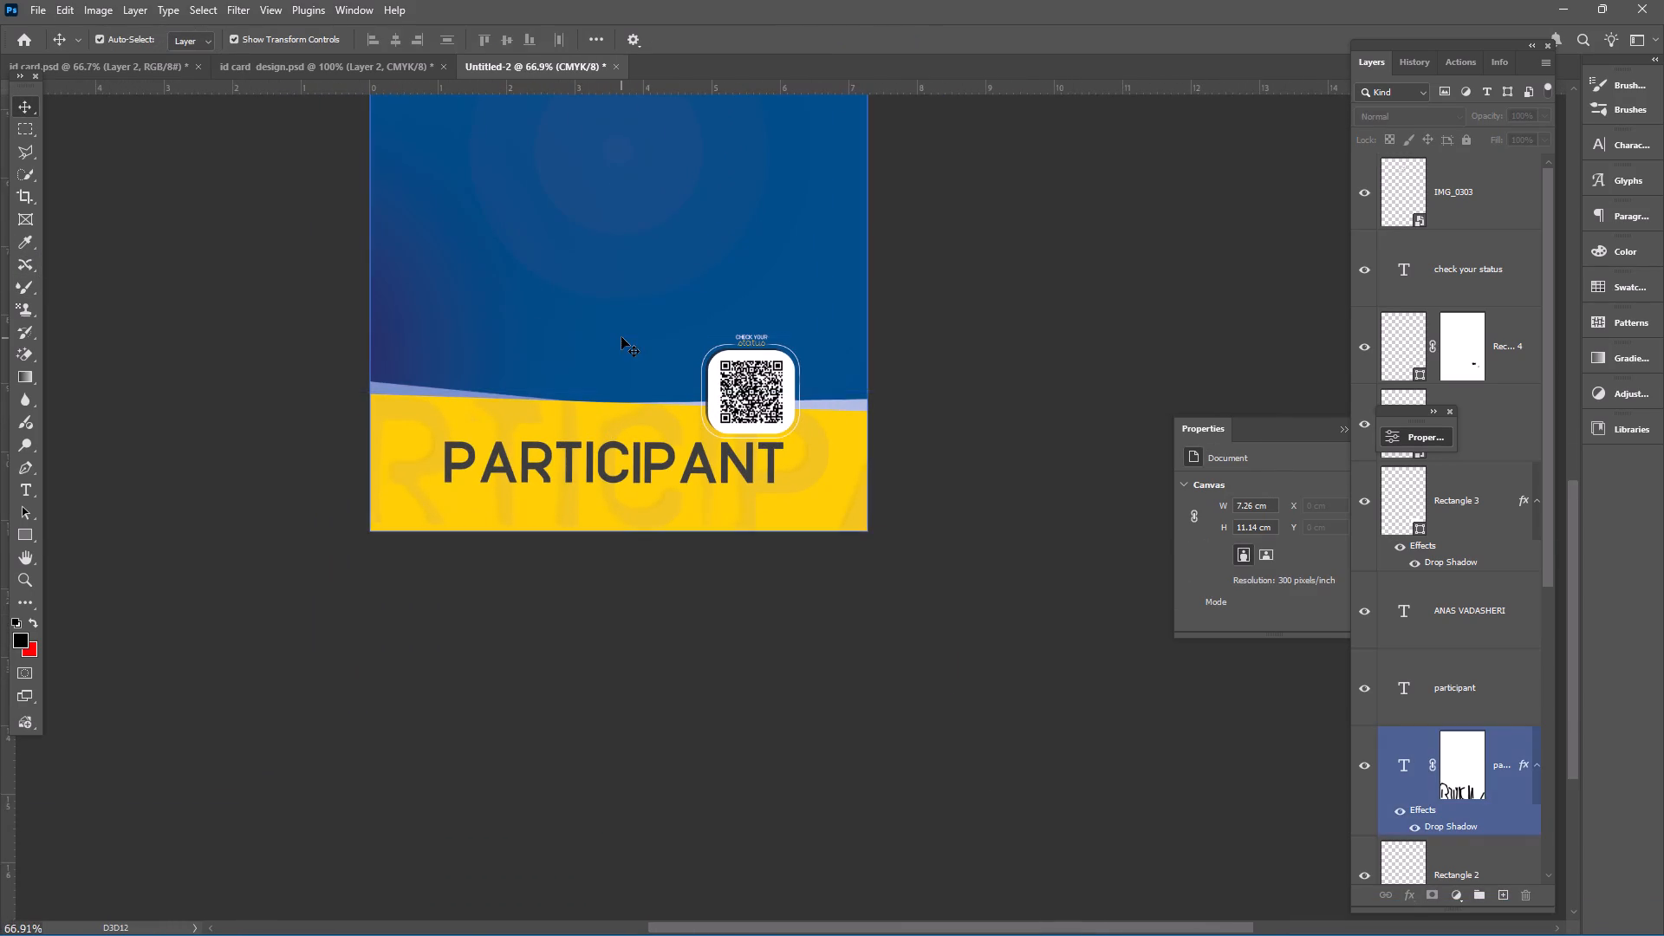
Scale the participant's name text to about 51% and centre it at mid-height on the card, leaving the layer deselected.
scroll(621, 337, "up", 1, "alt")
scroll(621, 337, "down", 3, "alt")
scroll(621, 337, "up", 2)
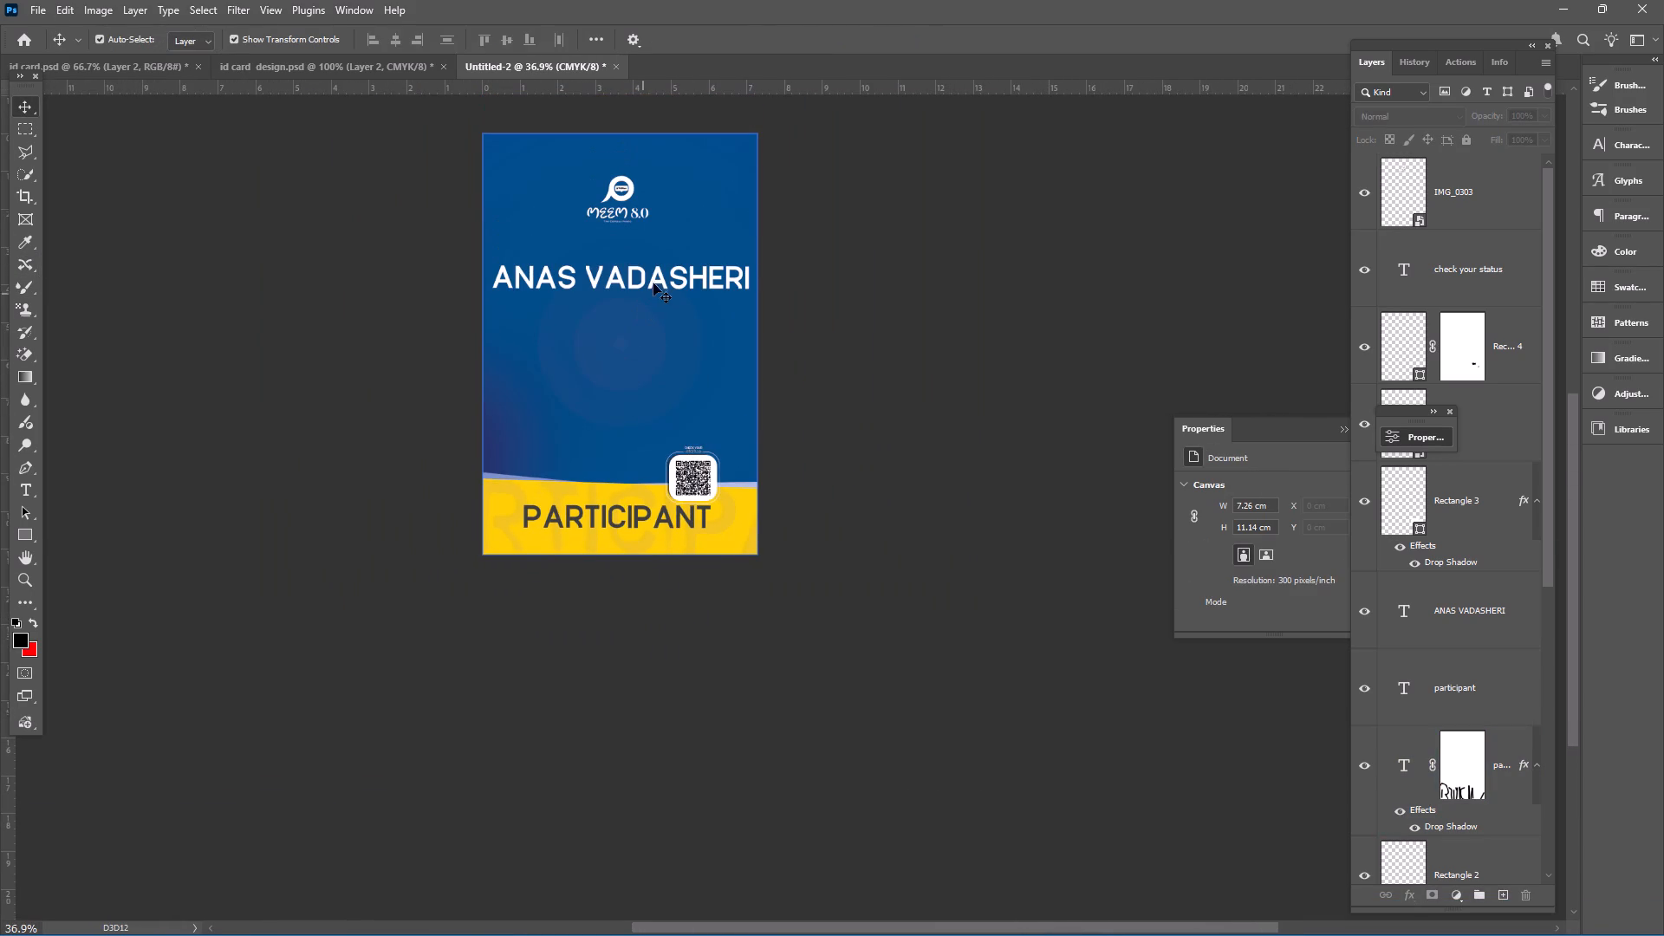
left_click(661, 279)
left_click_drag(743, 279, 620, 289)
left_click_drag(590, 283, 653, 352)
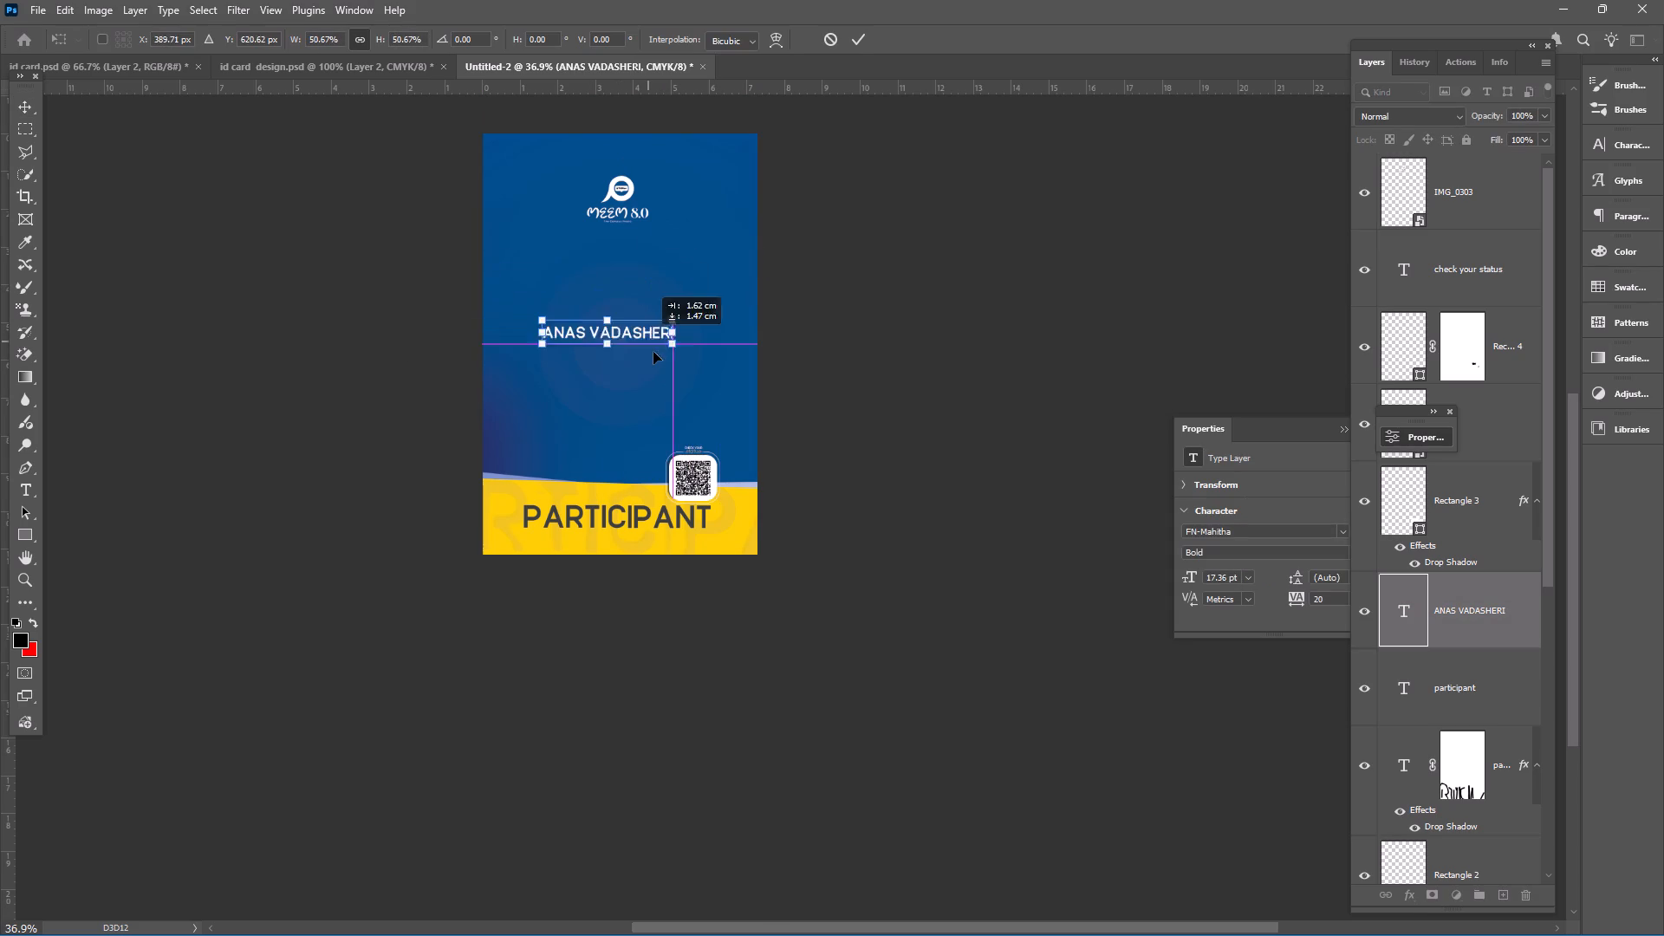
left_click_drag(653, 352, 650, 354)
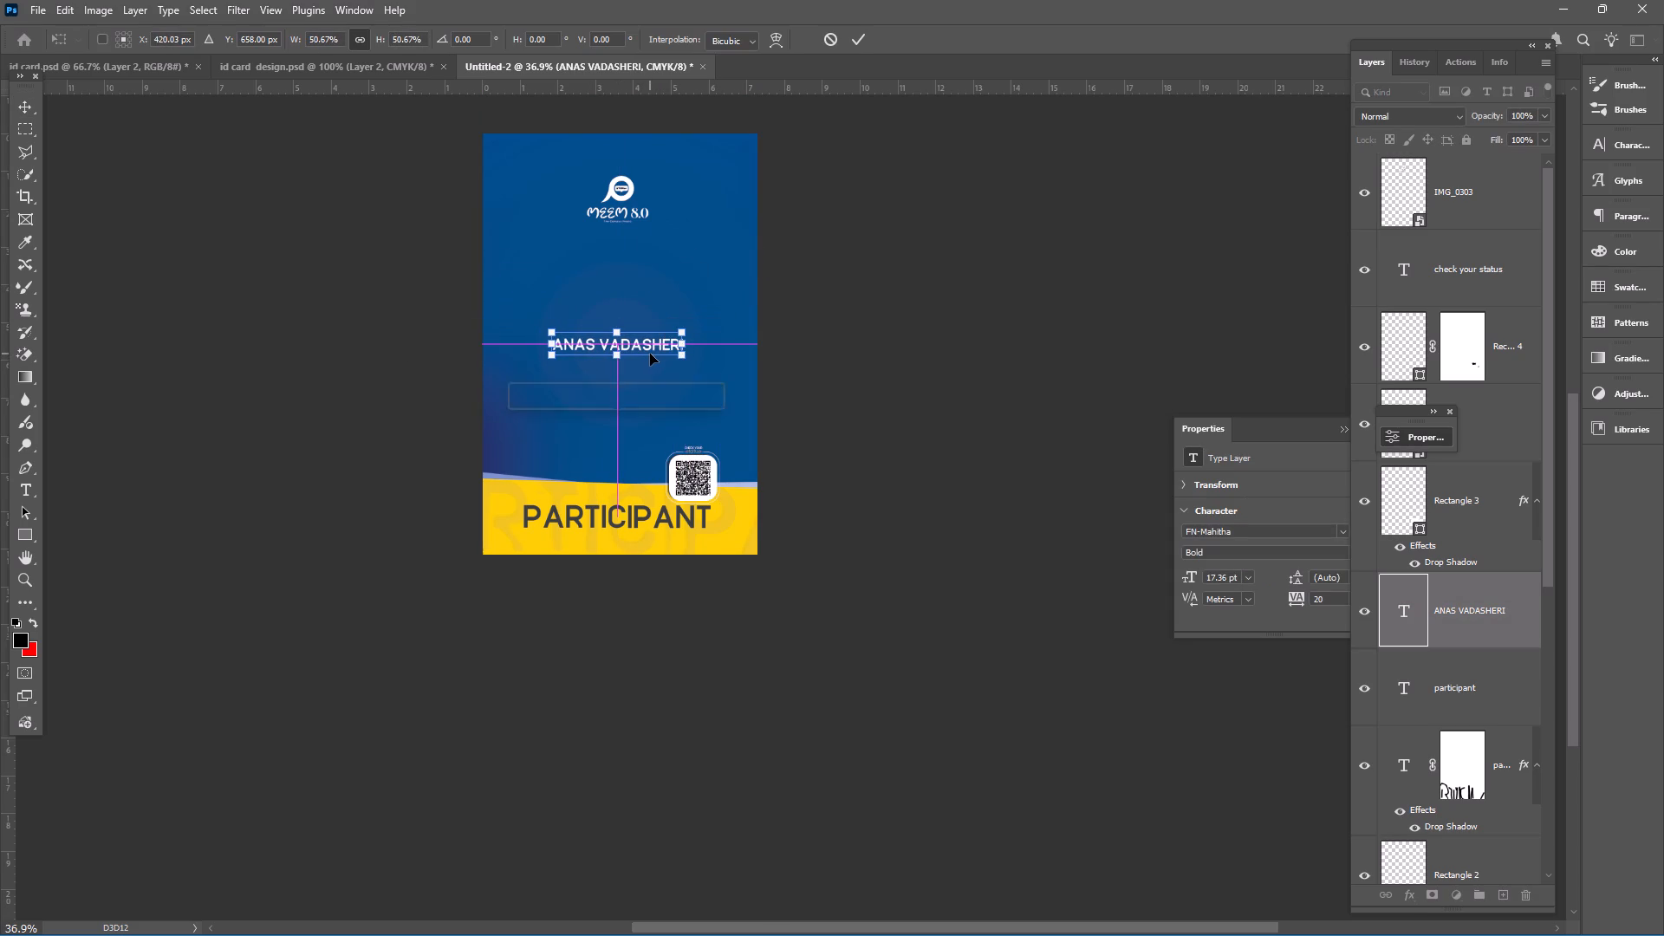
left_click(857, 47)
left_click(883, 420)
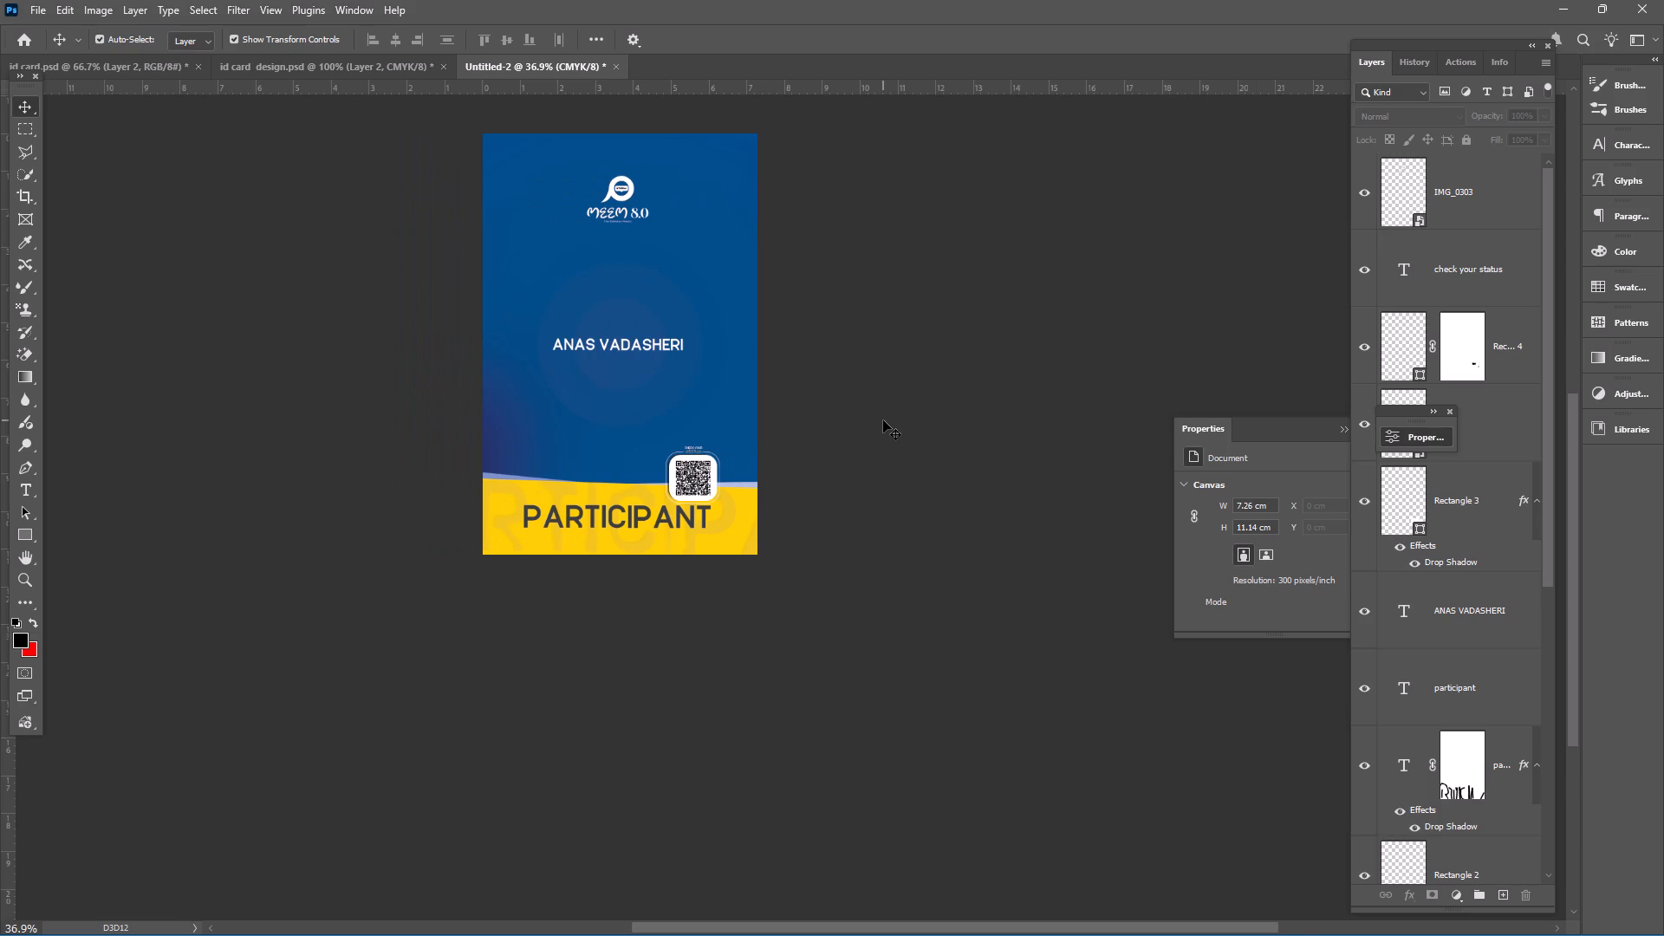
Examine the resized participant name and the area around the QR code on the card up close.
scroll(883, 420, "down", 1, "alt")
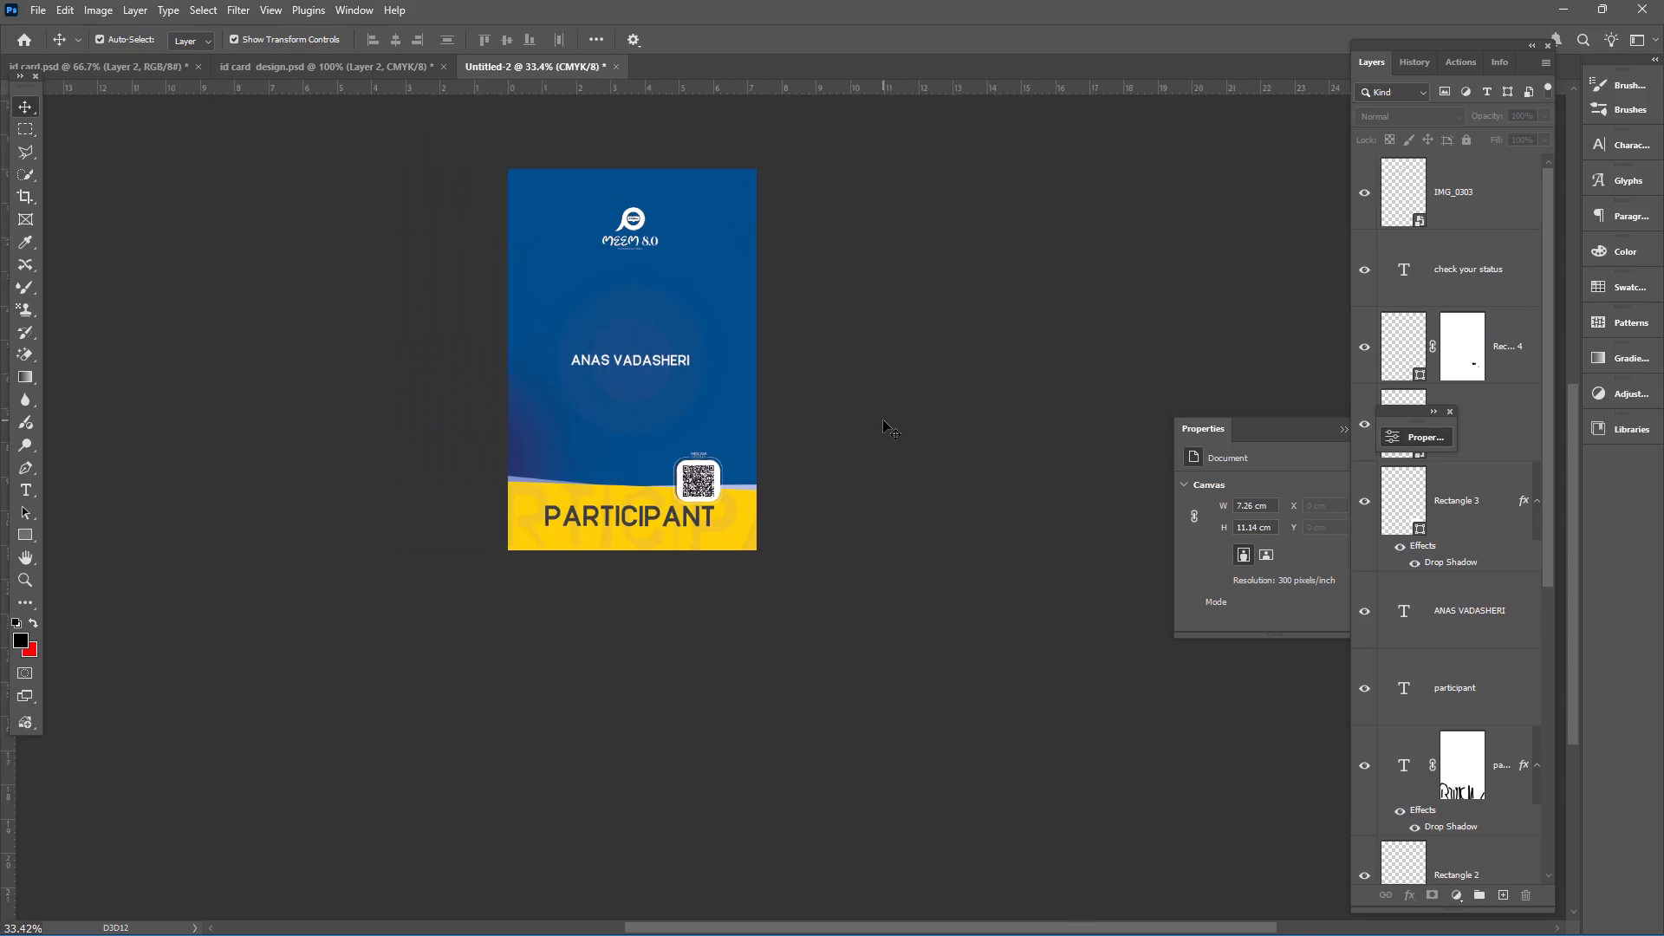
scroll(883, 420, "down", 1, "alt")
scroll(883, 420, "up", 13, "alt")
scroll(883, 420, "down", 1, "alt")
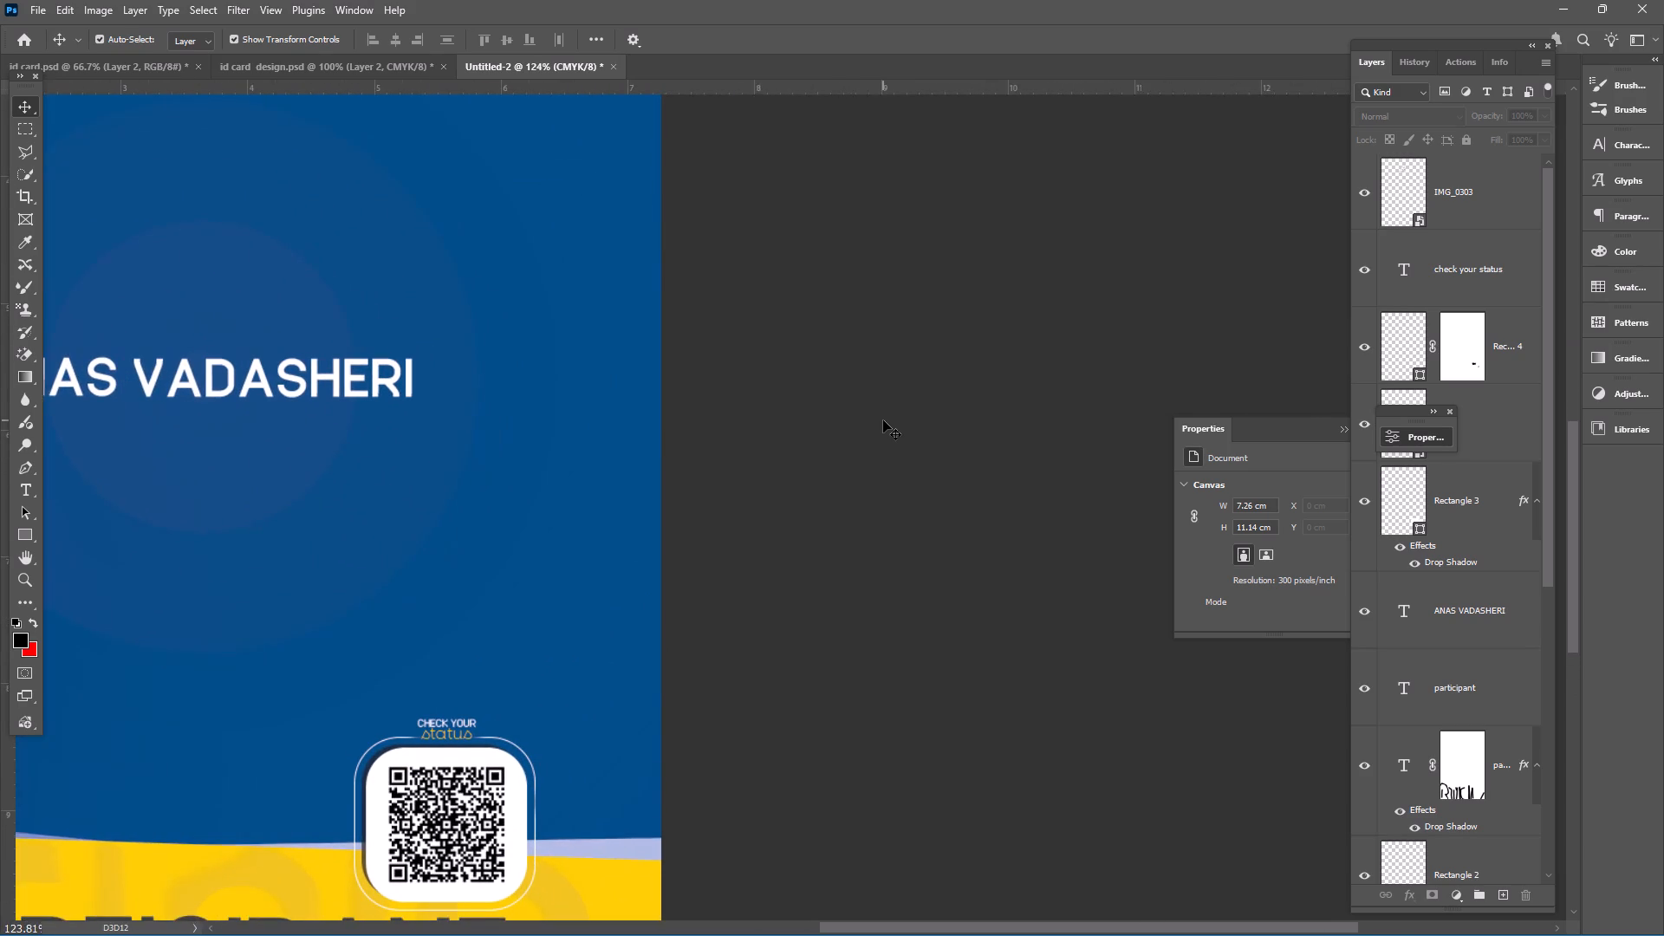
scroll(883, 420, "down", 1, "alt")
scroll(883, 420, "left", 10)
scroll(883, 420, "up", 2, "alt")
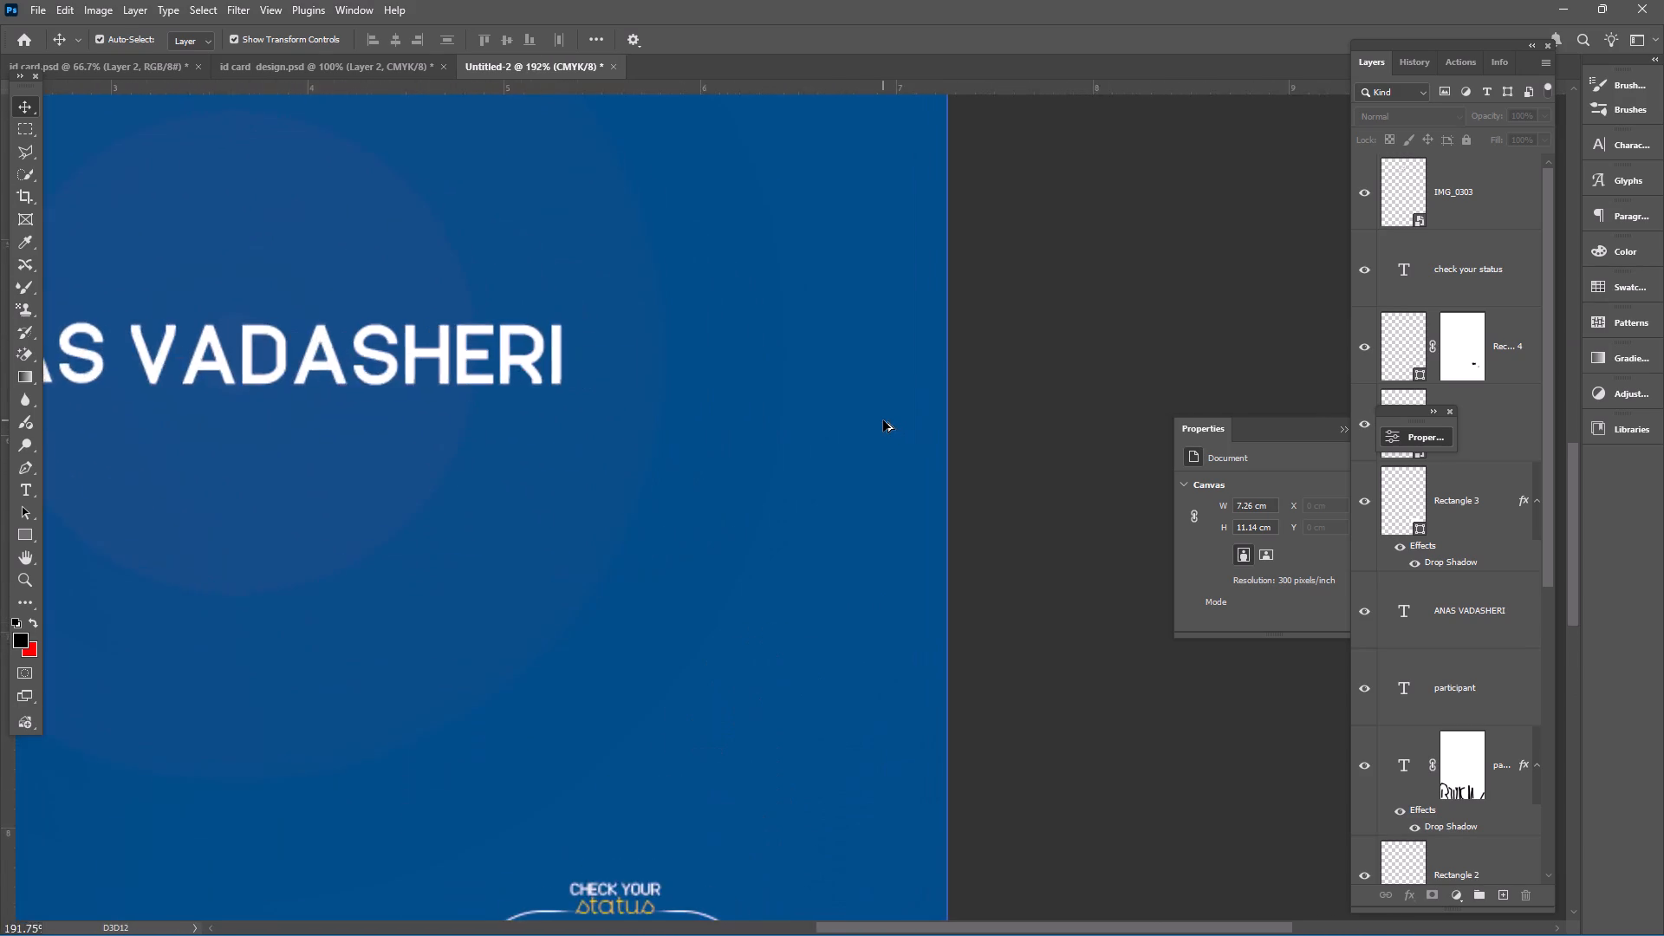
scroll(883, 420, "up", 1, "alt")
scroll(883, 420, "right", 5)
scroll(883, 420, "left", 6)
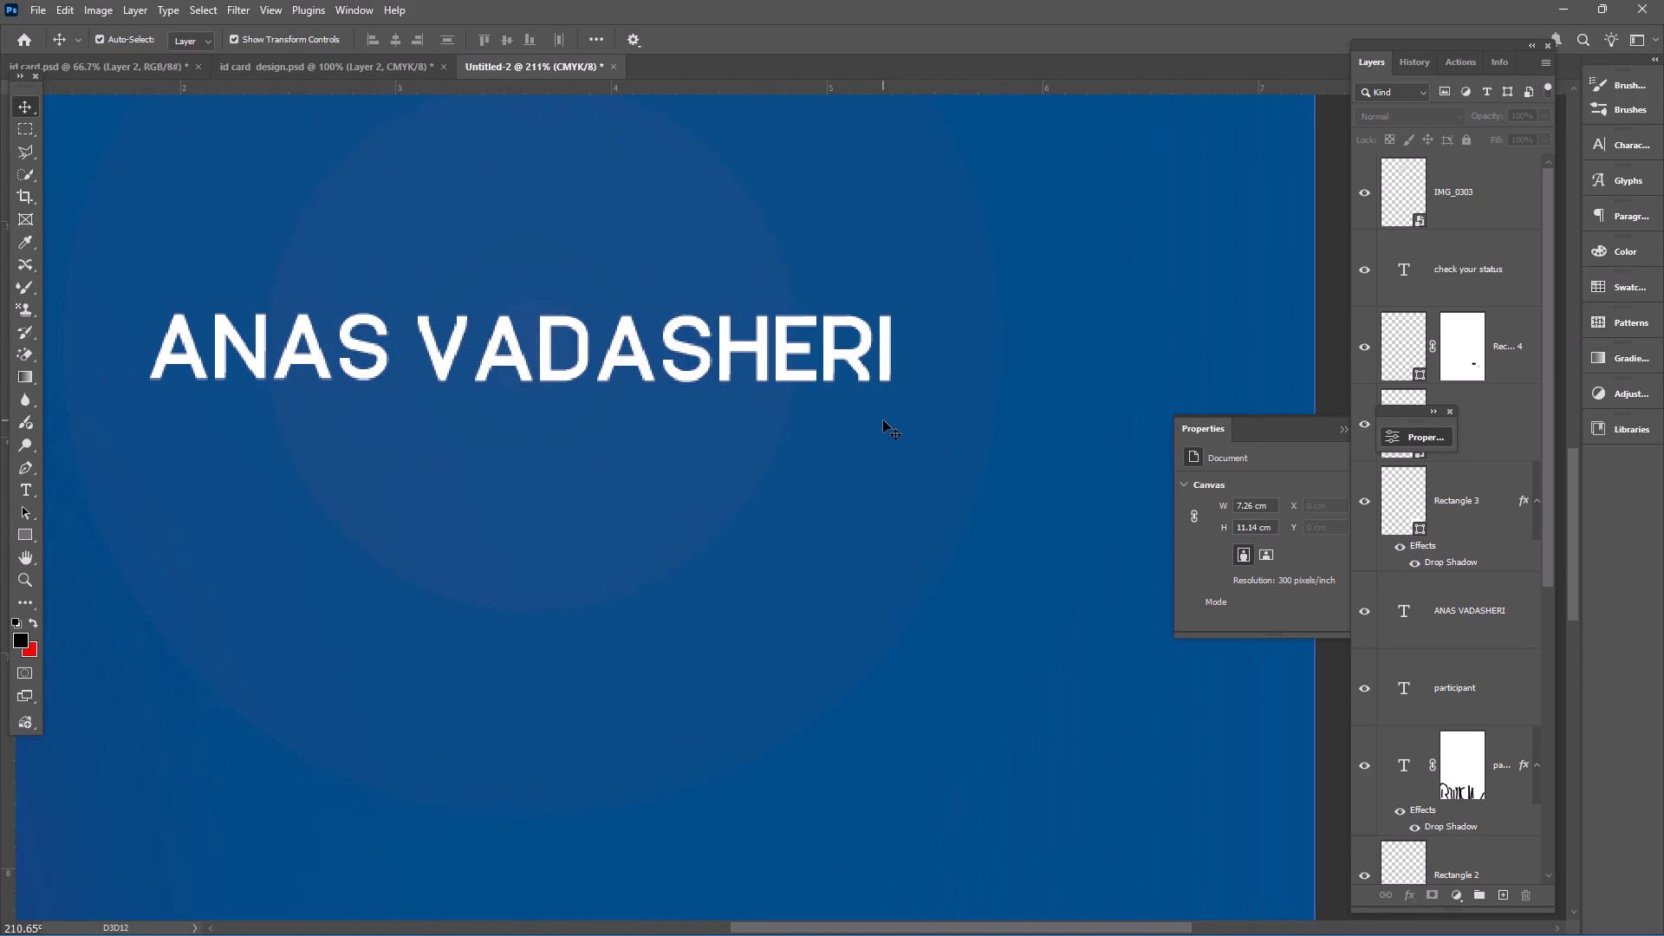
scroll(883, 420, "left", 2)
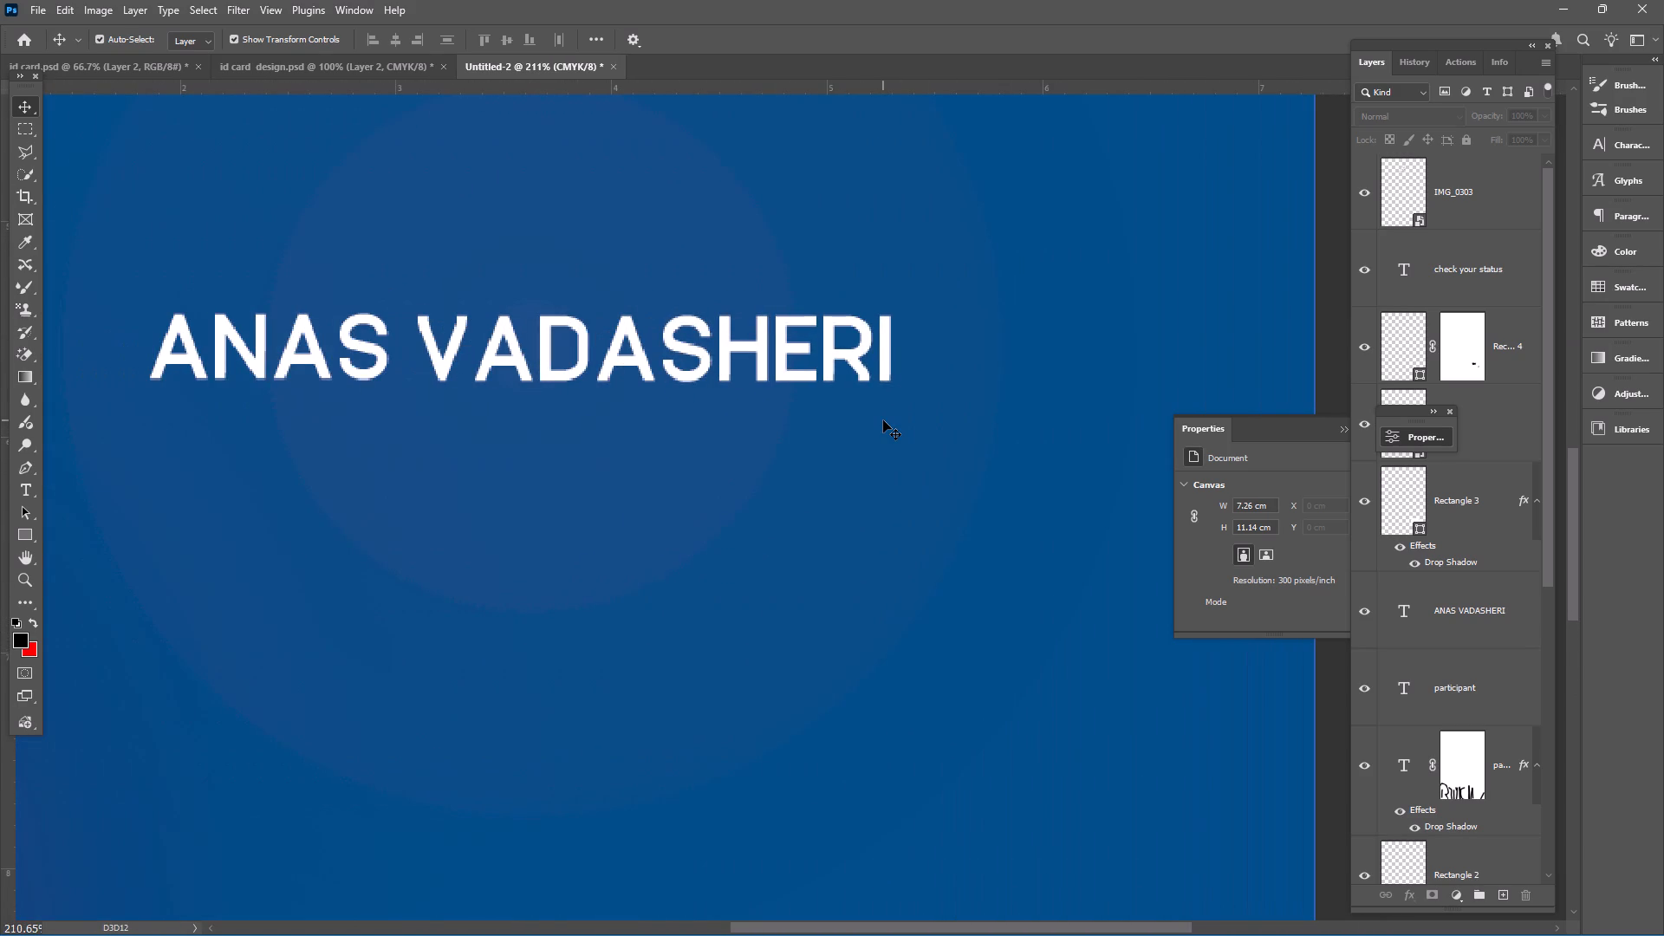
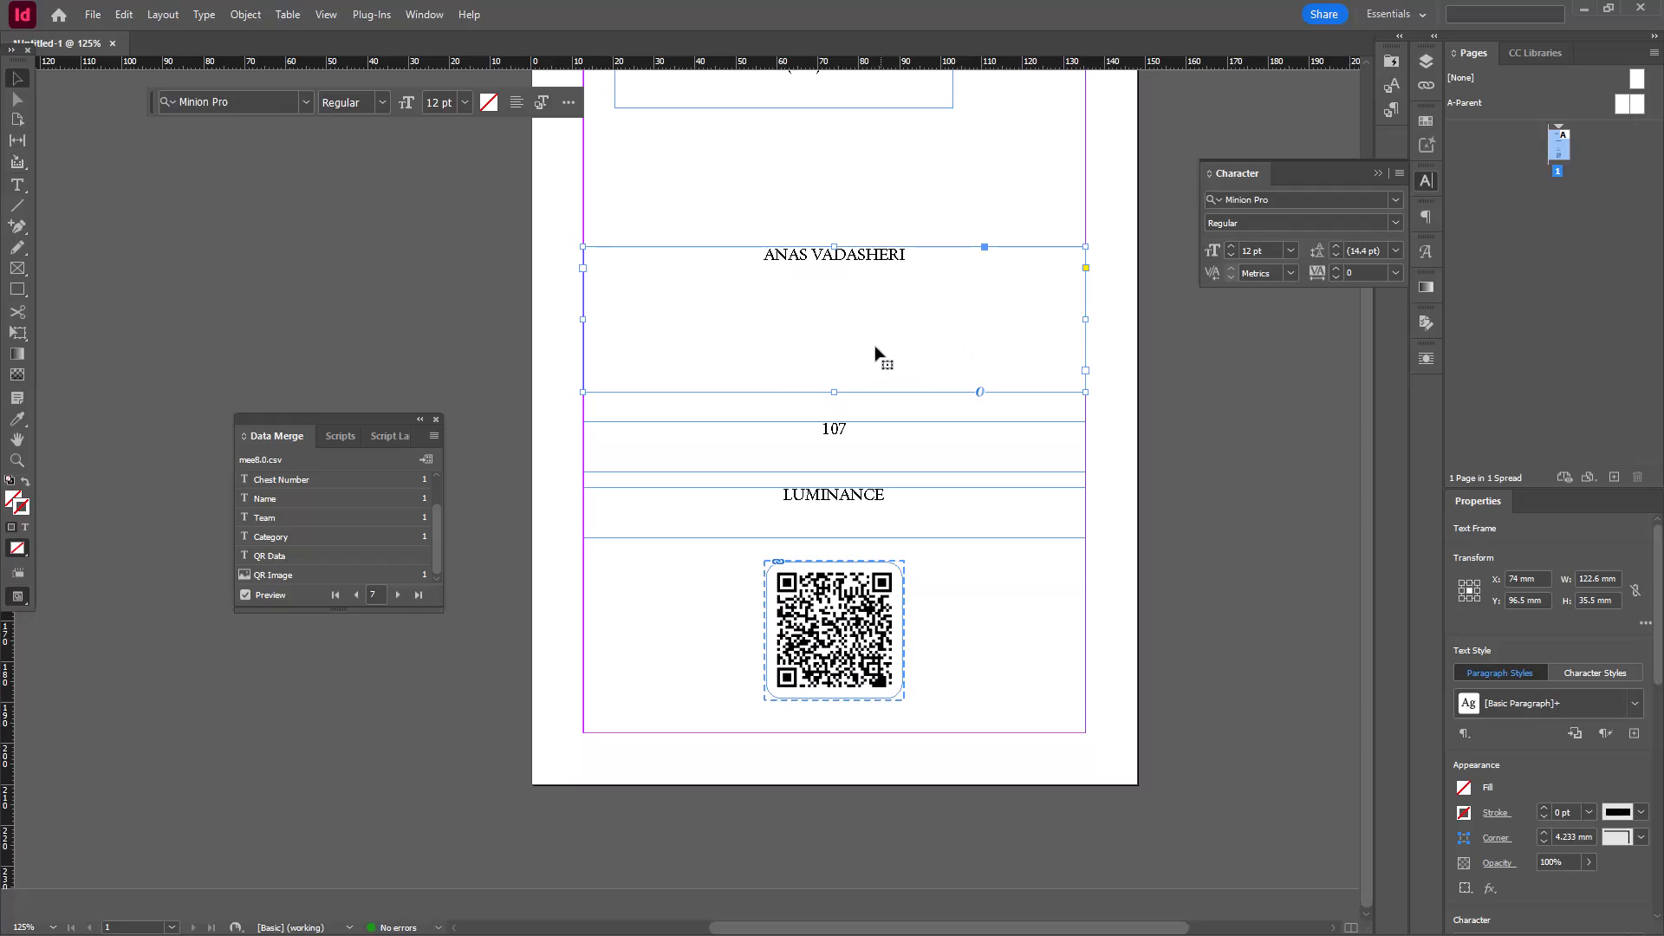
Shorten the participant name's text frame to about 17 mm high and move it down slightly toward the chest number.
left_click_drag(837, 392, 871, 319)
triple_click(869, 263)
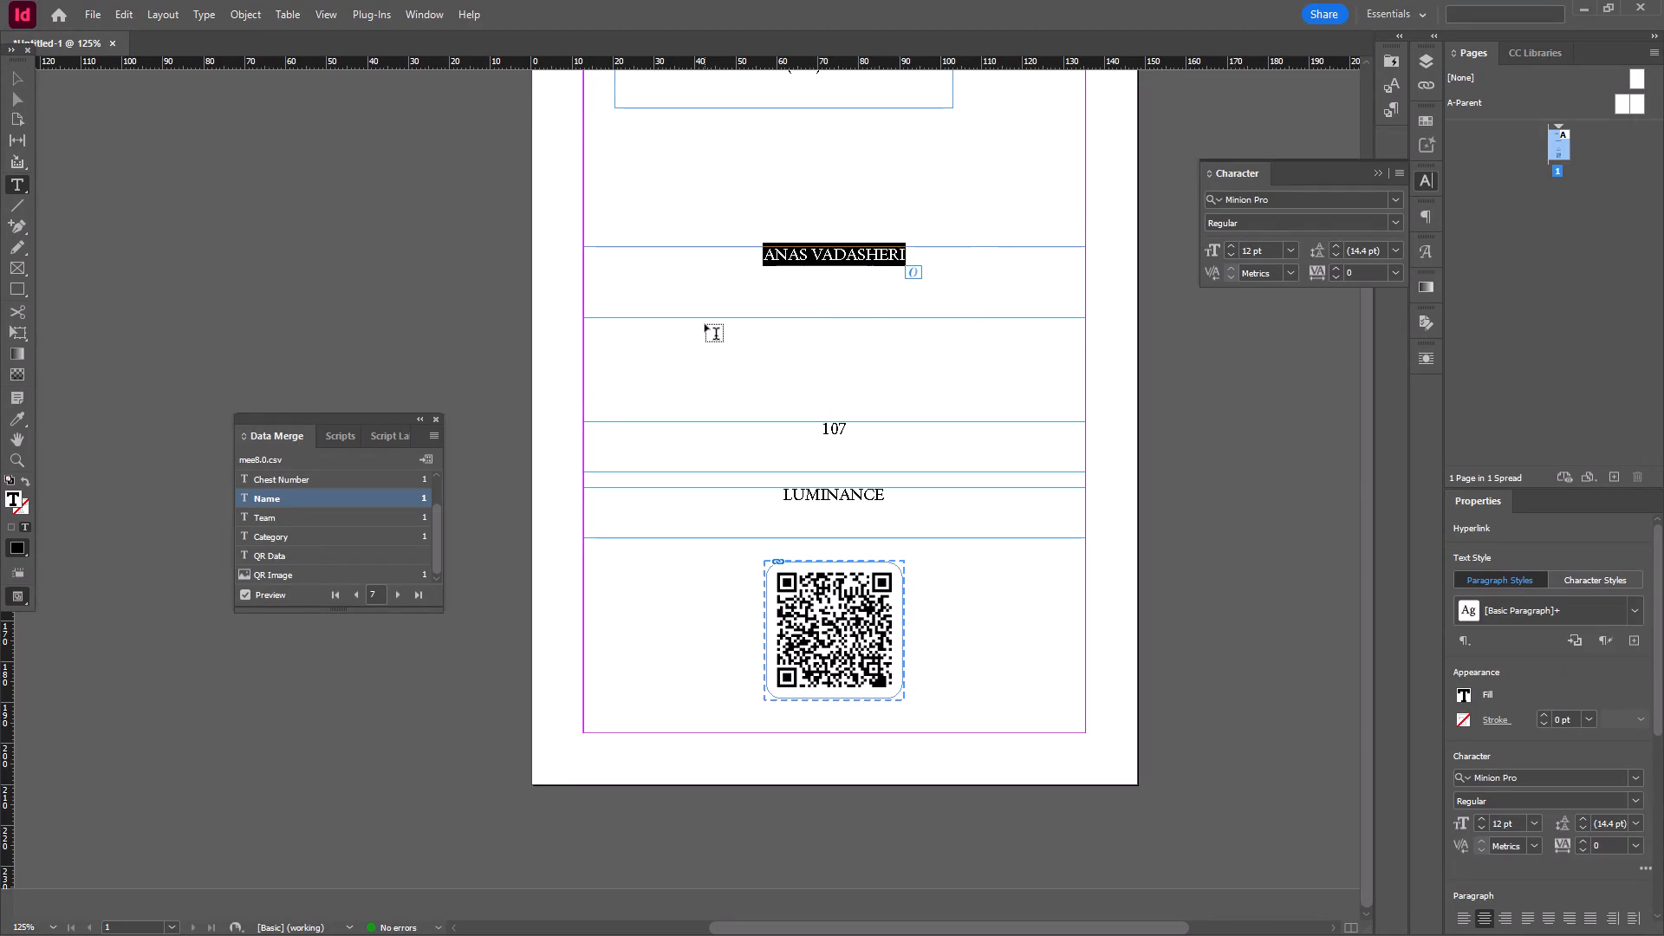
left_click(837, 287)
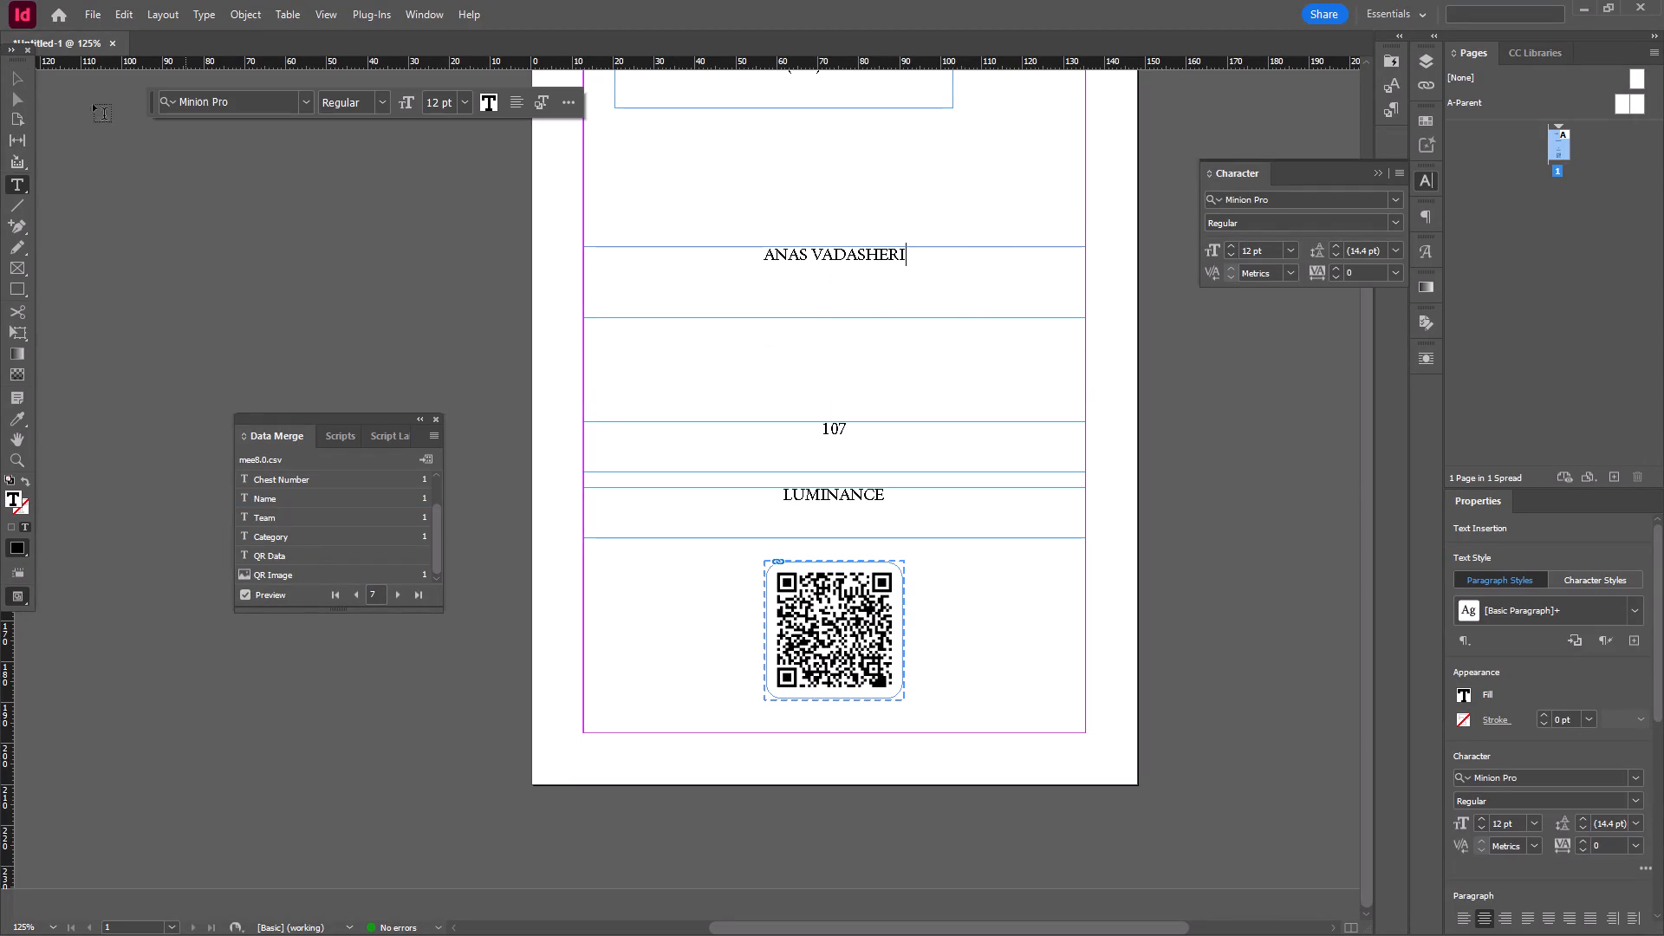
left_click(21, 77)
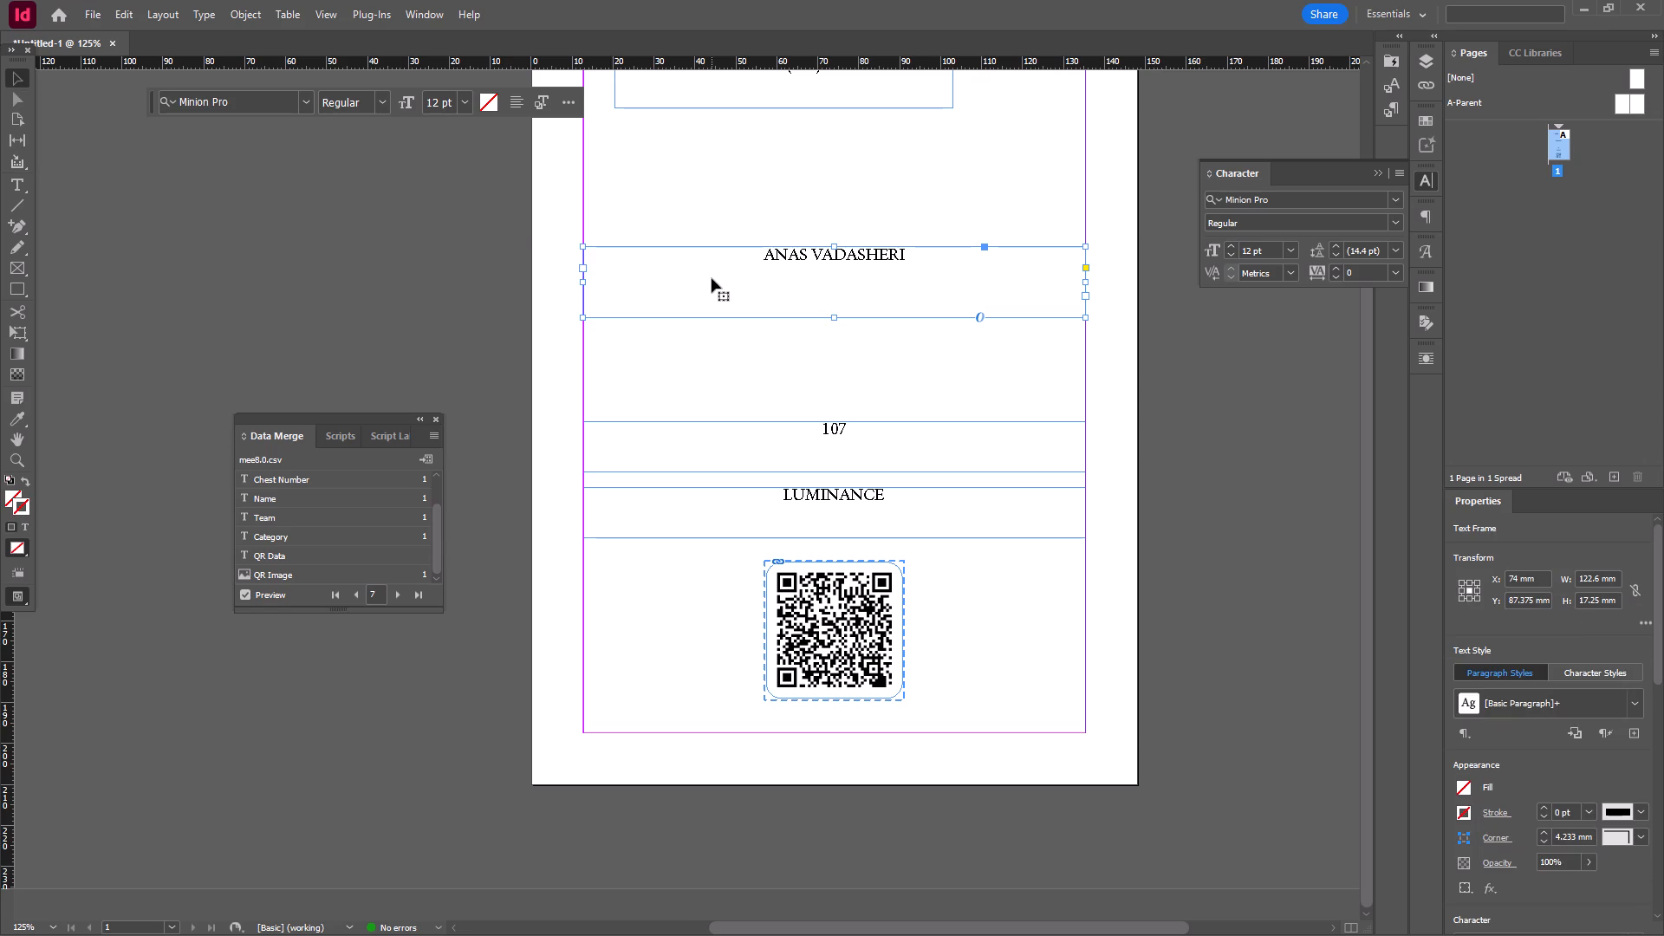
left_click_drag(813, 254, 810, 289)
left_click(879, 206)
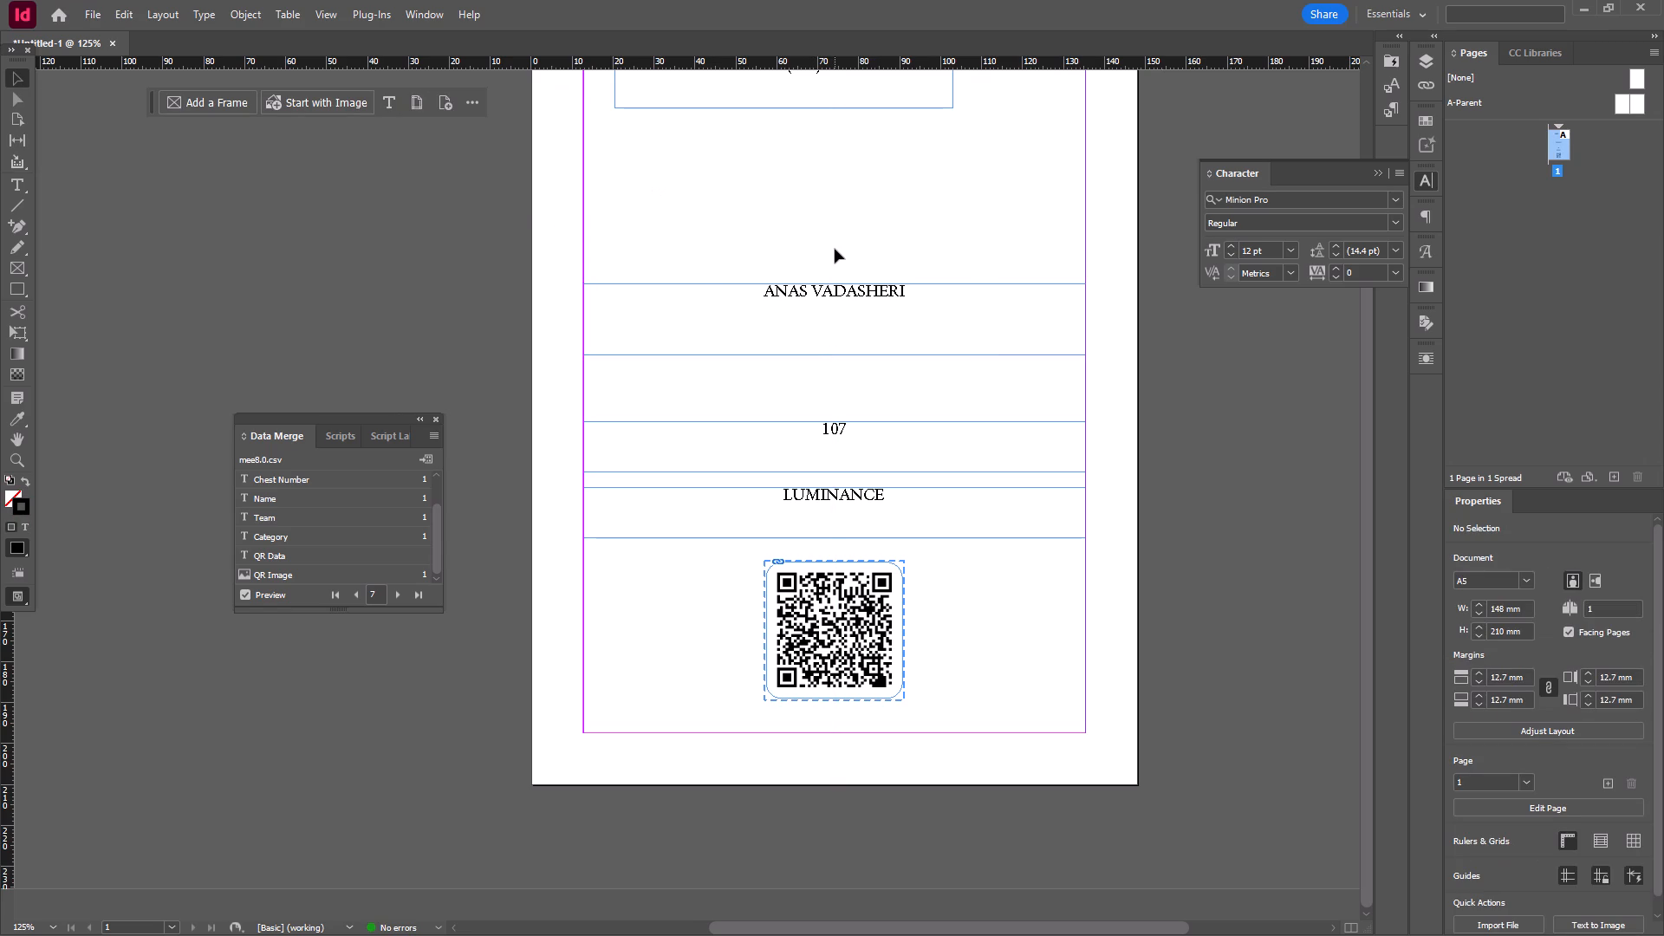
Start creating a new document separate from the merged card layout.
key("ctrl+n")
left_click(1265, 466)
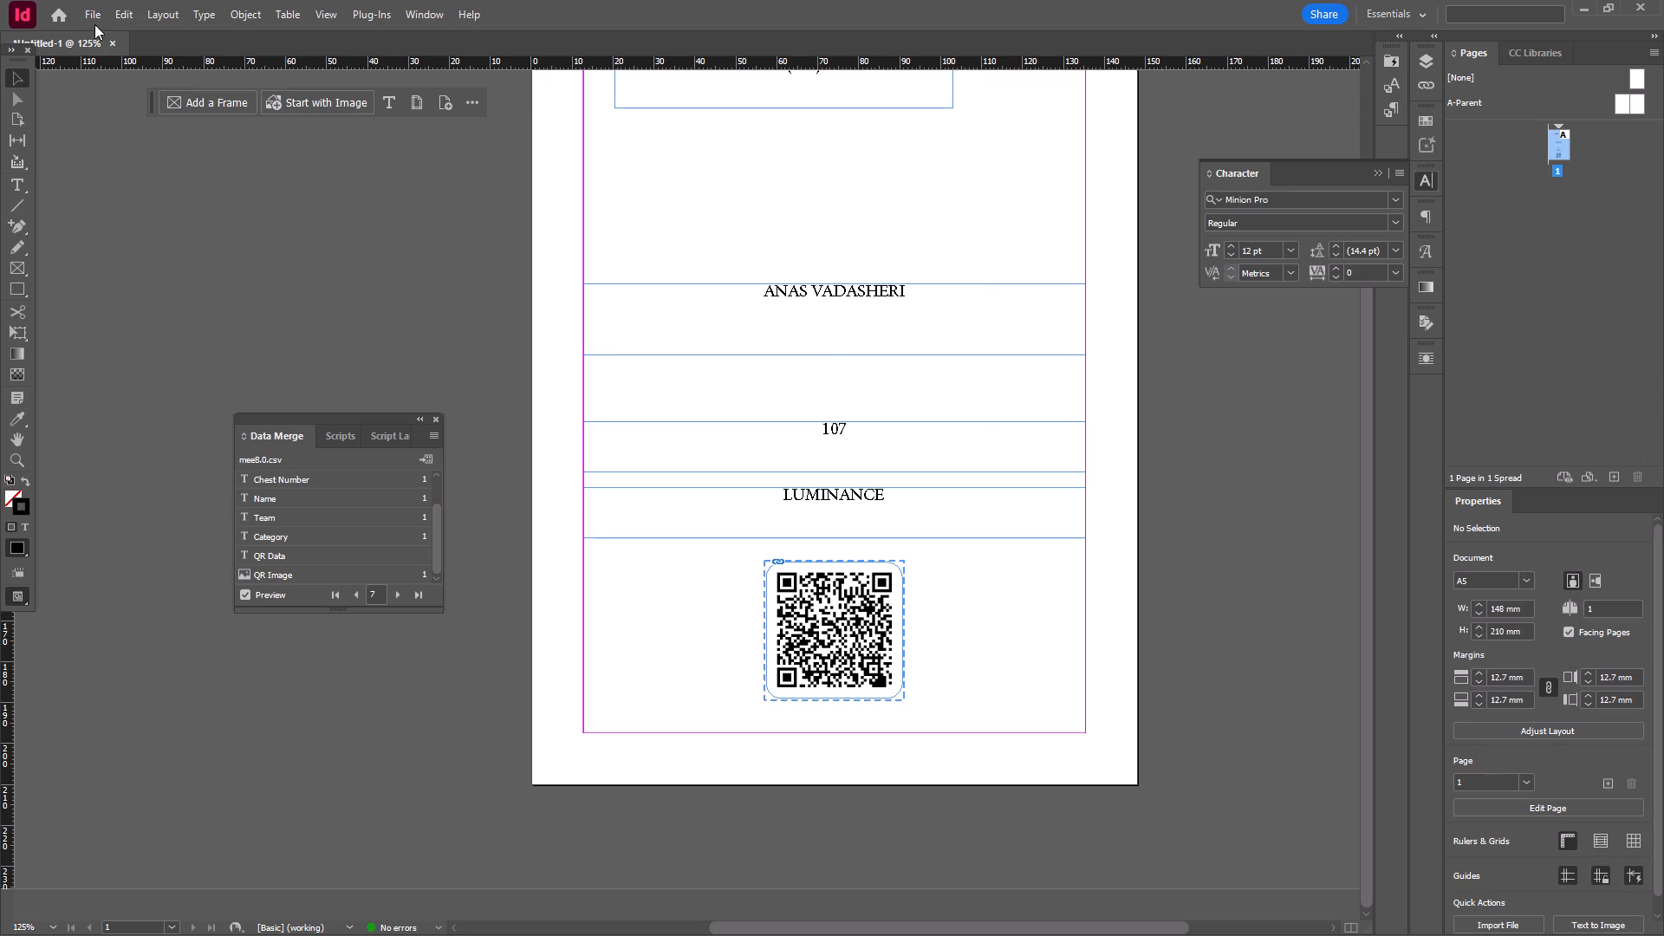
left_click(94, 15)
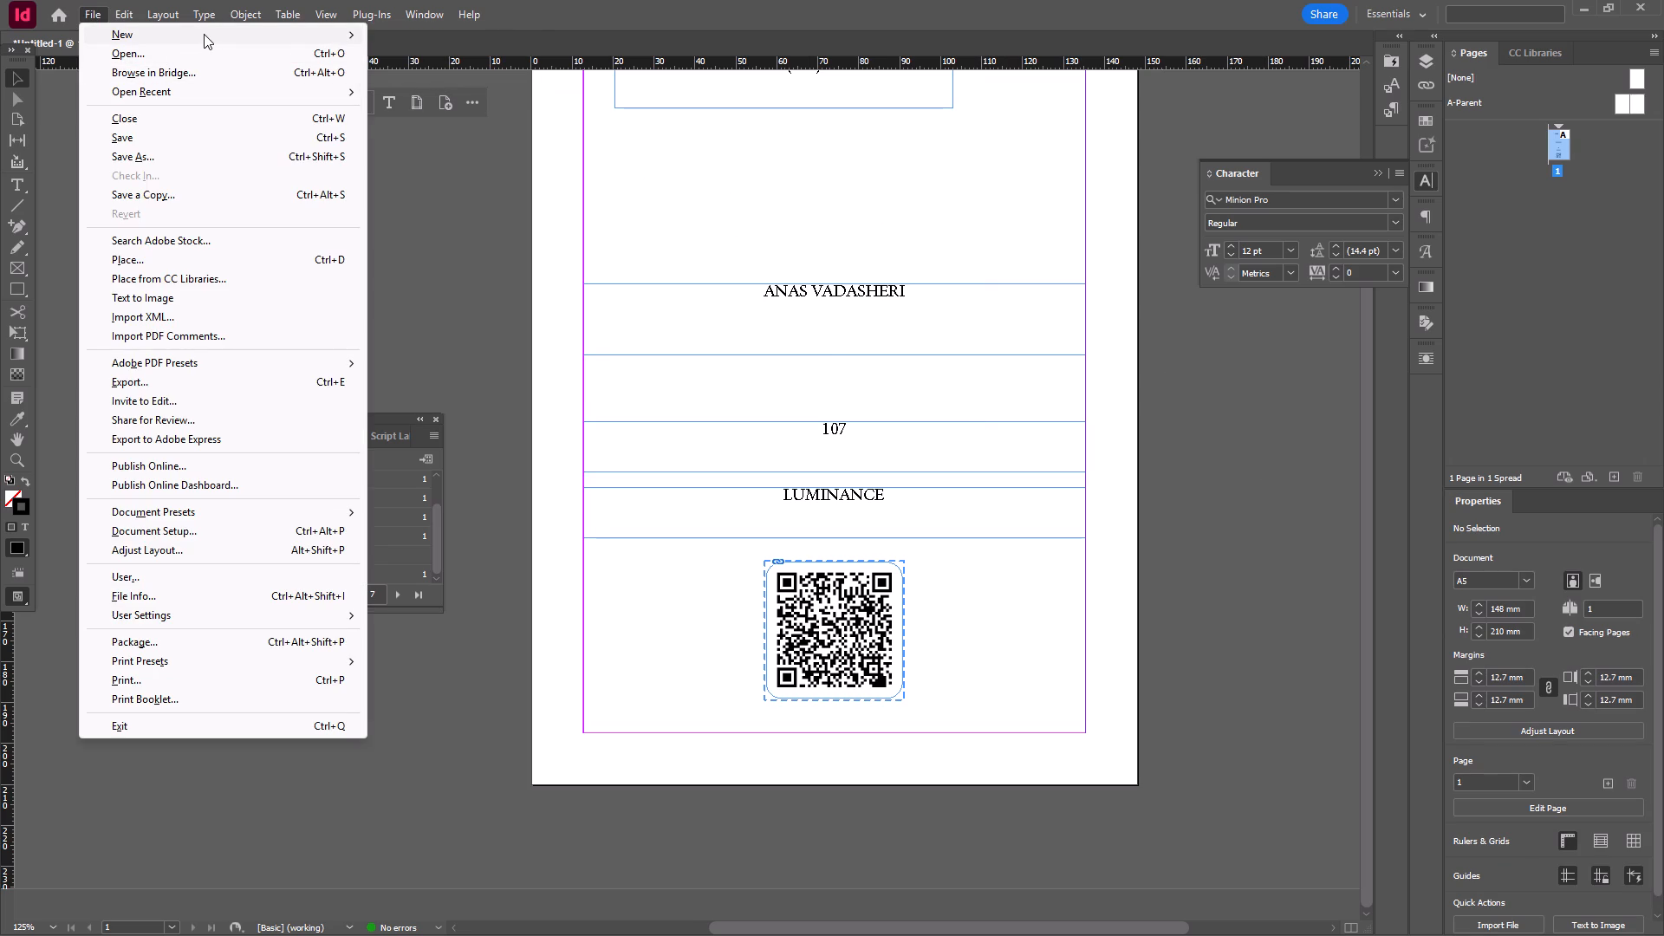
left_click(204, 34)
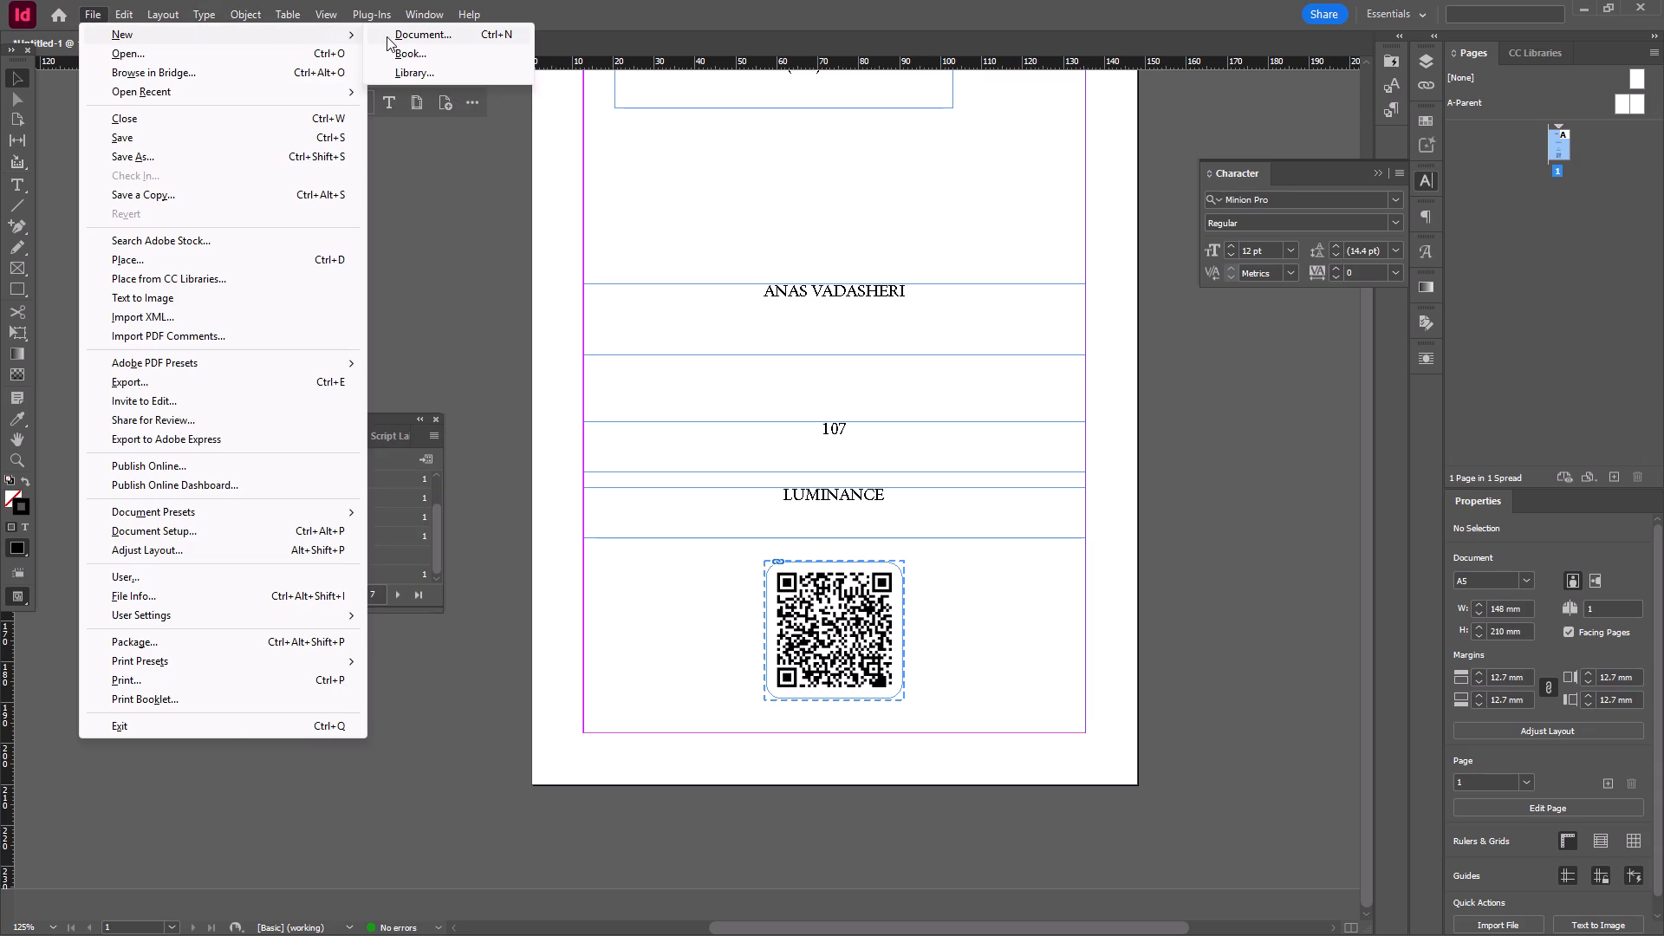
left_click(387, 36)
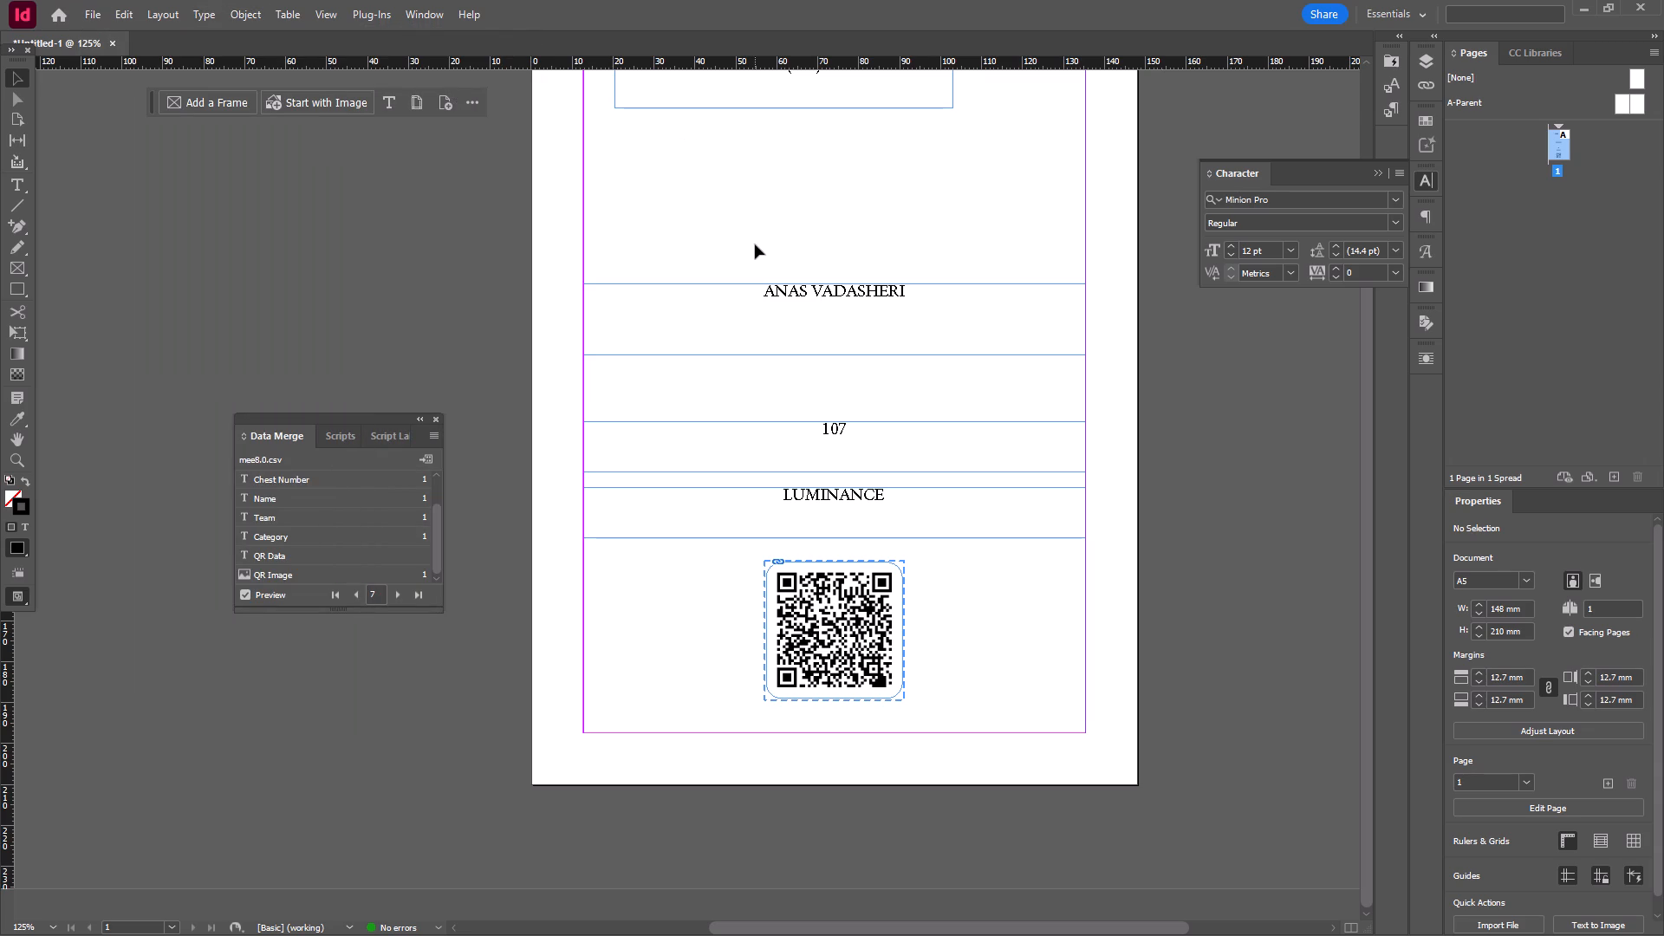